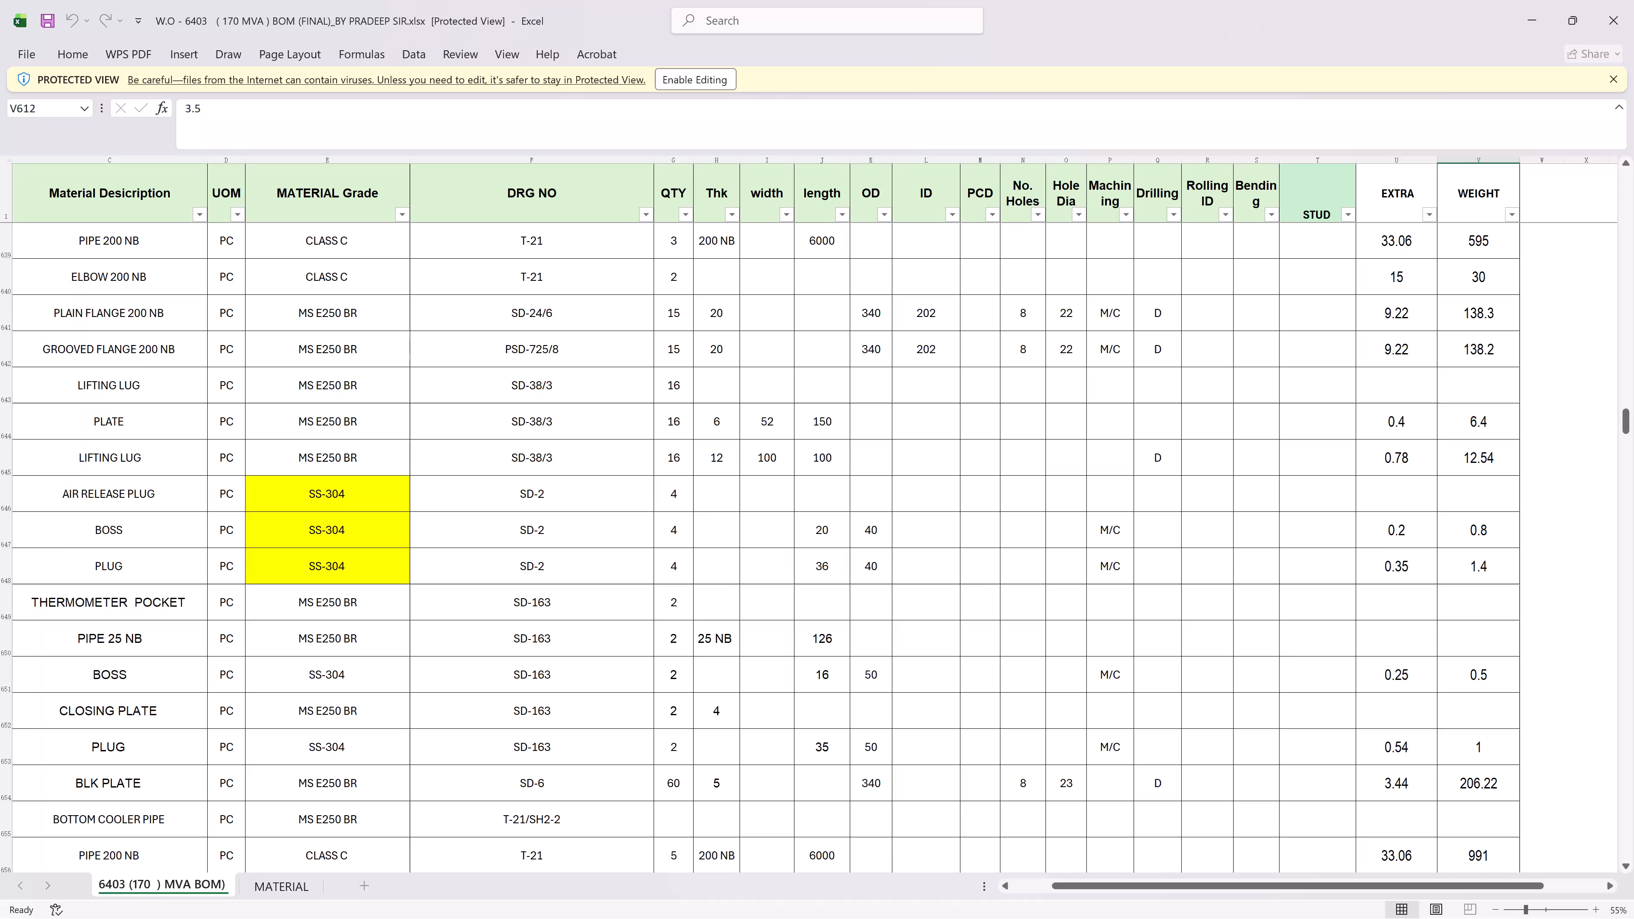
Enable editing of the protected BOM workbook.
{"action": "left_click", "coordinate": [711, 83]}
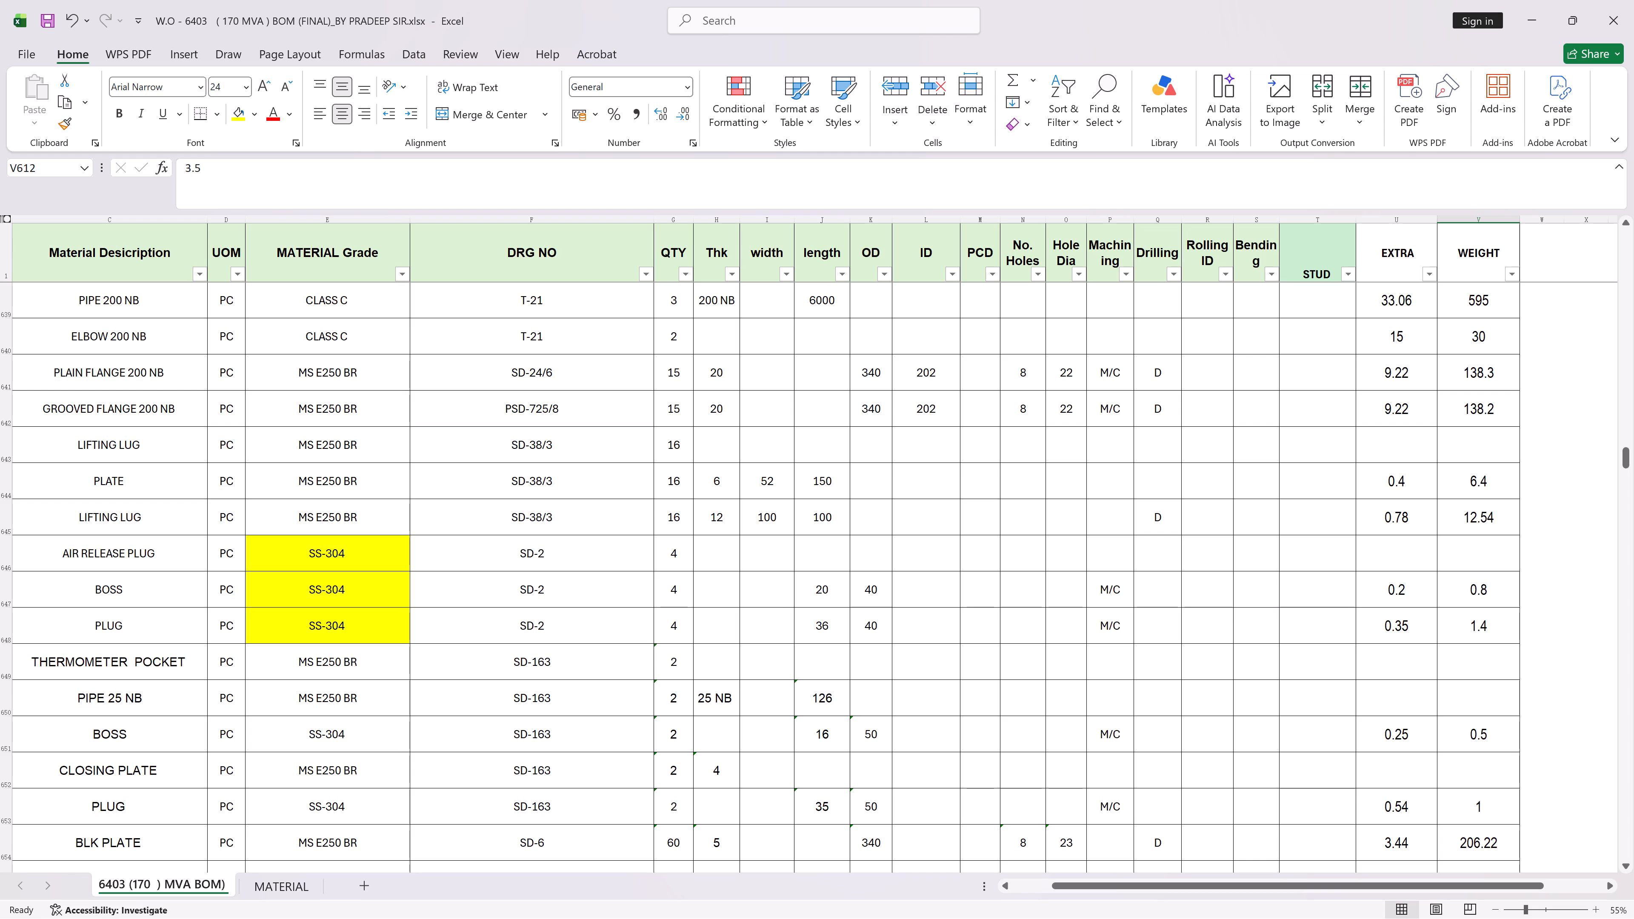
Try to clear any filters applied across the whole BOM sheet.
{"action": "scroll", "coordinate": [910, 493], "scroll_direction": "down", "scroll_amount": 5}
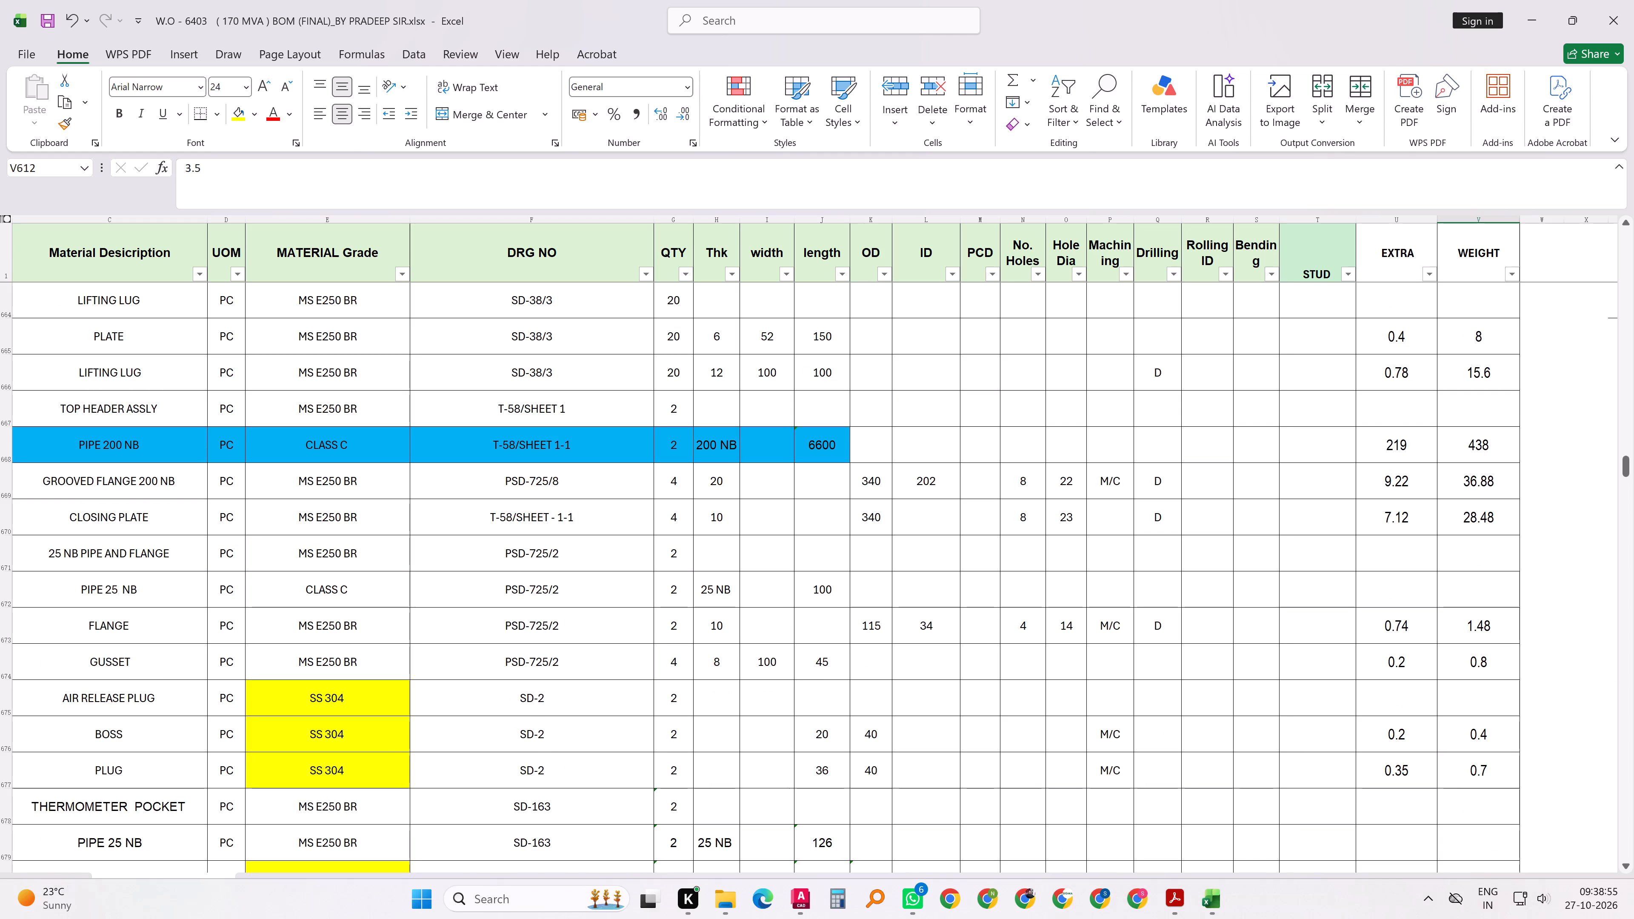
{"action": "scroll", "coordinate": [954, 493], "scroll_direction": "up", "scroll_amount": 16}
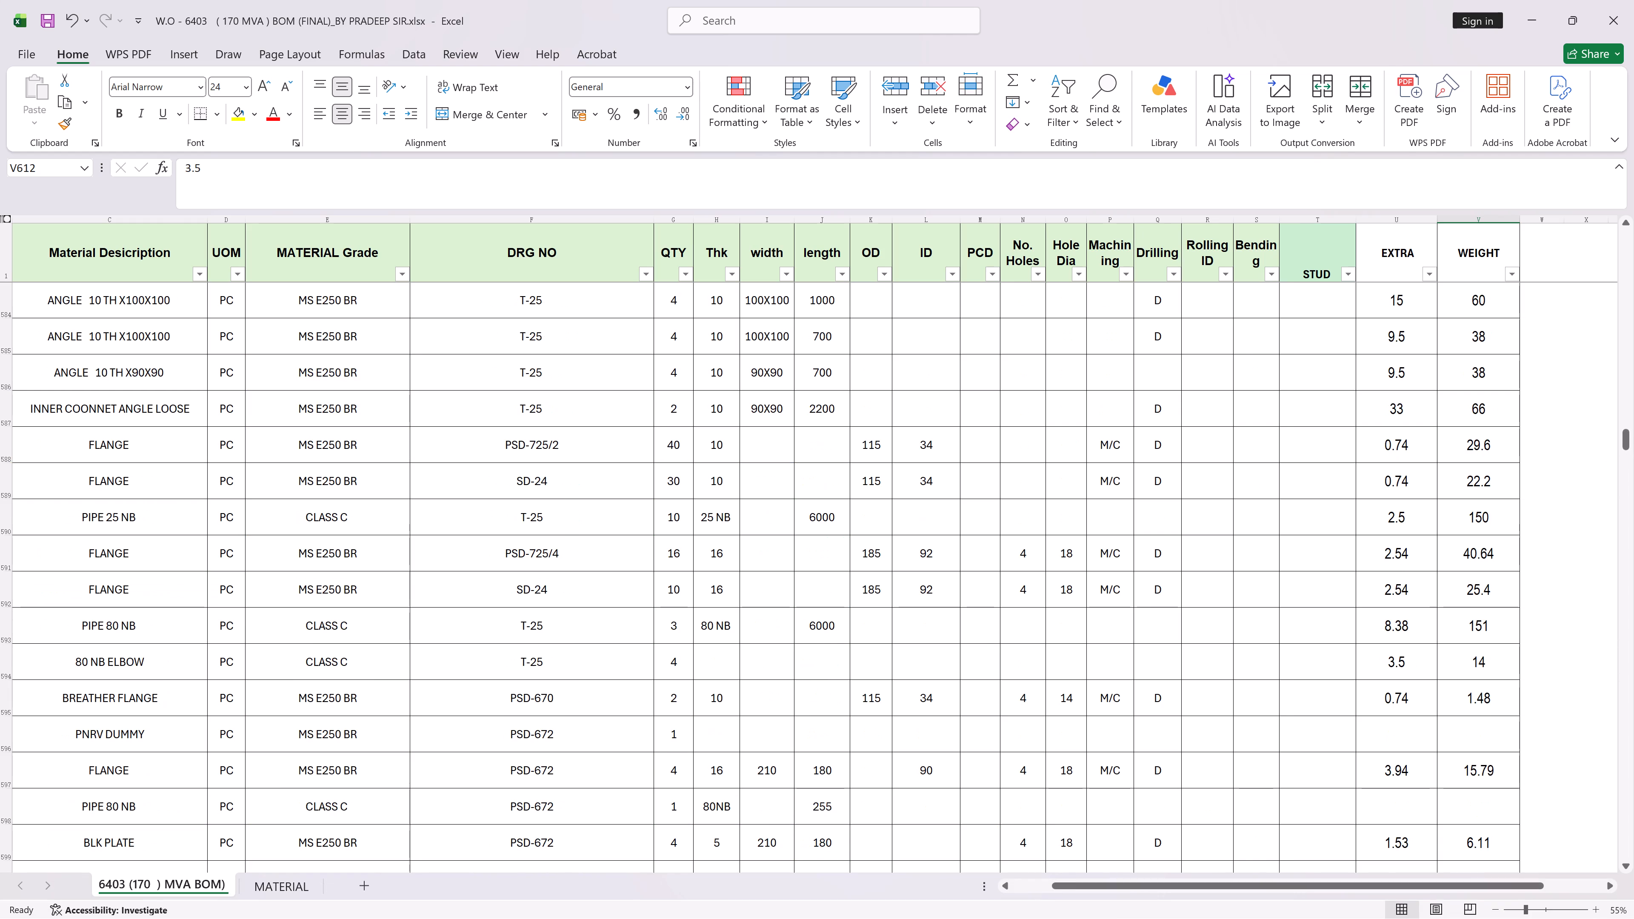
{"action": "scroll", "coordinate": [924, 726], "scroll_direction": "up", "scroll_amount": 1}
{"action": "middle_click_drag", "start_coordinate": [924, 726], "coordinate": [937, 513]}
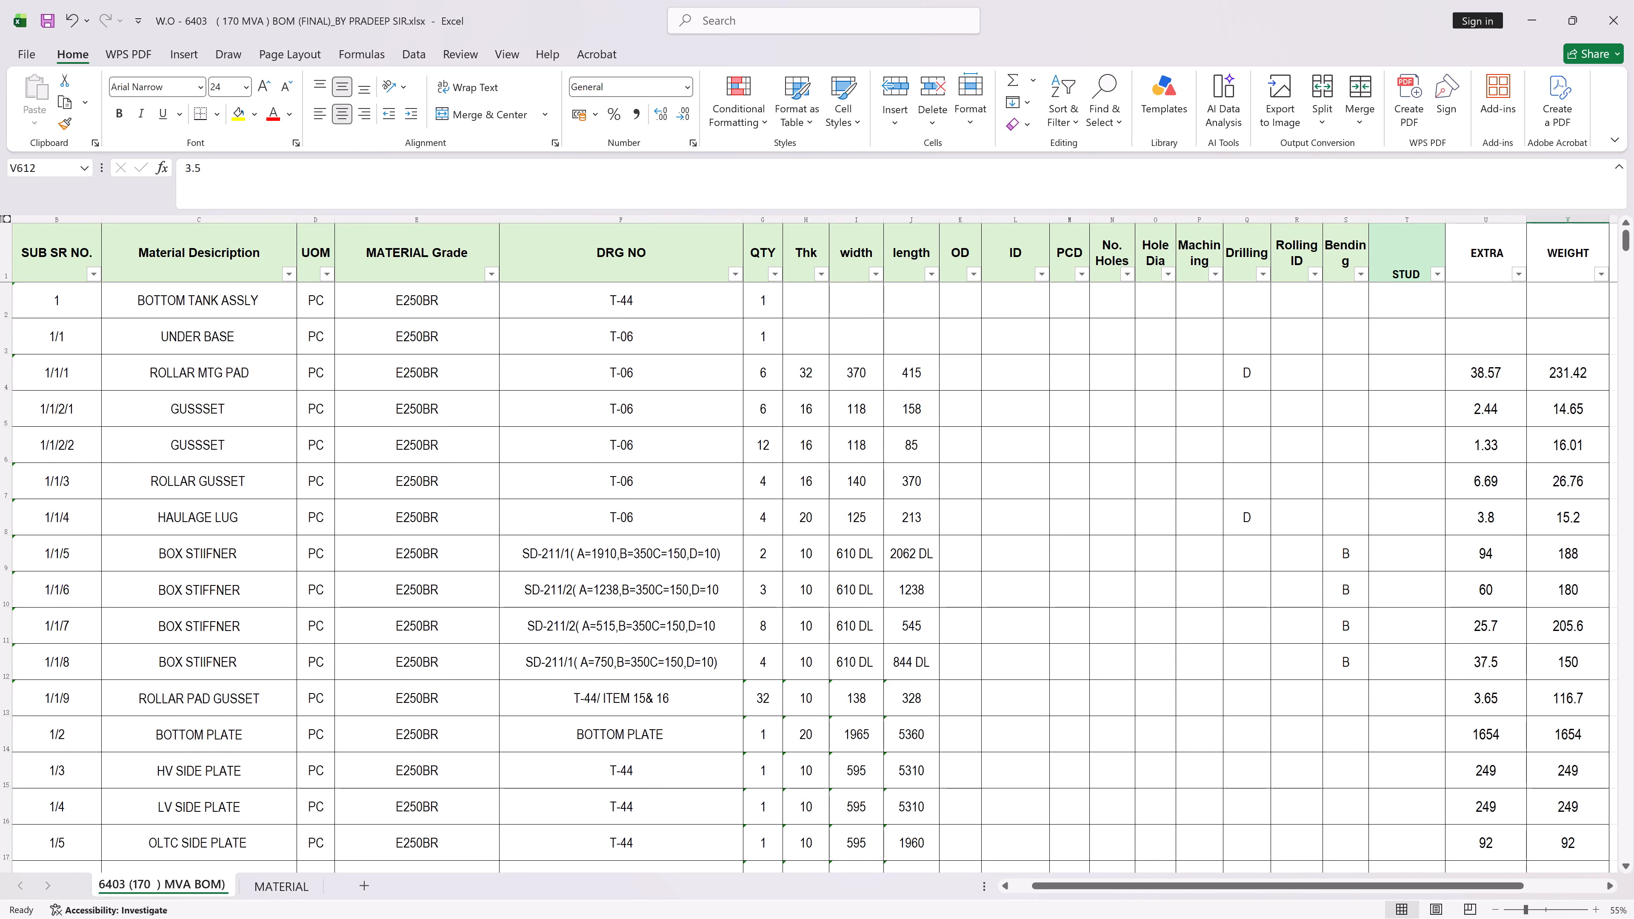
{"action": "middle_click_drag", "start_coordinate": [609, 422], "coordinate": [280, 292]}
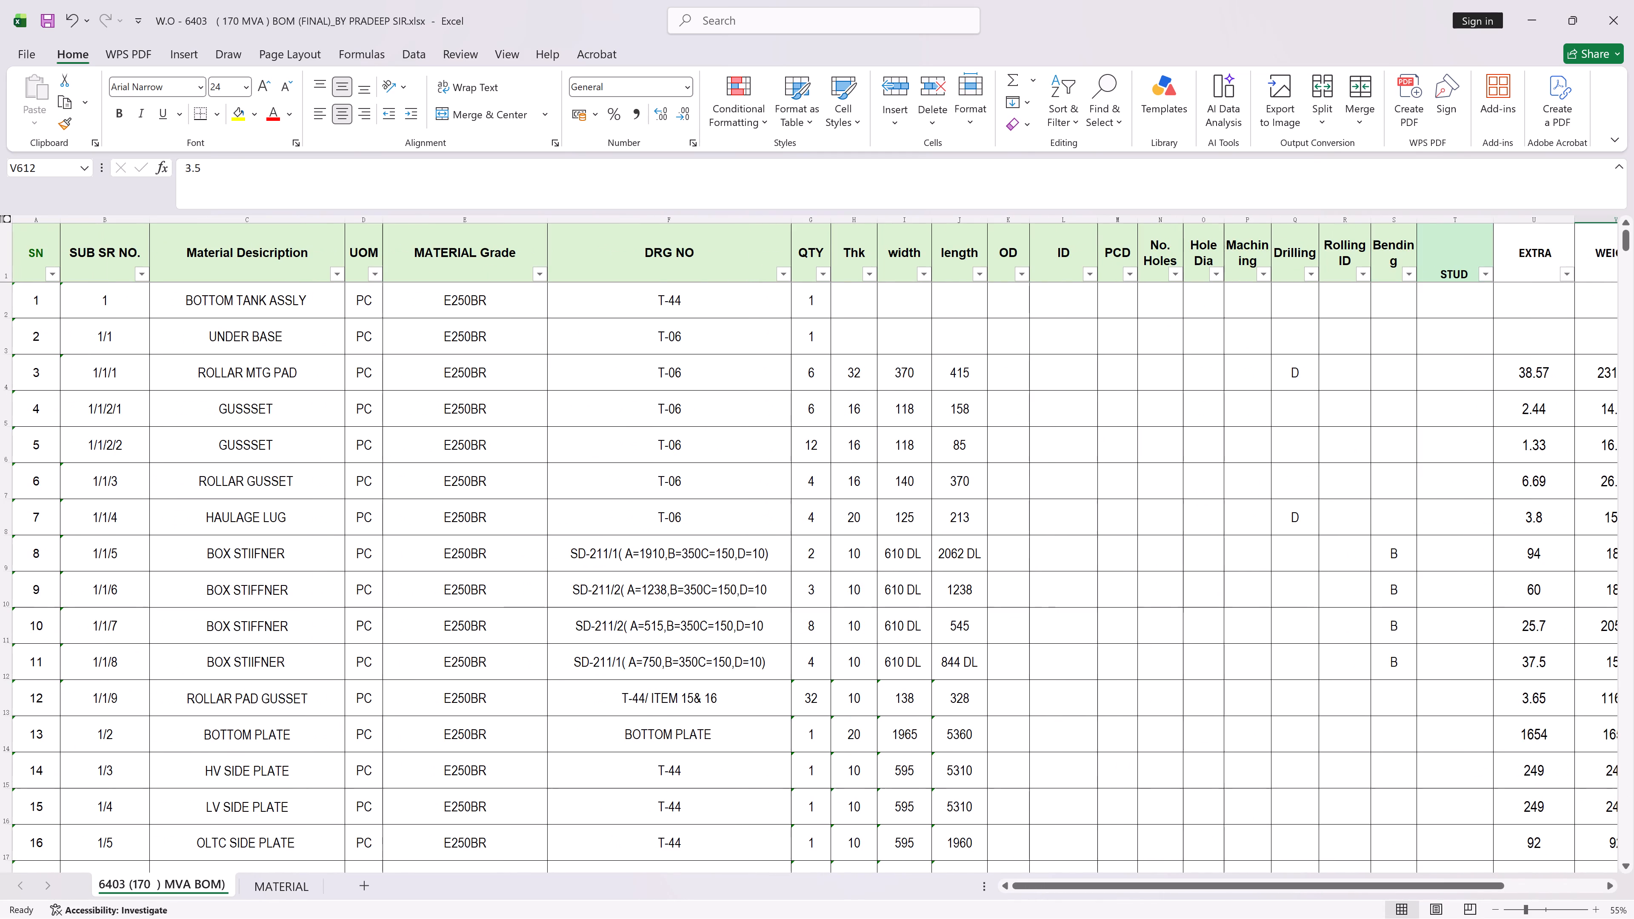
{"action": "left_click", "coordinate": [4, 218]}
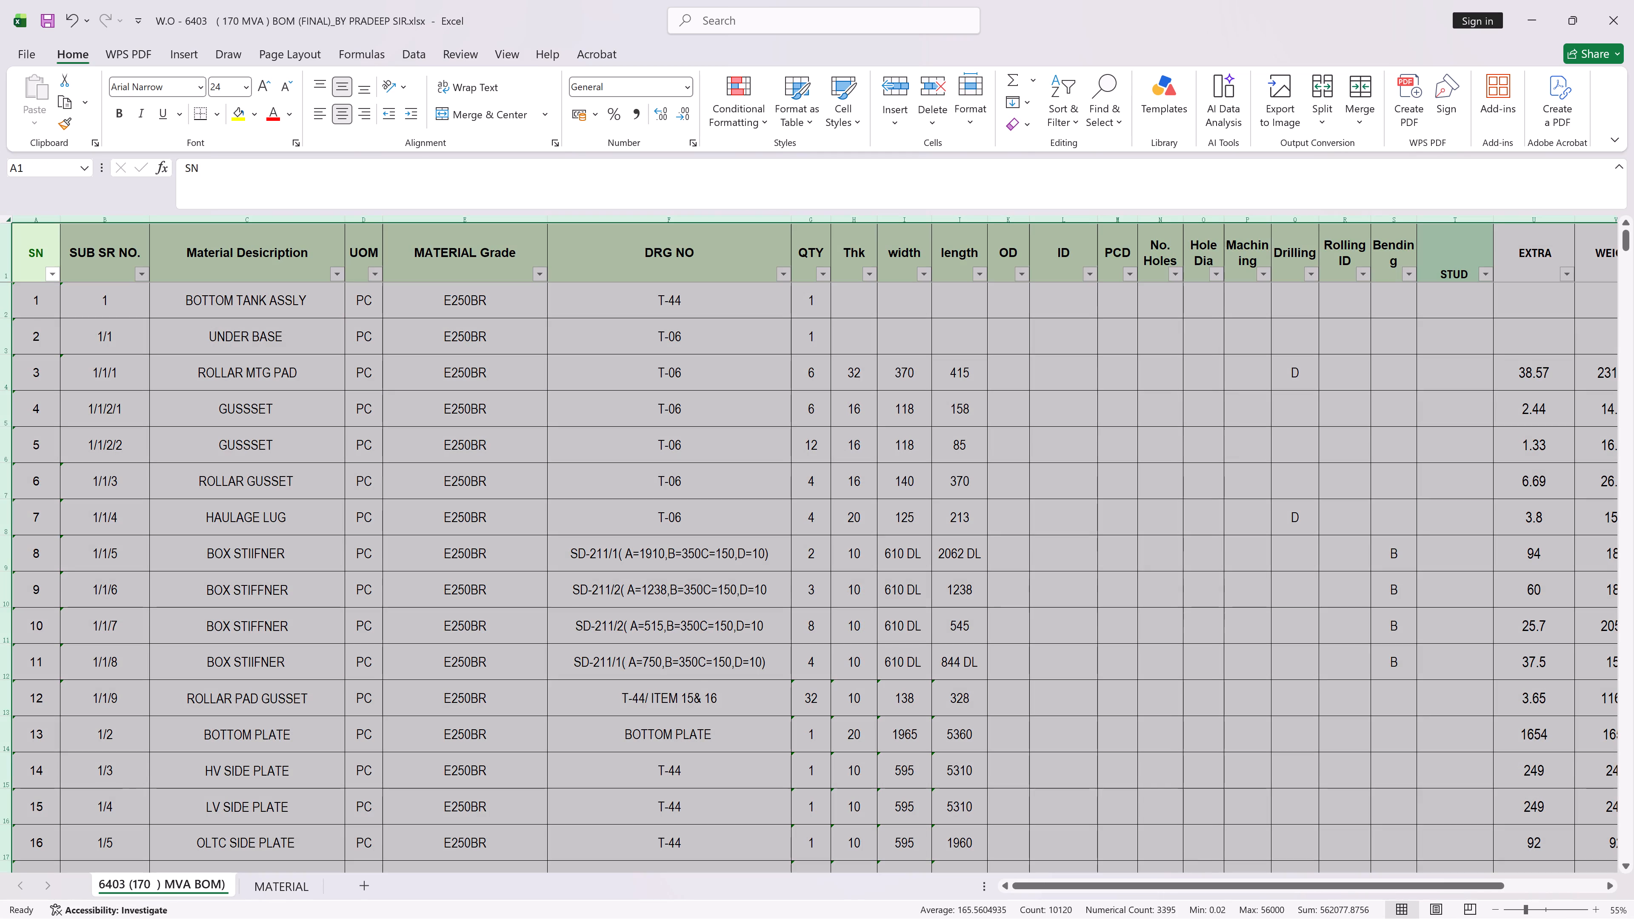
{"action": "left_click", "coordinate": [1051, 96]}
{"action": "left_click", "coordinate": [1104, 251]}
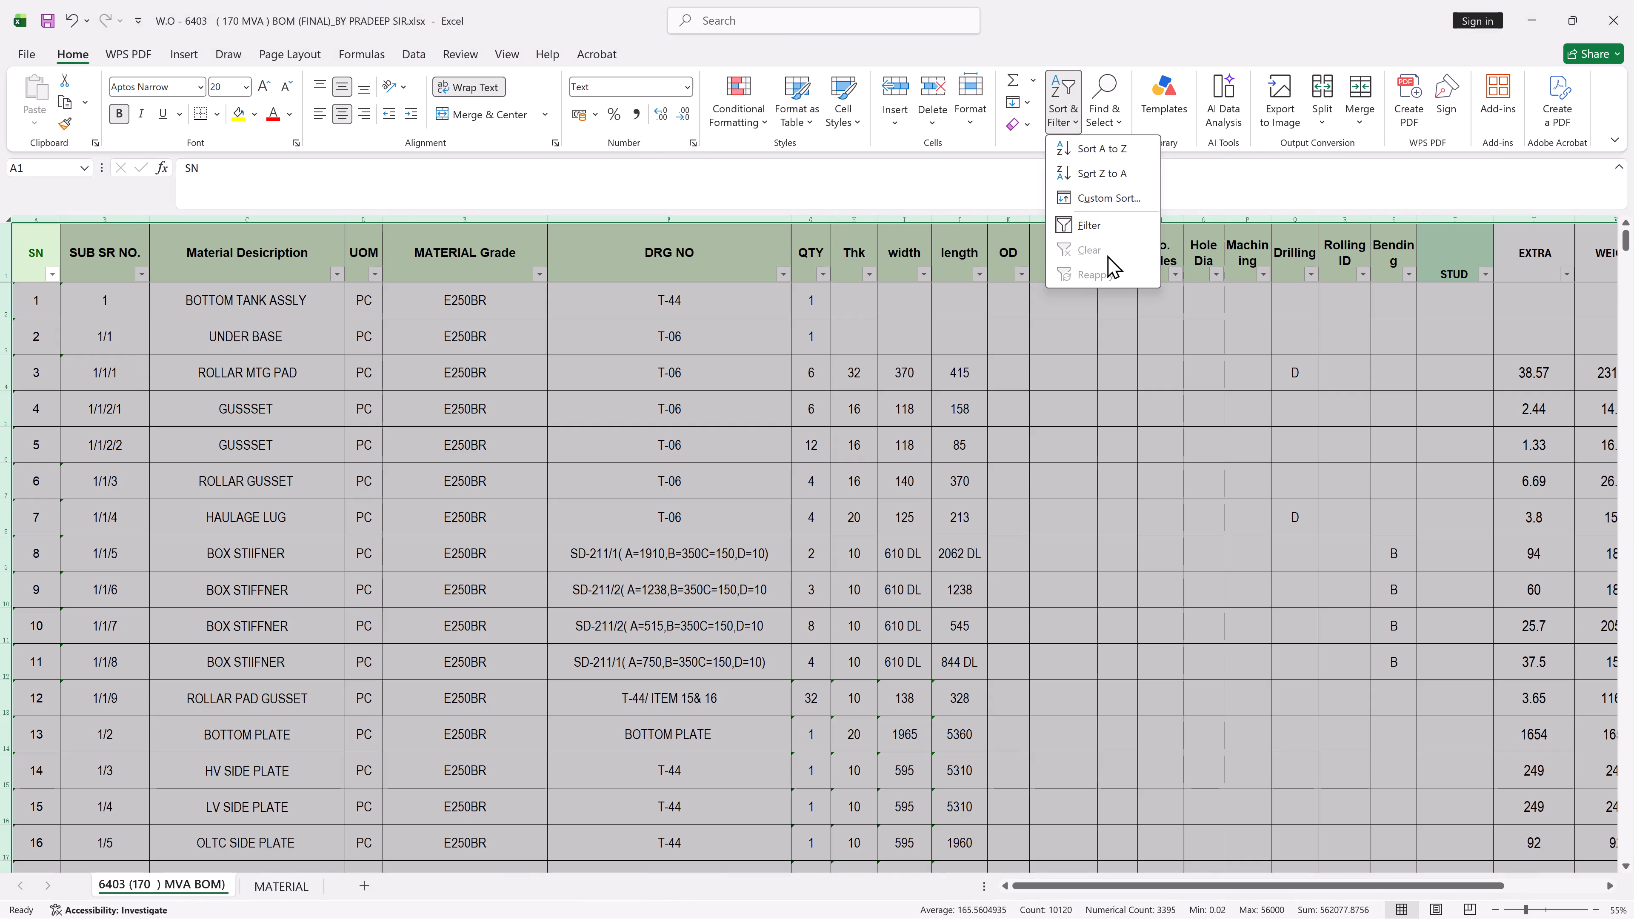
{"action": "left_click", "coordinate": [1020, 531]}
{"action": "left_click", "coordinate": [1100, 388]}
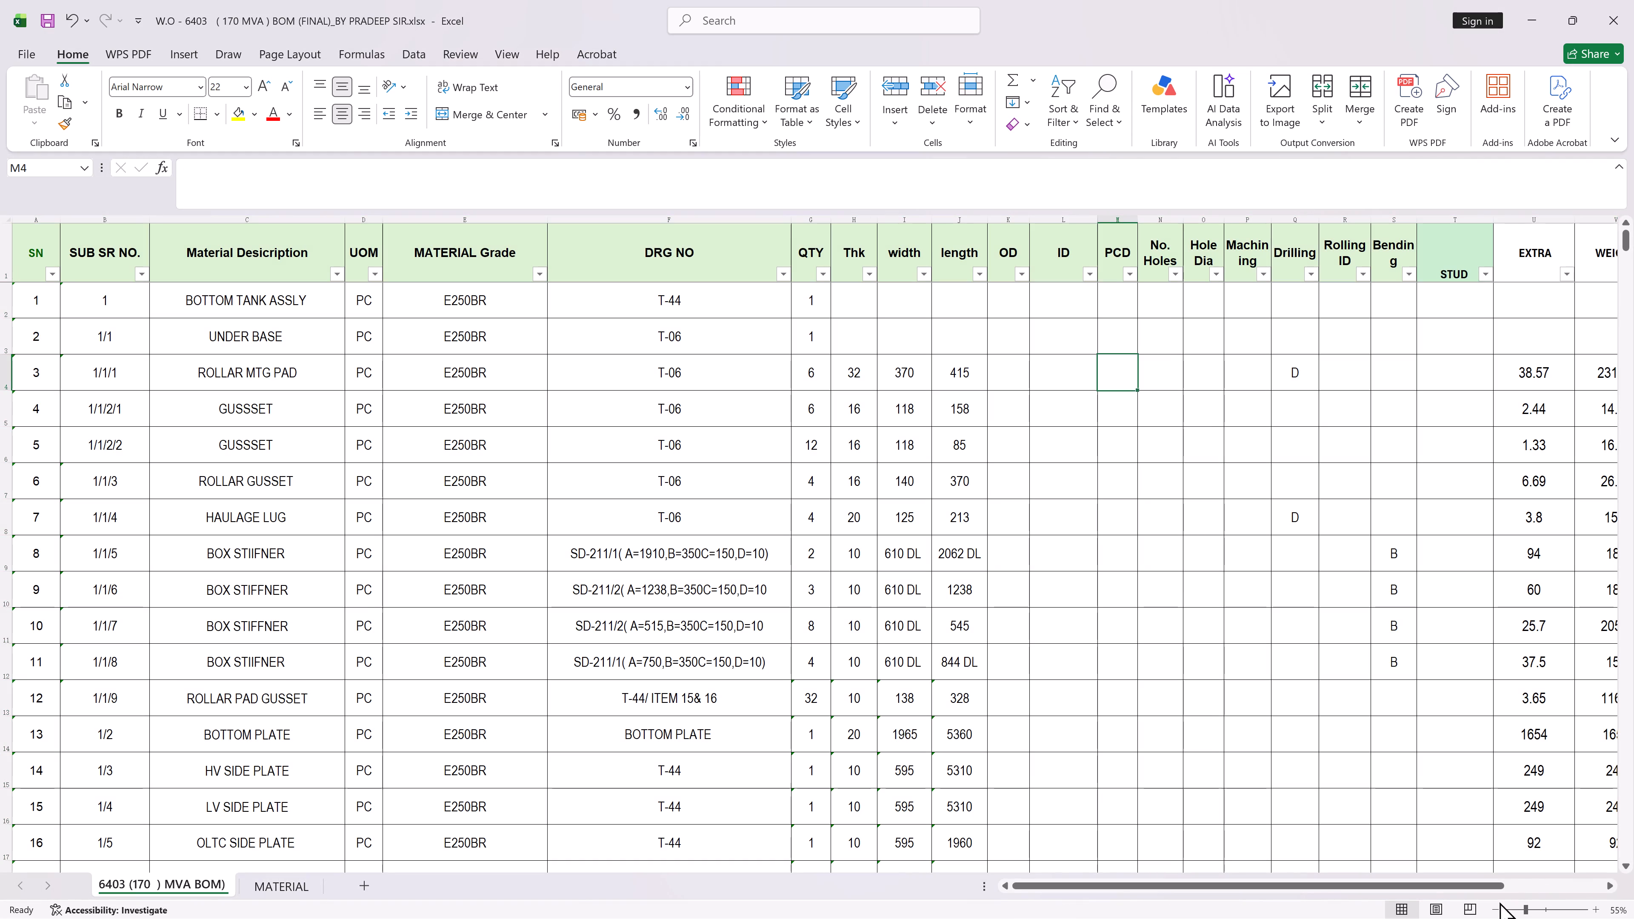
Examine the drawing numbers offered in the DRG NO column's filter list without applying a filter.
{"action": "left_click", "coordinate": [1493, 911]}
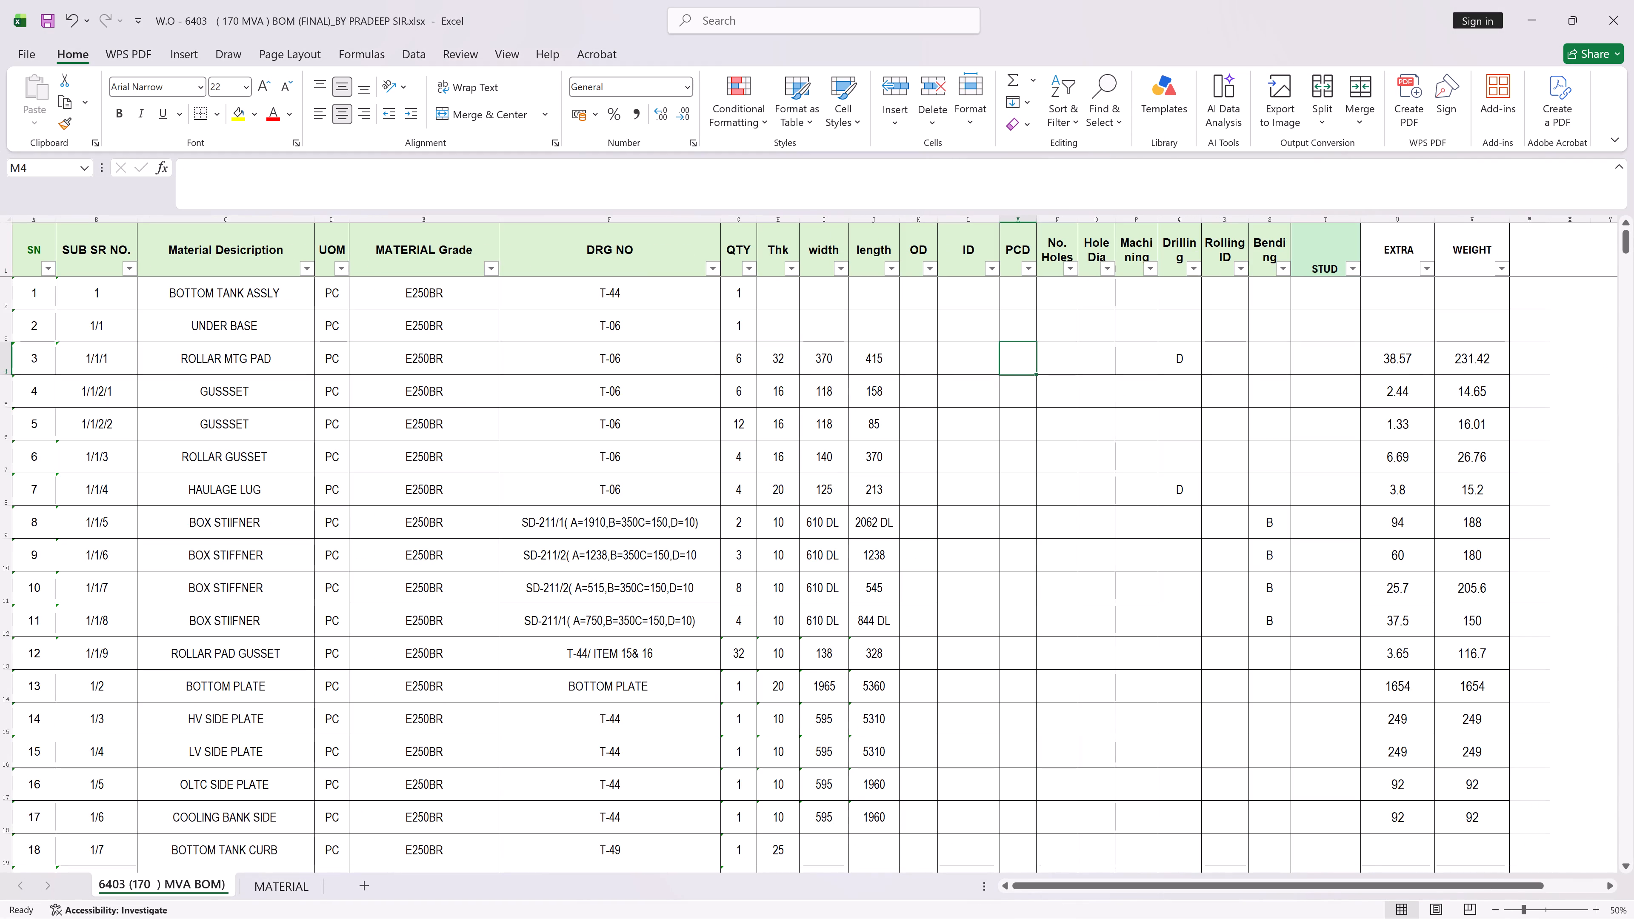
{"action": "scroll", "coordinate": [499, 554], "scroll_direction": "up", "scroll_amount": 2}
{"action": "scroll", "coordinate": [499, 553], "scroll_direction": "down", "scroll_amount": 1}
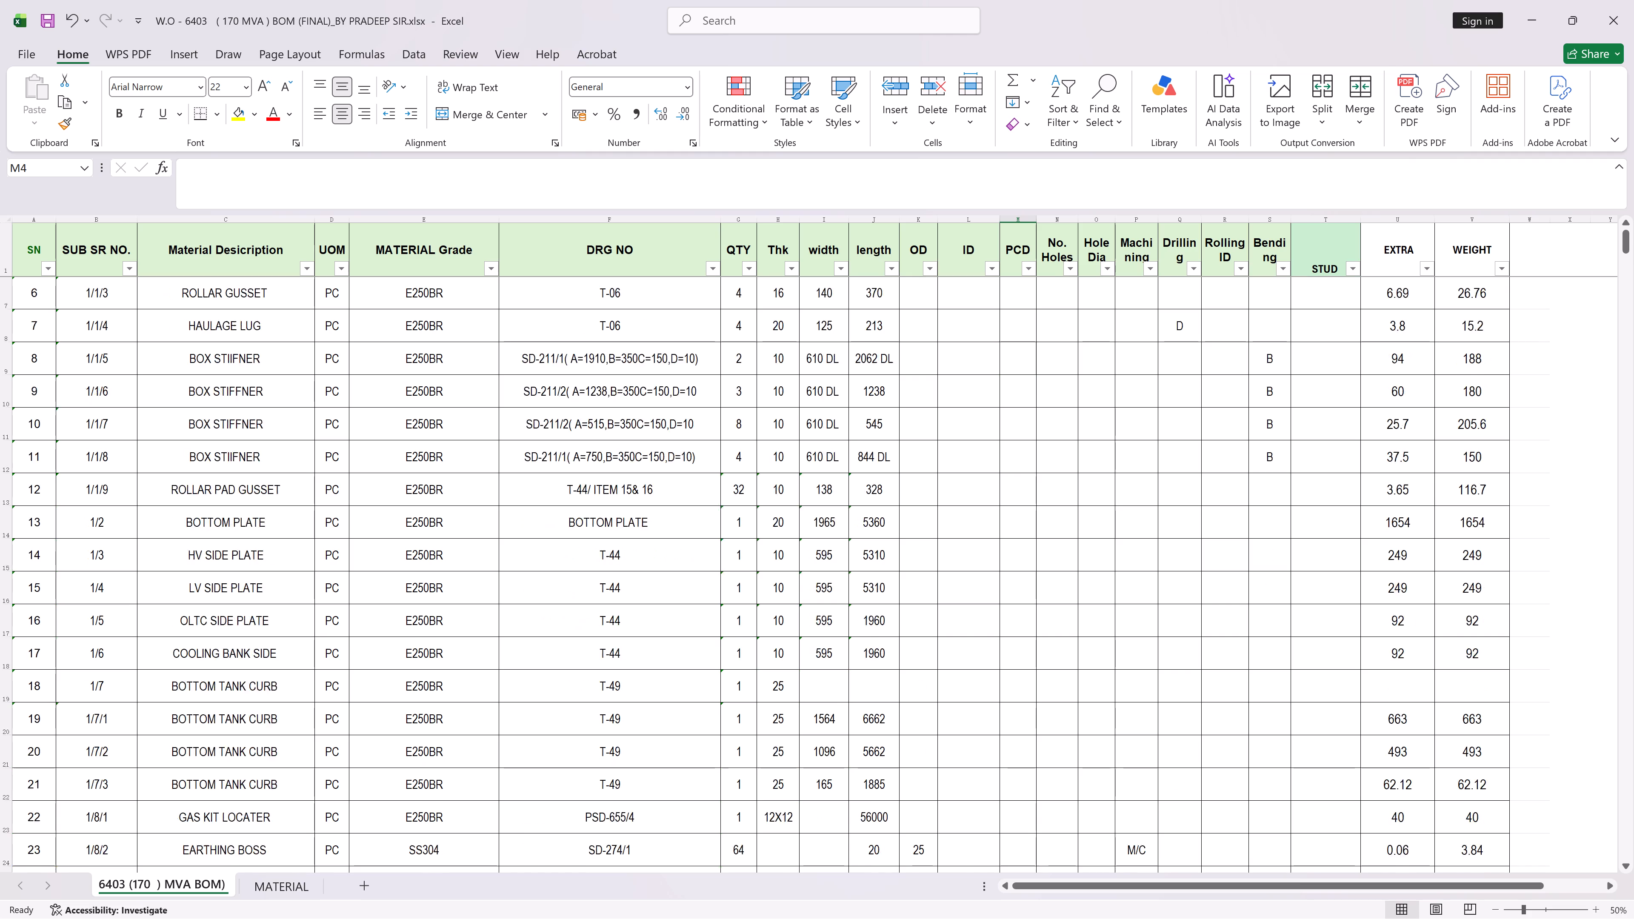
{"action": "scroll", "coordinate": [499, 553], "scroll_direction": "down", "scroll_amount": 3}
{"action": "scroll", "coordinate": [509, 557], "scroll_direction": "up", "scroll_amount": 9}
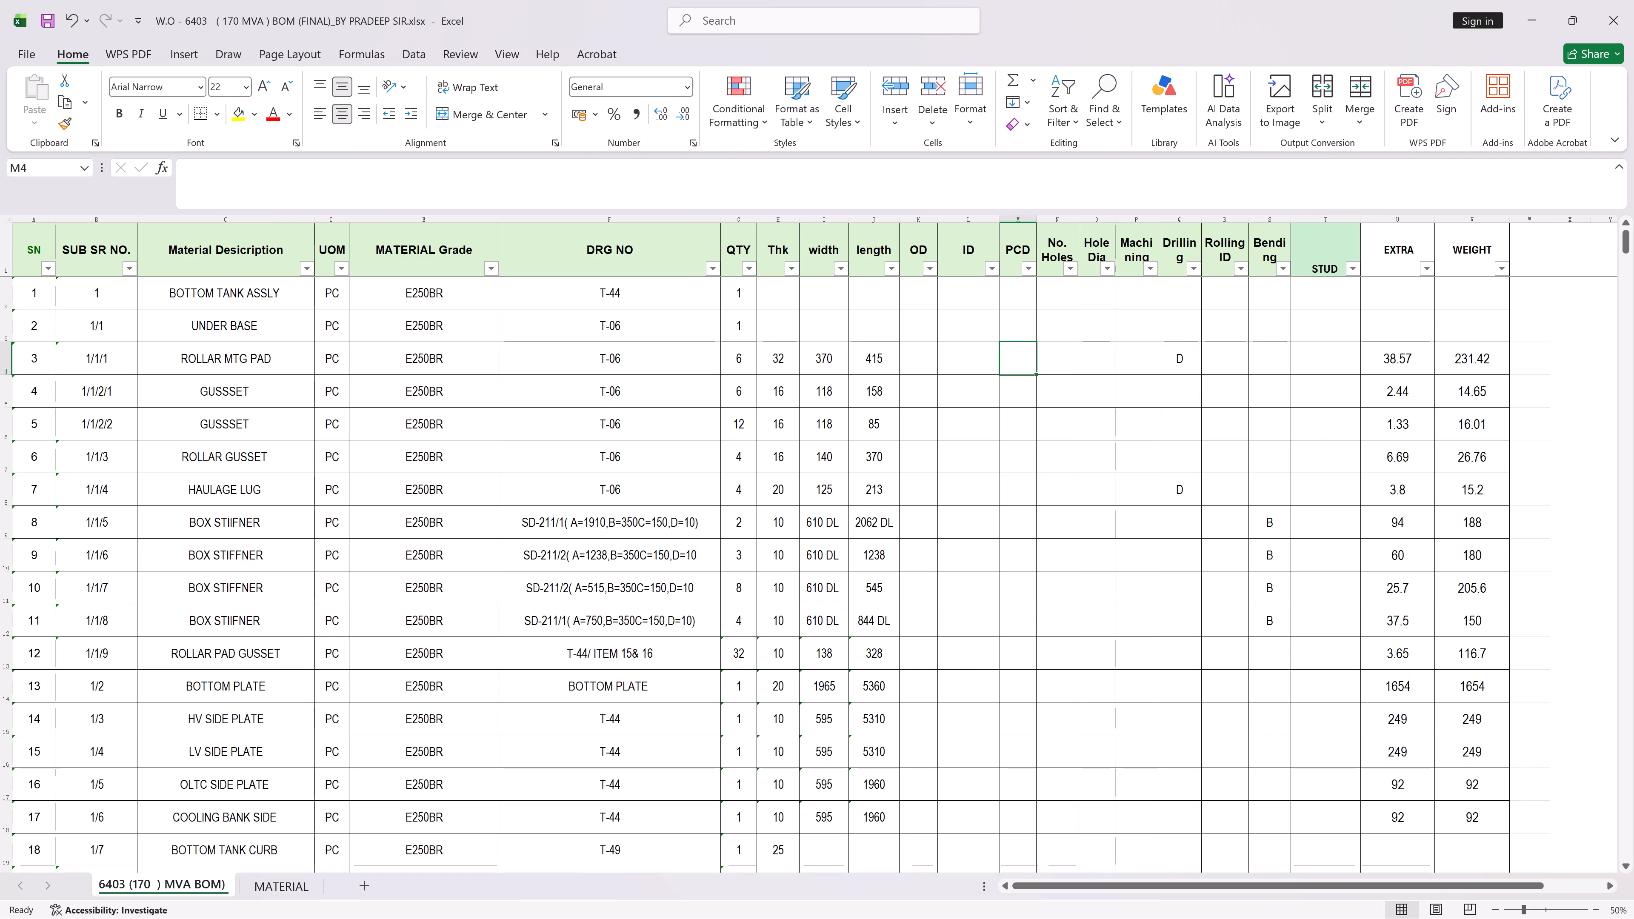
{"action": "left_click", "coordinate": [716, 267]}
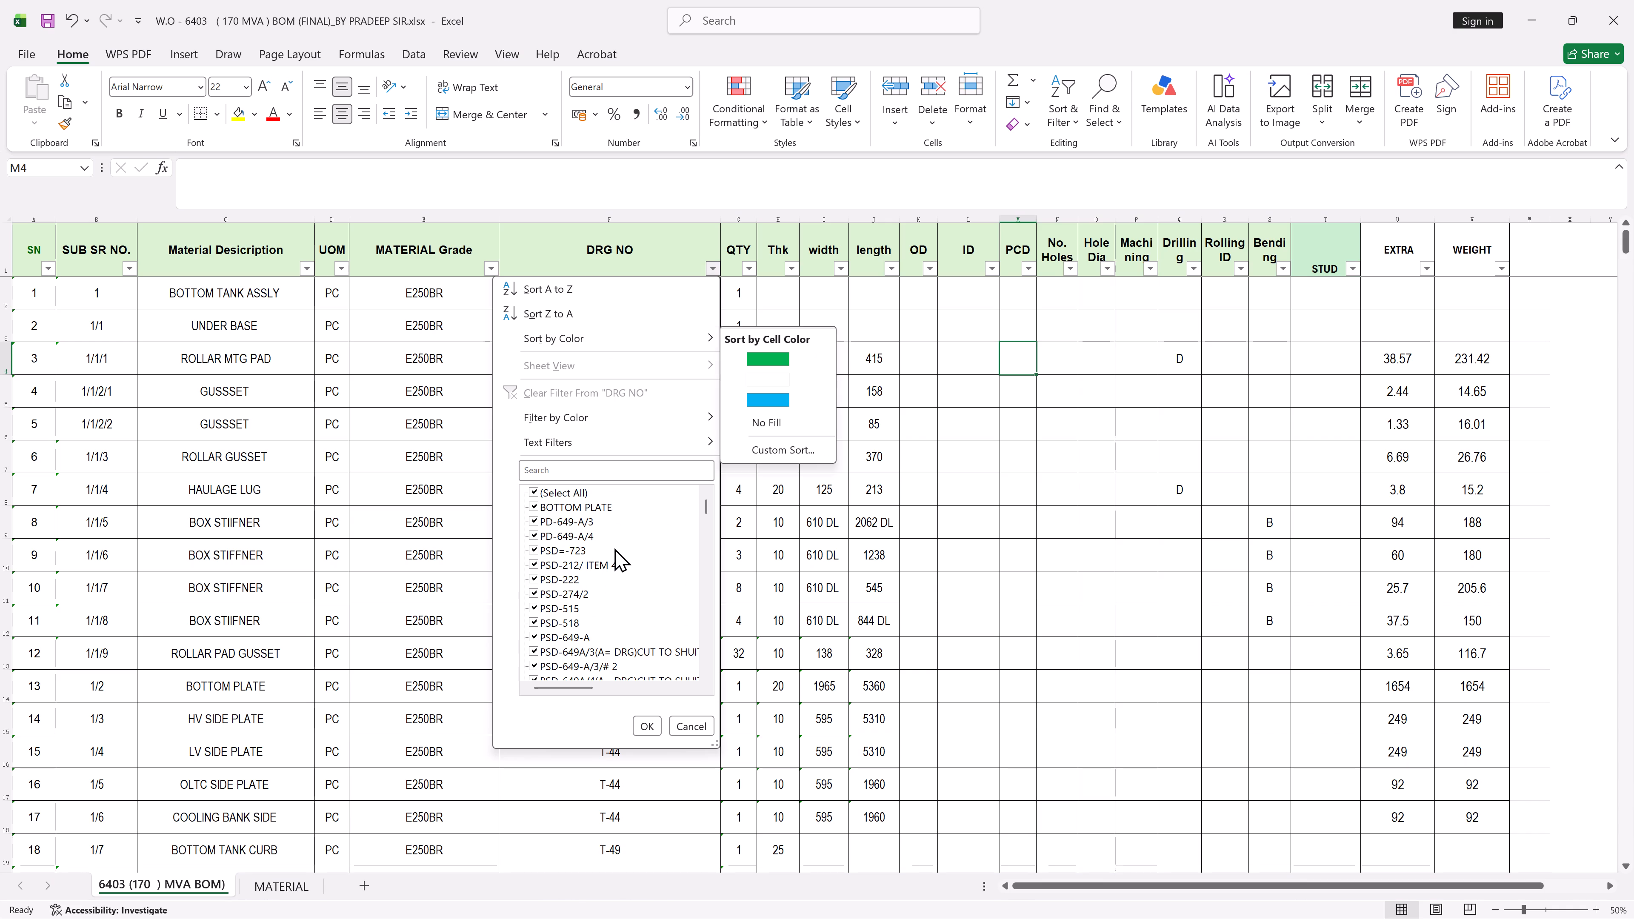
{"action": "scroll", "coordinate": [616, 551], "scroll_direction": "down", "scroll_amount": 16}
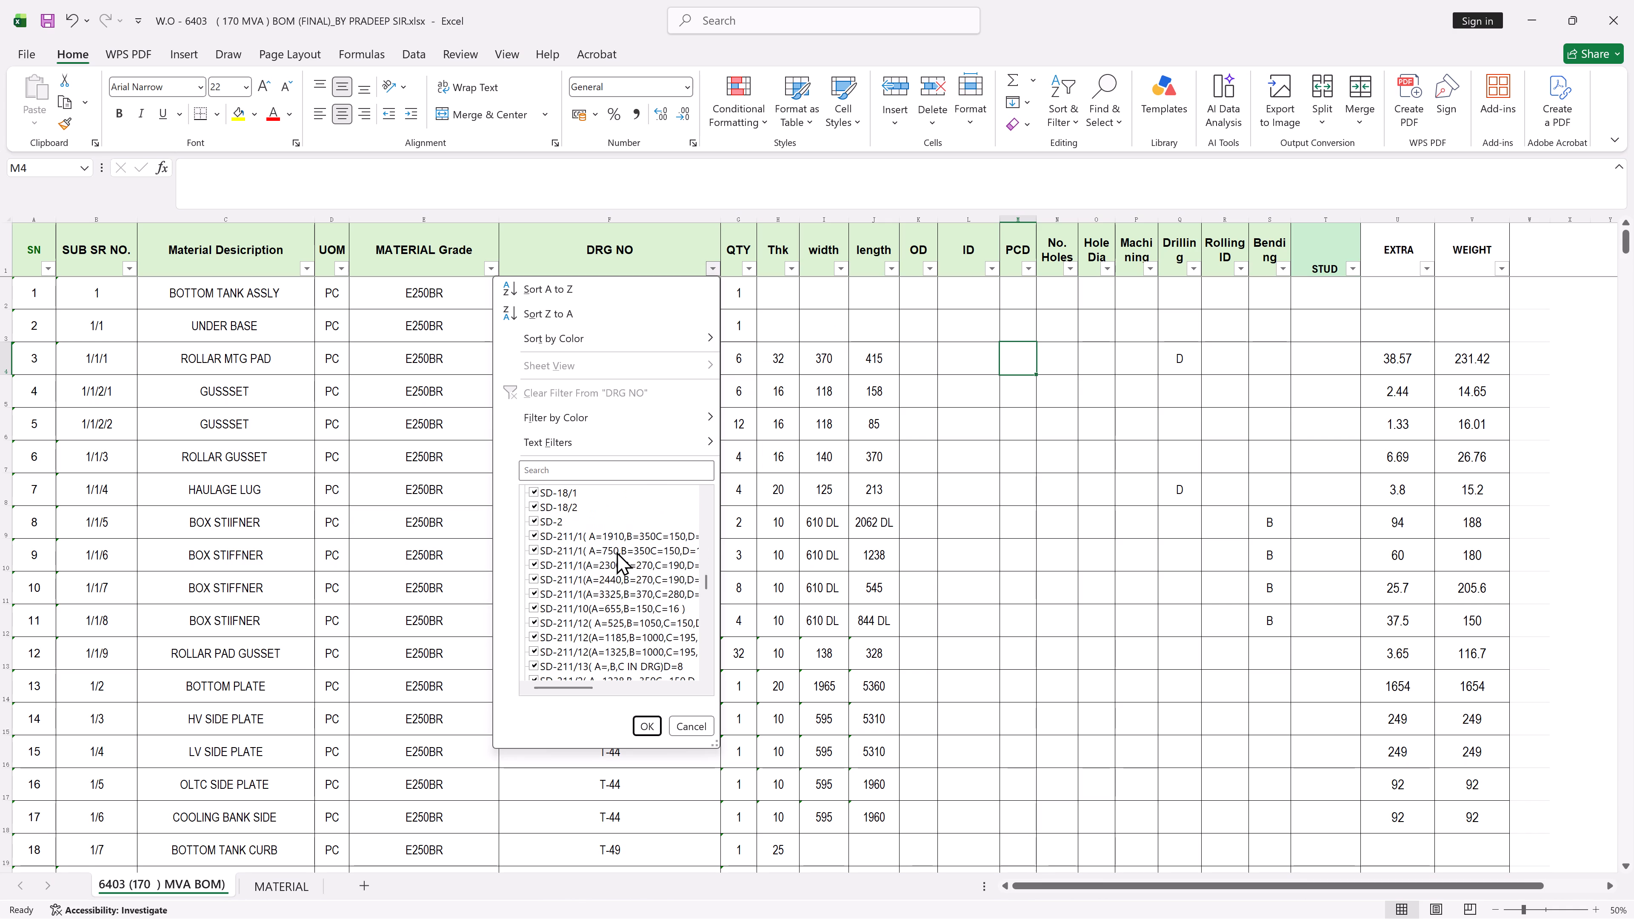
{"action": "scroll", "coordinate": [617, 551], "scroll_direction": "down", "scroll_amount": 18}
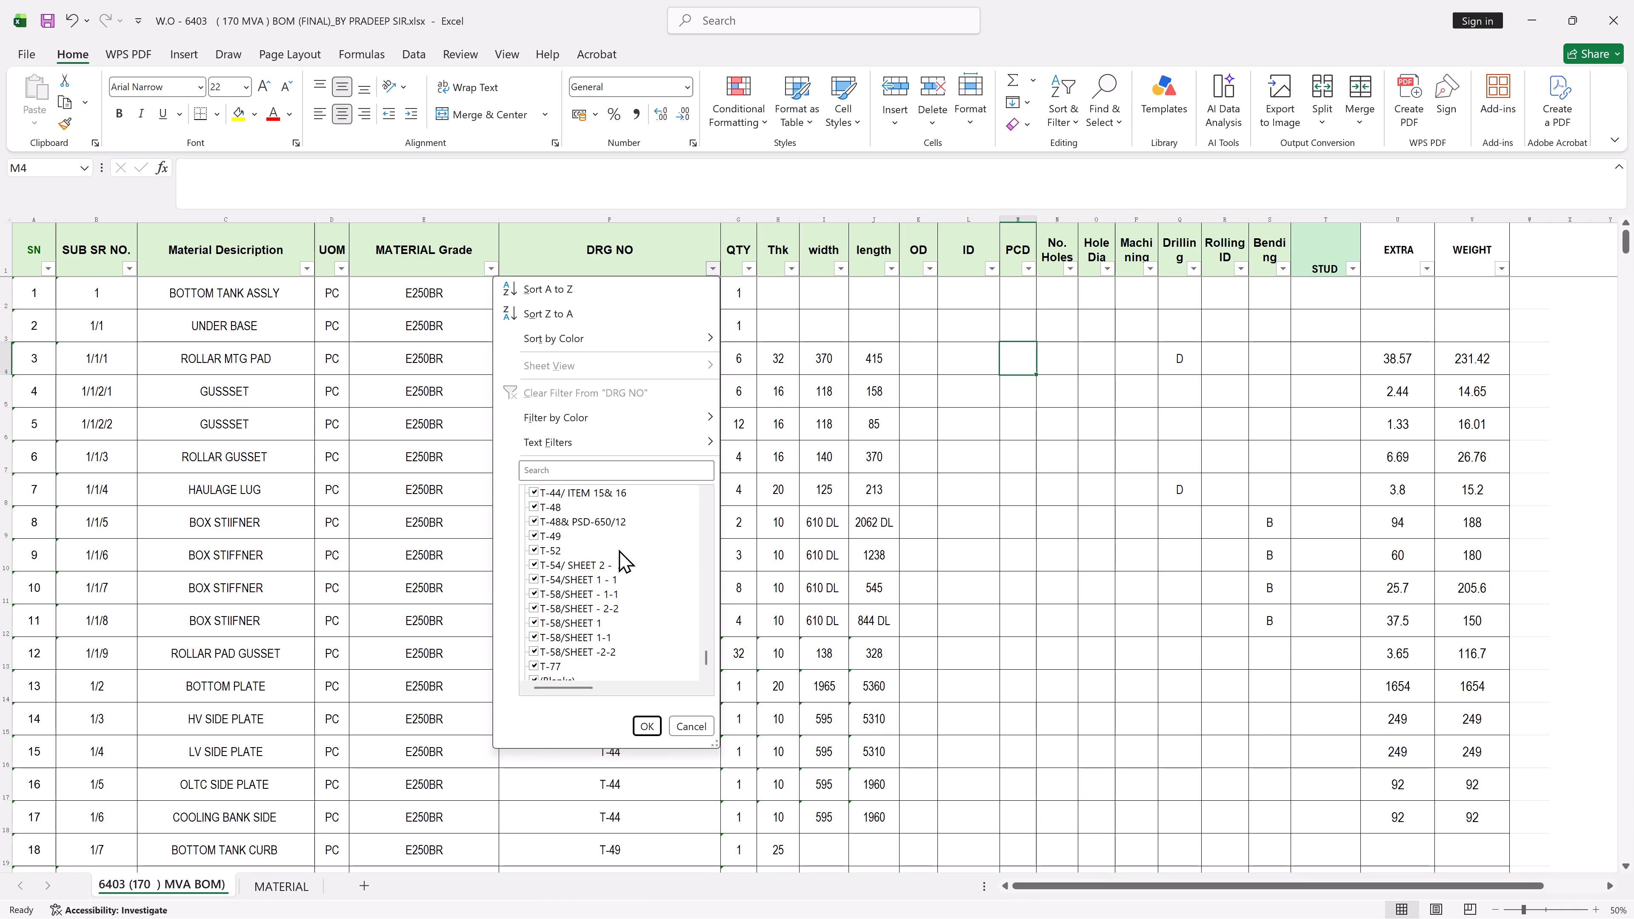
{"action": "scroll", "coordinate": [619, 549], "scroll_direction": "up", "scroll_amount": 2}
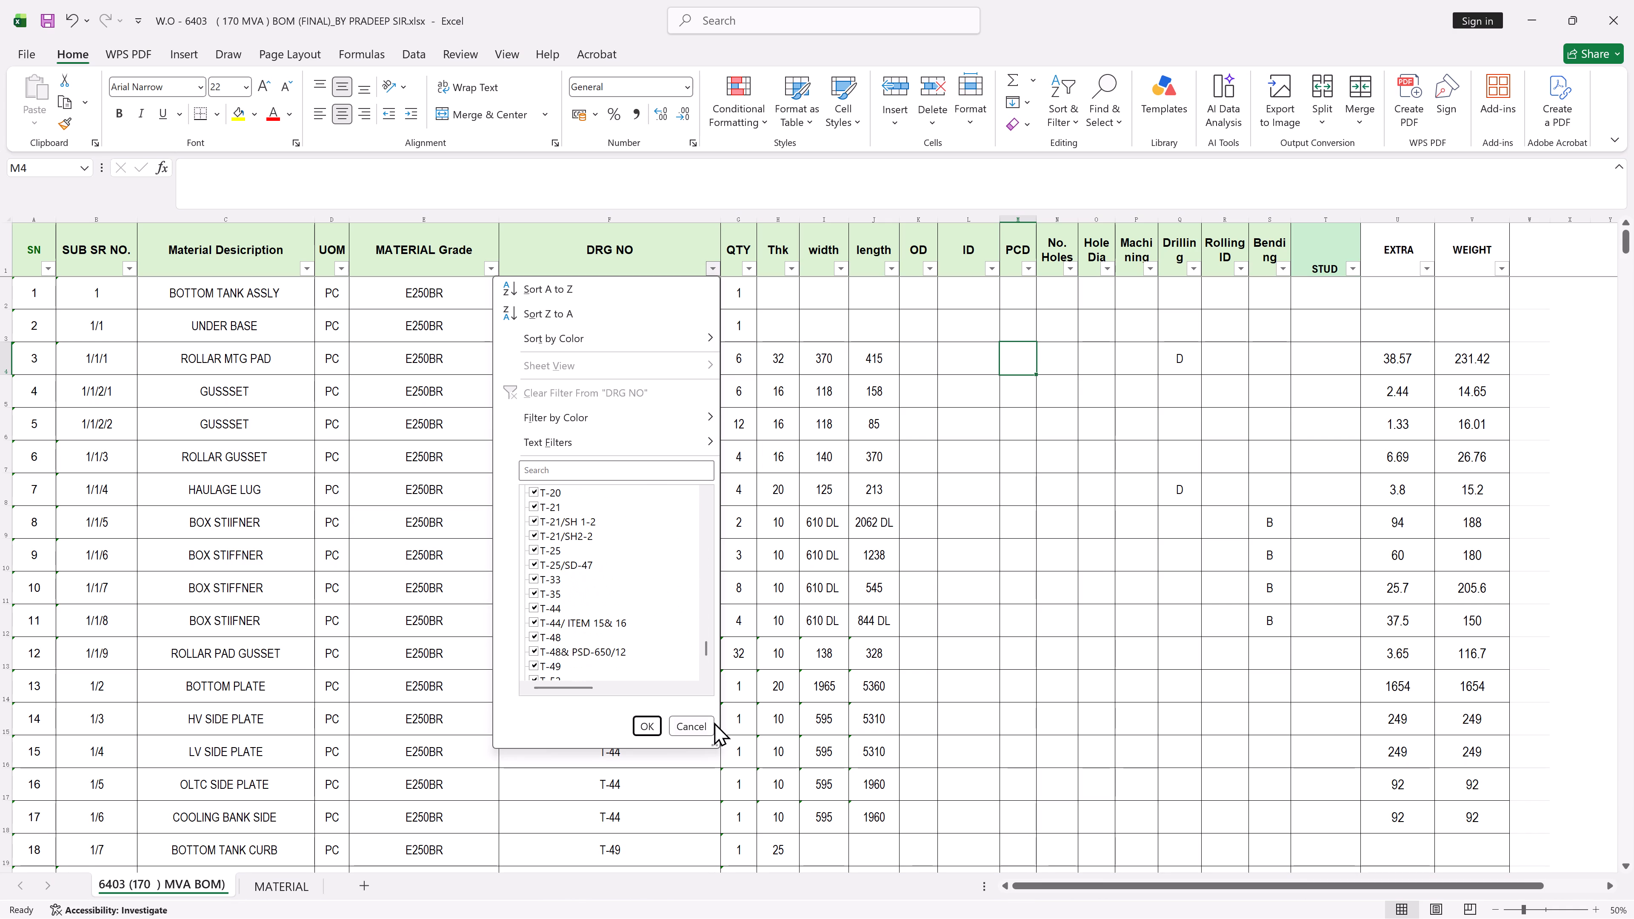
{"action": "left_click_drag", "start_coordinate": [710, 722], "coordinate": [706, 722]}
{"action": "scroll", "coordinate": [622, 555], "scroll_direction": "up", "scroll_amount": 8}
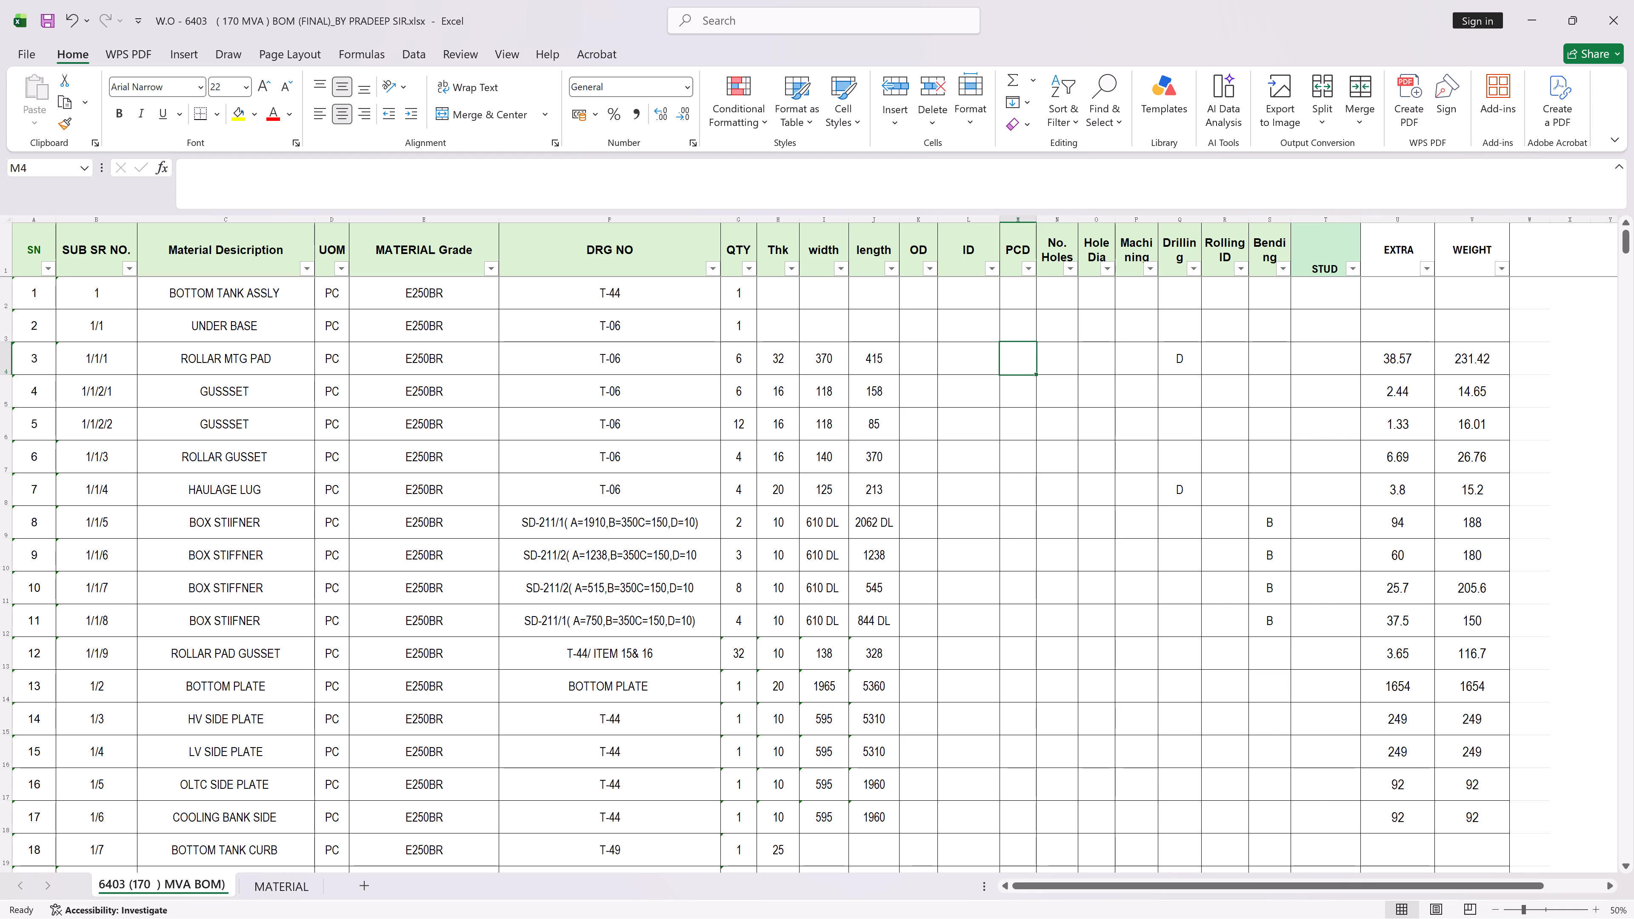
Fill the full rows of the bottom tank assembly, SN 1 to 55, with yellow.
{"action": "left_click", "coordinate": [229, 301]}
{"action": "left_click_drag", "start_coordinate": [0, 294], "coordinate": [0, 897]}
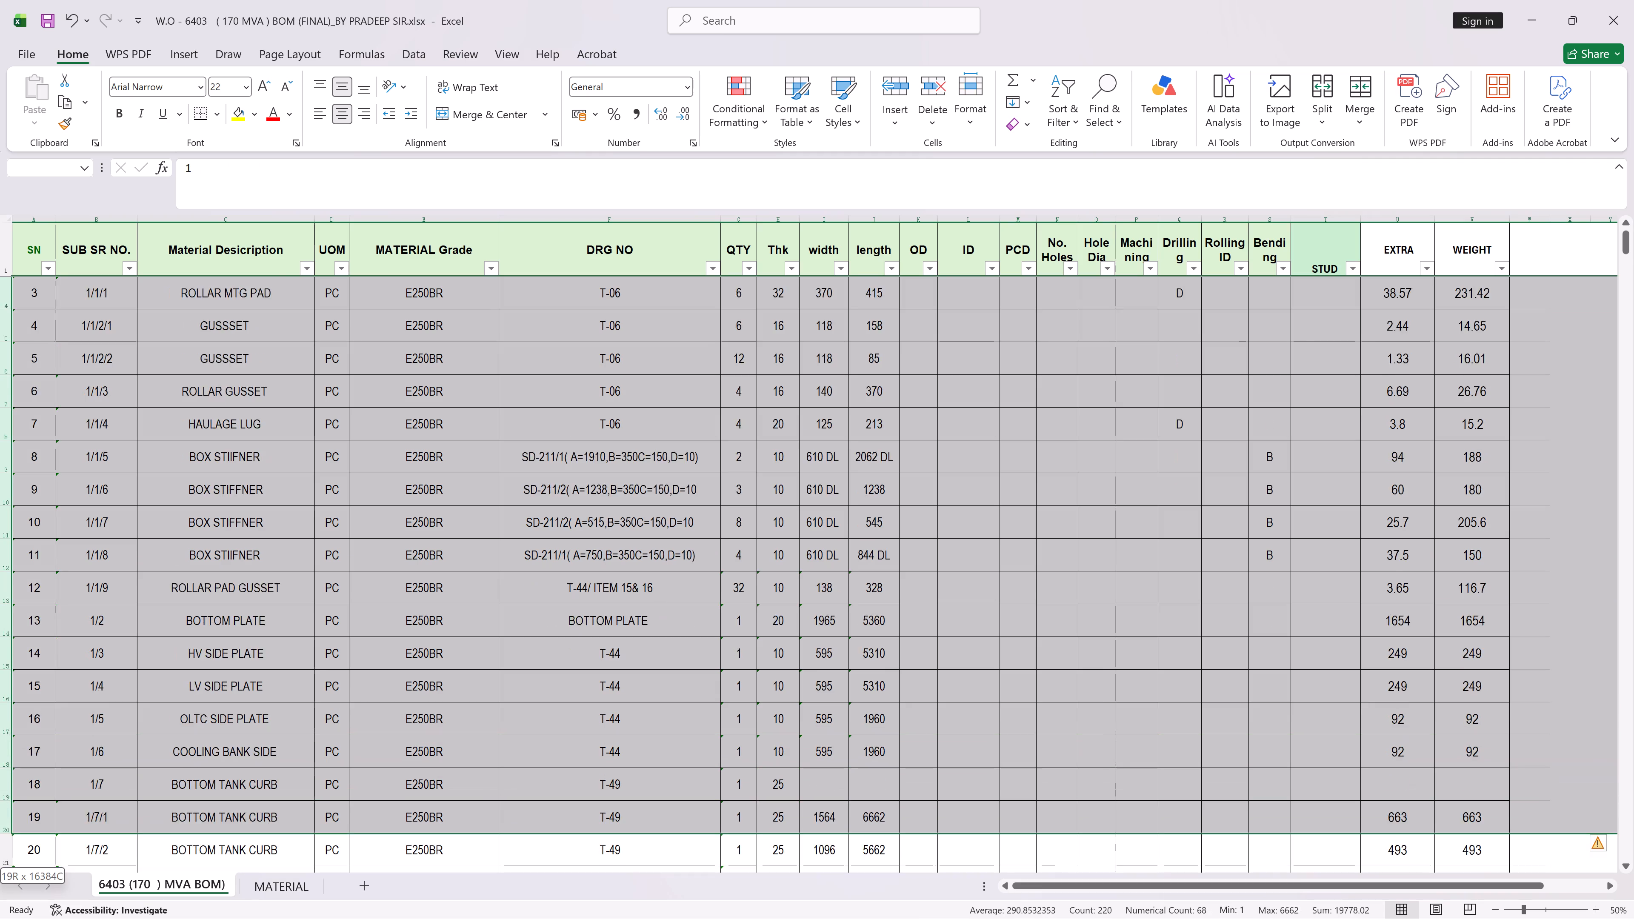
{"action": "left_click_drag", "start_coordinate": [0, 897], "coordinate": [0, 886]}
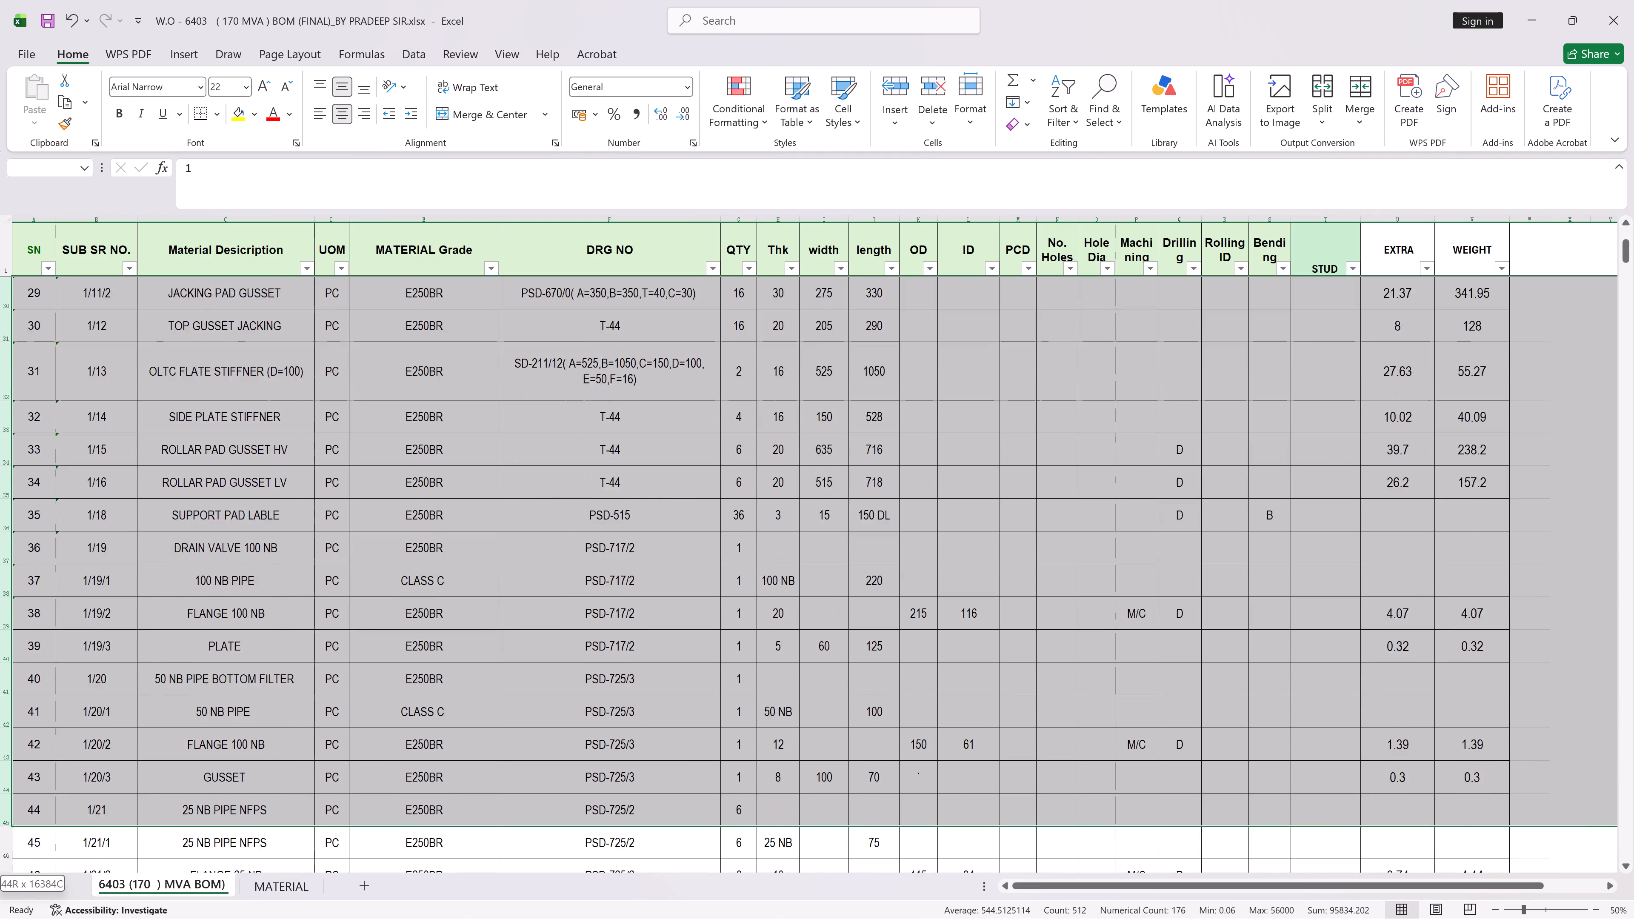
{"action": "left_click_drag", "start_coordinate": [0, 886], "coordinate": [22, 596]}
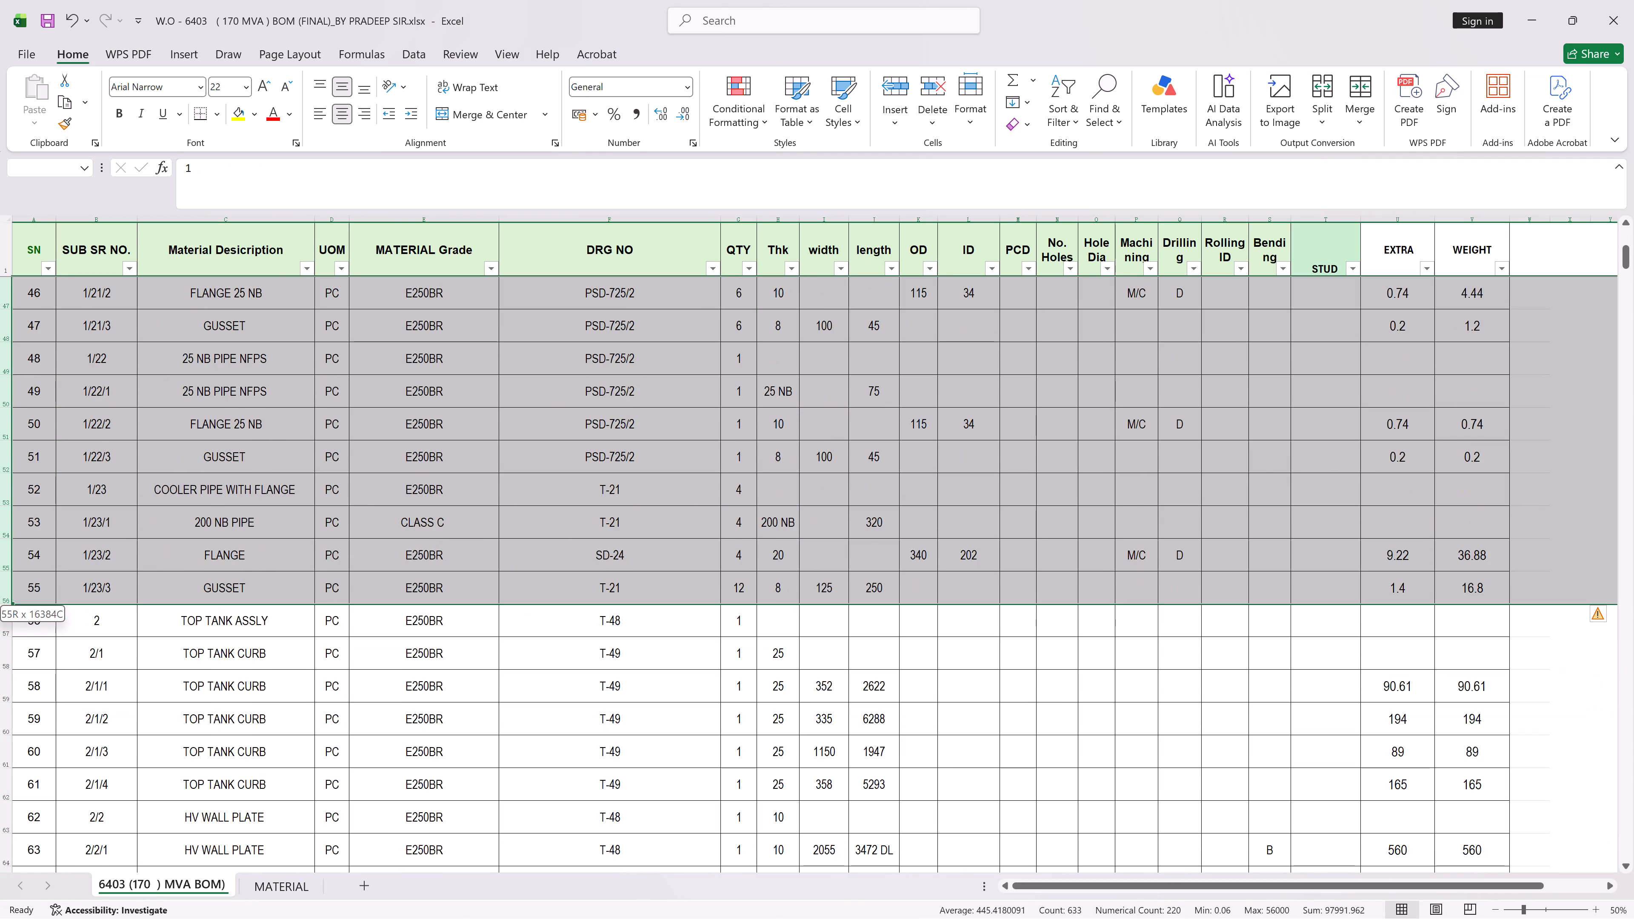
{"action": "left_click_drag", "start_coordinate": [22, 596], "coordinate": [21, 595]}
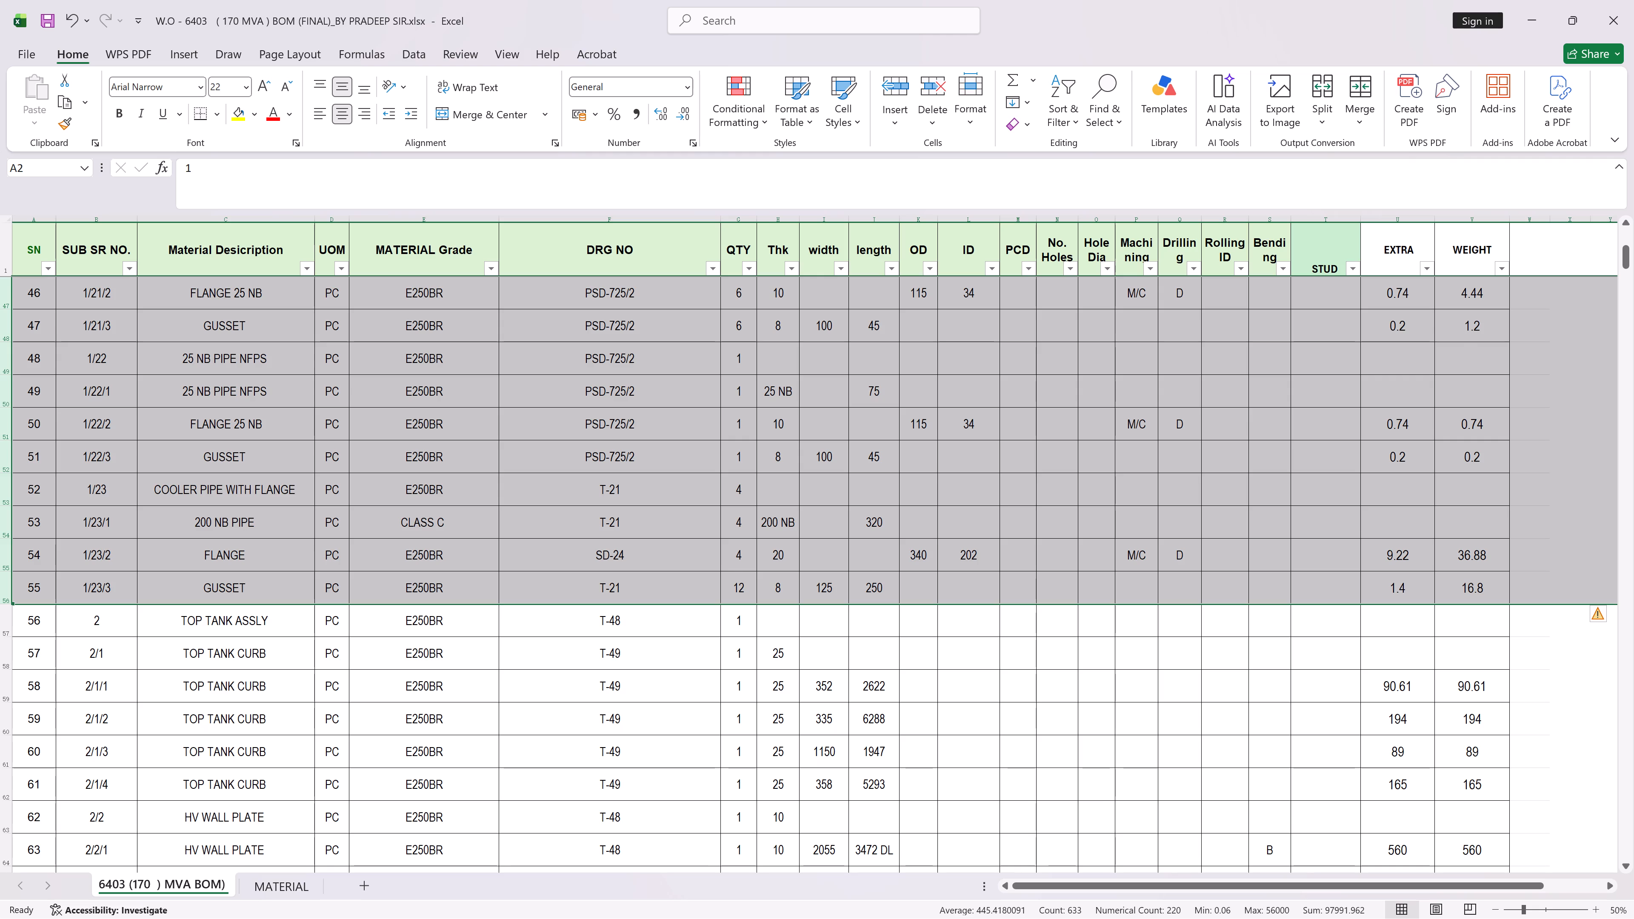
{"action": "scroll", "coordinate": [257, 641], "scroll_direction": "up", "scroll_amount": 1}
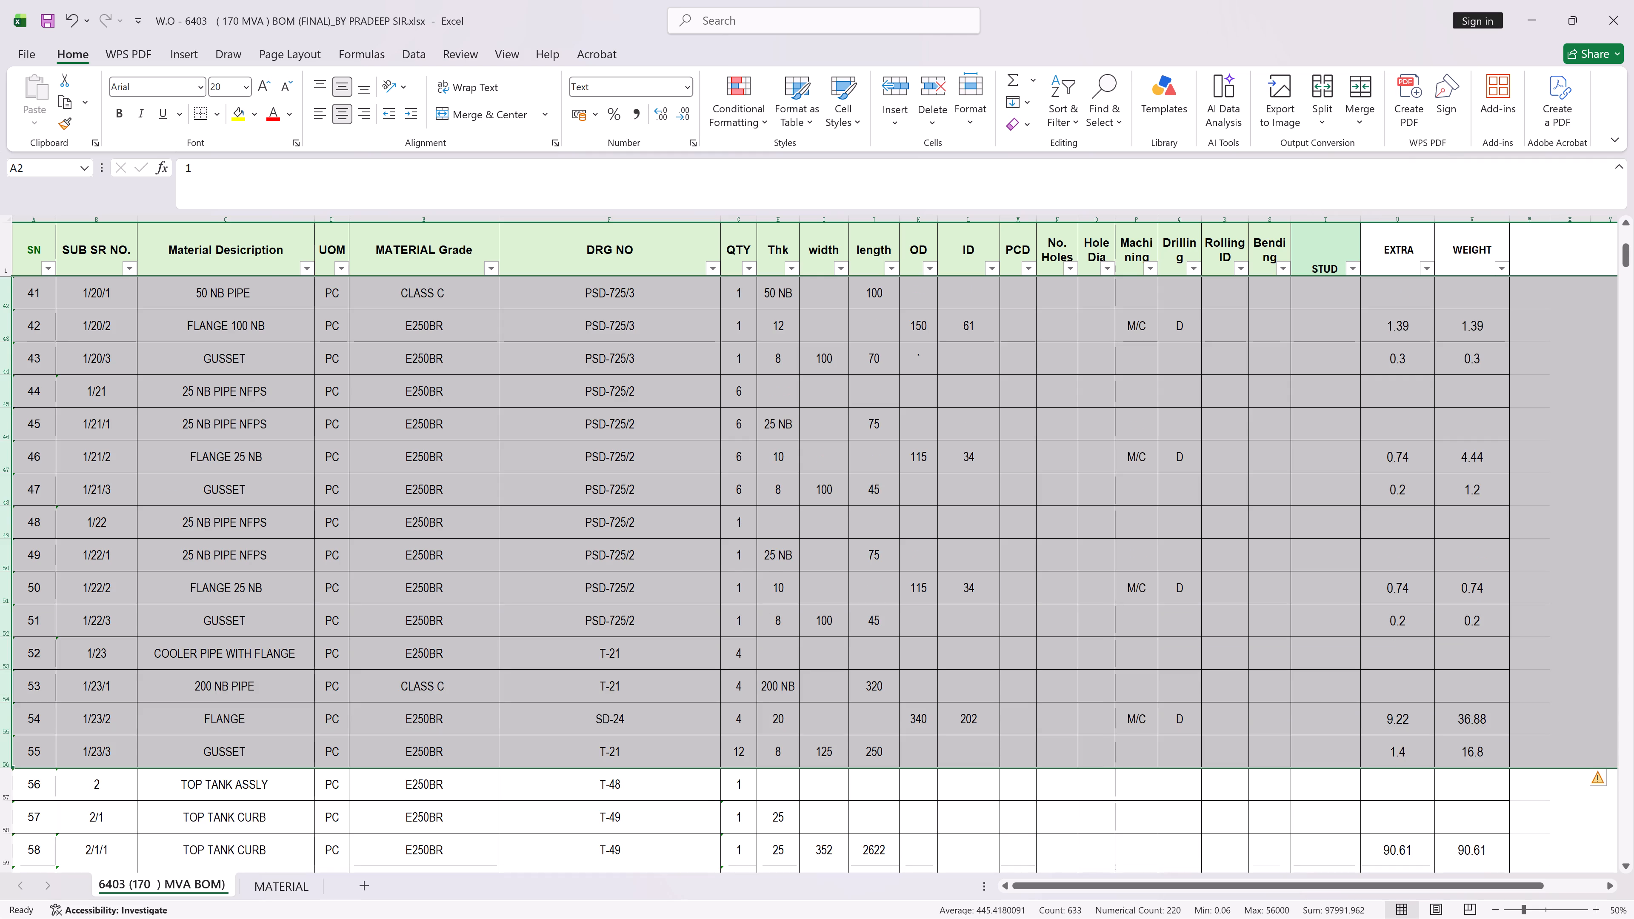
{"action": "scroll", "coordinate": [257, 722], "scroll_direction": "up", "scroll_amount": 12}
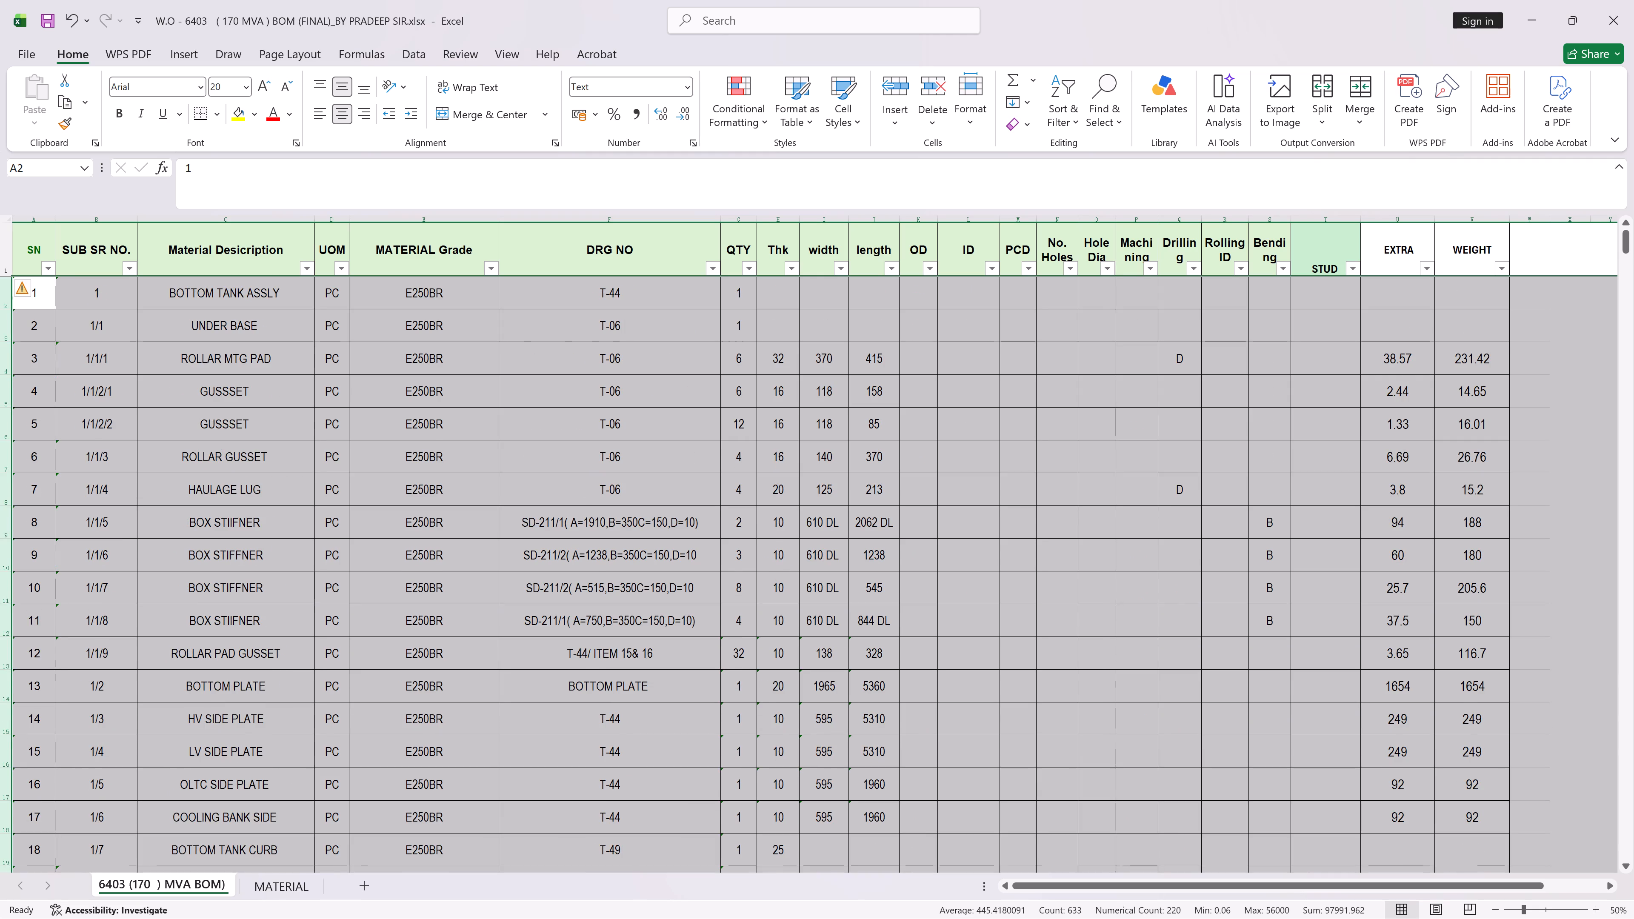
{"action": "scroll", "coordinate": [211, 425], "scroll_direction": "up", "scroll_amount": 6}
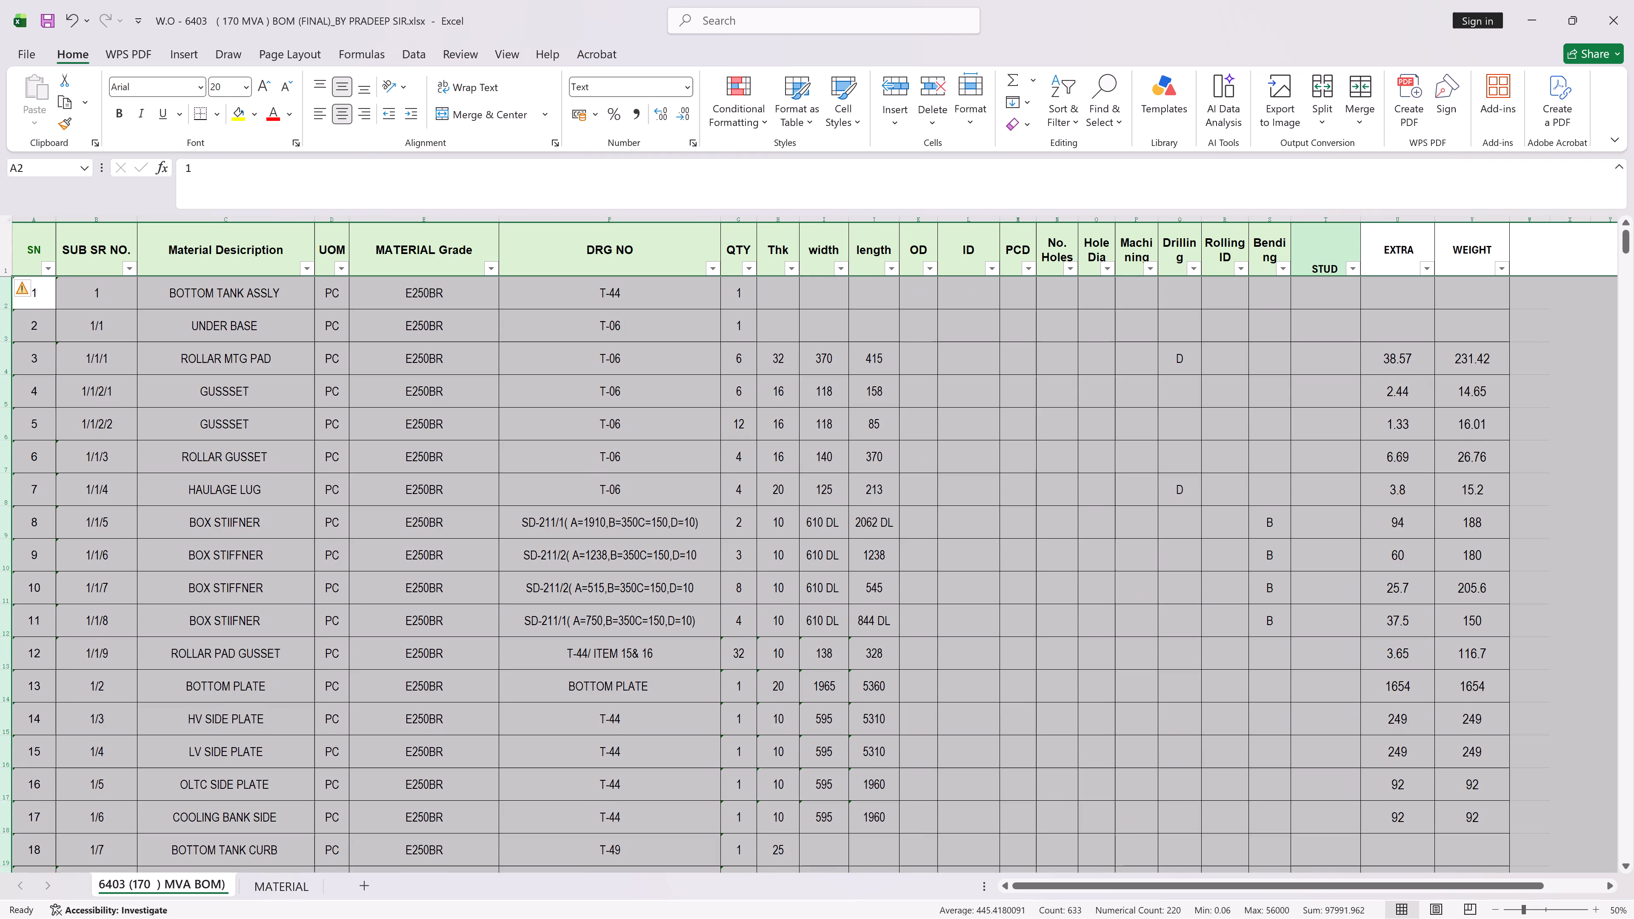
{"action": "scroll", "coordinate": [241, 362], "scroll_direction": "down", "scroll_amount": 6}
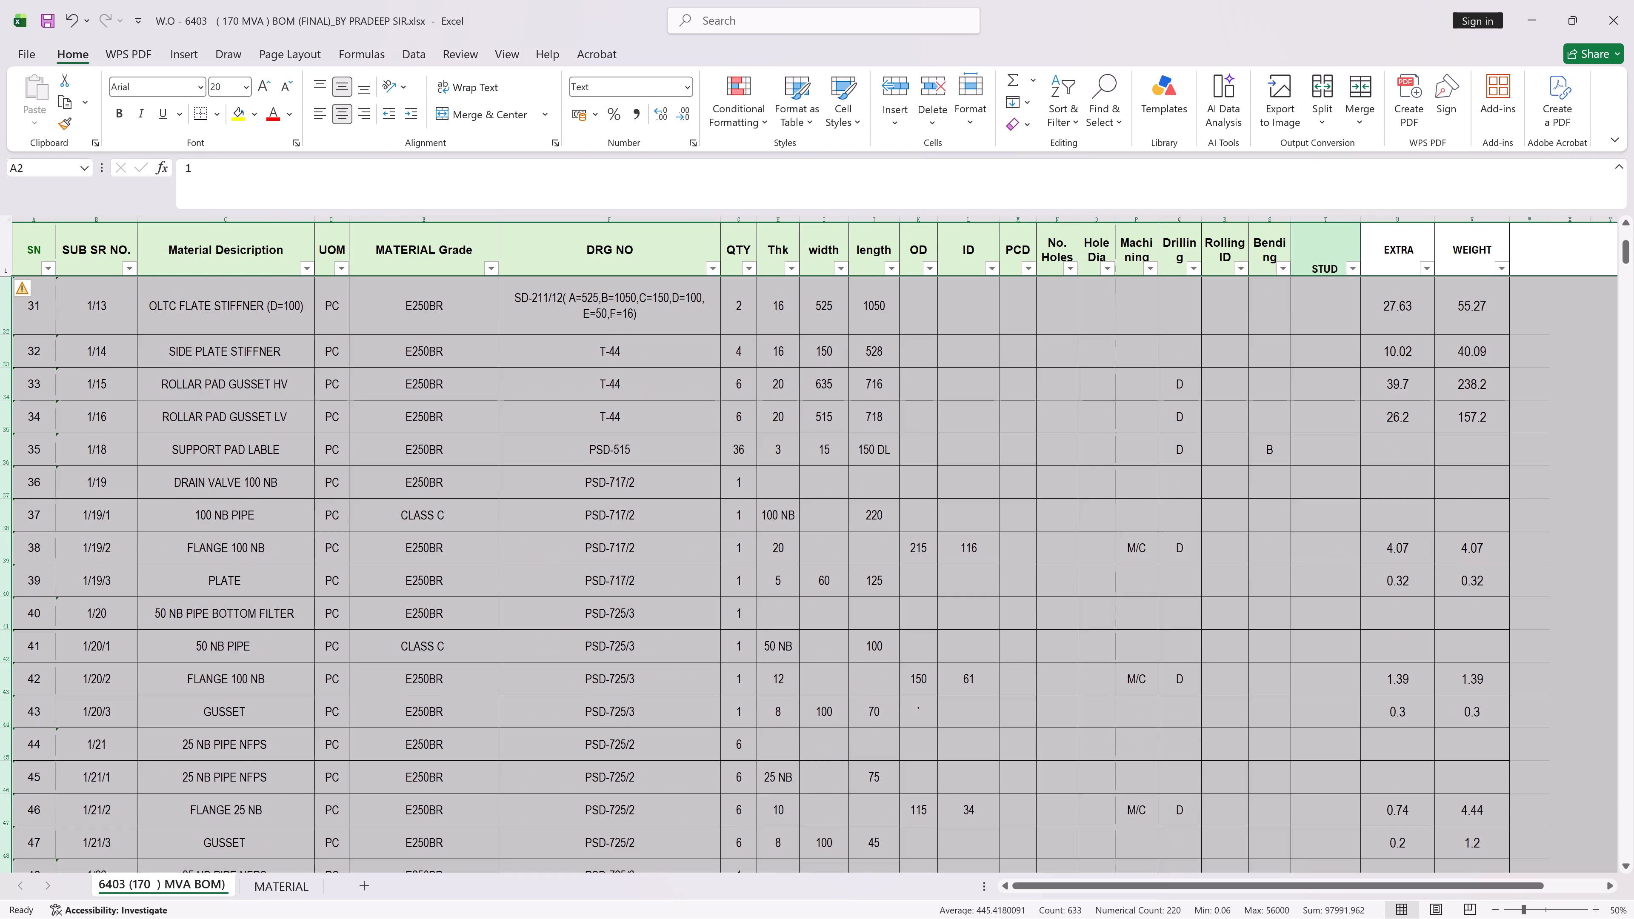
{"action": "scroll", "coordinate": [251, 377], "scroll_direction": "down", "scroll_amount": 3}
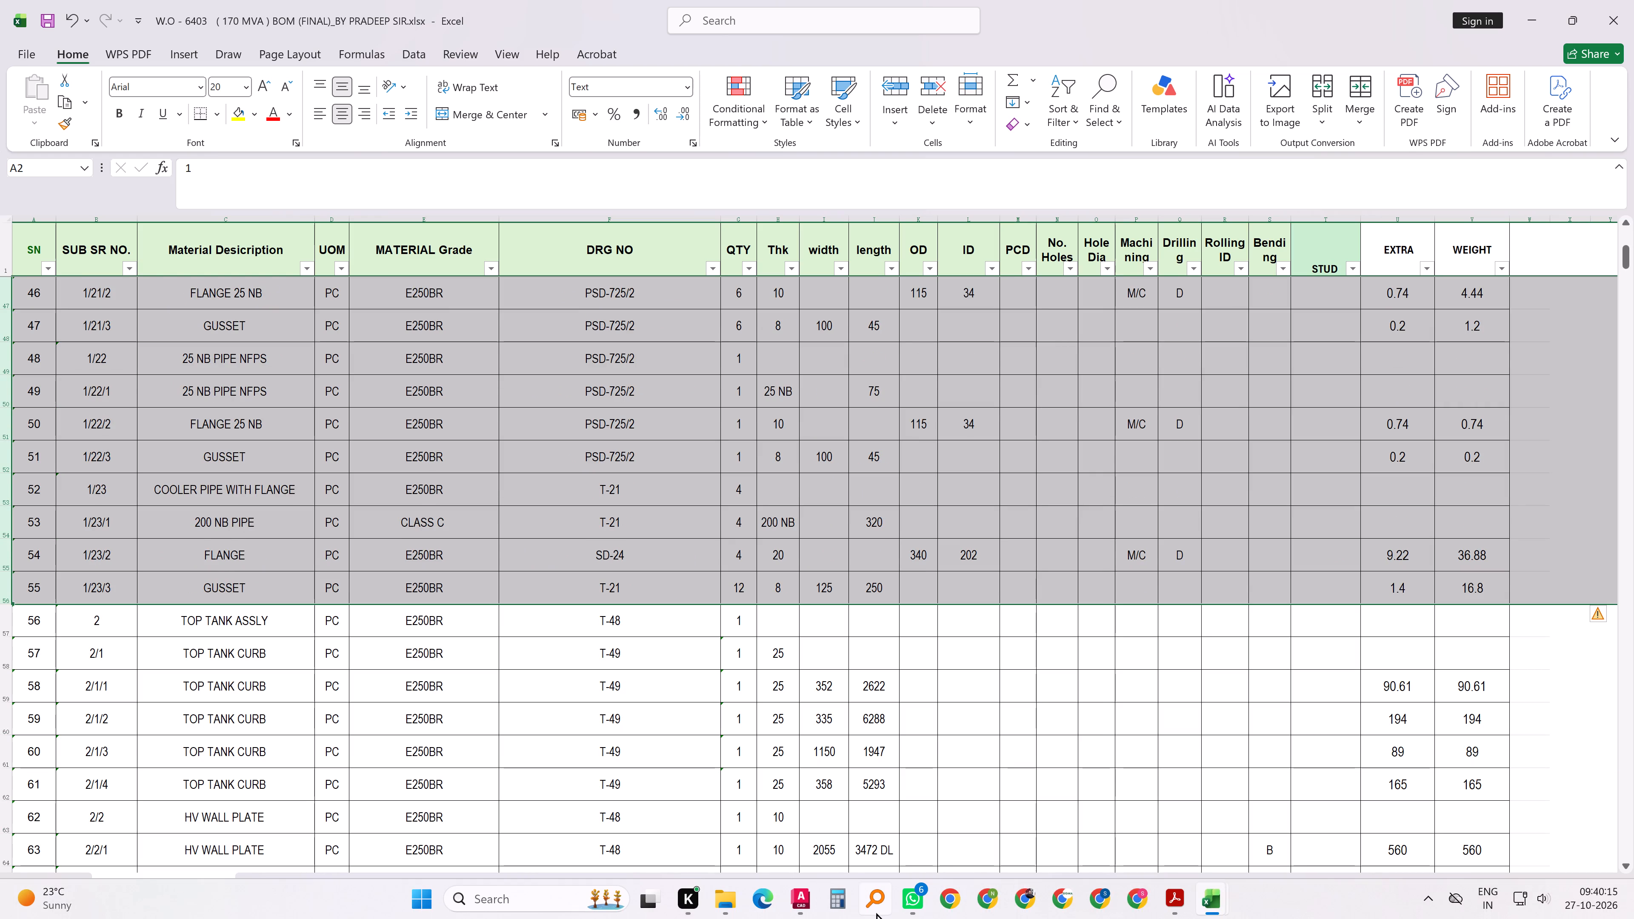
{"action": "left_click", "coordinate": [238, 113]}
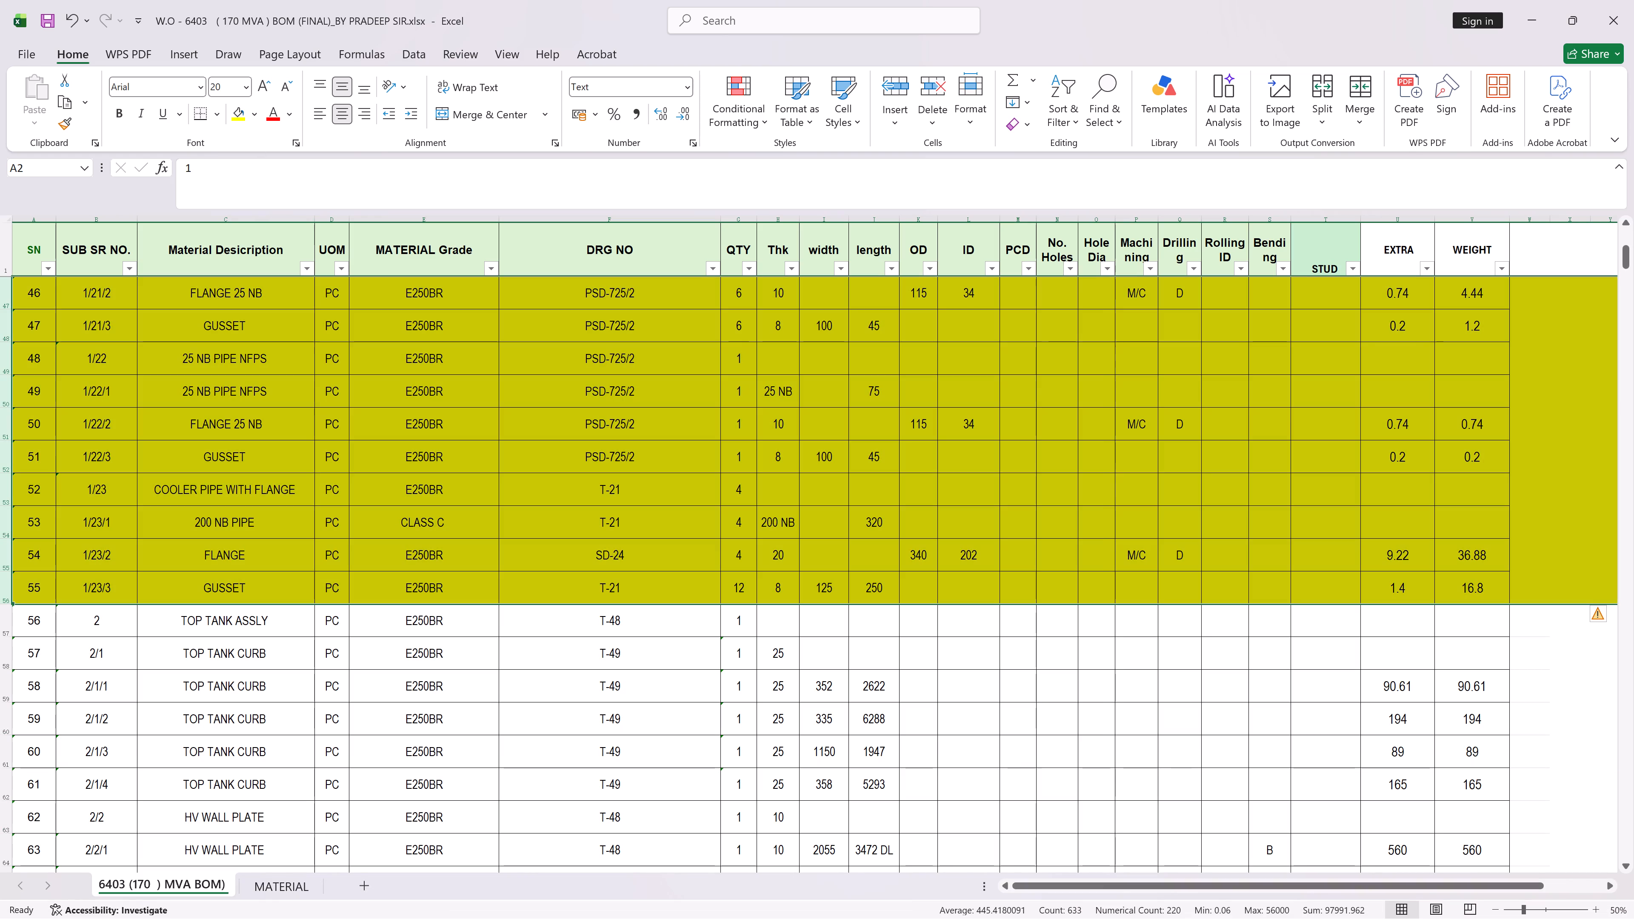
Check the total weight of the bottom tank assembly by selecting the WEIGHT cells for SN 1 to 55.
{"action": "left_click", "coordinate": [1477, 495]}
{"action": "scroll", "coordinate": [1475, 300], "scroll_direction": "up", "scroll_amount": 4}
{"action": "scroll", "coordinate": [1488, 361], "scroll_direction": "up", "scroll_amount": 6}
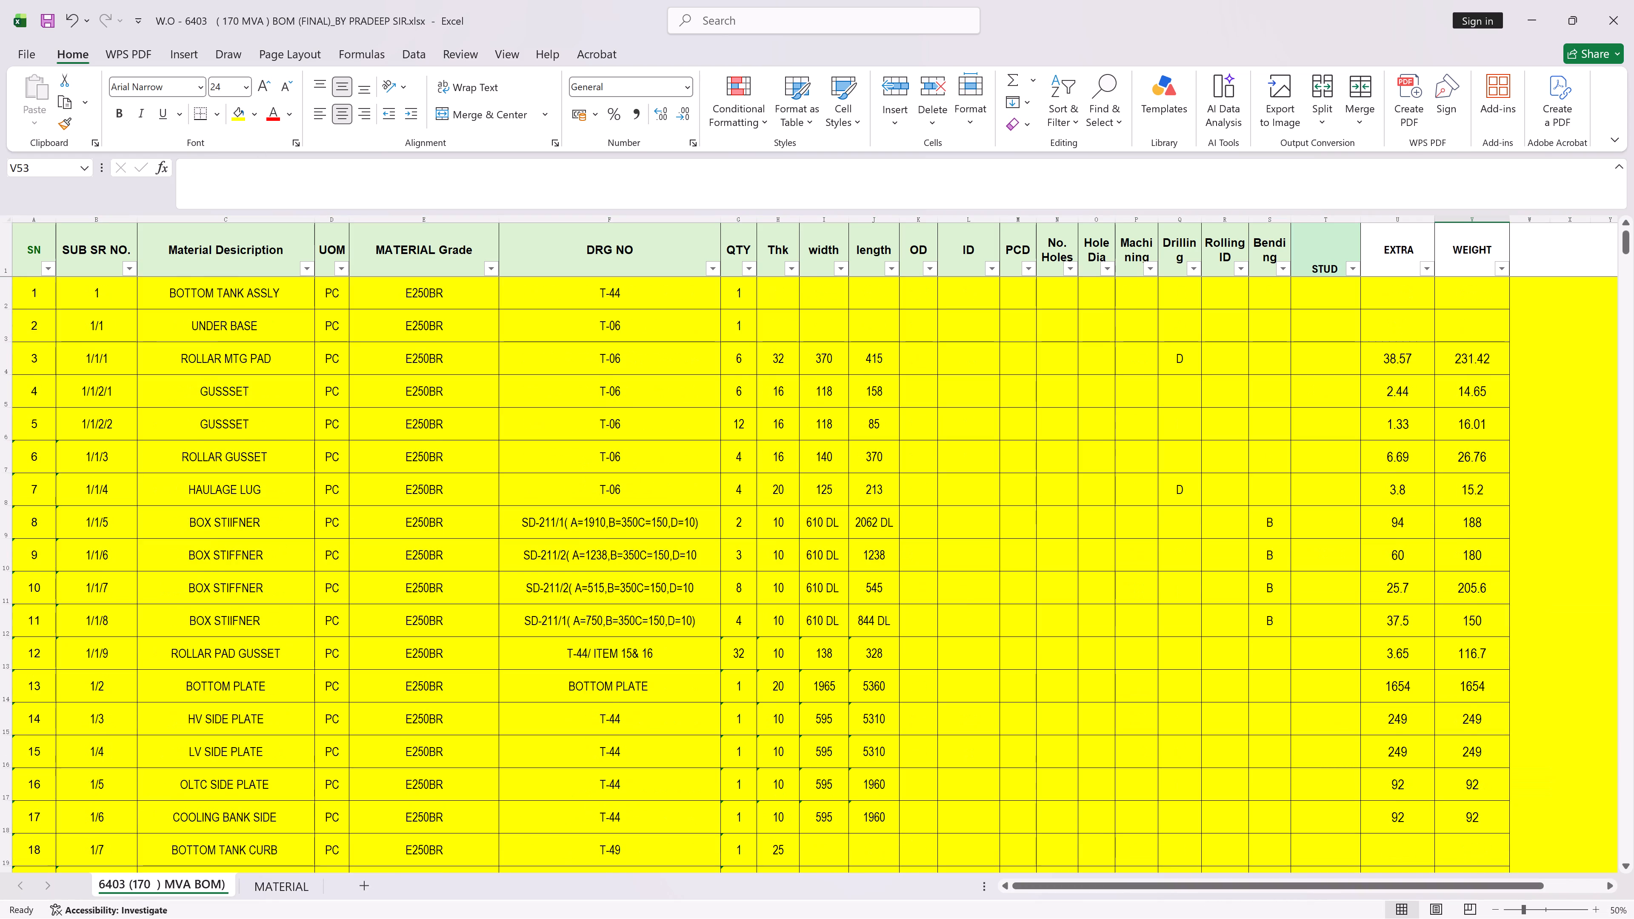
{"action": "scroll", "coordinate": [1487, 355], "scroll_direction": "up", "scroll_amount": 4}
{"action": "left_click", "coordinate": [1479, 291]}
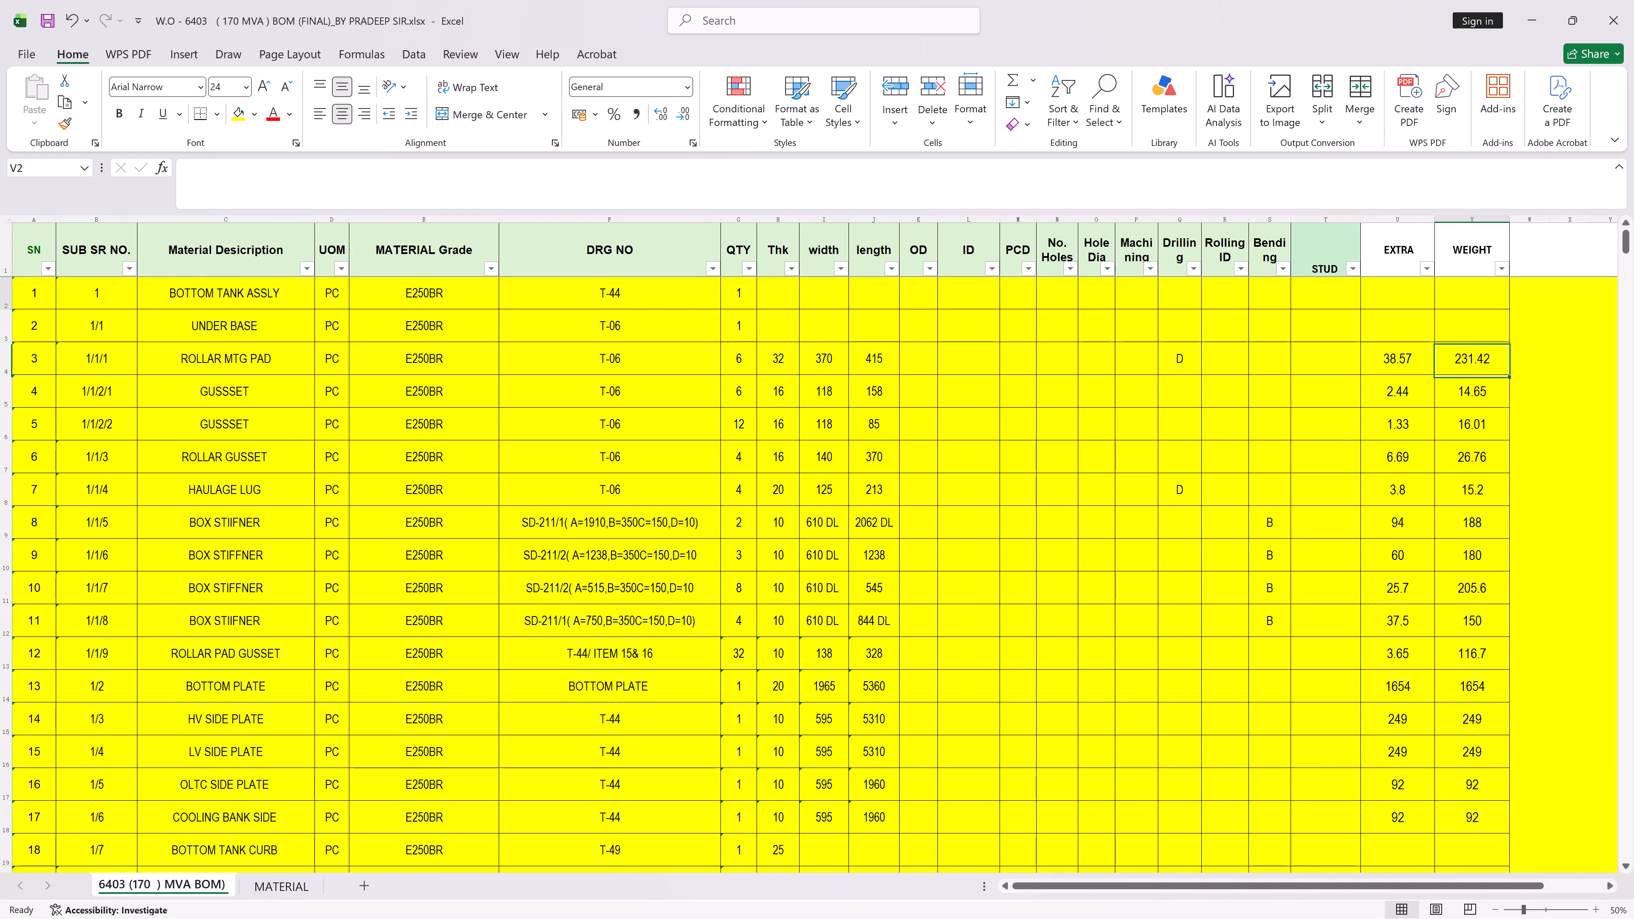
{"action": "key", "text": "shift+Down"}
{"action": "key", "text": "shift+Down"}
{"action": "key", "text": "shift+Down"}
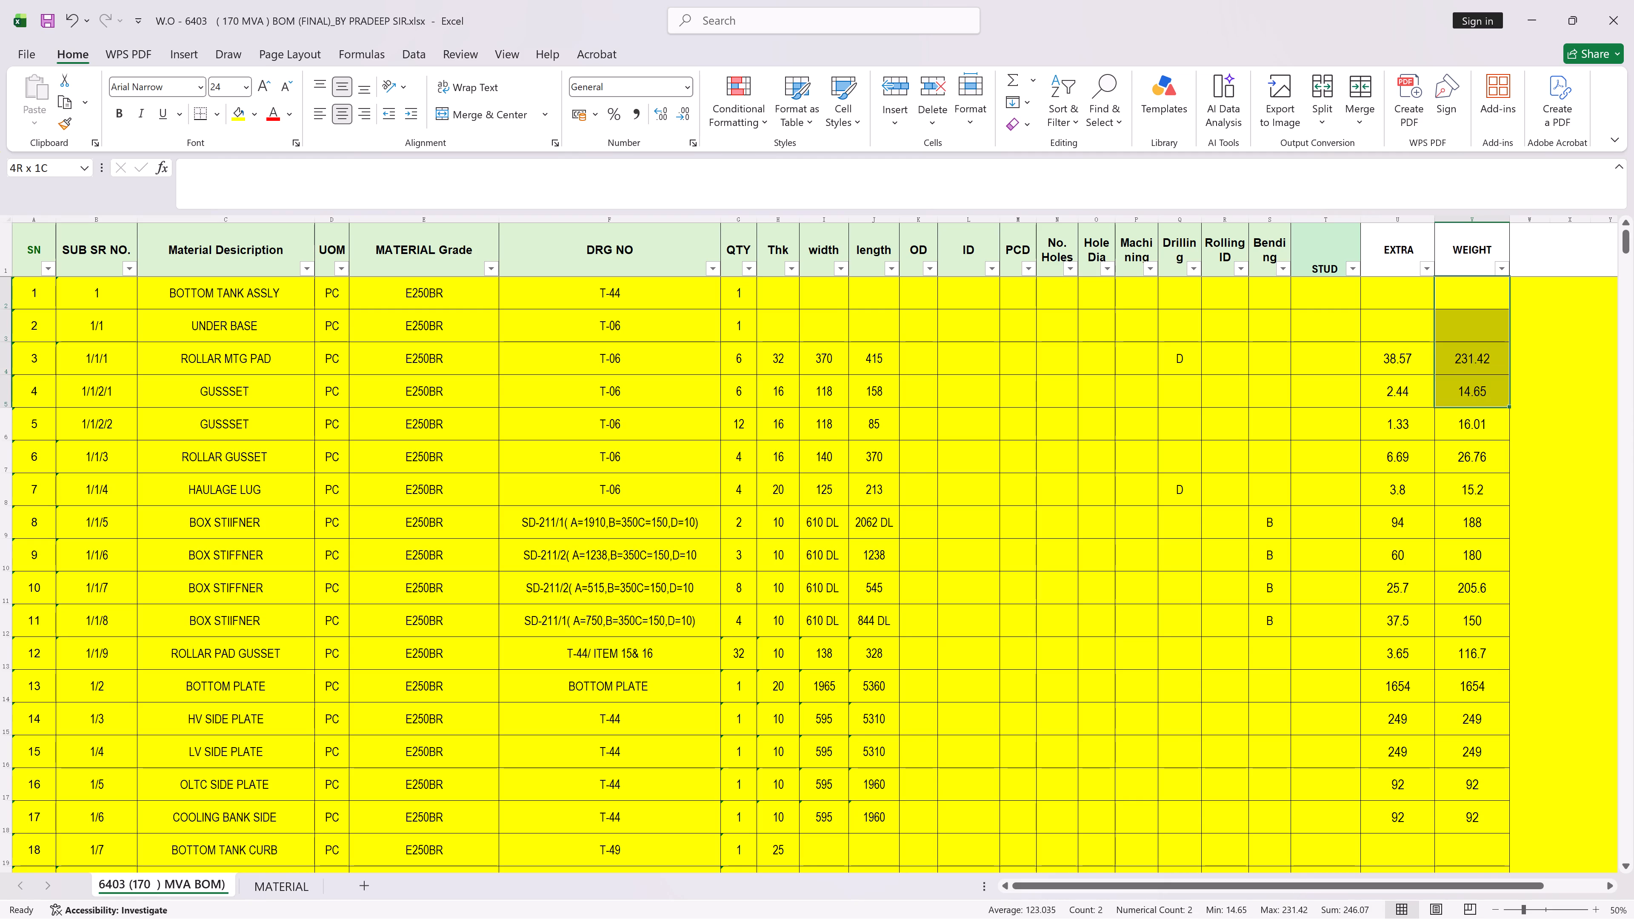
{"action": "key", "text": "shift+Down"}
{"action": "key", "text": "shift+Down"}
{"action": "key", "text": "shift+Down"}
{"action": "key", "text": "shift+Down"}
{"action": "key", "text": "shift+Down"}
{"action": "key", "text": "shift+Down"}
{"action": "key", "text": "shift+Down"}
{"action": "key", "text": "shift+Down"}
{"action": "key", "text": "shift+Down"}
{"action": "key", "text": "shift+Down"}
{"action": "key", "text": "shift+Down"}
{"action": "key", "text": "shift+Down"}
{"action": "key", "text": "shift+Down"}
{"action": "key", "text": "shift+Down"}
{"action": "key", "text": "shift+Down"}
{"action": "key", "text": "shift+Down"}
{"action": "key", "text": "shift+Down"}
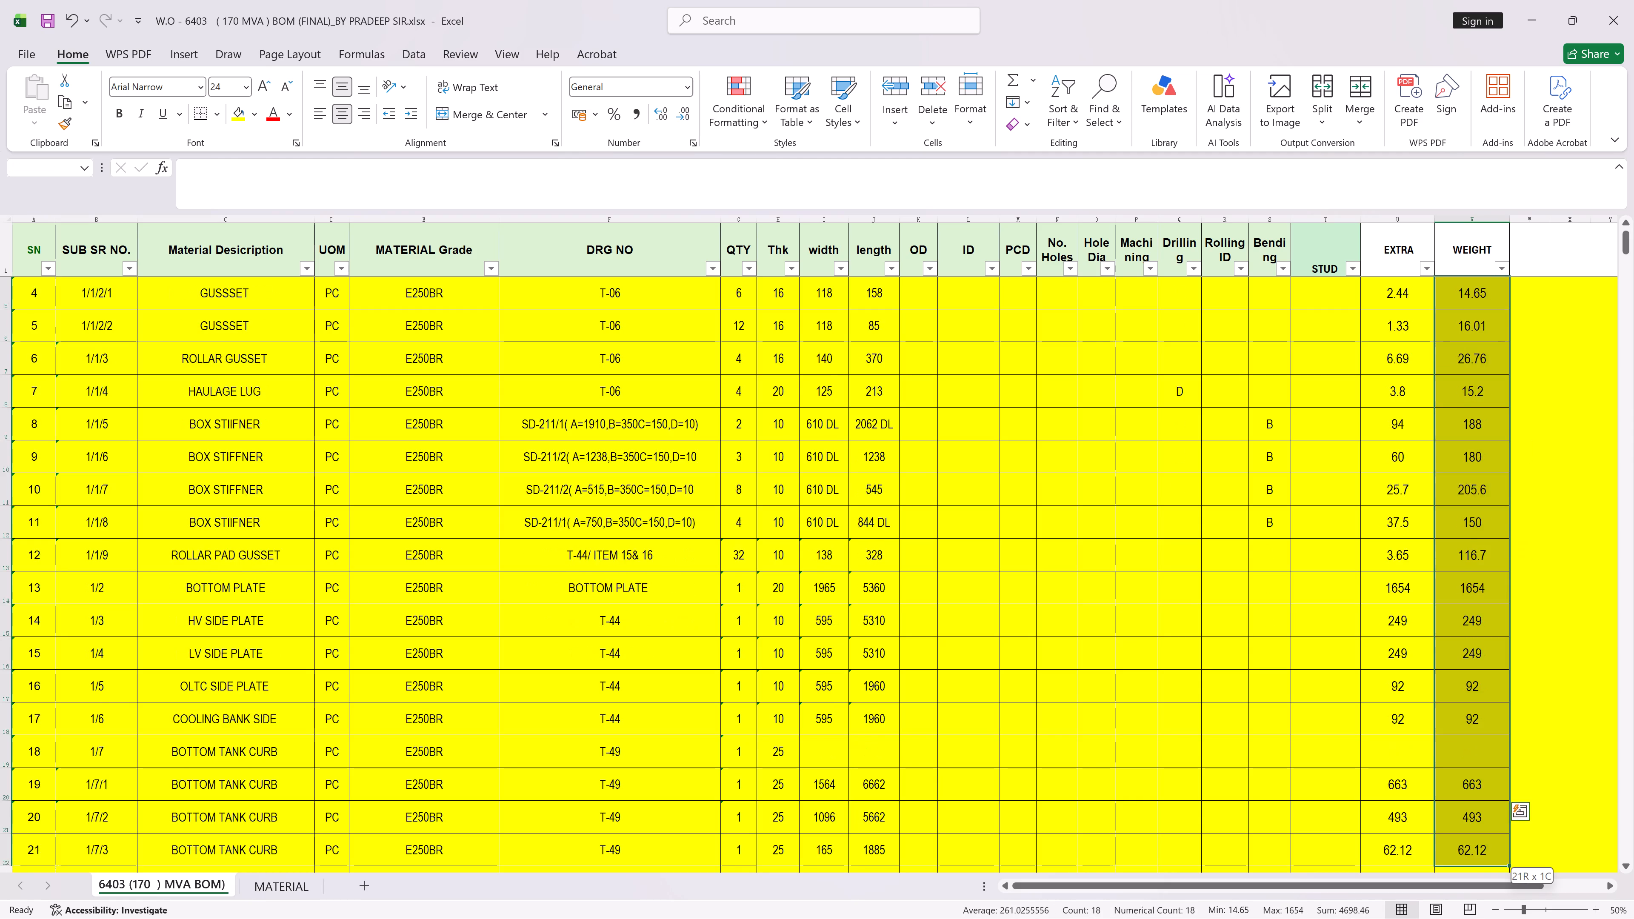
{"action": "key", "text": "shift+Down"}
{"action": "key", "text": "shift+Down"}
{"action": "key", "text": "shift+Down"}
{"action": "key", "text": "shift+Down"}
{"action": "key", "text": "shift+Down"}
{"action": "key", "text": "shift+Down"}
{"action": "key", "text": "shift+Down"}
{"action": "key", "text": "shift+Down"}
{"action": "key", "text": "shift+Down"}
{"action": "key", "text": "shift+Down"}
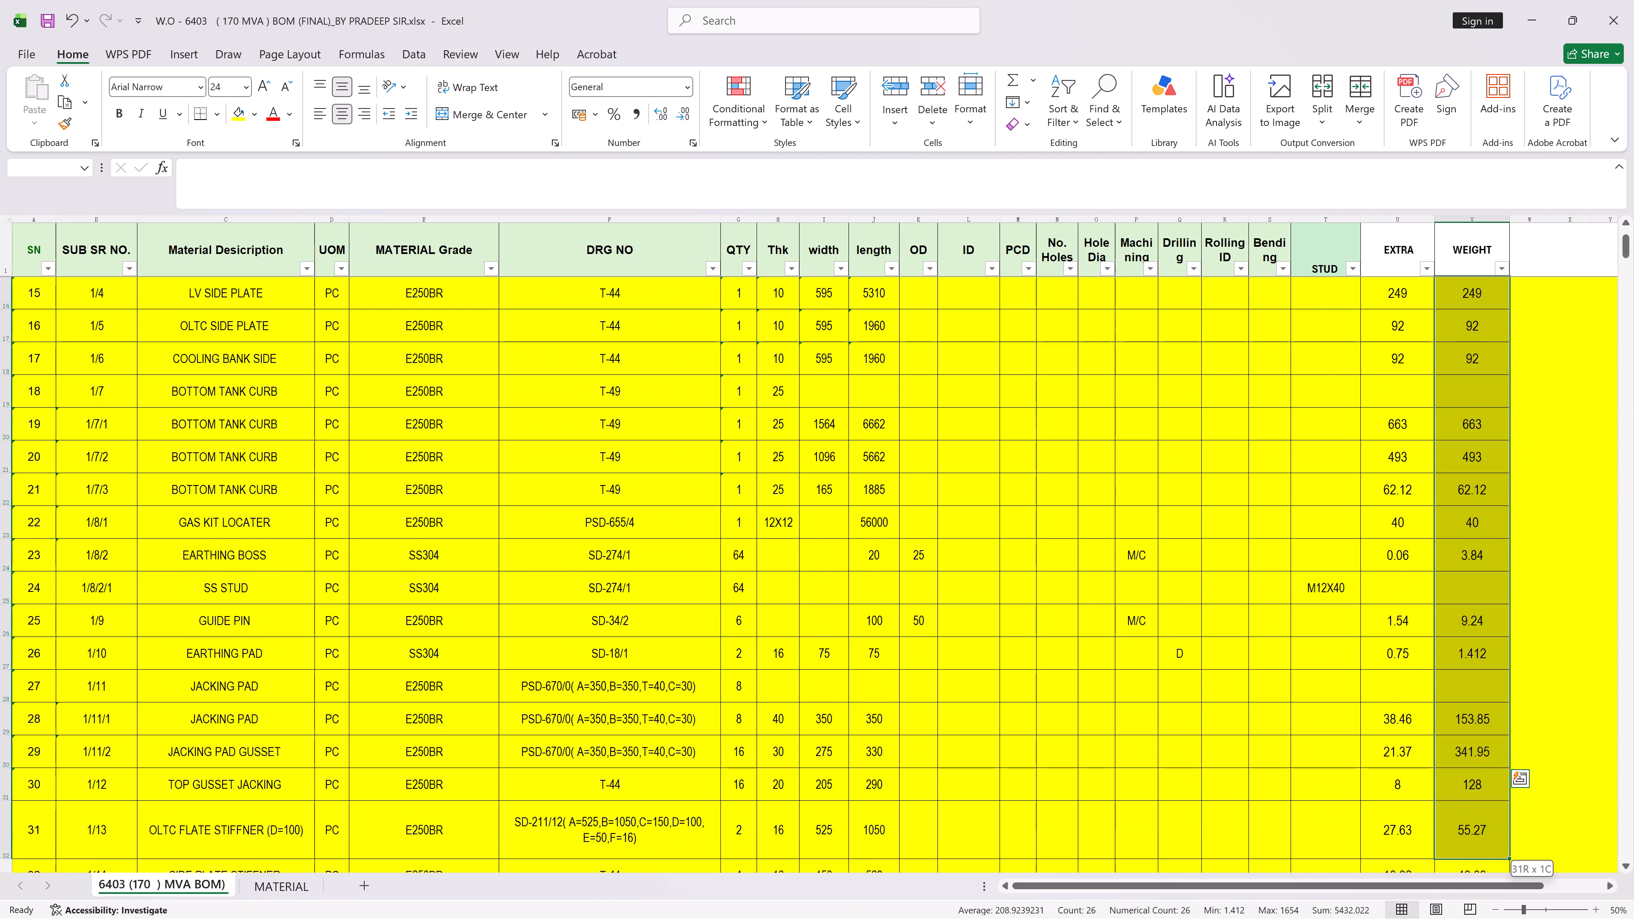
{"action": "key", "text": "shift+Down"}
{"action": "key", "text": "shift+Down"}
{"action": "key", "text": "shift+Down"}
{"action": "key", "text": "shift+Down"}
{"action": "key", "text": "shift+Down"}
{"action": "key", "text": "shift+Down"}
{"action": "key", "text": "shift+Down"}
{"action": "key", "text": "shift+Down"}
{"action": "key", "text": "shift+Down"}
{"action": "key", "text": "shift+Down"}
{"action": "key", "text": "shift+Down"}
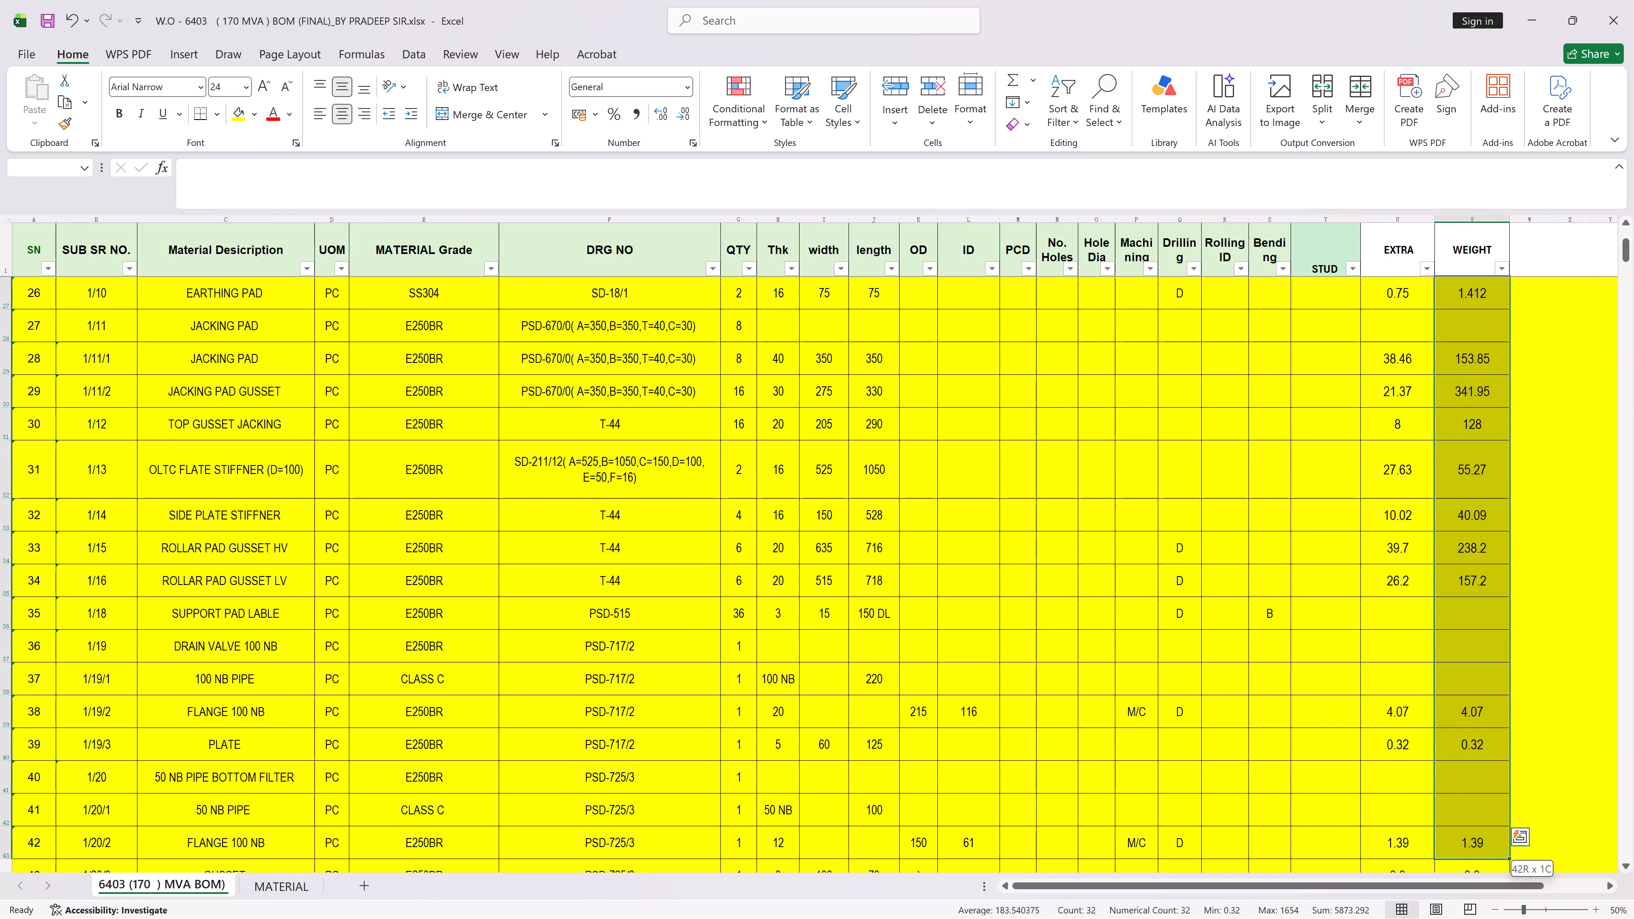
{"action": "key", "text": "shift+Down"}
{"action": "key", "text": "shift+Down"}
{"action": "key", "text": "shift+Down"}
{"action": "key", "text": "shift+Down"}
{"action": "key", "text": "shift+Down"}
{"action": "key", "text": "shift+Down"}
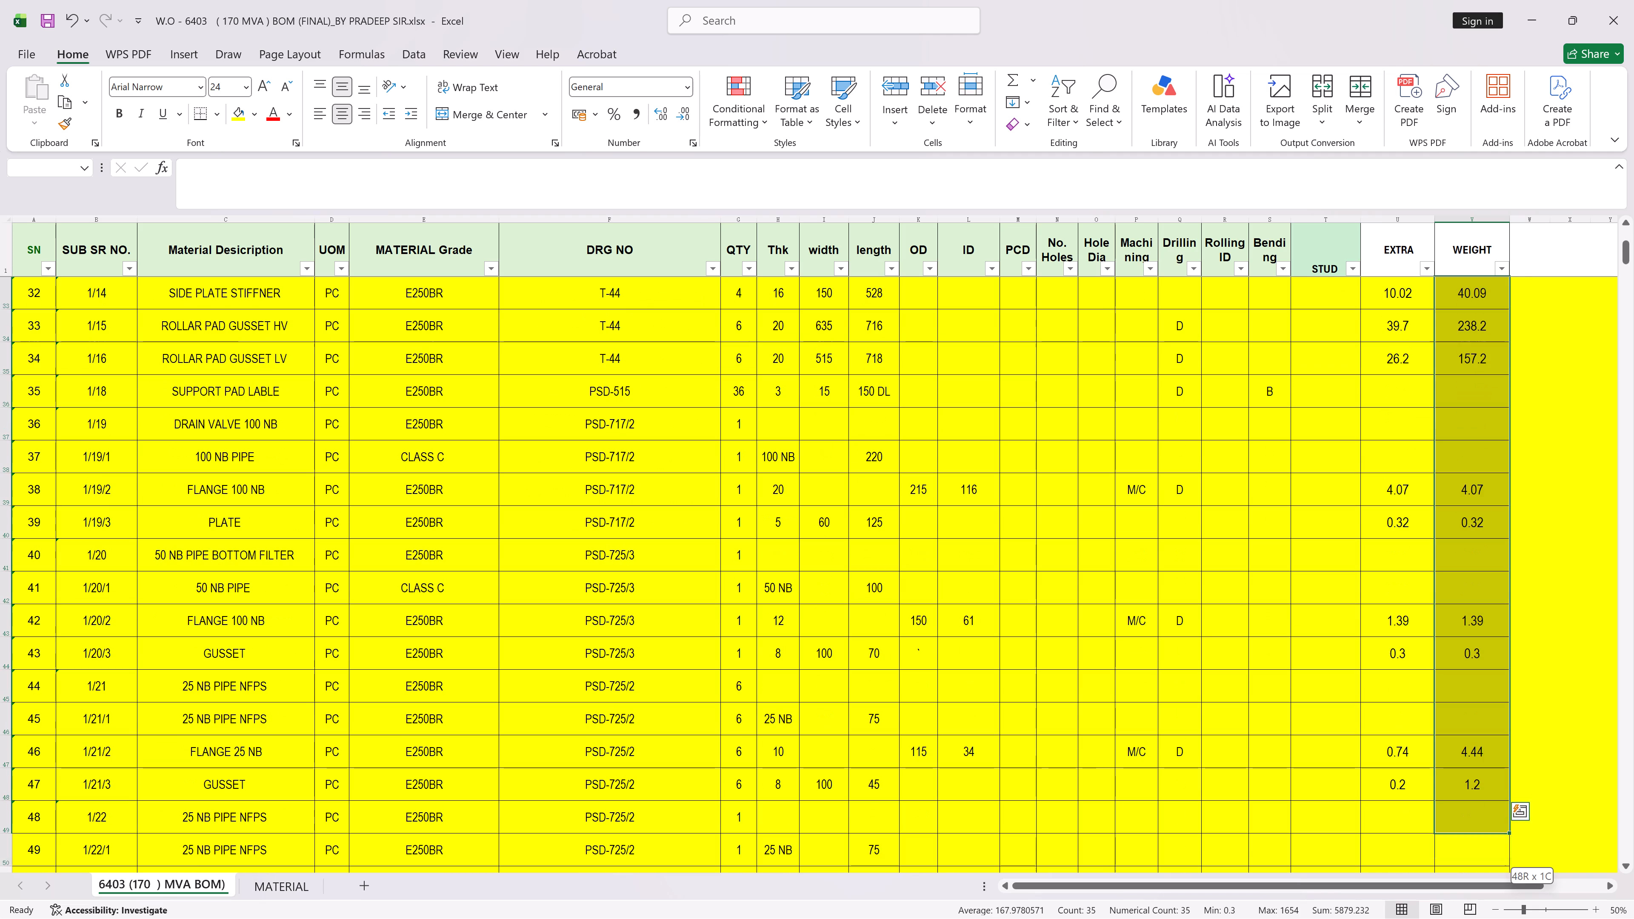
{"action": "key", "text": "shift+Down"}
{"action": "key", "text": "shift+Down"}
{"action": "key", "text": "shift+Down"}
{"action": "key", "text": "shift+Down"}
{"action": "key", "text": "shift+Down"}
{"action": "key", "text": "shift+Down"}
{"action": "key", "text": "shift+Down"}
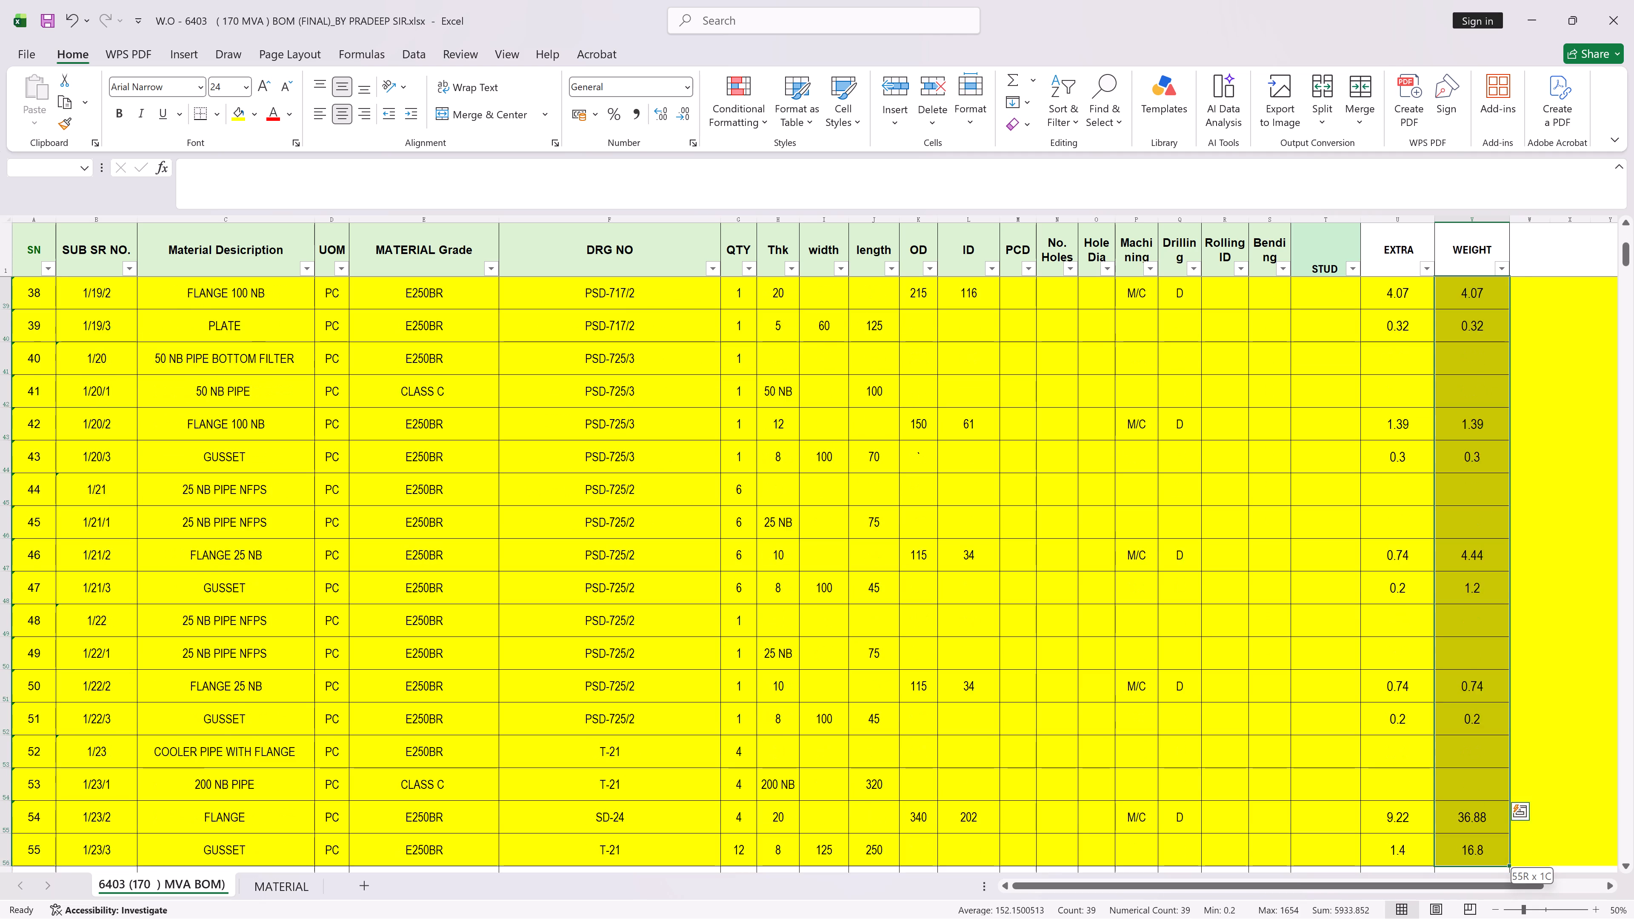
{"action": "key", "text": "shift+Down"}
{"action": "key", "text": "shift+Down"}
{"action": "key", "text": "shift+Up"}
{"action": "key", "text": "shift+Up"}
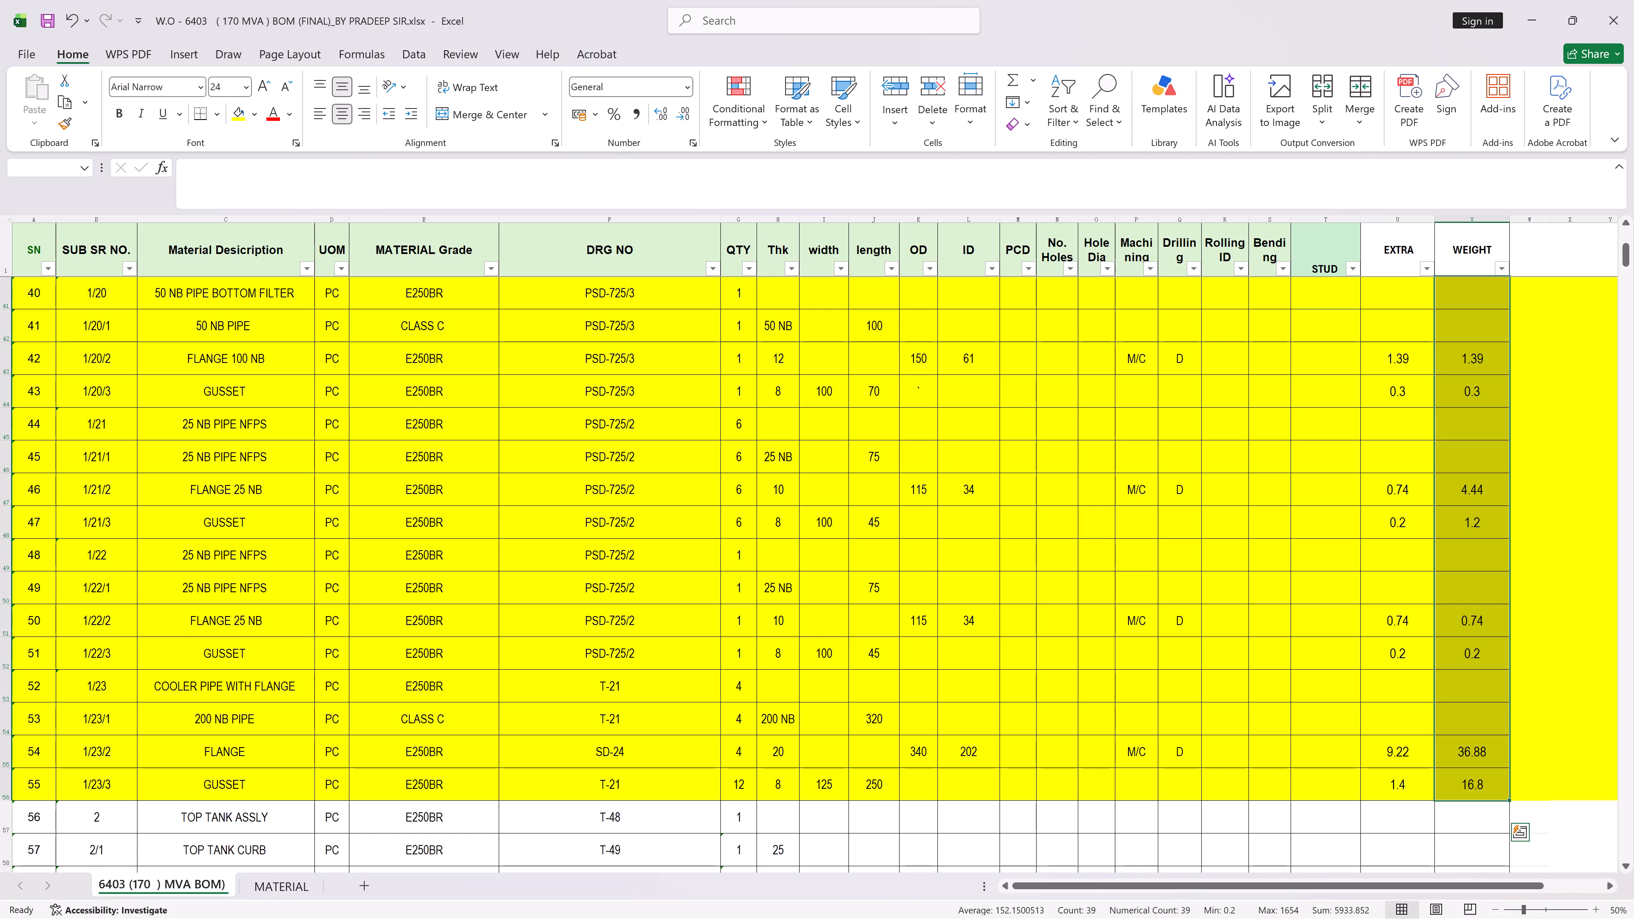
Copy the entire BOM sheet.
{"action": "left_click", "coordinate": [55, 301]}
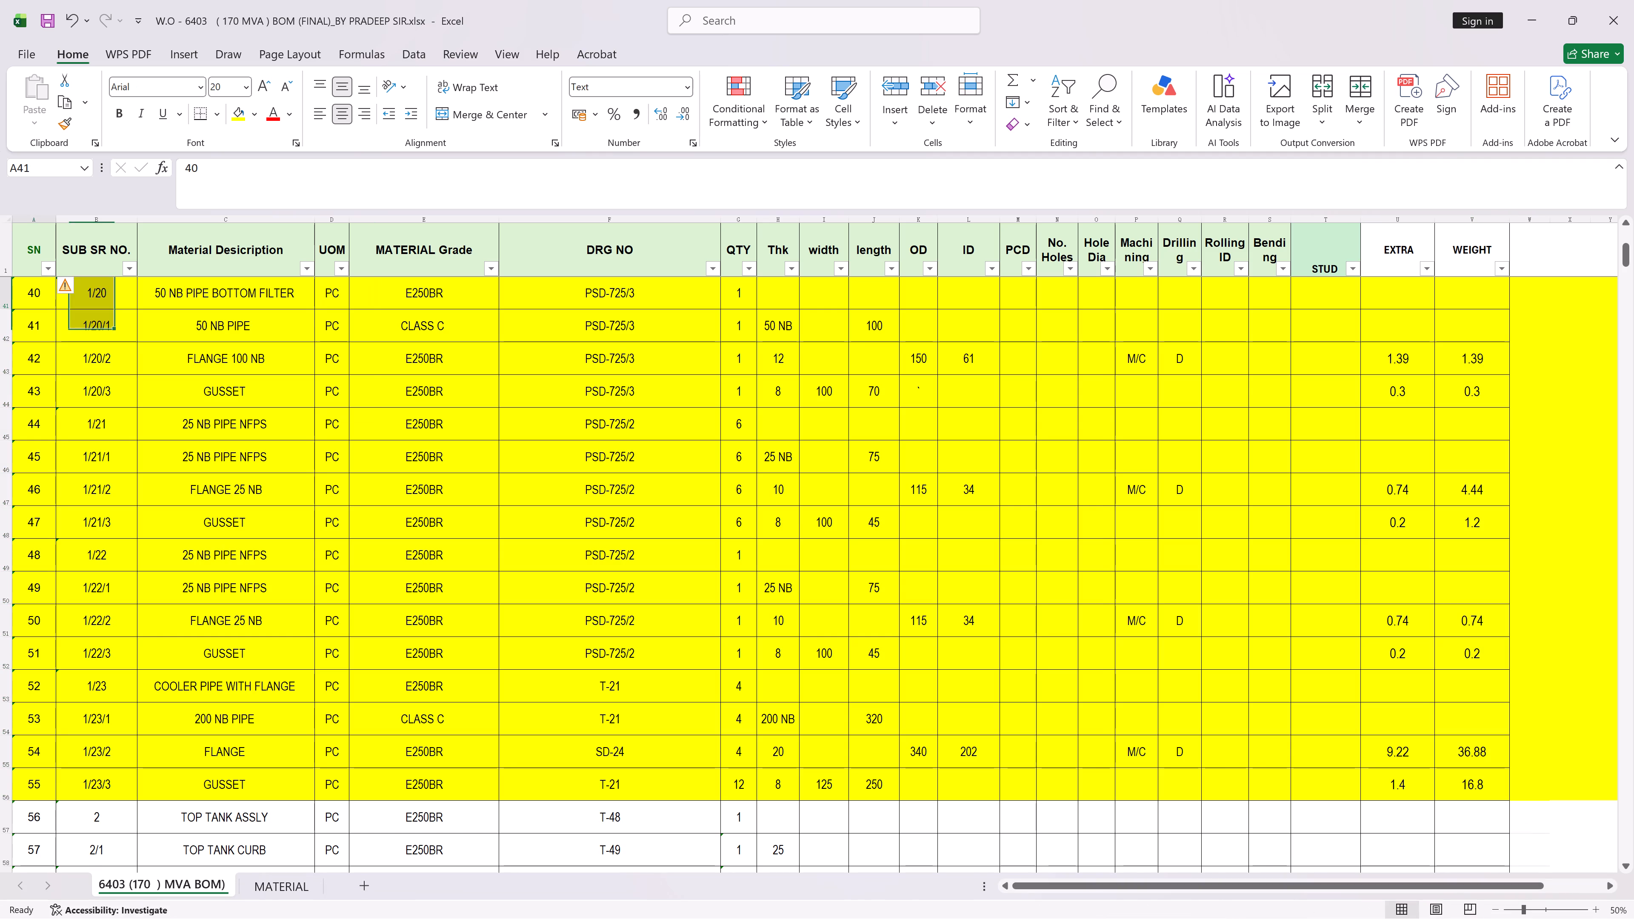
{"action": "left_click", "coordinate": [7, 216]}
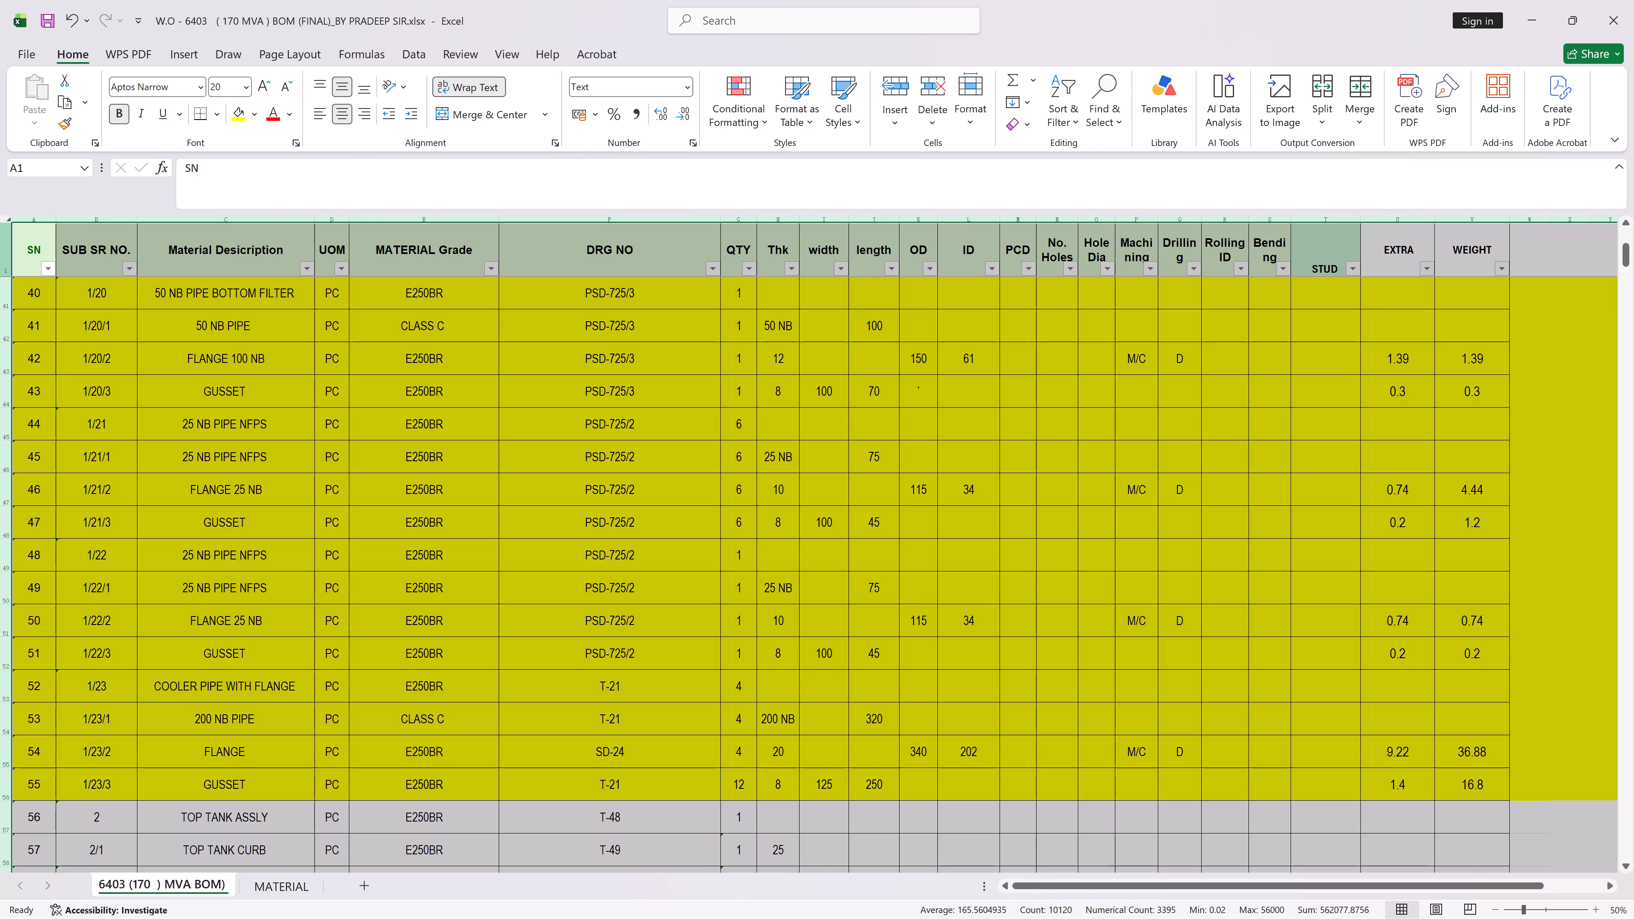
{"action": "key", "text": "ctrl+c"}
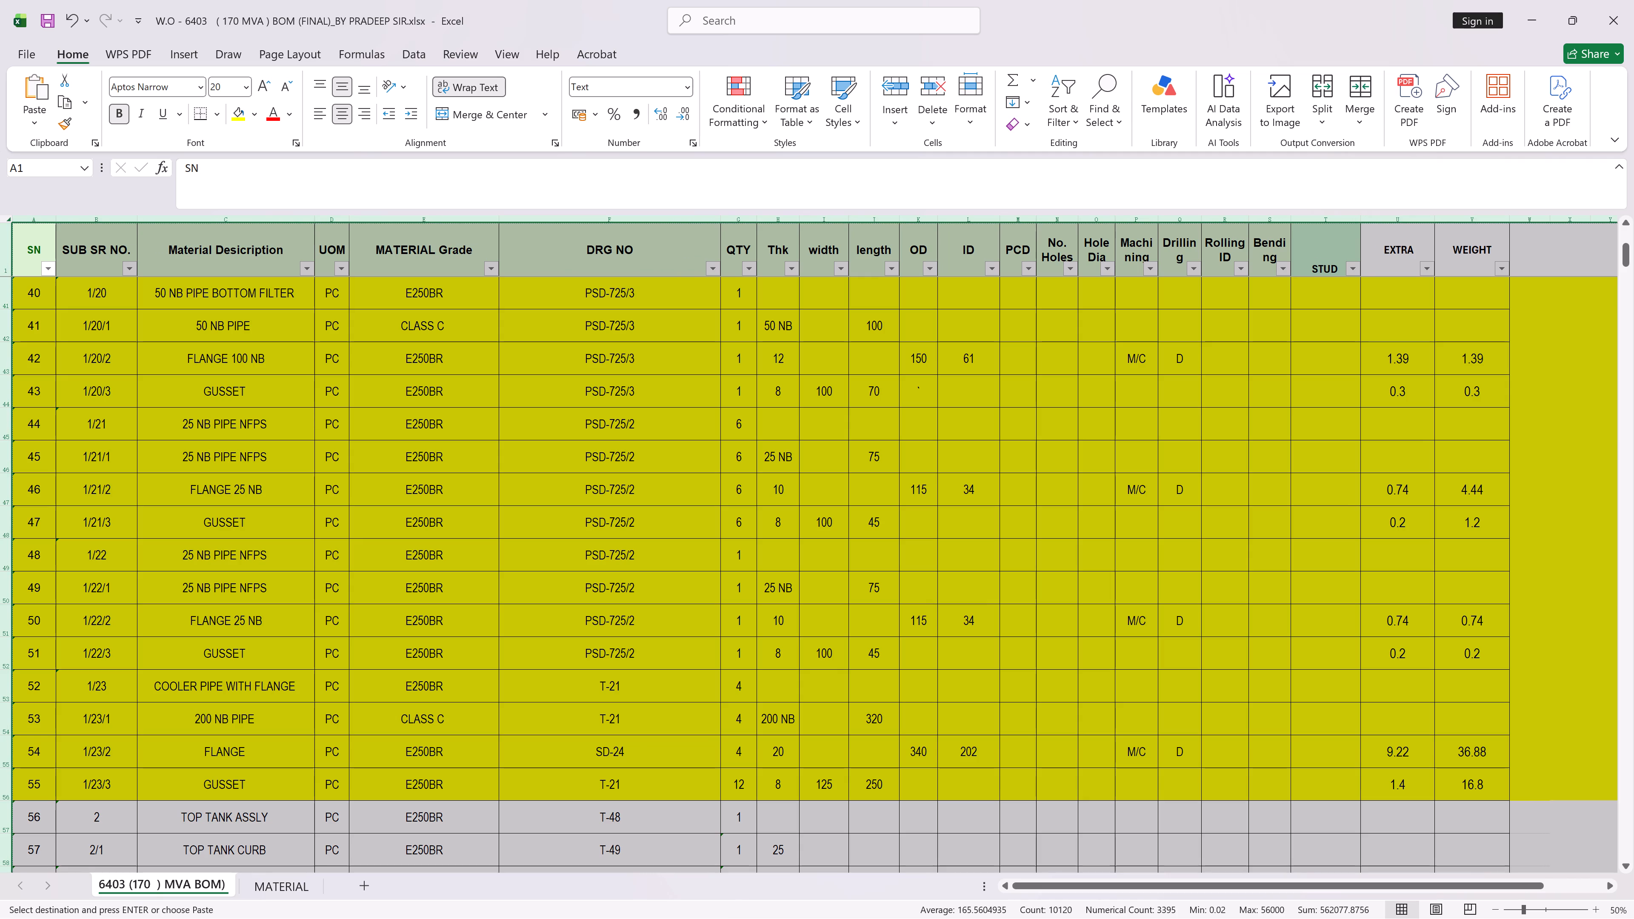
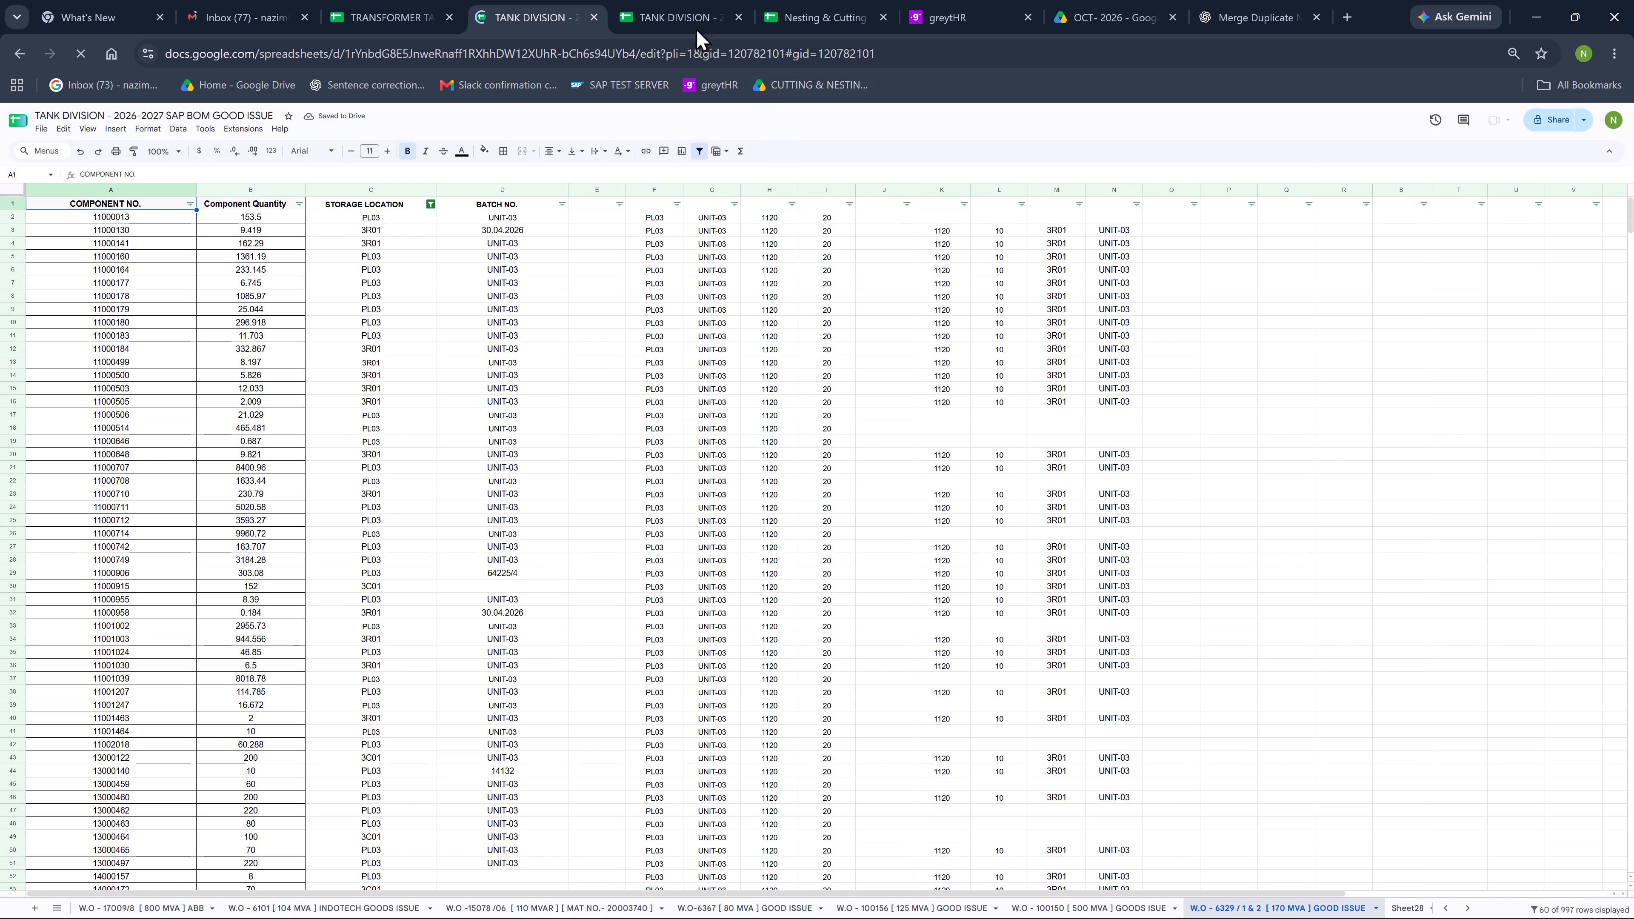
Paste the copied BOM into a new blank sheet of the TANK DIVISION - 2026-2027 SAP BOM spreadsheet.
{"action": "left_click", "coordinate": [672, 12]}
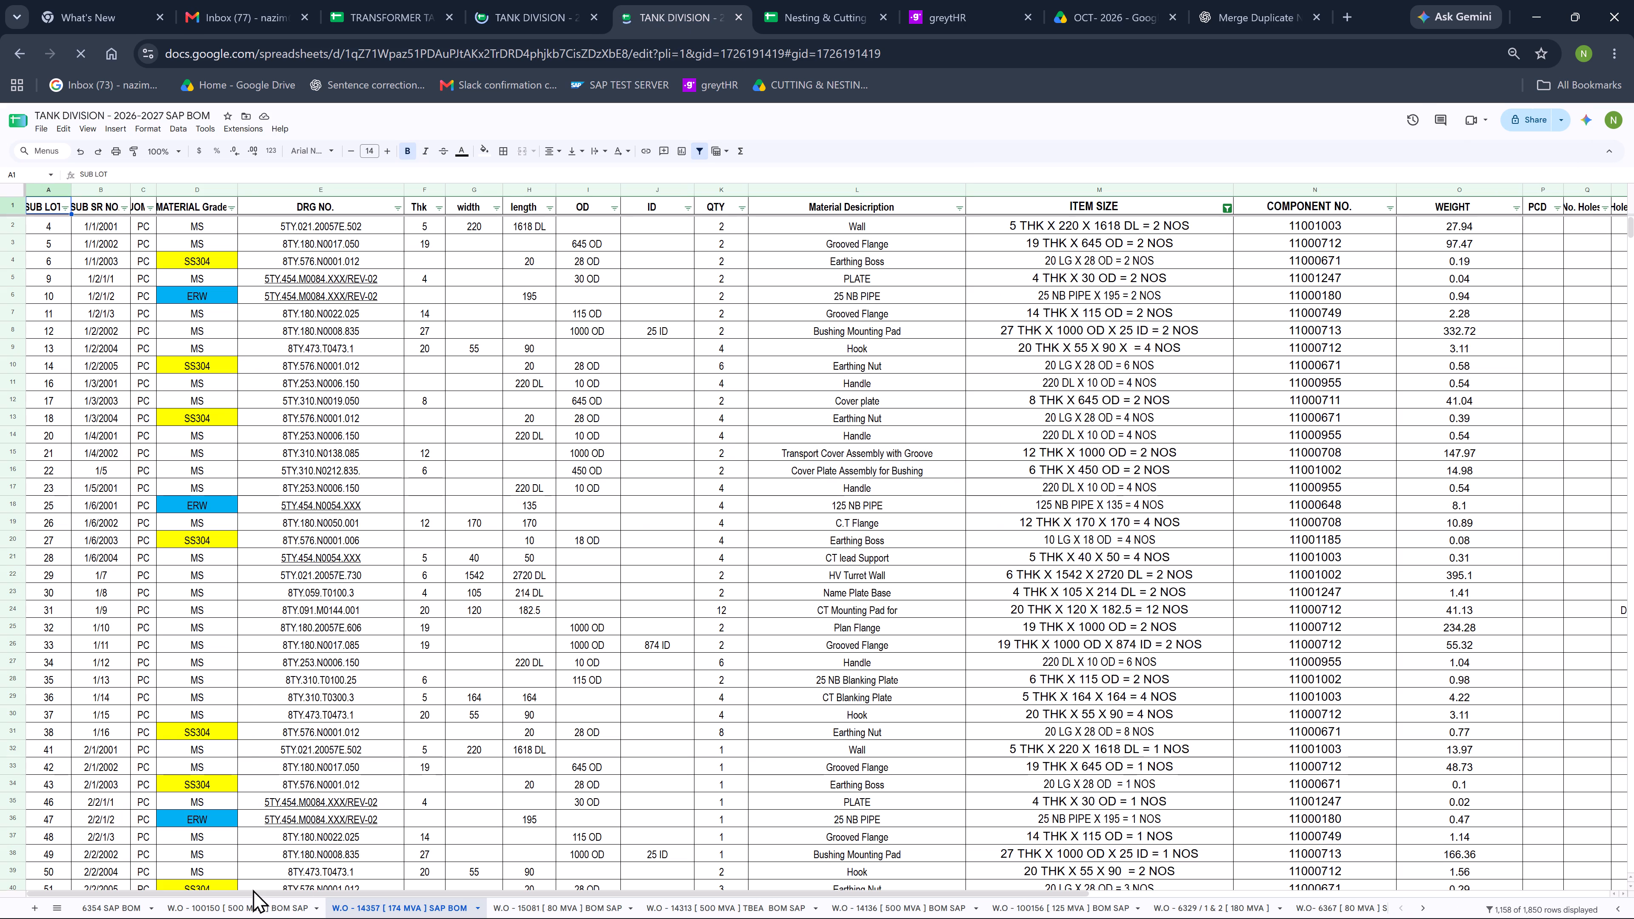
{"action": "left_click", "coordinate": [38, 910]}
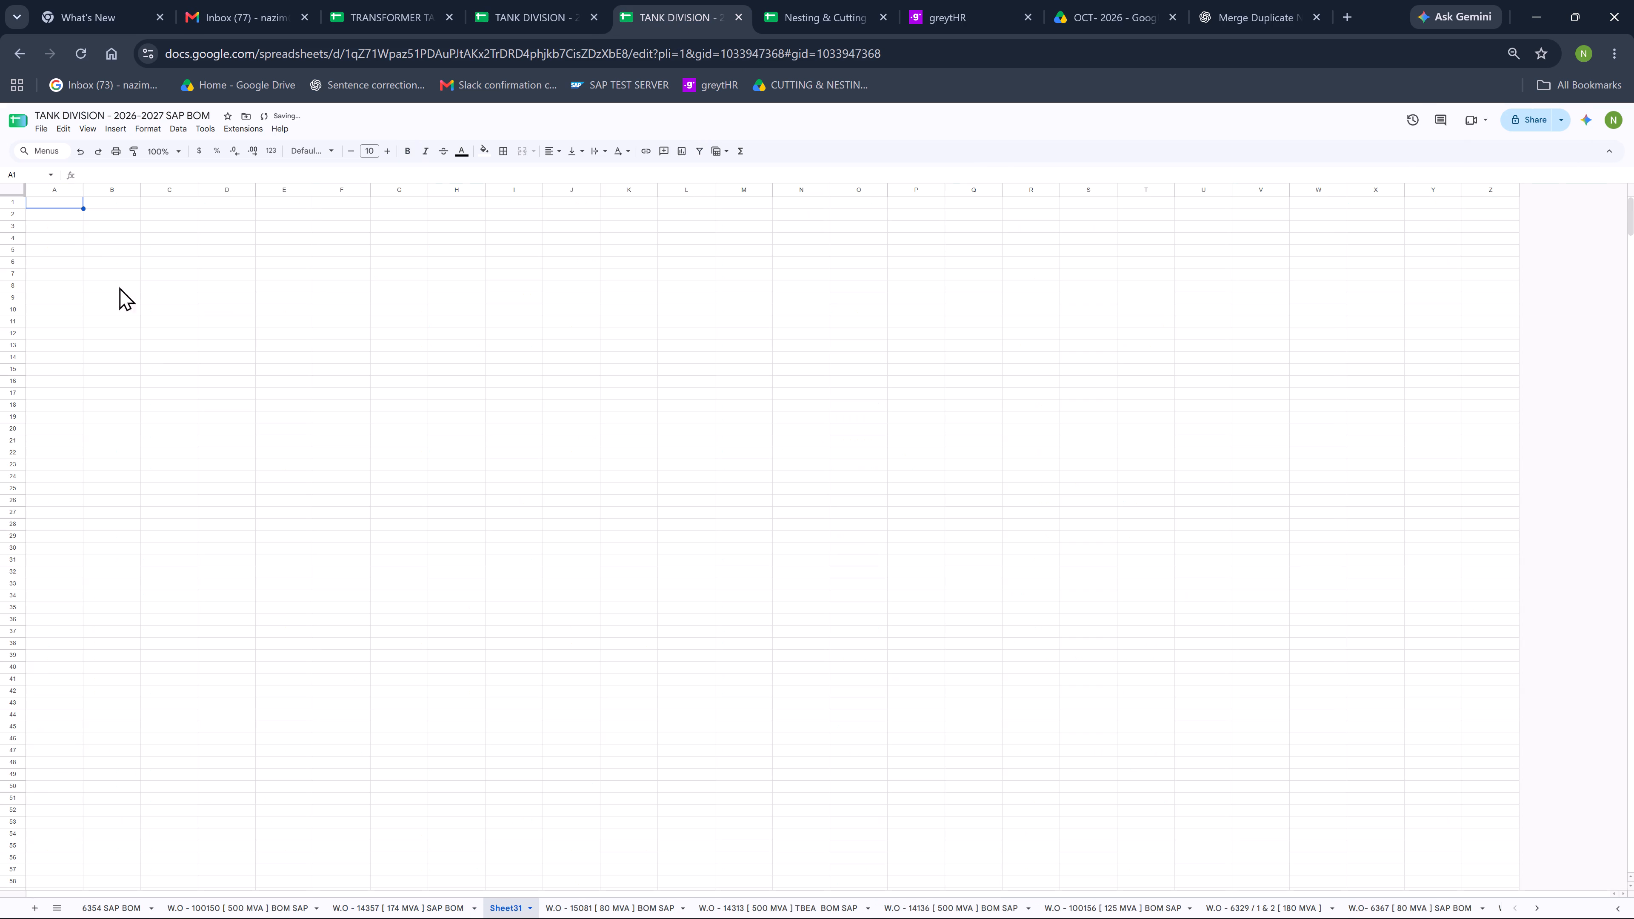
{"action": "left_click", "coordinate": [14, 194]}
{"action": "left_click", "coordinate": [12, 188]}
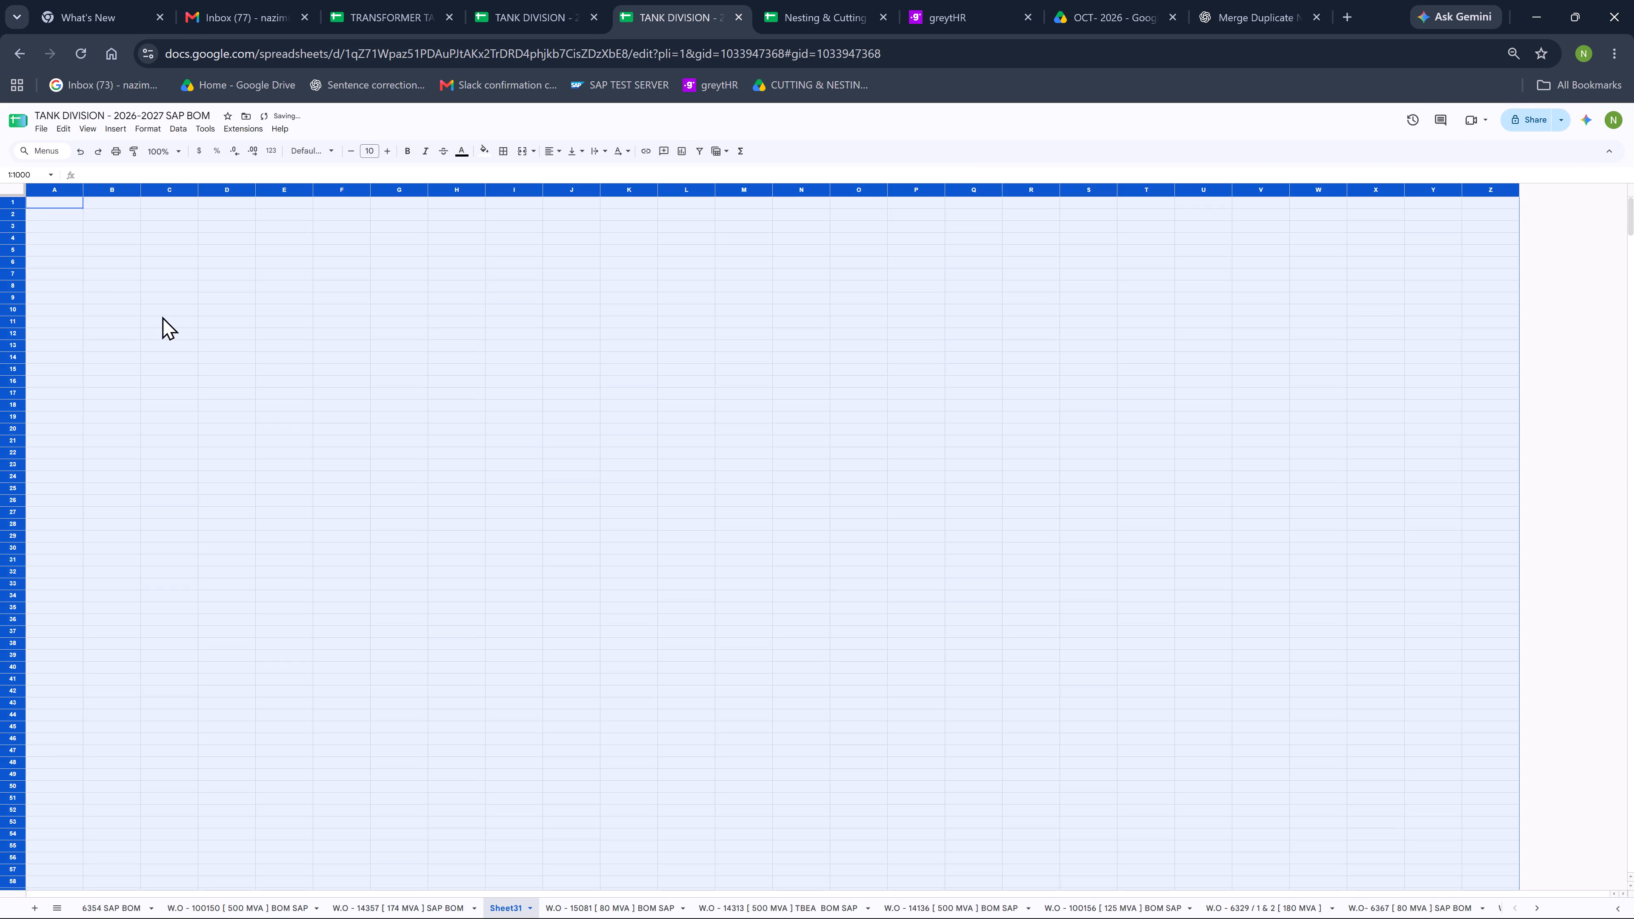
{"action": "key", "text": "ctrl+v"}
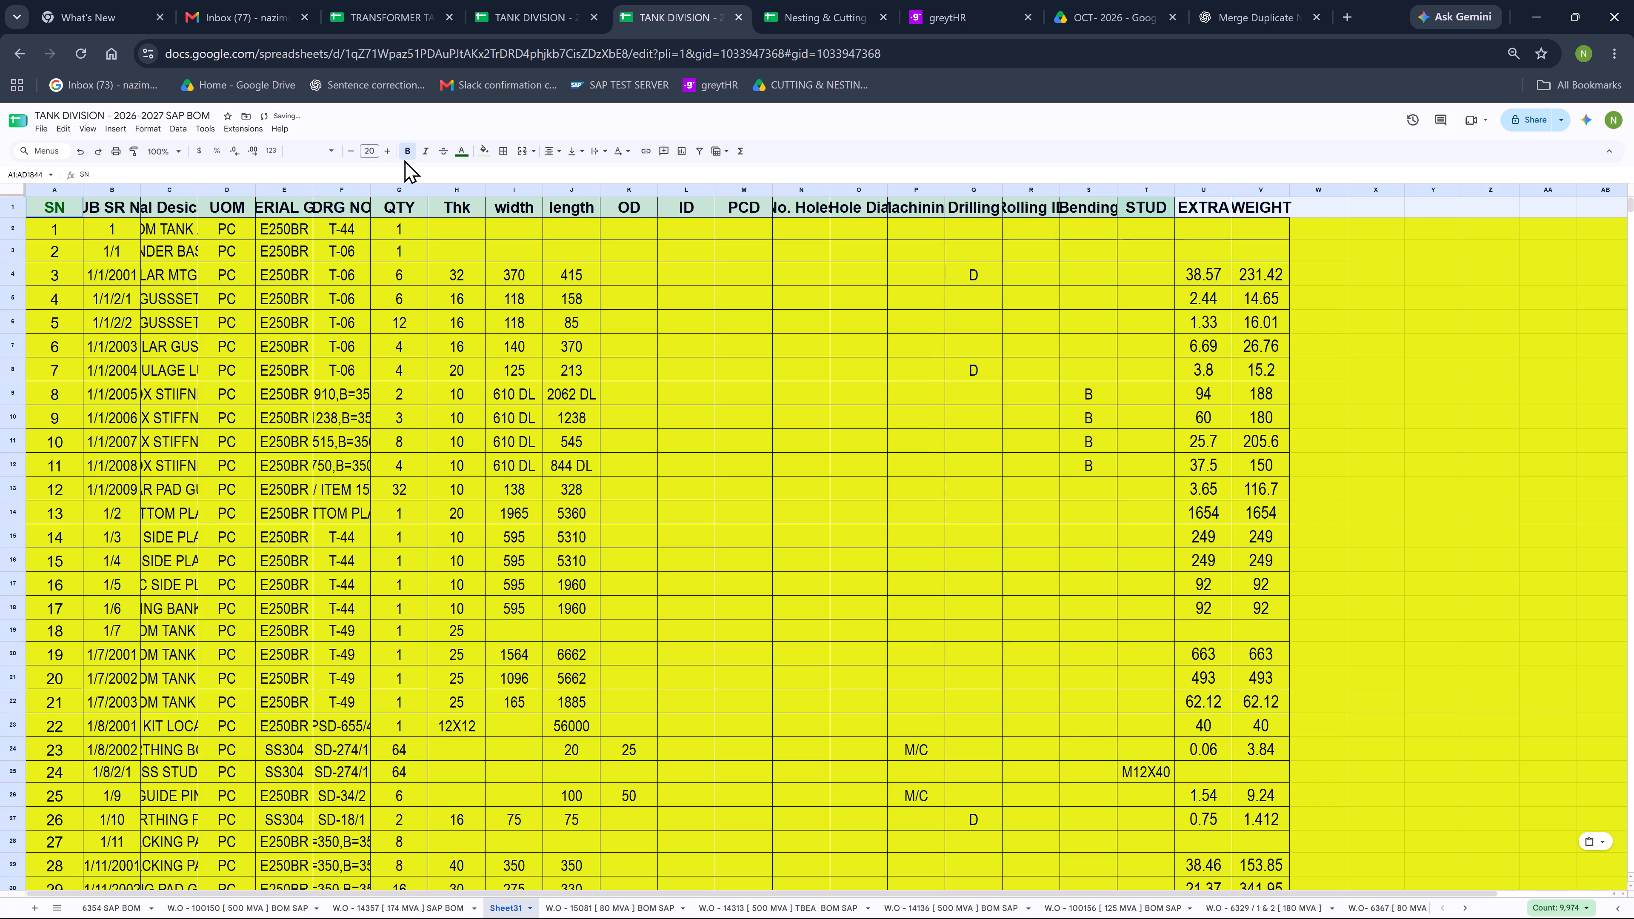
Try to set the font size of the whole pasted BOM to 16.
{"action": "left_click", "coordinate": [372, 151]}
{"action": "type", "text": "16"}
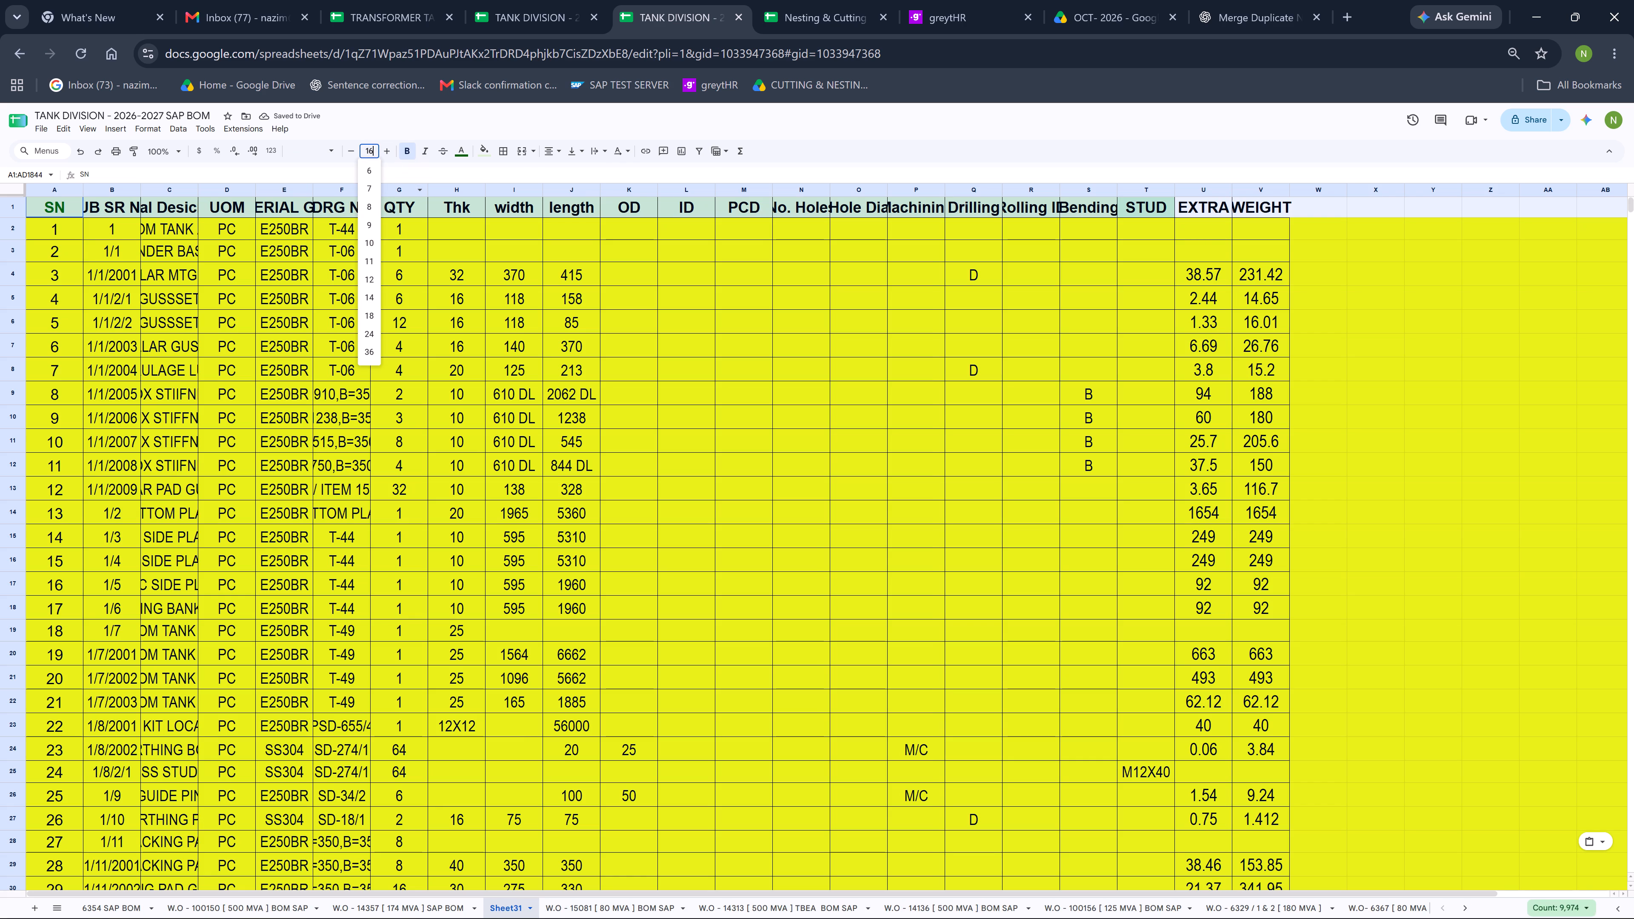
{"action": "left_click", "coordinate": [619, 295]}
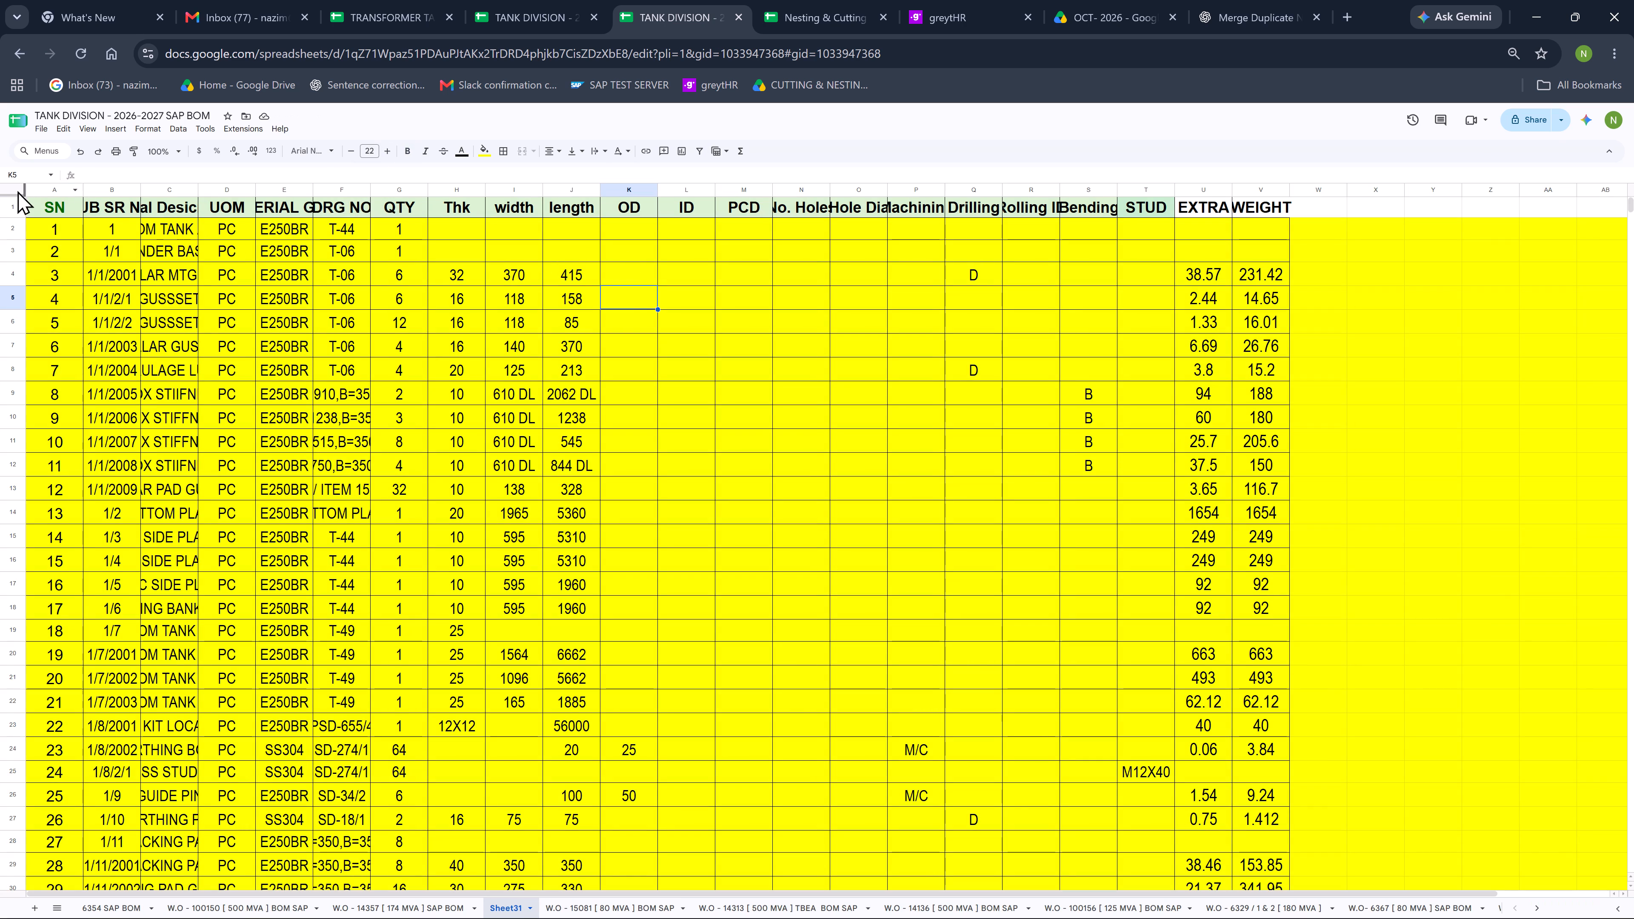
Fit the width of all columns in the pasted BOM to their contents.
{"action": "left_click", "coordinate": [11, 189]}
{"action": "double_click", "coordinate": [140, 191]}
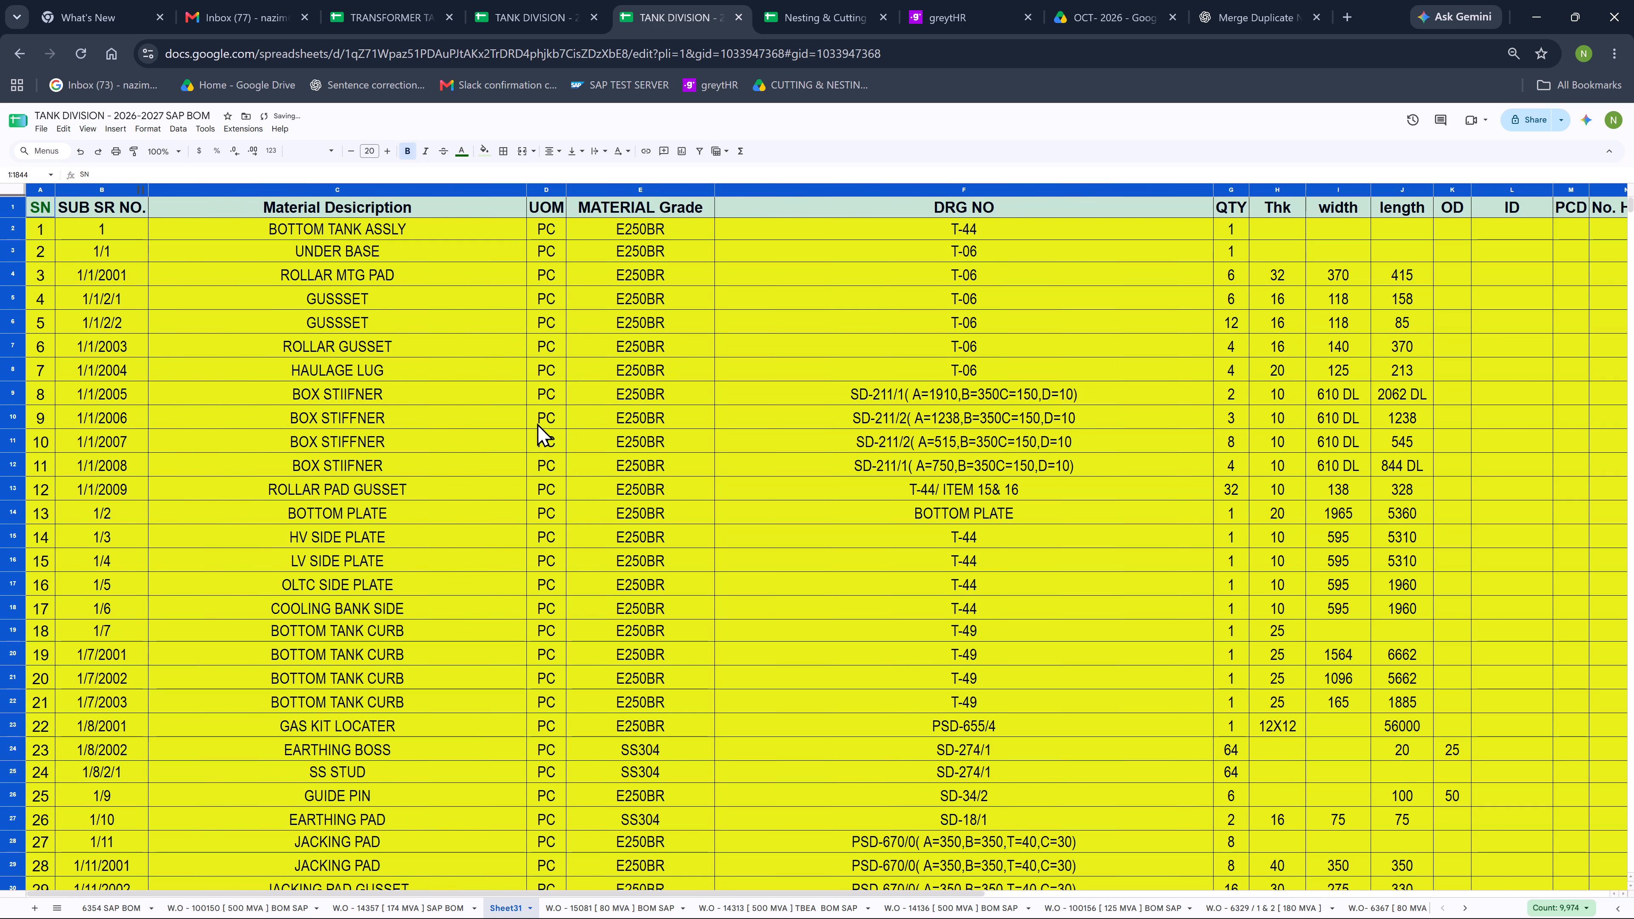
Narrow the DRG NO and Material Description columns so that more of the BOM fits across the sheet.
{"action": "scroll", "coordinate": [528, 423], "scroll_direction": "down", "scroll_amount": 1, "text": "ctrl"}
{"action": "left_click", "coordinate": [794, 355]}
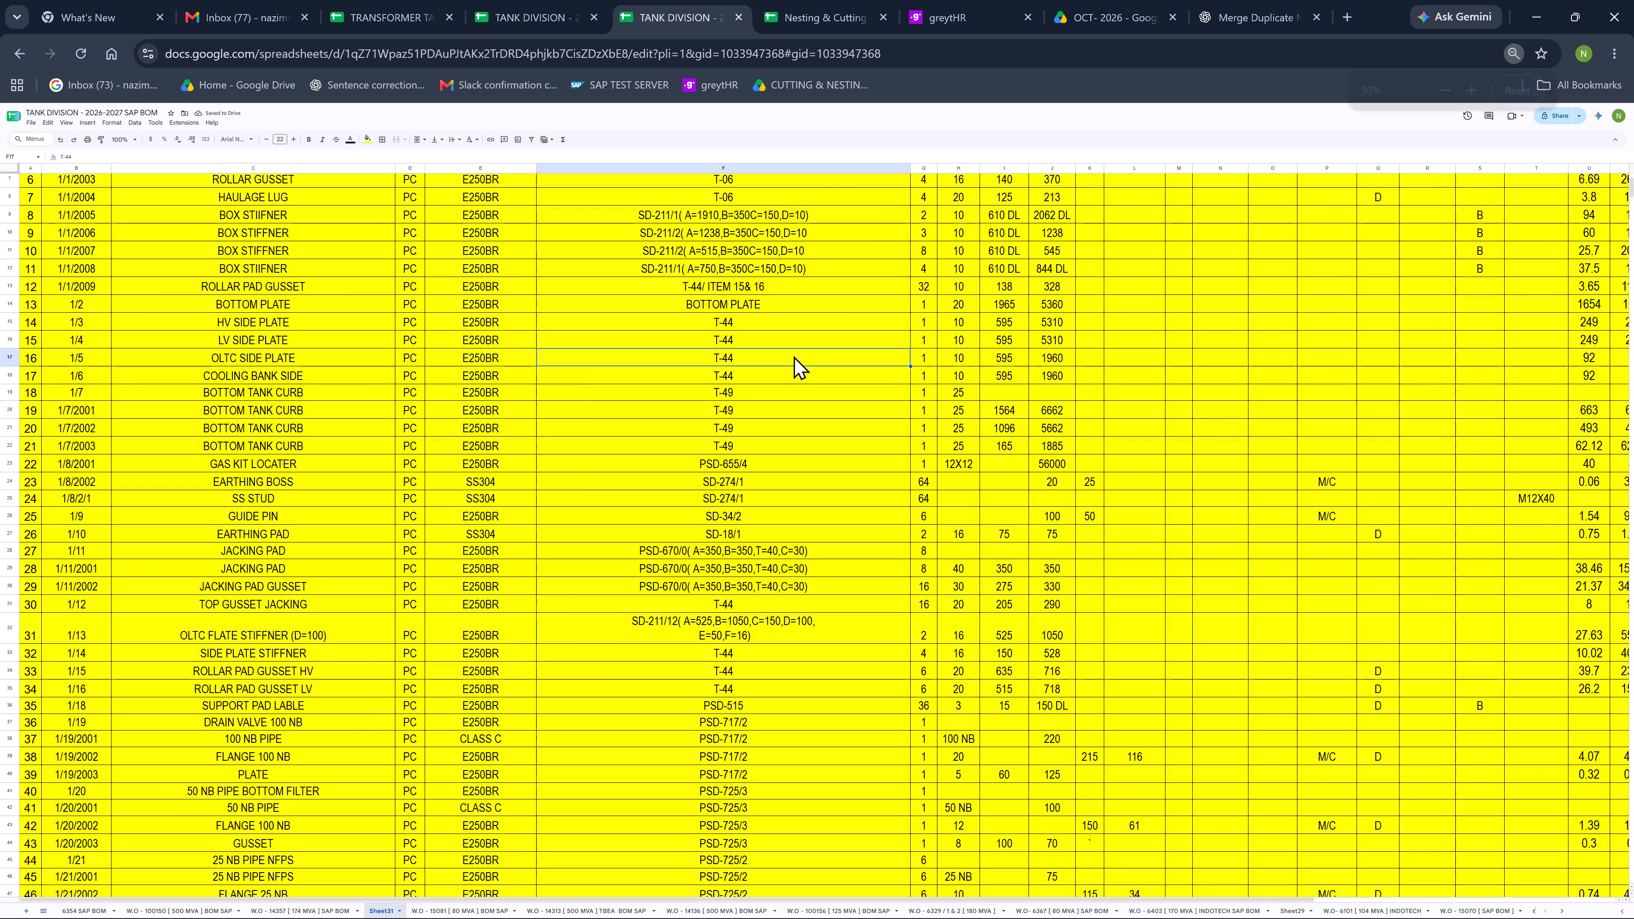
{"action": "left_click_drag", "start_coordinate": [910, 165], "coordinate": [740, 209]}
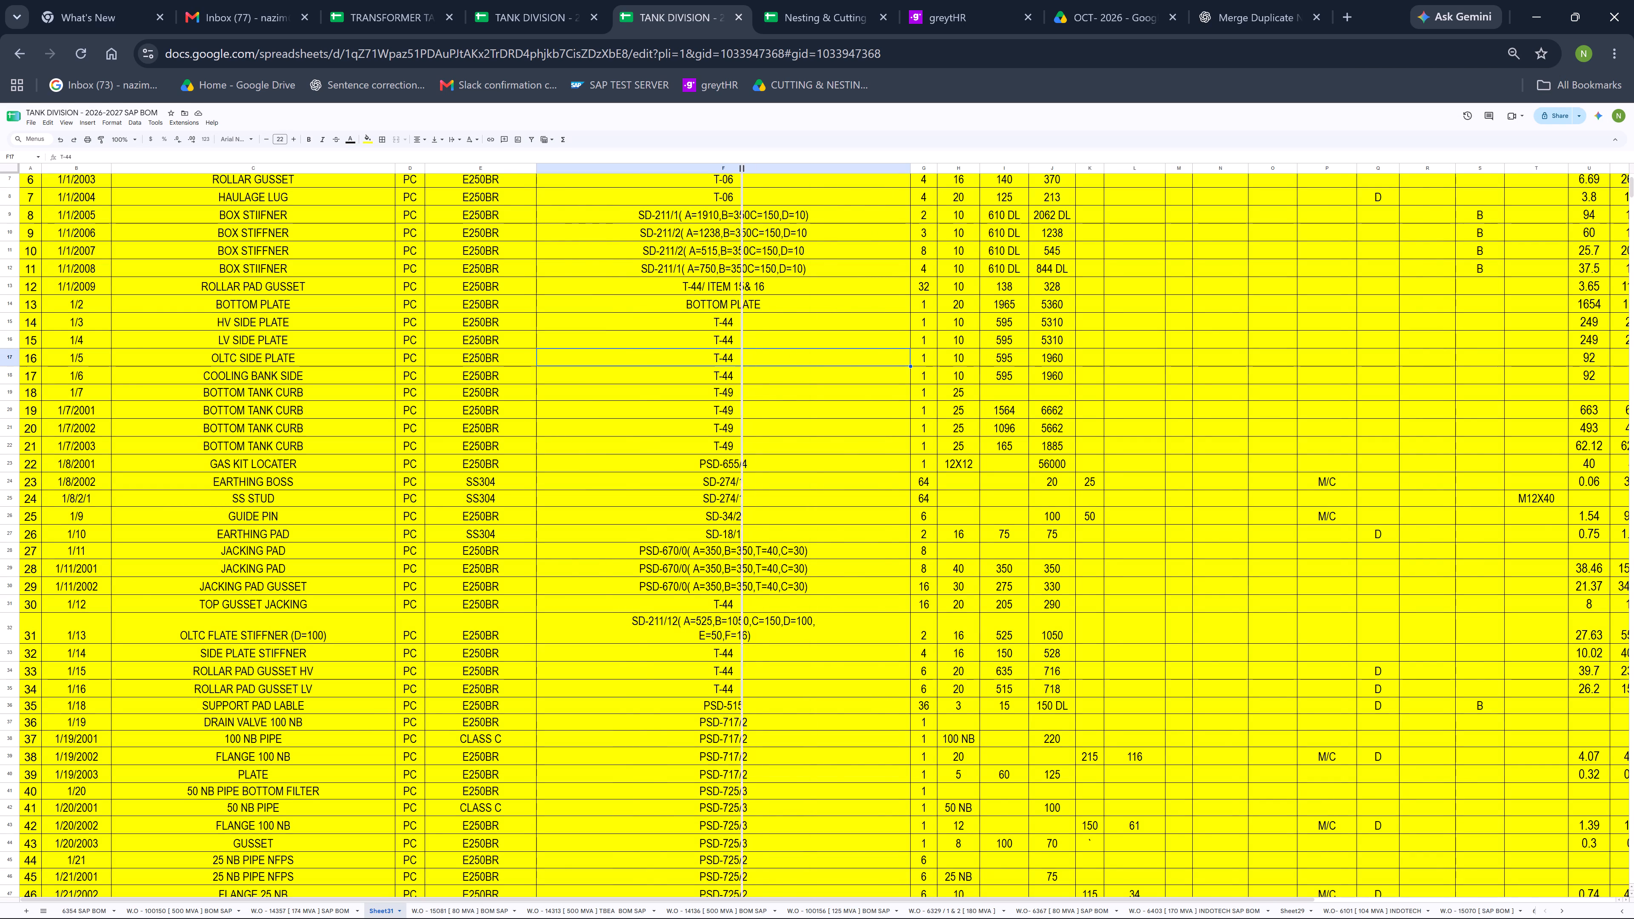
{"action": "left_click_drag", "start_coordinate": [740, 209], "coordinate": [739, 210]}
{"action": "left_click_drag", "start_coordinate": [394, 170], "coordinate": [282, 217]}
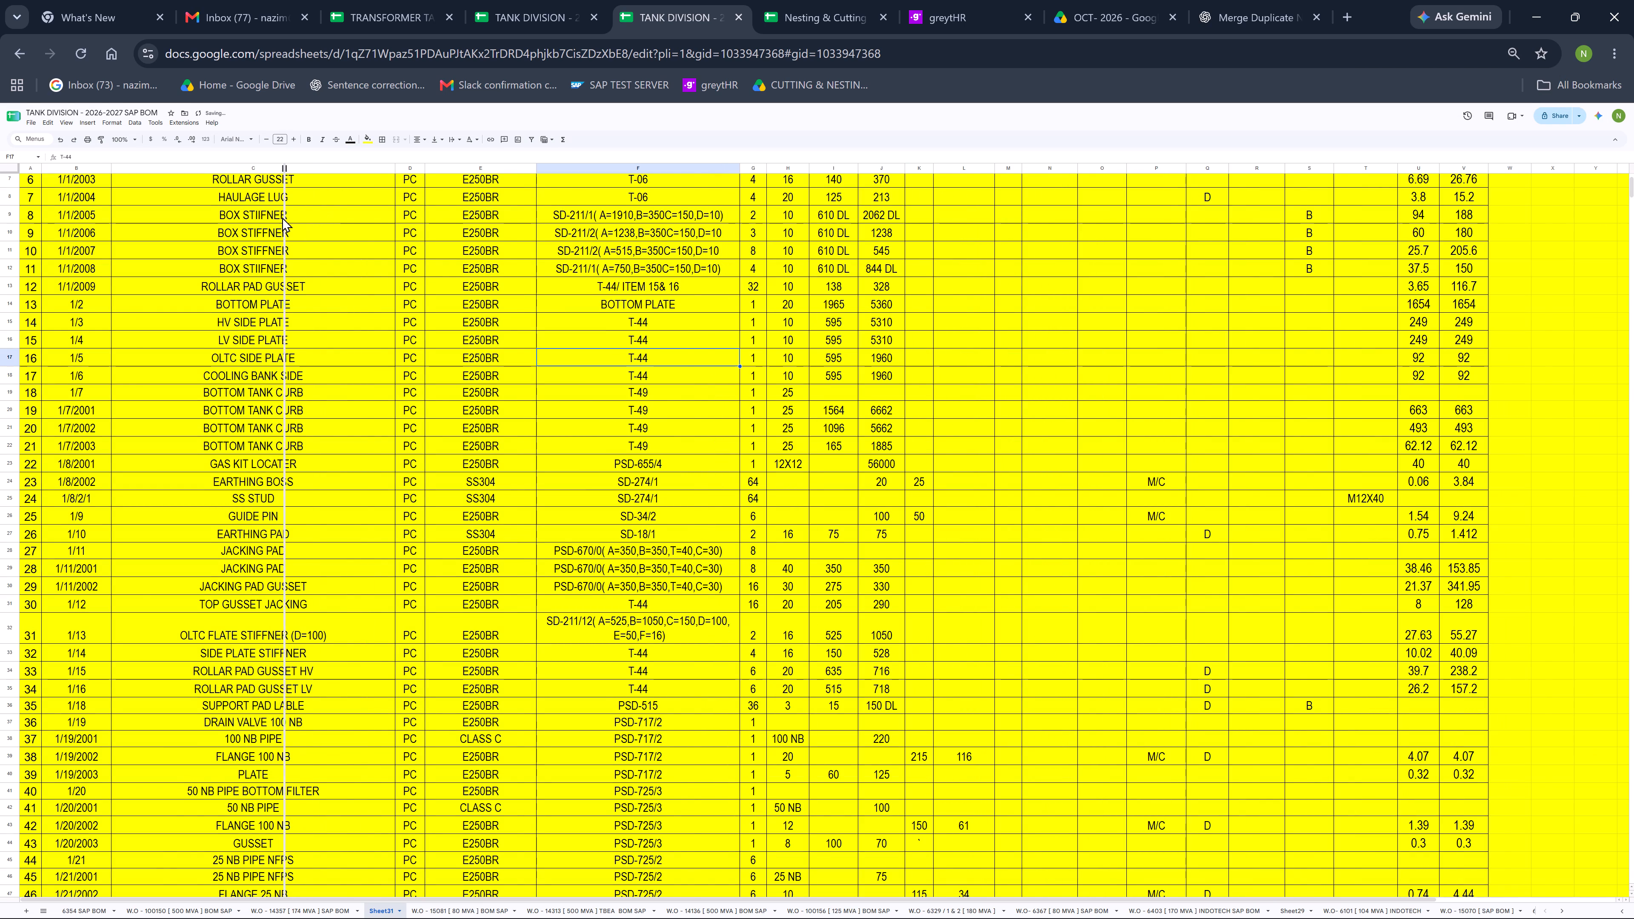
{"action": "left_click_drag", "start_coordinate": [282, 217], "coordinate": [279, 219]}
Check the total weight of the bottom tank assembly by selecting the WEIGHT cells for SN 1 to 55.
{"action": "scroll", "coordinate": [745, 394], "scroll_direction": "up", "scroll_amount": 8}
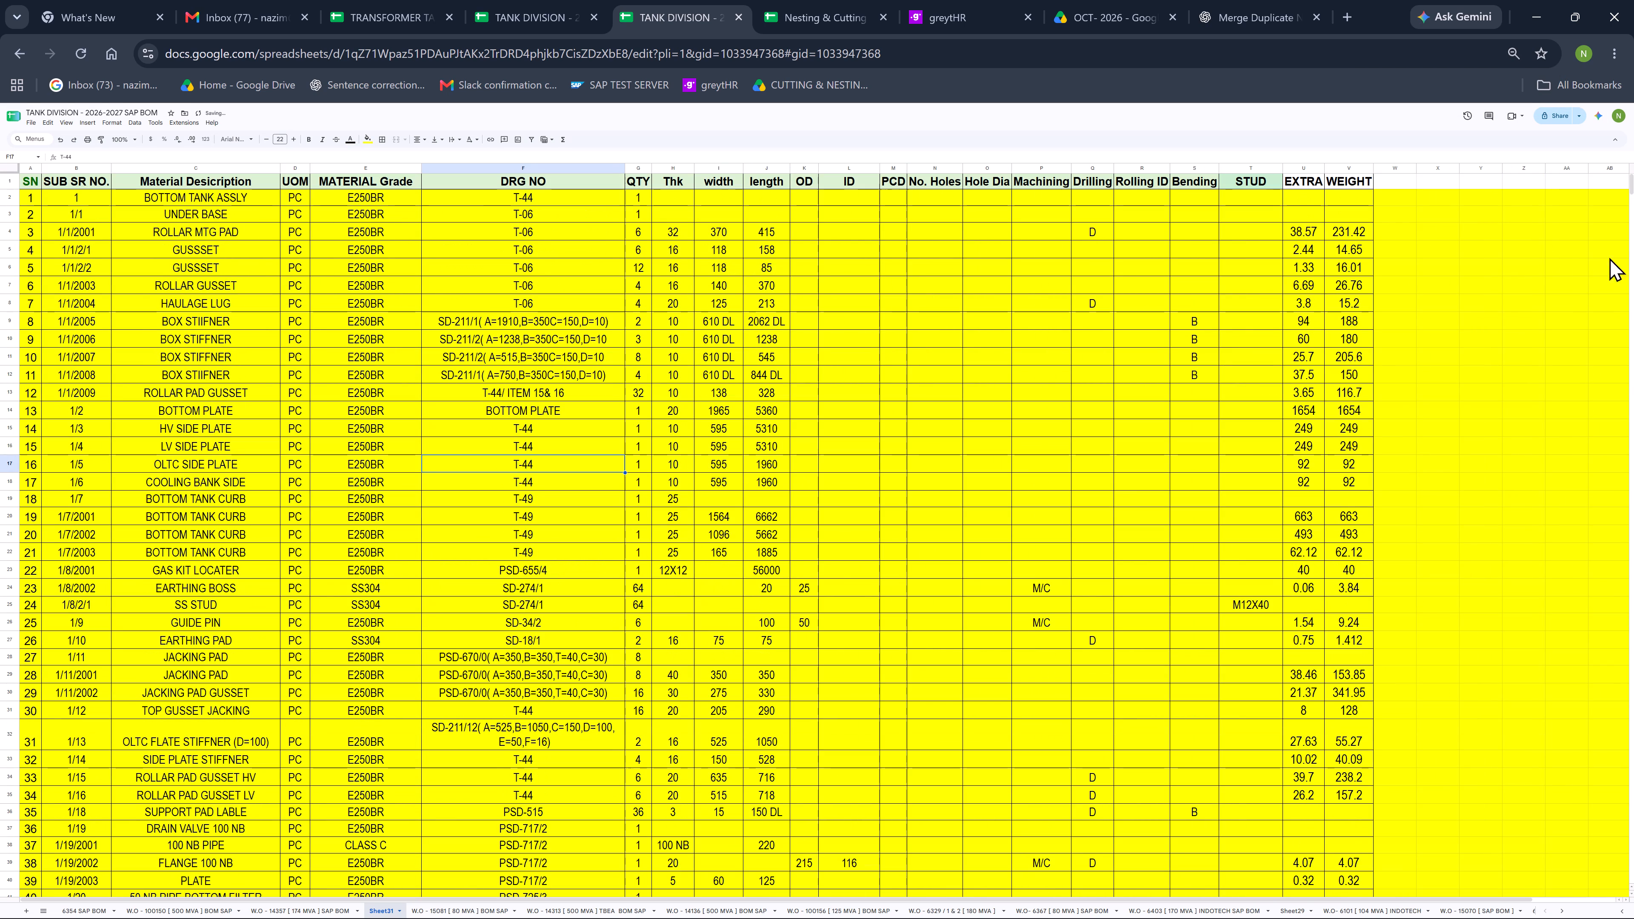
{"action": "left_click", "coordinate": [1352, 200]}
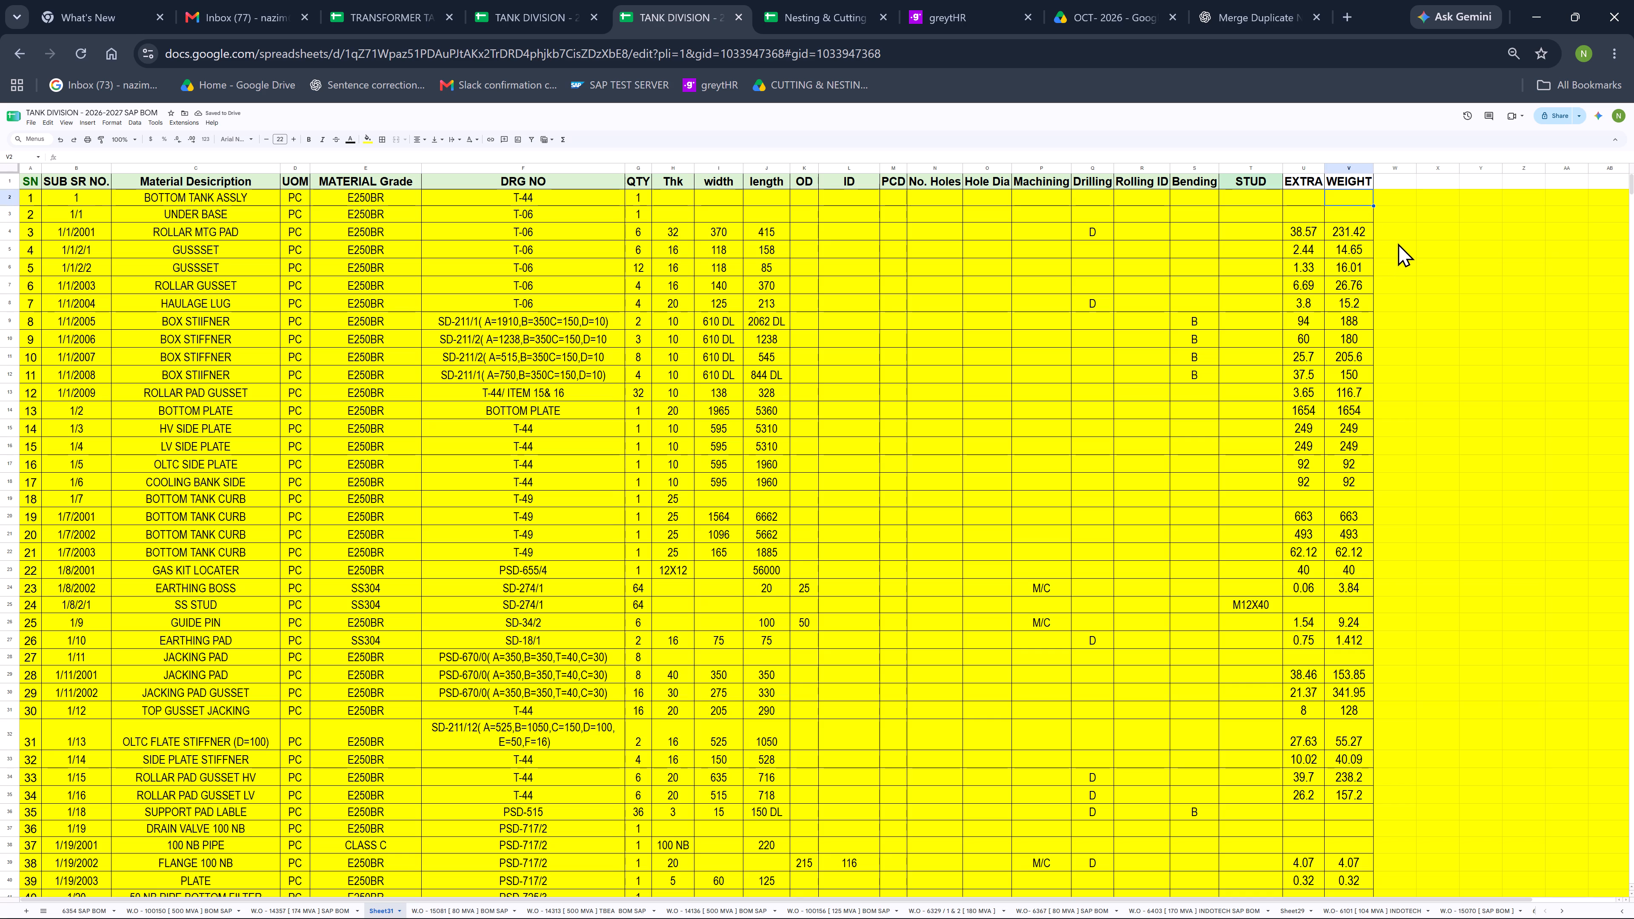
{"action": "key", "text": "shift+Down"}
{"action": "key", "text": "shift+Down"}
{"action": "key", "text": "shift+Down"}
{"action": "key", "text": "shift+Down"}
{"action": "key", "text": "shift+Down"}
{"action": "key", "text": "shift+Down"}
{"action": "key", "text": "shift+Down"}
{"action": "key", "text": "shift+Down"}
{"action": "key", "text": "shift+Down"}
{"action": "key", "text": "shift+Down"}
{"action": "key", "text": "shift+Down"}
{"action": "key", "text": "shift+Down"}
{"action": "key", "text": "shift+Down"}
{"action": "key", "text": "shift+Down"}
{"action": "key", "text": "shift+Down"}
{"action": "key", "text": "shift+Down"}
{"action": "key", "text": "shift+Down"}
{"action": "key", "text": "shift+Down"}
{"action": "key", "text": "shift+Down"}
{"action": "key", "text": "shift+Down"}
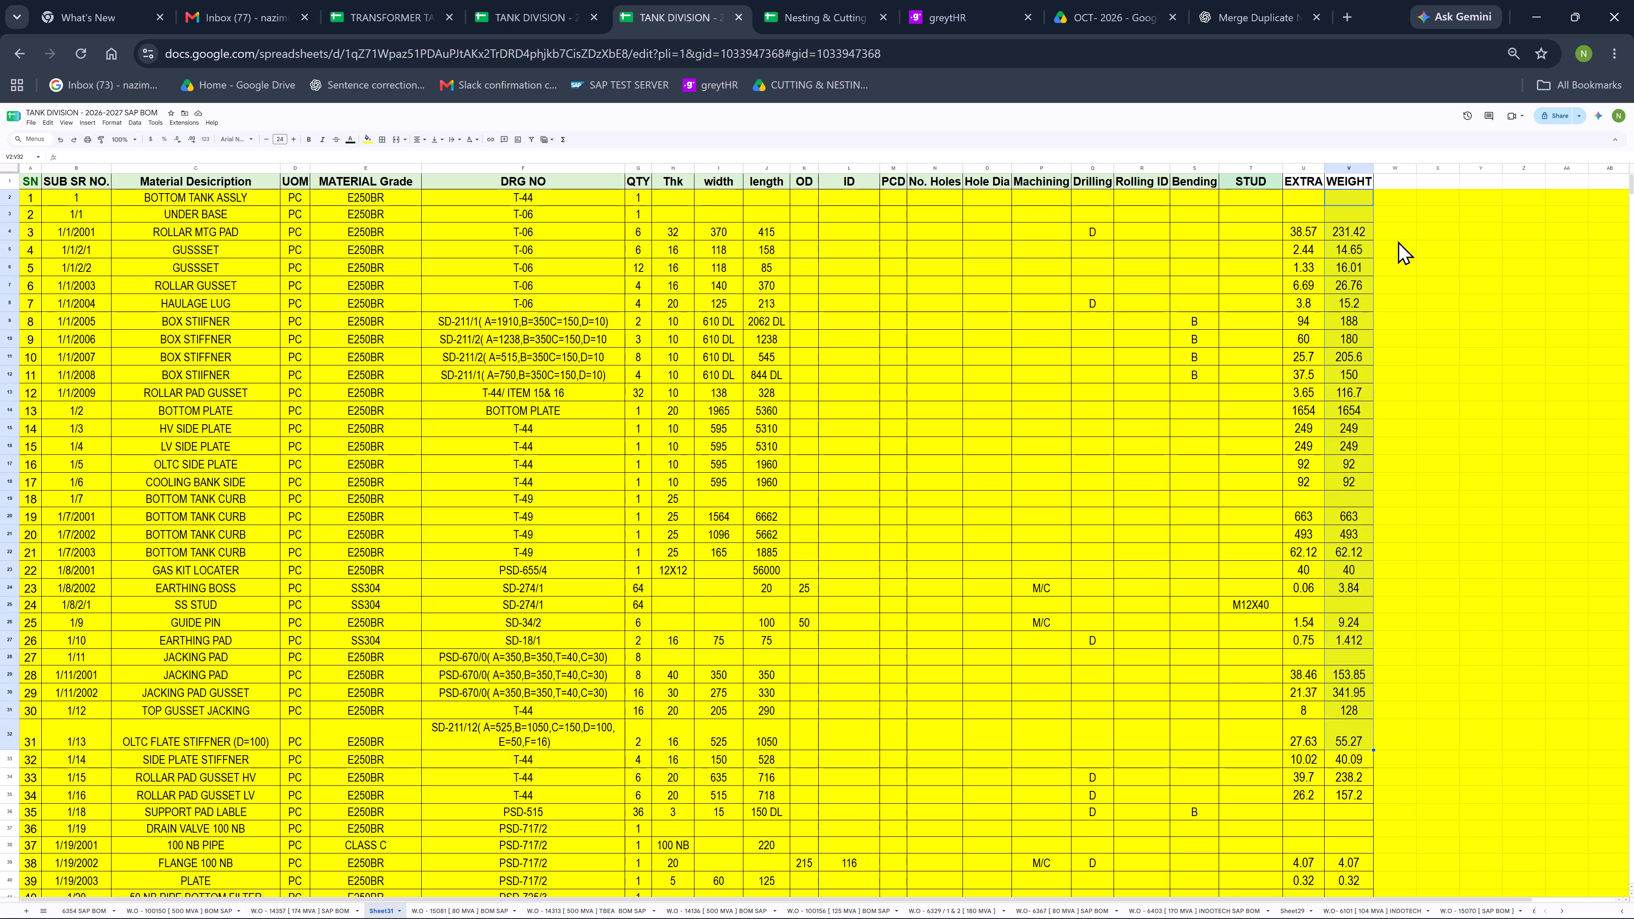
{"action": "key", "text": "shift+Down"}
{"action": "key", "text": "shift+Down"}
{"action": "key", "text": "shift+Down"}
{"action": "key", "text": "shift+Down"}
{"action": "key", "text": "shift+Down"}
{"action": "key", "text": "shift+Down"}
{"action": "key", "text": "shift+Down"}
{"action": "key", "text": "shift+Down"}
{"action": "key", "text": "shift+Down"}
{"action": "key", "text": "shift+Down"}
{"action": "key", "text": "shift+Down"}
{"action": "key", "text": "shift+Down"}
{"action": "key", "text": "shift+Down"}
{"action": "key", "text": "shift+Down"}
{"action": "key", "text": "shift+Down"}
{"action": "key", "text": "shift+Down"}
{"action": "key", "text": "shift+Down"}
{"action": "key", "text": "shift+Down"}
{"action": "key", "text": "shift+Down"}
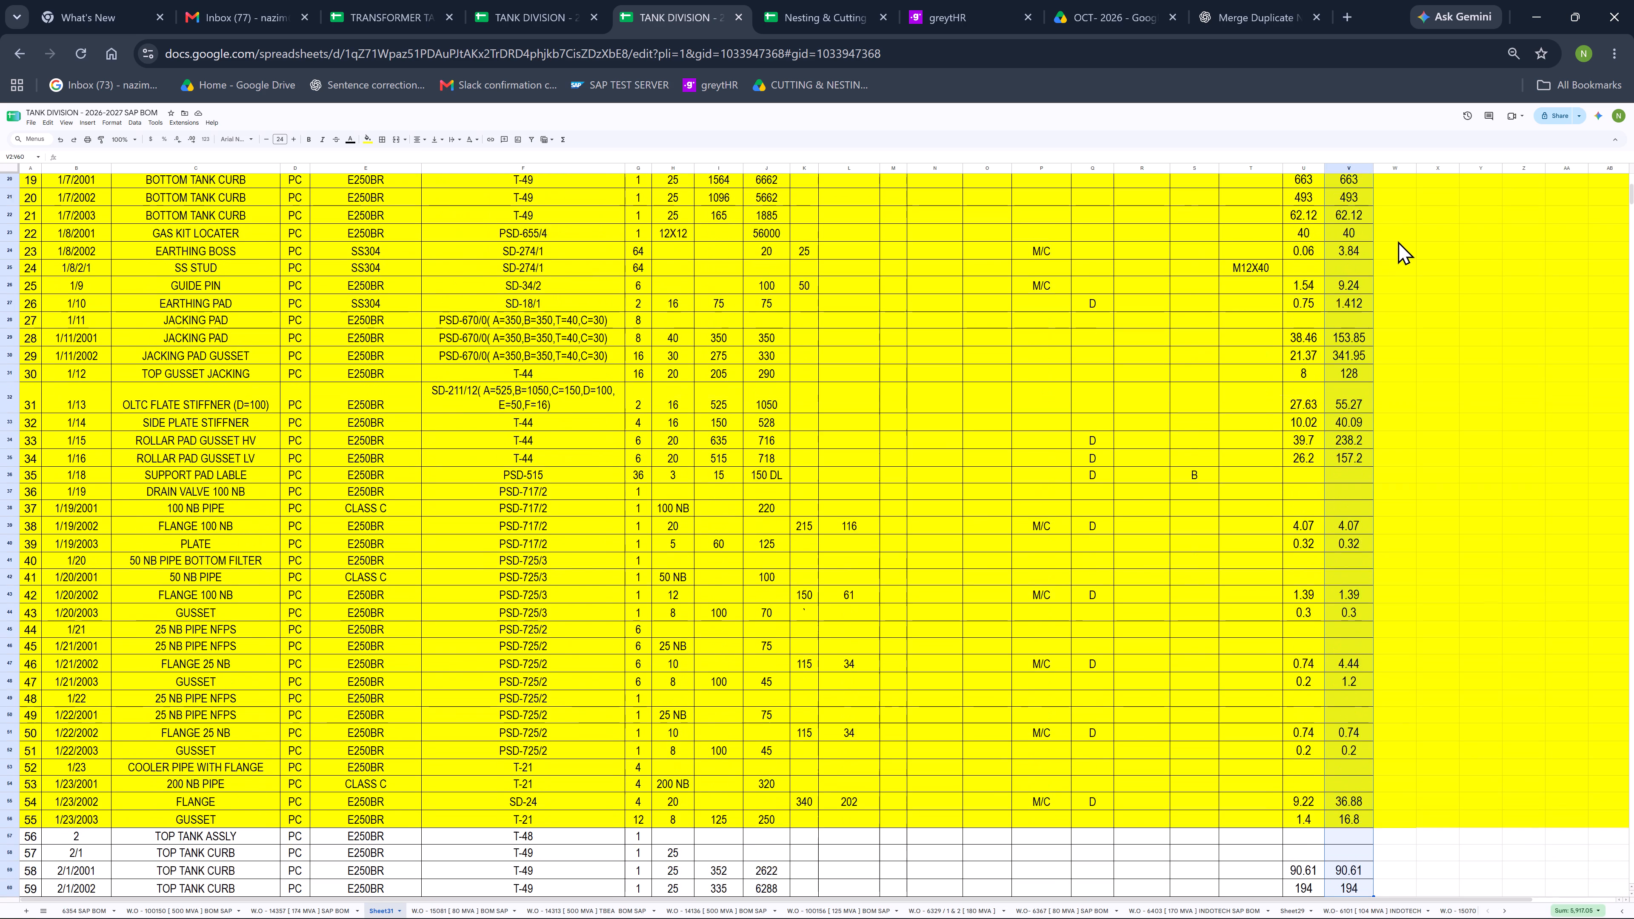
{"action": "key", "text": "shift+Up"}
{"action": "key", "text": "shift+Up"}
{"action": "key", "text": "shift+Up"}
{"action": "key", "text": "shift+Up"}
{"action": "key", "text": "shift+Up"}
{"action": "key", "text": "shift+Up"}
{"action": "key", "text": "shift+Up"}
{"action": "key", "text": "shift+Up"}
{"action": "key", "text": "shift+Up"}
{"action": "key", "text": "shift+Up"}
{"action": "key", "text": "shift+Up"}
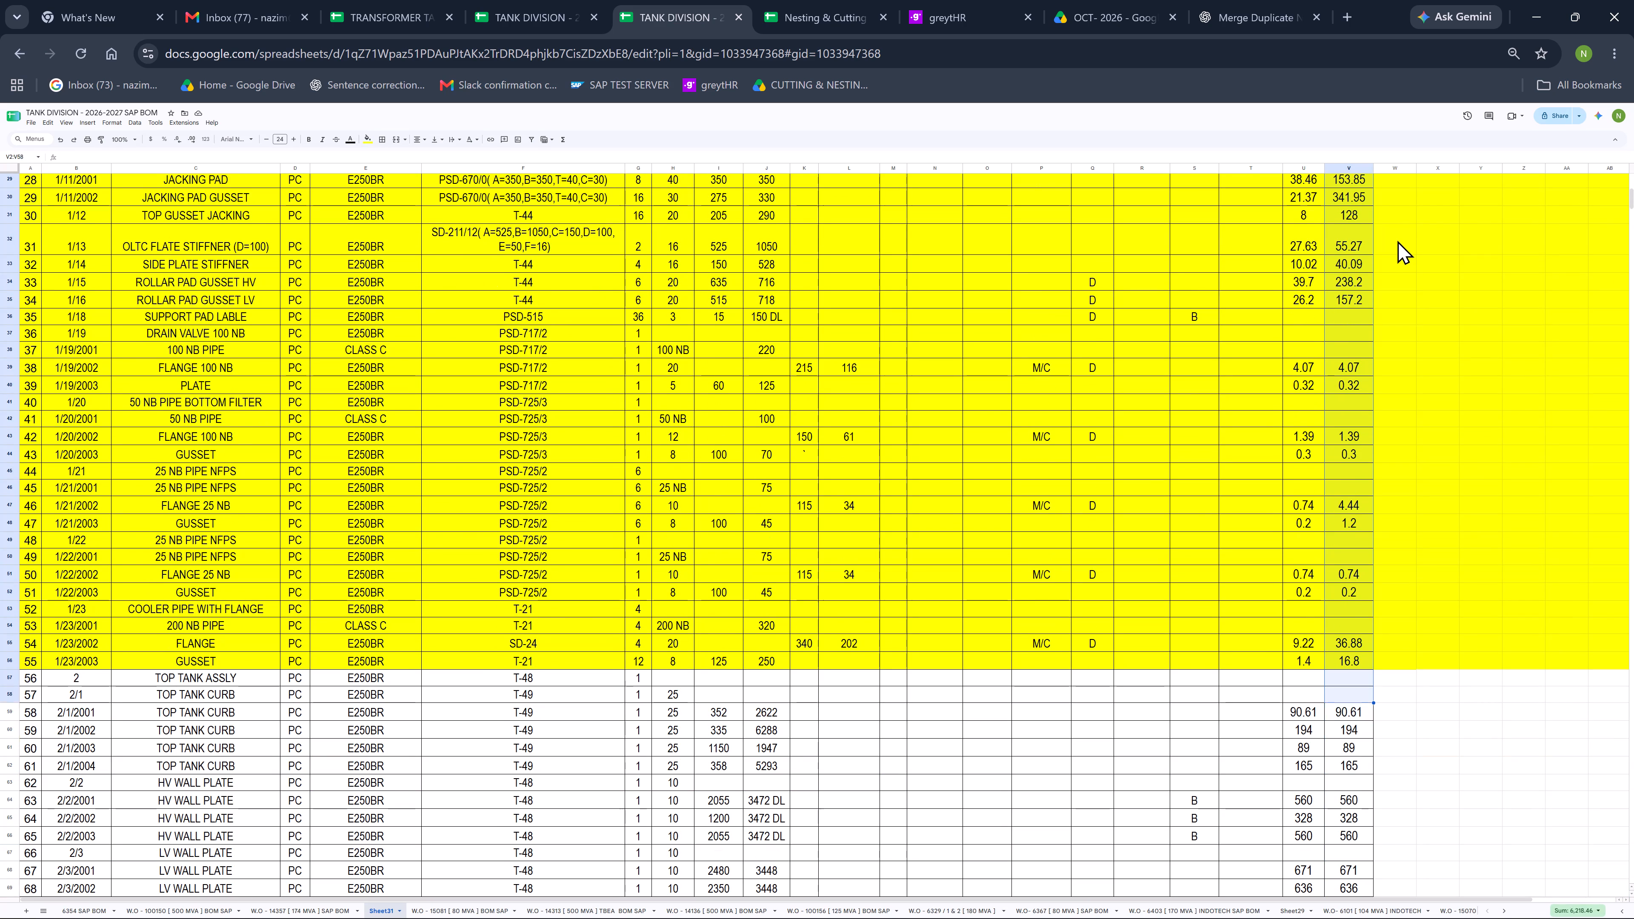
{"action": "key", "text": "shift+Up"}
{"action": "key", "text": "shift+Up"}
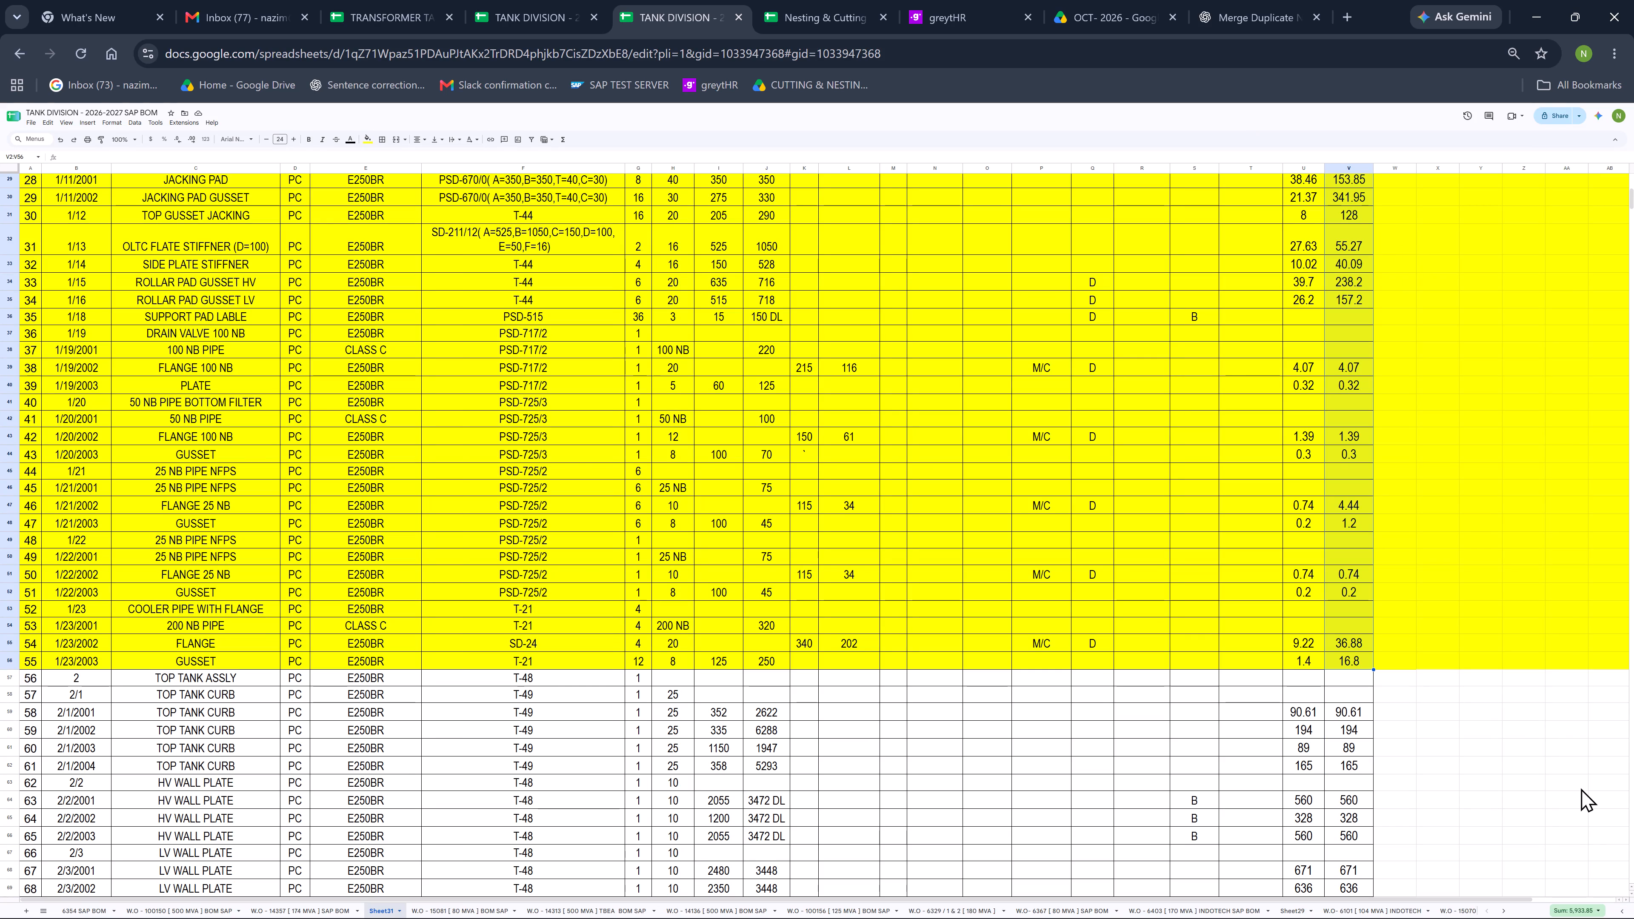
{"action": "left_click", "coordinate": [1574, 911]}
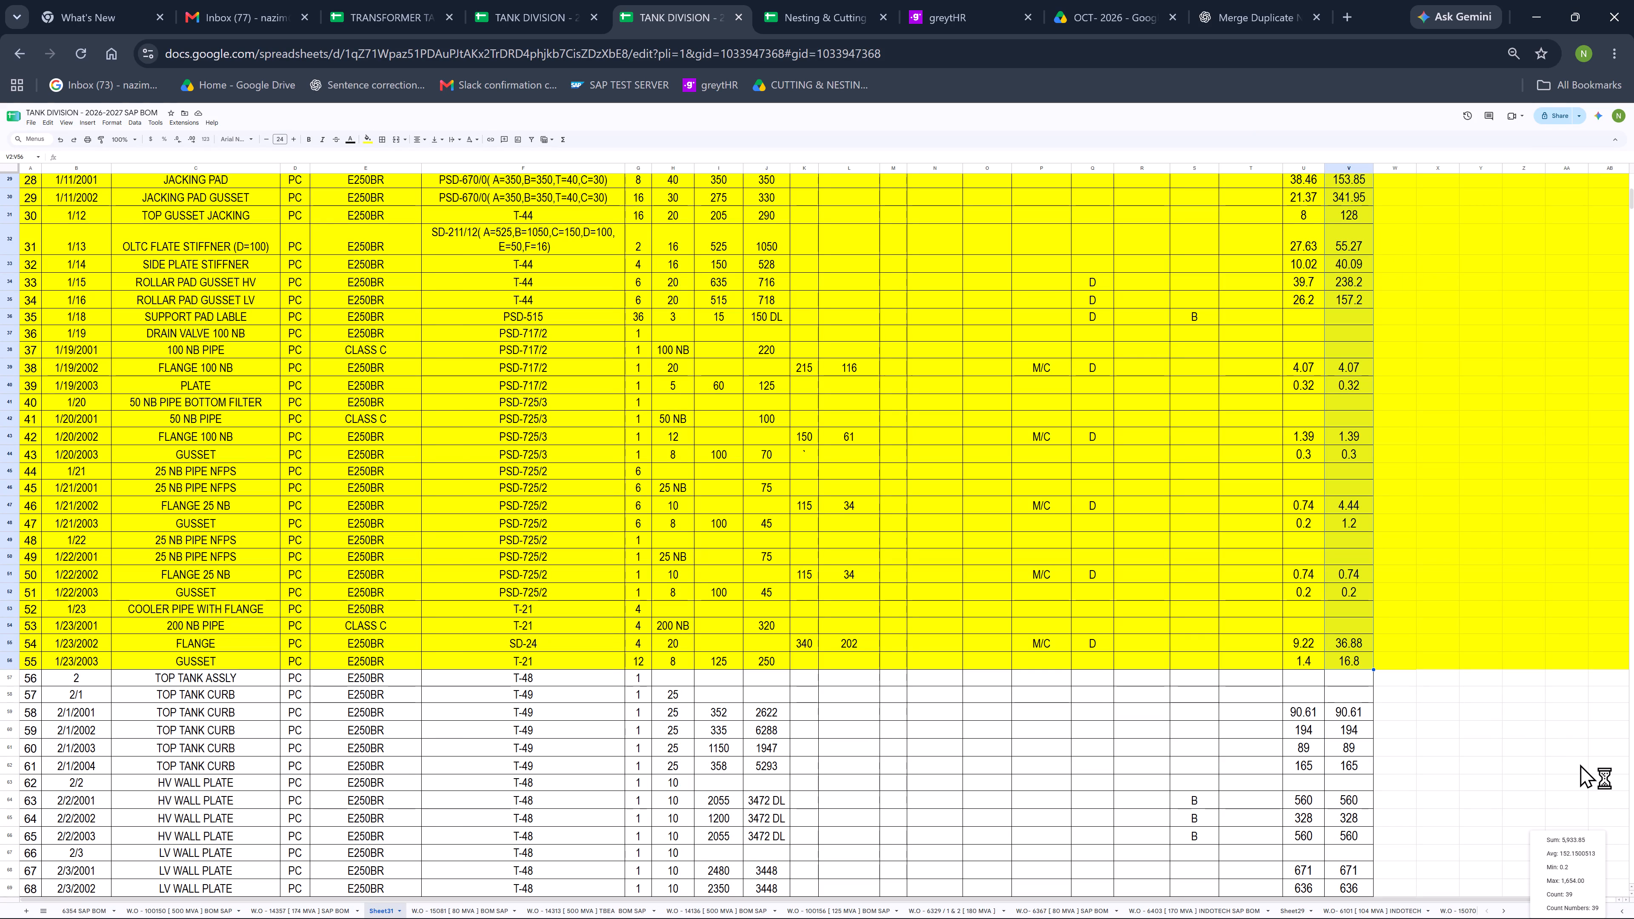
{"action": "left_click", "coordinate": [1580, 764]}
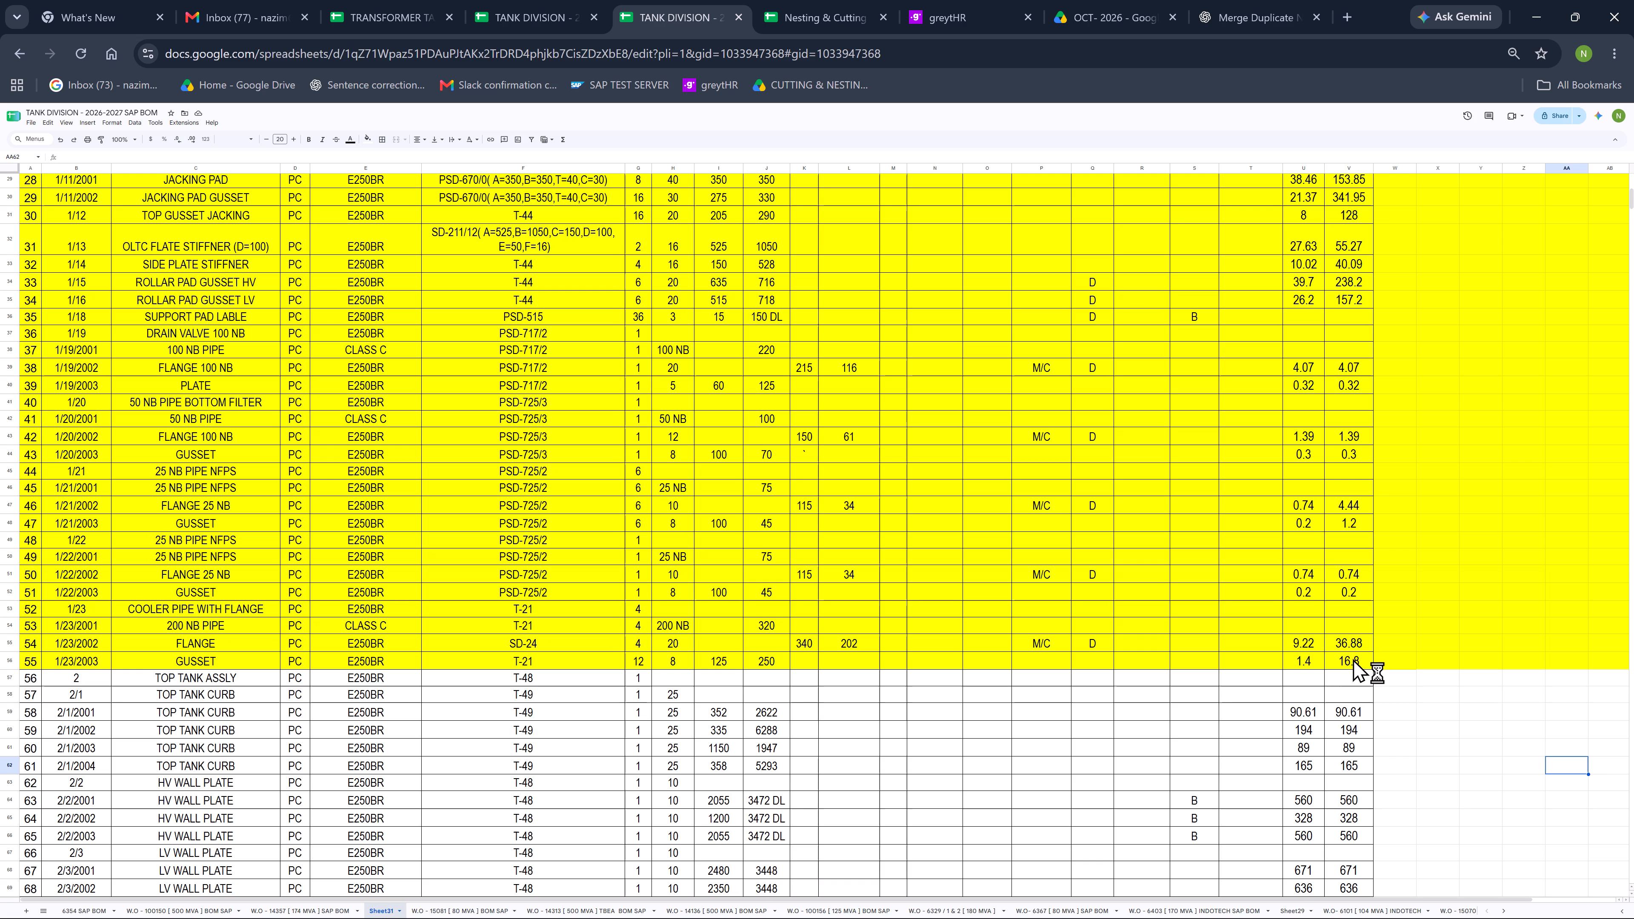
{"action": "left_click_drag", "start_coordinate": [1354, 658], "coordinate": [1351, 106]}
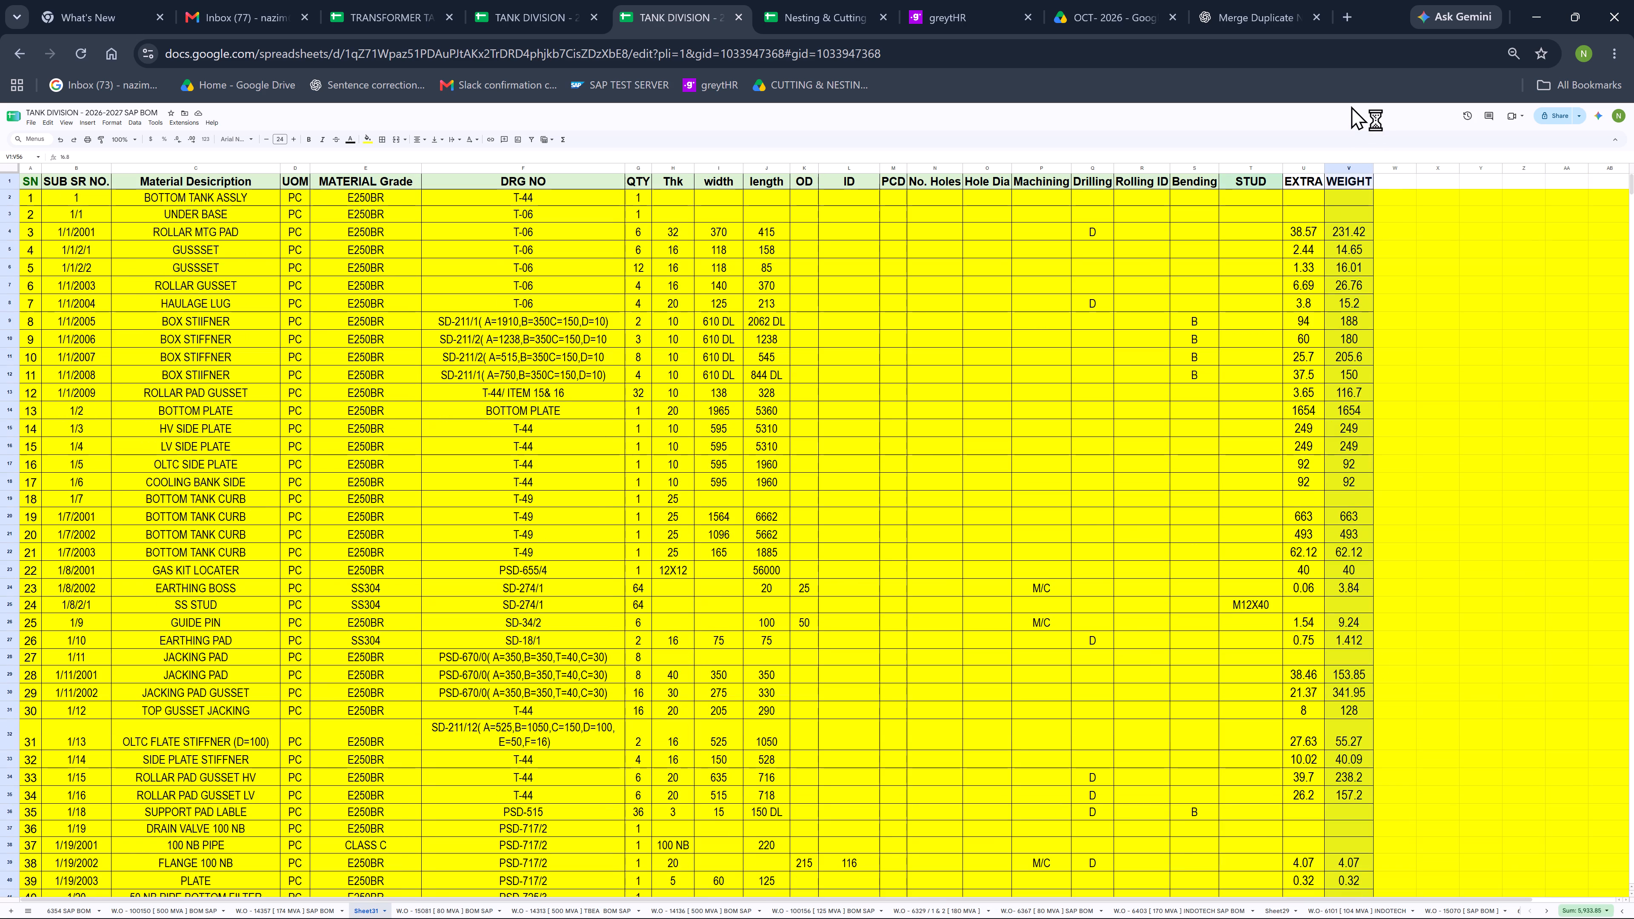
{"action": "left_click_drag", "start_coordinate": [1351, 106], "coordinate": [1354, 202]}
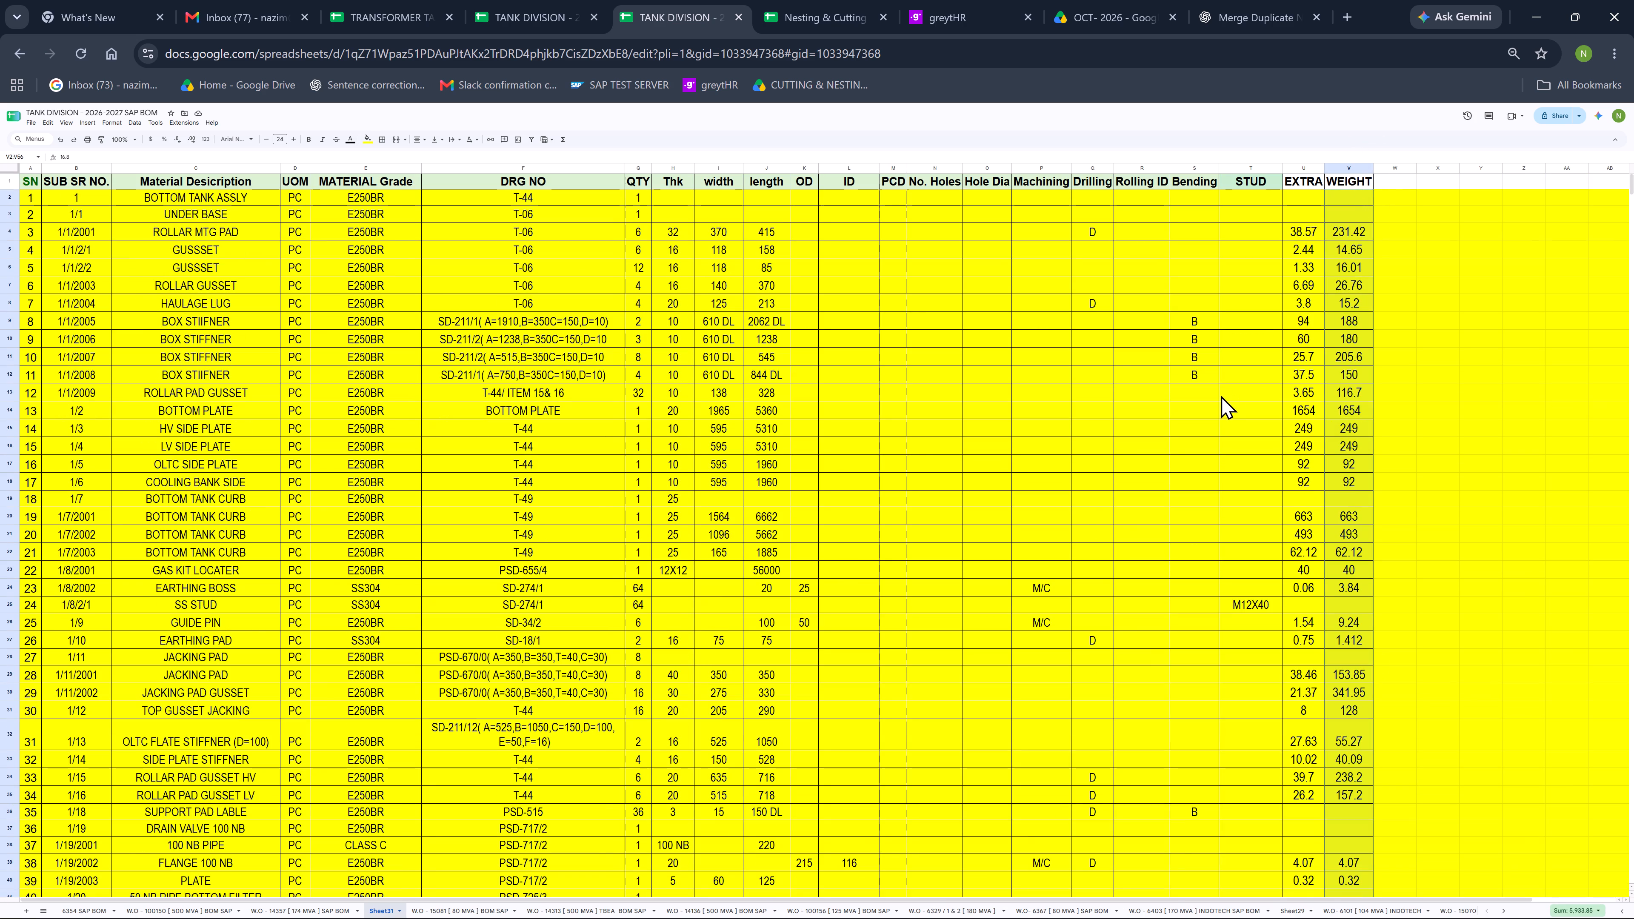
Enter 5934 as the bottom tank assembly's total in the blank cell beside the SN 55 WEIGHT value.
{"action": "scroll", "coordinate": [1211, 409], "scroll_direction": "down", "scroll_amount": 3}
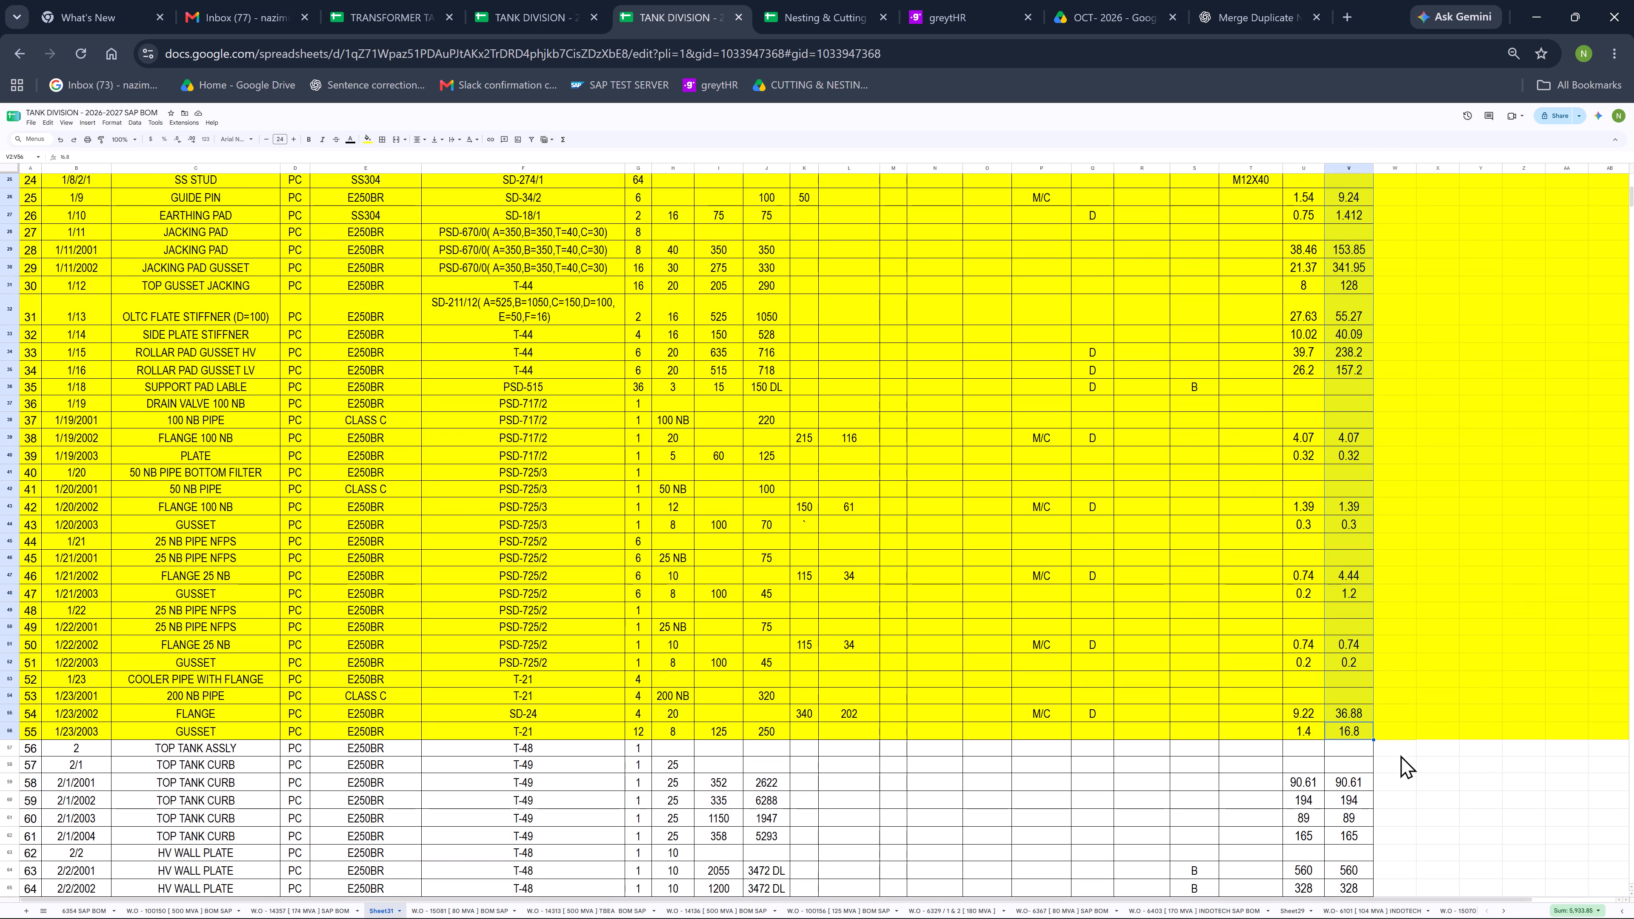
{"action": "left_click", "coordinate": [1400, 731]}
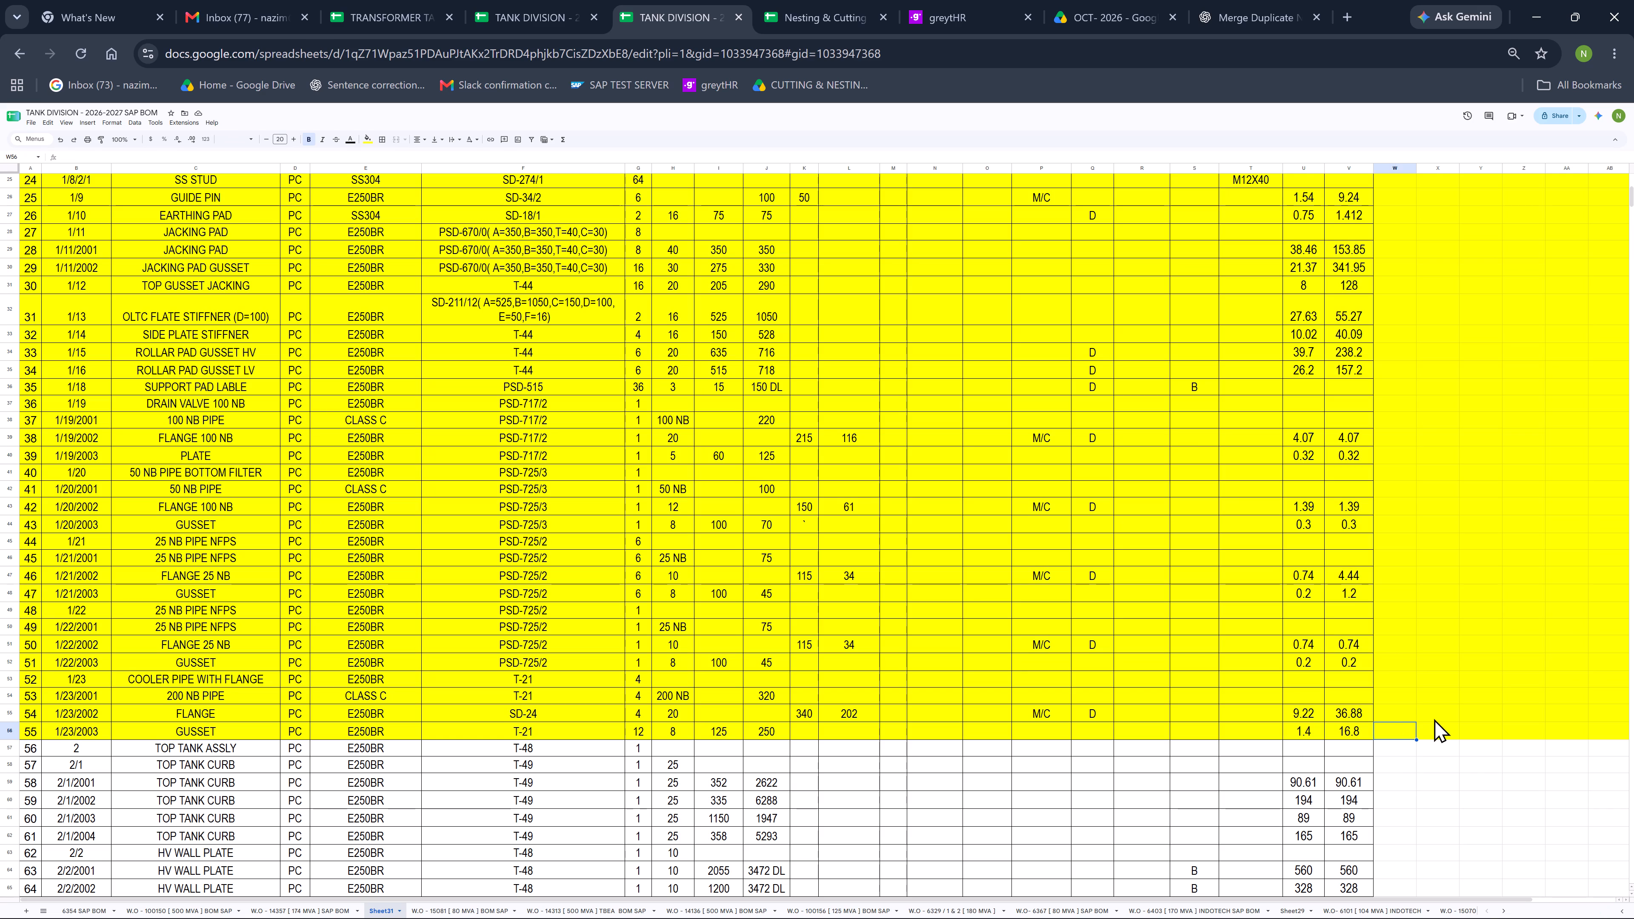
{"action": "type", "text": "5934"}
{"action": "key", "text": "Return"}
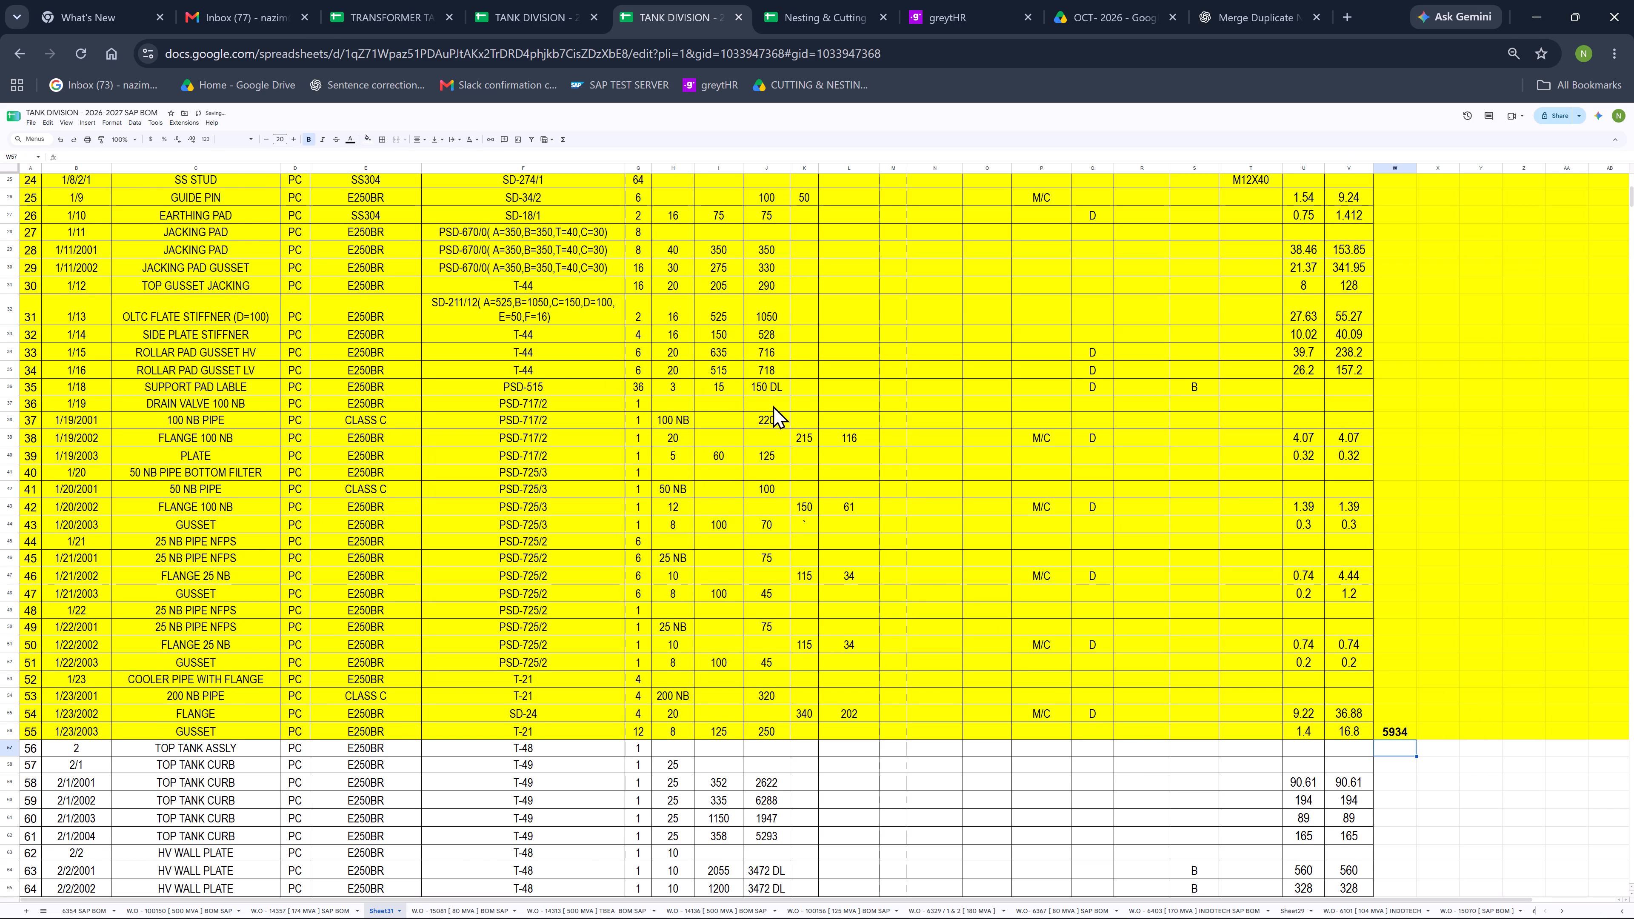
Fill all the top tank assembly rows, from SN 56 to SN 488, with cyan.
{"action": "scroll", "coordinate": [774, 406], "scroll_direction": "down", "scroll_amount": 2}
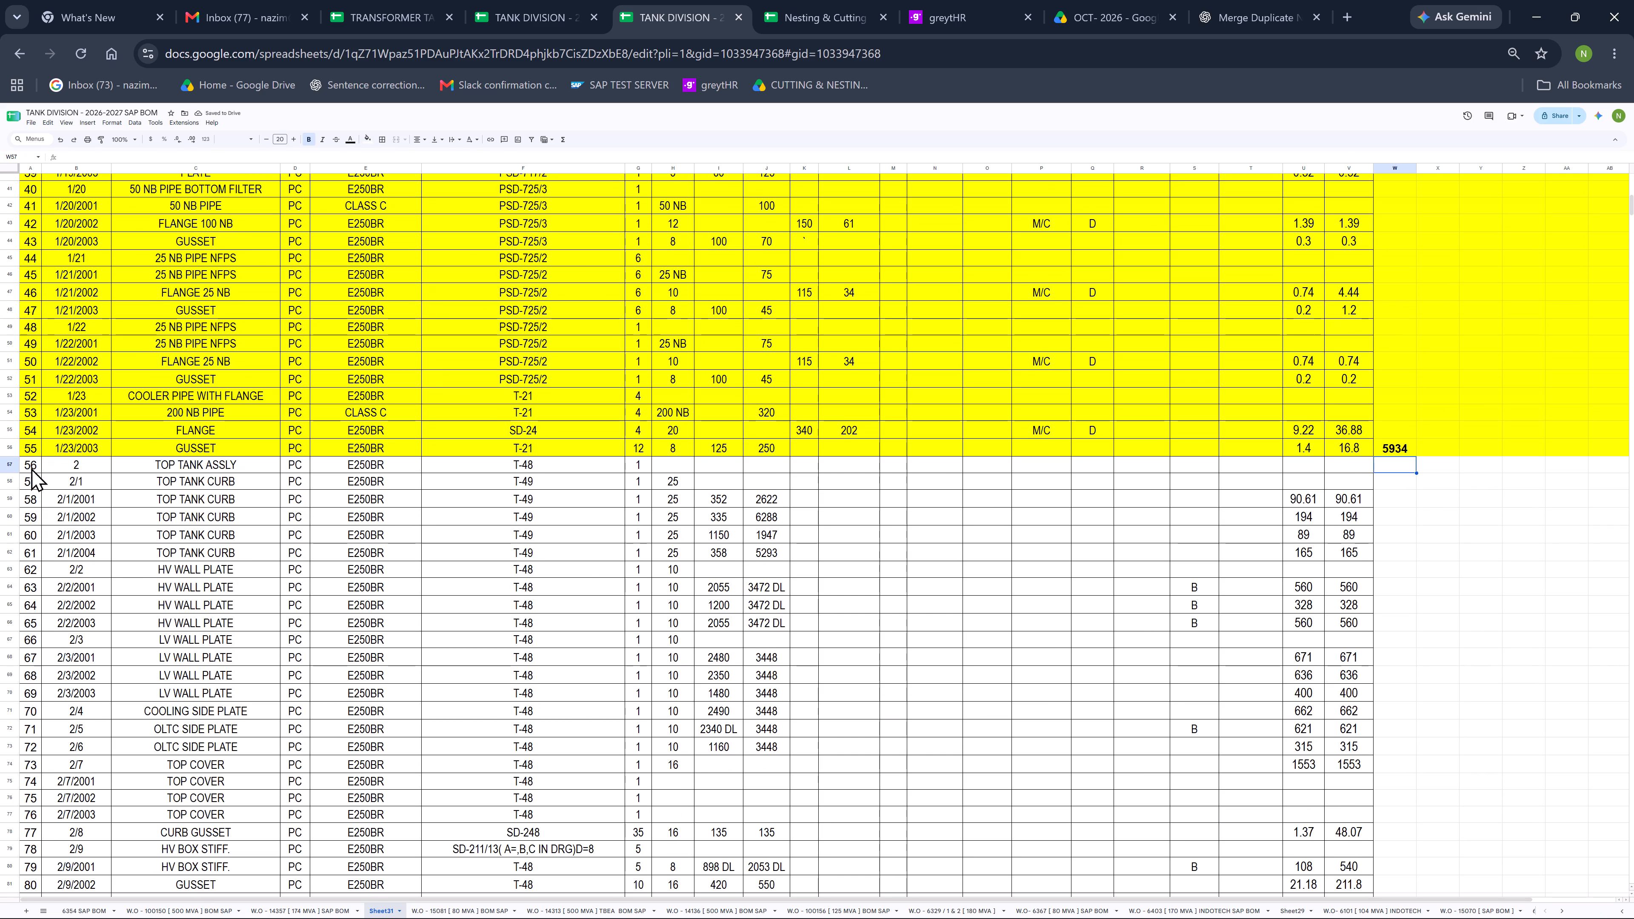
{"action": "left_click", "coordinate": [14, 464]}
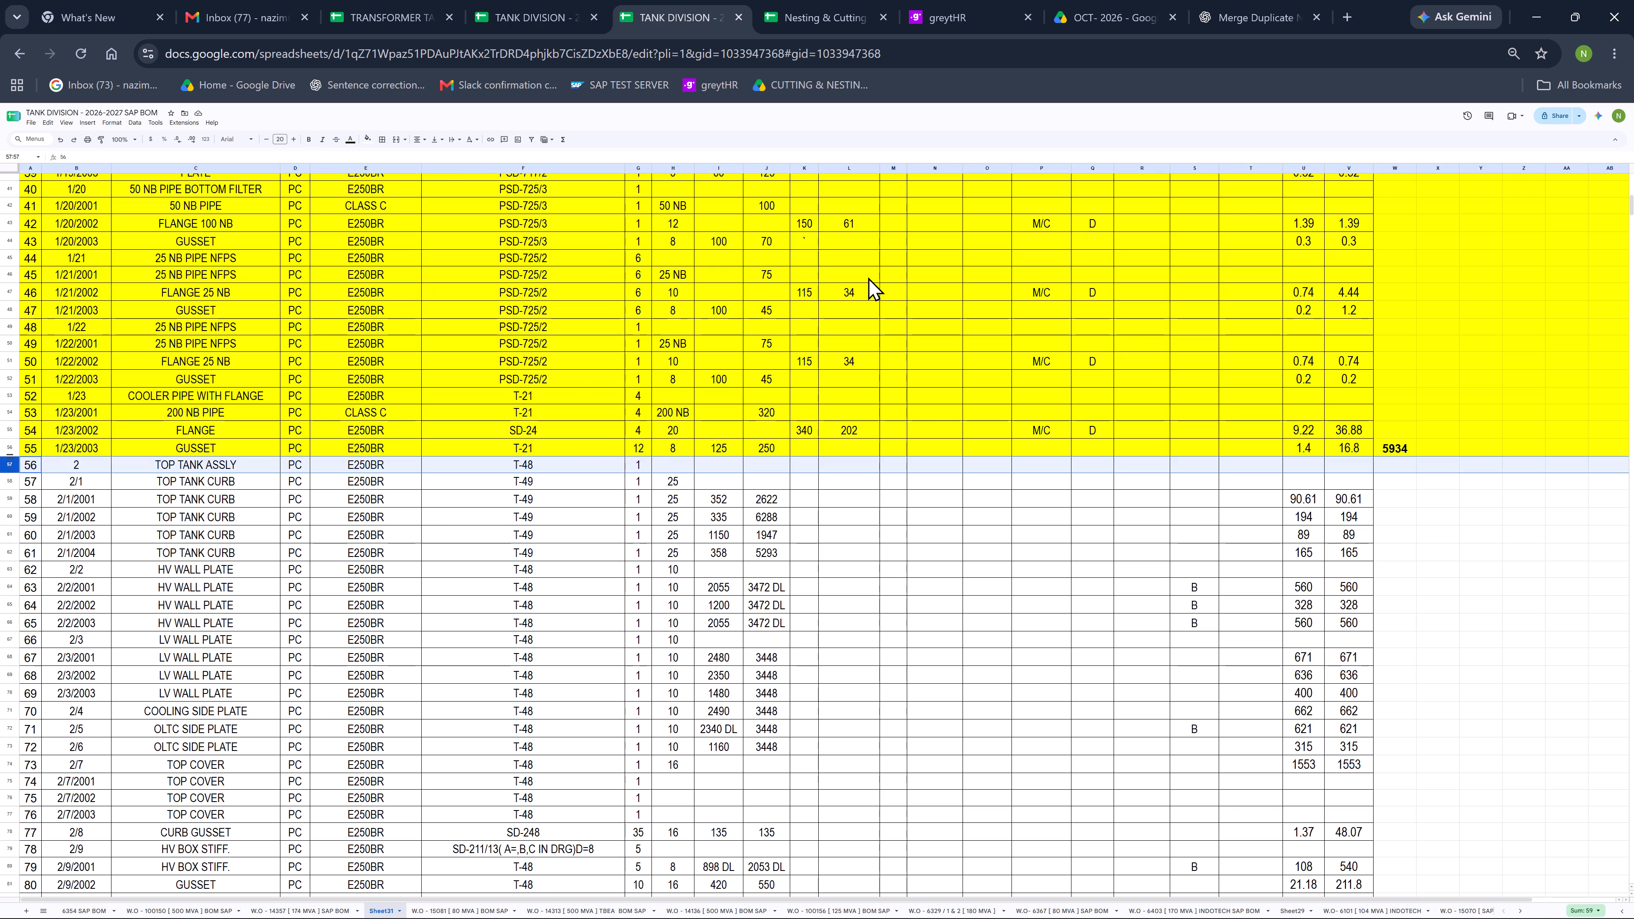
{"action": "key", "text": "shift+Down"}
{"action": "key", "text": "shift+Down"}
{"action": "key", "text": "shift+Down"}
{"action": "key", "text": "shift+Down"}
{"action": "key", "text": "shift+Down"}
{"action": "key", "text": "shift+Down"}
{"action": "key", "text": "shift+Down"}
{"action": "key", "text": "shift+Down"}
{"action": "key", "text": "shift+Down"}
{"action": "key", "text": "shift+Down"}
{"action": "key", "text": "shift+Down"}
{"action": "key", "text": "shift+Down"}
{"action": "key", "text": "shift+Down"}
{"action": "key", "text": "shift+Down"}
{"action": "key", "text": "shift+Down"}
{"action": "key", "text": "shift+Down"}
{"action": "key", "text": "shift+Down"}
{"action": "key", "text": "shift+Down"}
{"action": "key", "text": "shift+Down"}
{"action": "key", "text": "shift+Down"}
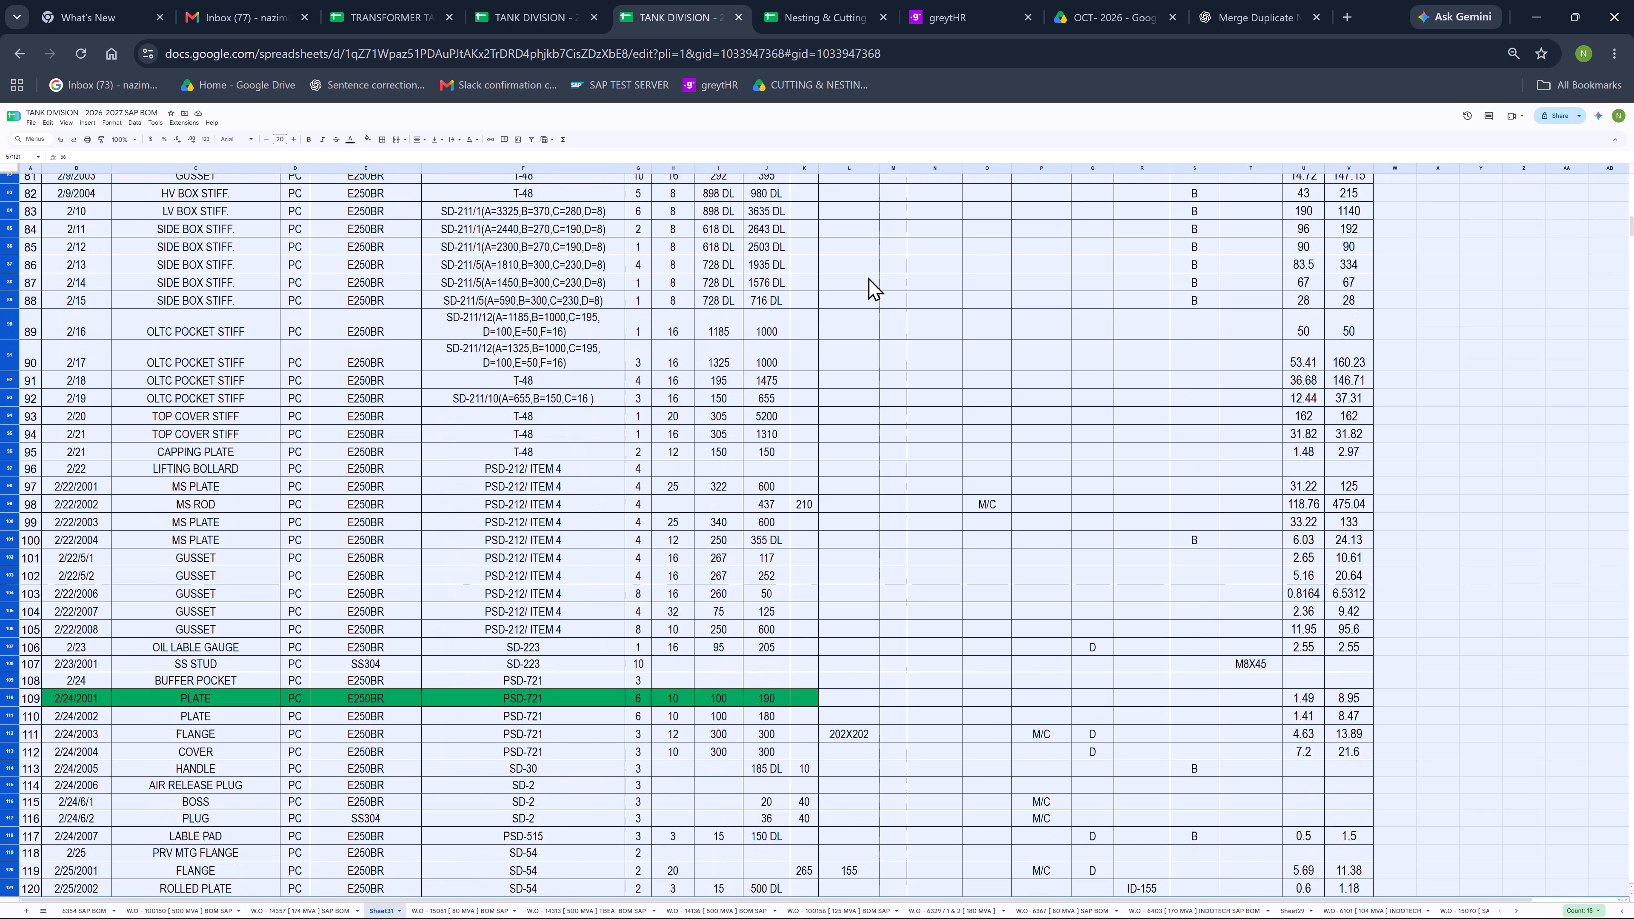
{"action": "key", "text": "shift+Down"}
{"action": "key", "text": "shift+Down"}
{"action": "key", "text": "shift+Down"}
{"action": "key", "text": "shift+Down"}
{"action": "key", "text": "shift+Down"}
{"action": "key", "text": "shift+Down"}
{"action": "key", "text": "shift+Down"}
{"action": "key", "text": "shift+Down"}
{"action": "key", "text": "shift+Down"}
{"action": "key", "text": "shift+Down"}
{"action": "key", "text": "shift+Down"}
{"action": "key", "text": "shift+Down"}
{"action": "key", "text": "shift+Down"}
{"action": "key", "text": "shift+Down"}
{"action": "key", "text": "shift+Down"}
{"action": "key", "text": "shift+Down"}
{"action": "key", "text": "shift+Down"}
{"action": "key", "text": "shift+Down"}
{"action": "key", "text": "shift+Down"}
{"action": "key", "text": "shift+Down"}
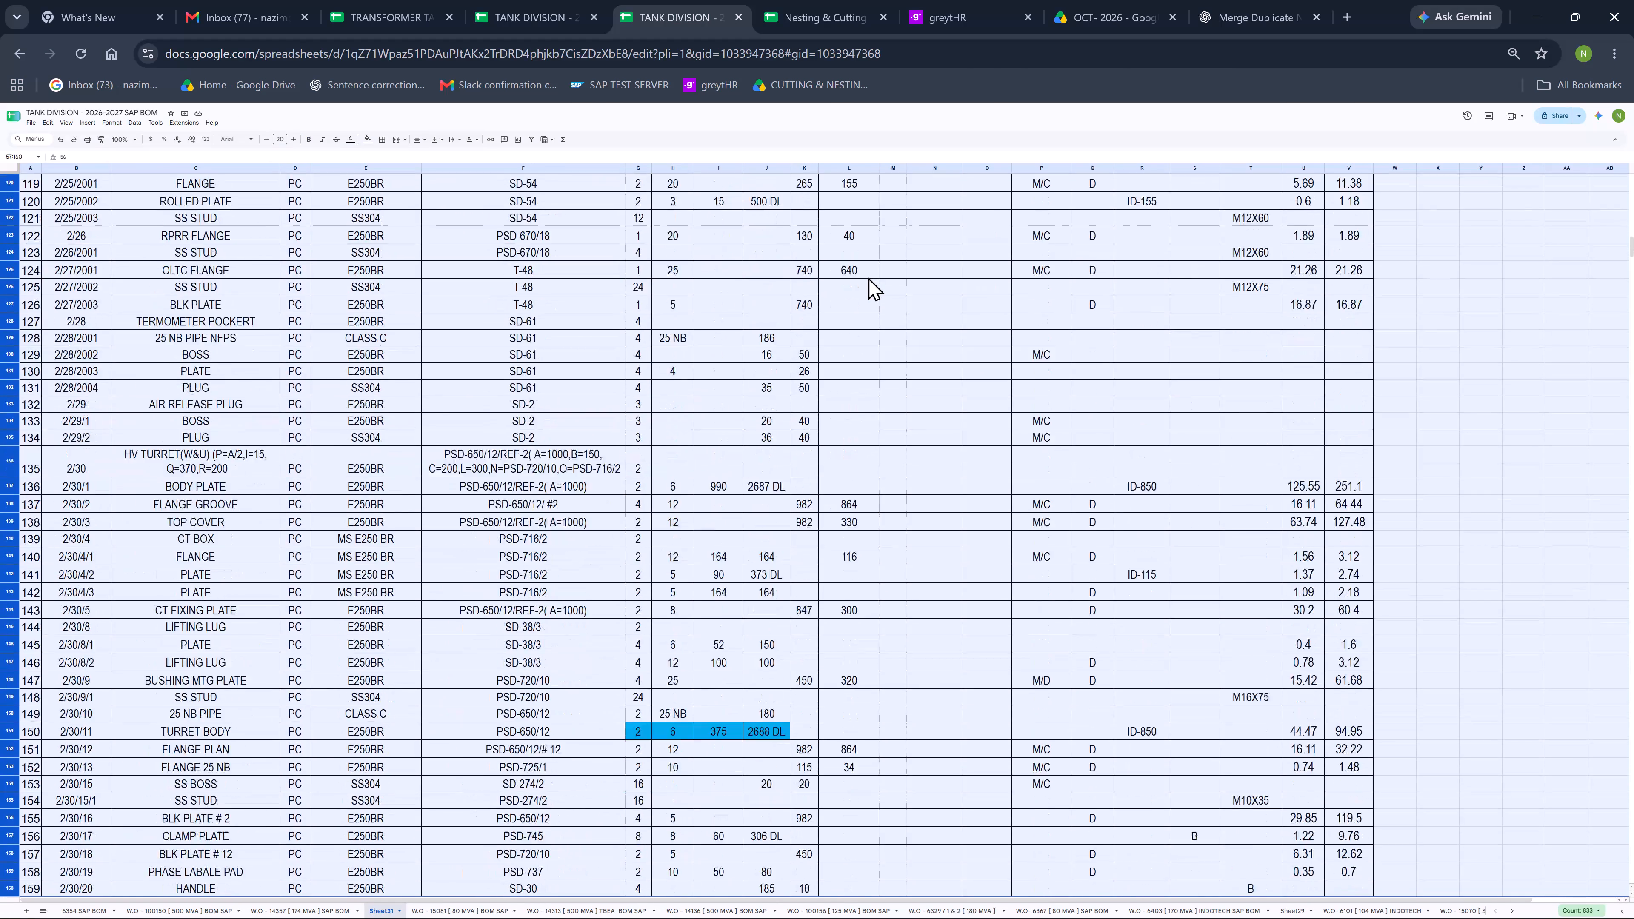
{"action": "key", "text": "shift+Down"}
{"action": "key", "text": "shift+Down"}
{"action": "key", "text": "shift+Down"}
{"action": "key", "text": "shift+Down"}
{"action": "key", "text": "shift+Down"}
{"action": "key", "text": "shift+Down"}
{"action": "key", "text": "shift+Down"}
{"action": "key", "text": "shift+Down"}
{"action": "key", "text": "shift+Down"}
{"action": "key", "text": "shift+Down"}
{"action": "key", "text": "shift+Down"}
{"action": "key", "text": "shift+Down"}
{"action": "key", "text": "shift+Down"}
{"action": "key", "text": "shift+Down"}
{"action": "key", "text": "shift+Down"}
{"action": "key", "text": "shift+Down"}
{"action": "key", "text": "shift+Down"}
{"action": "key", "text": "shift+Down"}
{"action": "key", "text": "shift+Down"}
{"action": "key", "text": "shift+Down"}
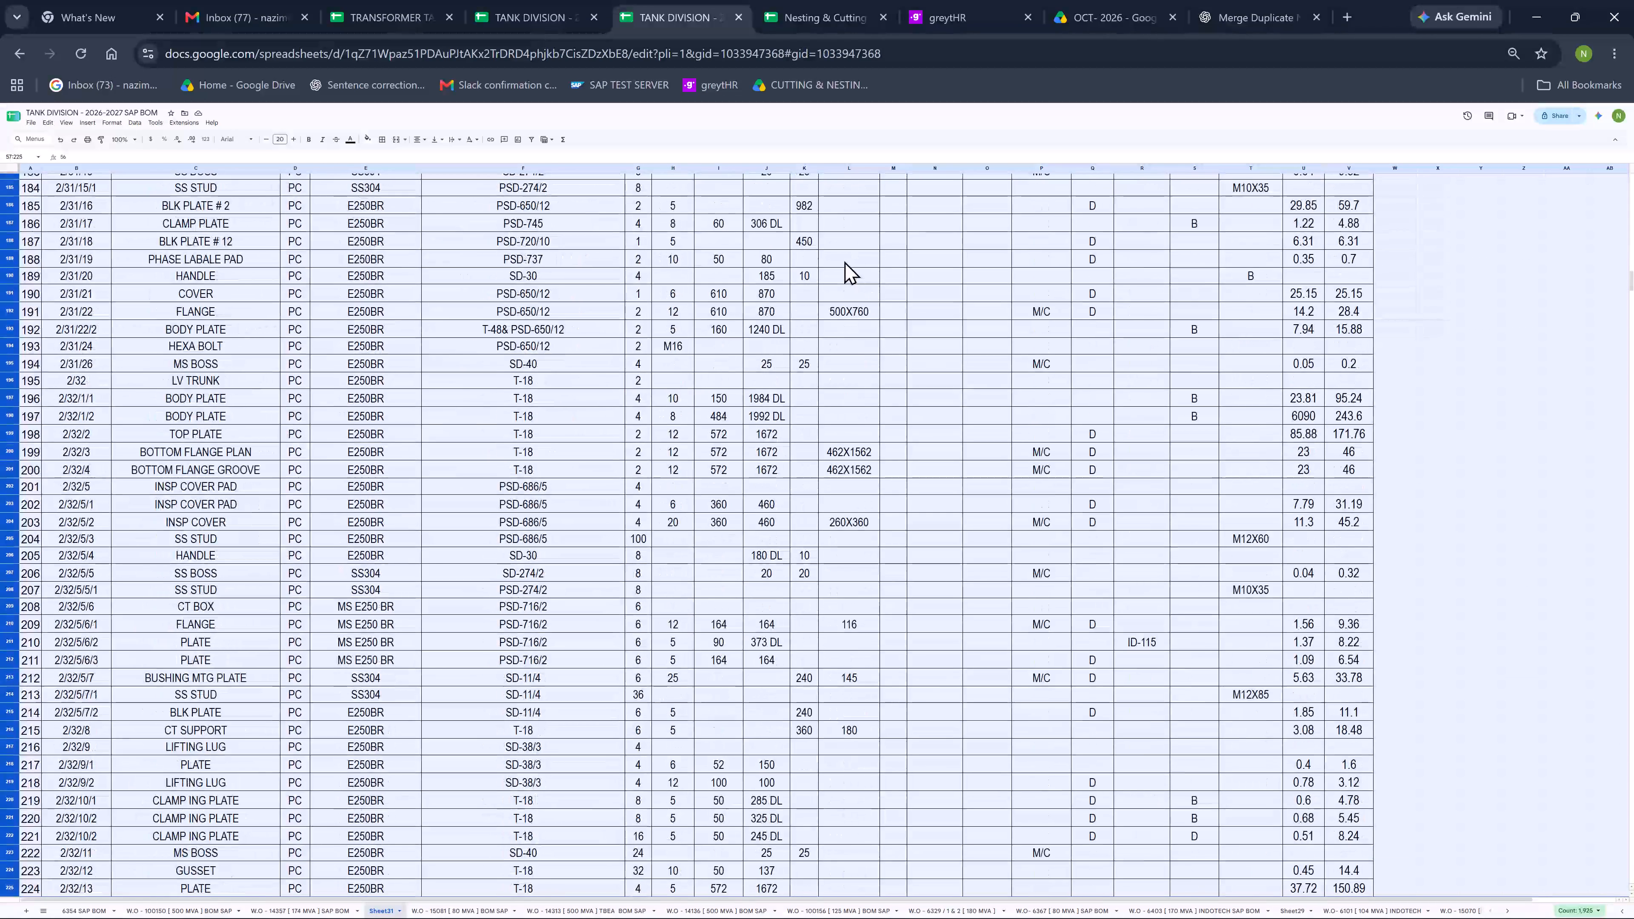
{"action": "key", "text": "shift+Up"}
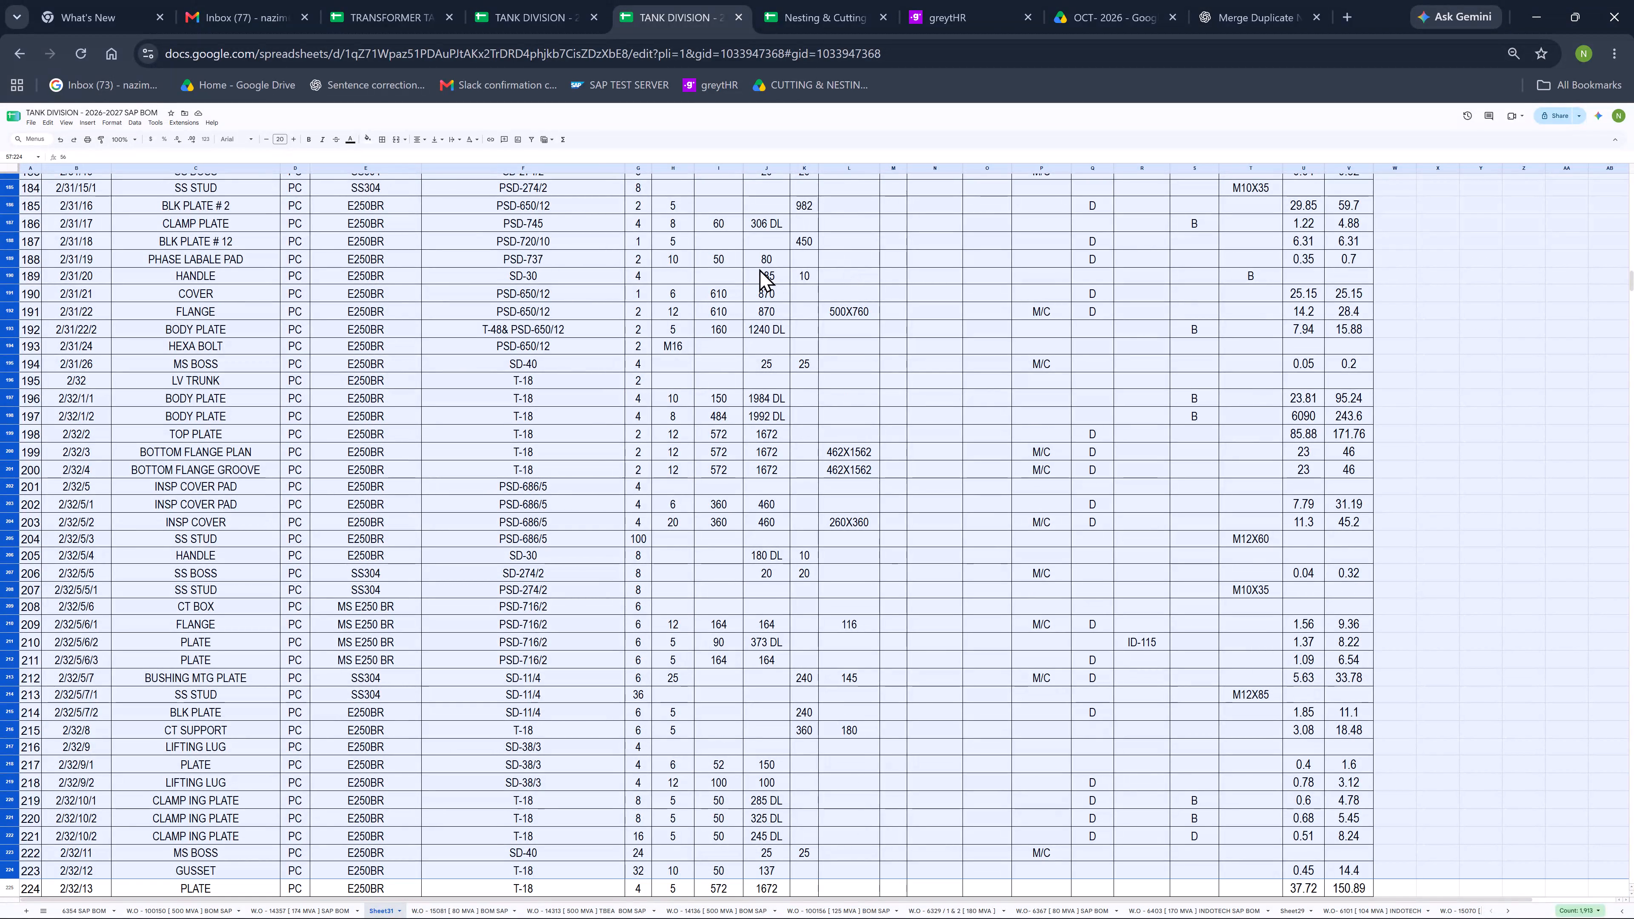
{"action": "key", "text": "shift+Down"}
{"action": "key", "text": "shift+Down"}
{"action": "key", "text": "shift+Down"}
{"action": "key", "text": "shift+Down"}
{"action": "key", "text": "shift+Down"}
{"action": "key", "text": "shift+Down"}
{"action": "key", "text": "shift+Down"}
{"action": "key", "text": "shift+Down"}
{"action": "key", "text": "shift+Down"}
{"action": "key", "text": "shift+Down"}
{"action": "key", "text": "shift+Down"}
{"action": "key", "text": "shift+Down"}
{"action": "key", "text": "shift+Down"}
{"action": "key", "text": "shift+Down"}
{"action": "key", "text": "shift+Down"}
{"action": "key", "text": "shift+Down"}
{"action": "key", "text": "shift+Down"}
{"action": "key", "text": "shift+Down"}
{"action": "key", "text": "shift+Down"}
{"action": "key", "text": "shift+Down"}
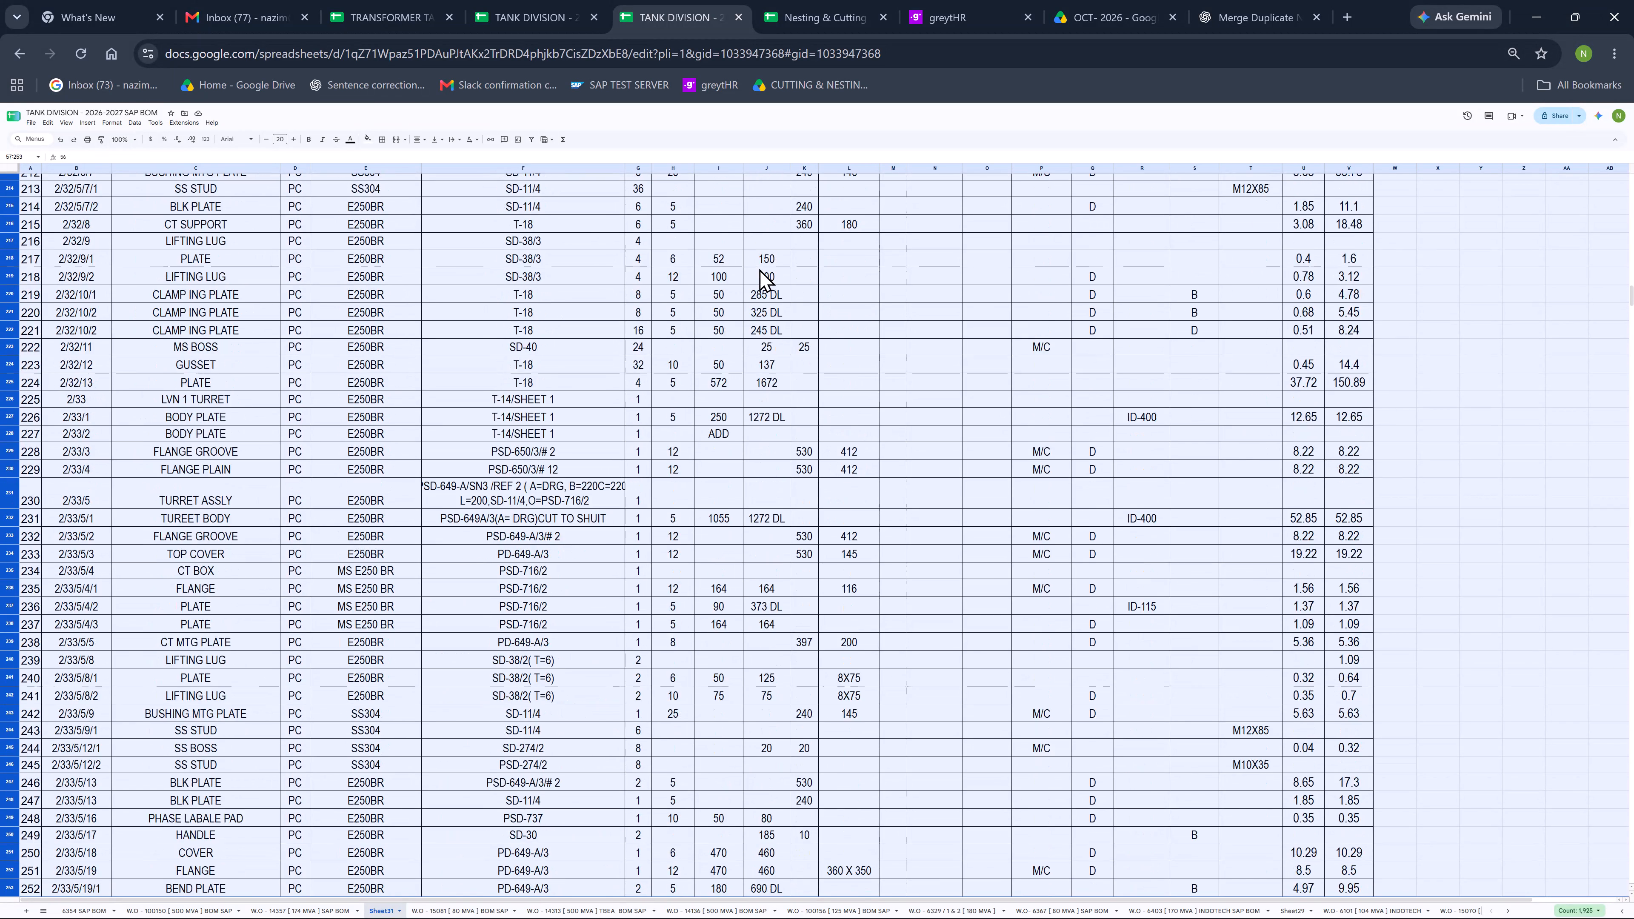
{"action": "key", "text": "shift+Down"}
{"action": "key", "text": "shift+Down"}
{"action": "key", "text": "shift+Down"}
{"action": "key", "text": "shift+Down"}
{"action": "key", "text": "shift+Down"}
{"action": "key", "text": "shift+Down"}
{"action": "key", "text": "shift+Down"}
{"action": "key", "text": "shift+Down"}
{"action": "key", "text": "shift+Down"}
{"action": "key", "text": "shift+Down"}
{"action": "key", "text": "shift+Down"}
{"action": "key", "text": "shift+Down"}
{"action": "key", "text": "shift+Down"}
{"action": "key", "text": "shift+Down"}
{"action": "key", "text": "shift+Down"}
{"action": "key", "text": "shift+Down"}
{"action": "key", "text": "shift+Down"}
{"action": "key", "text": "shift+Down"}
{"action": "key", "text": "shift+Down"}
{"action": "key", "text": "shift+Down"}
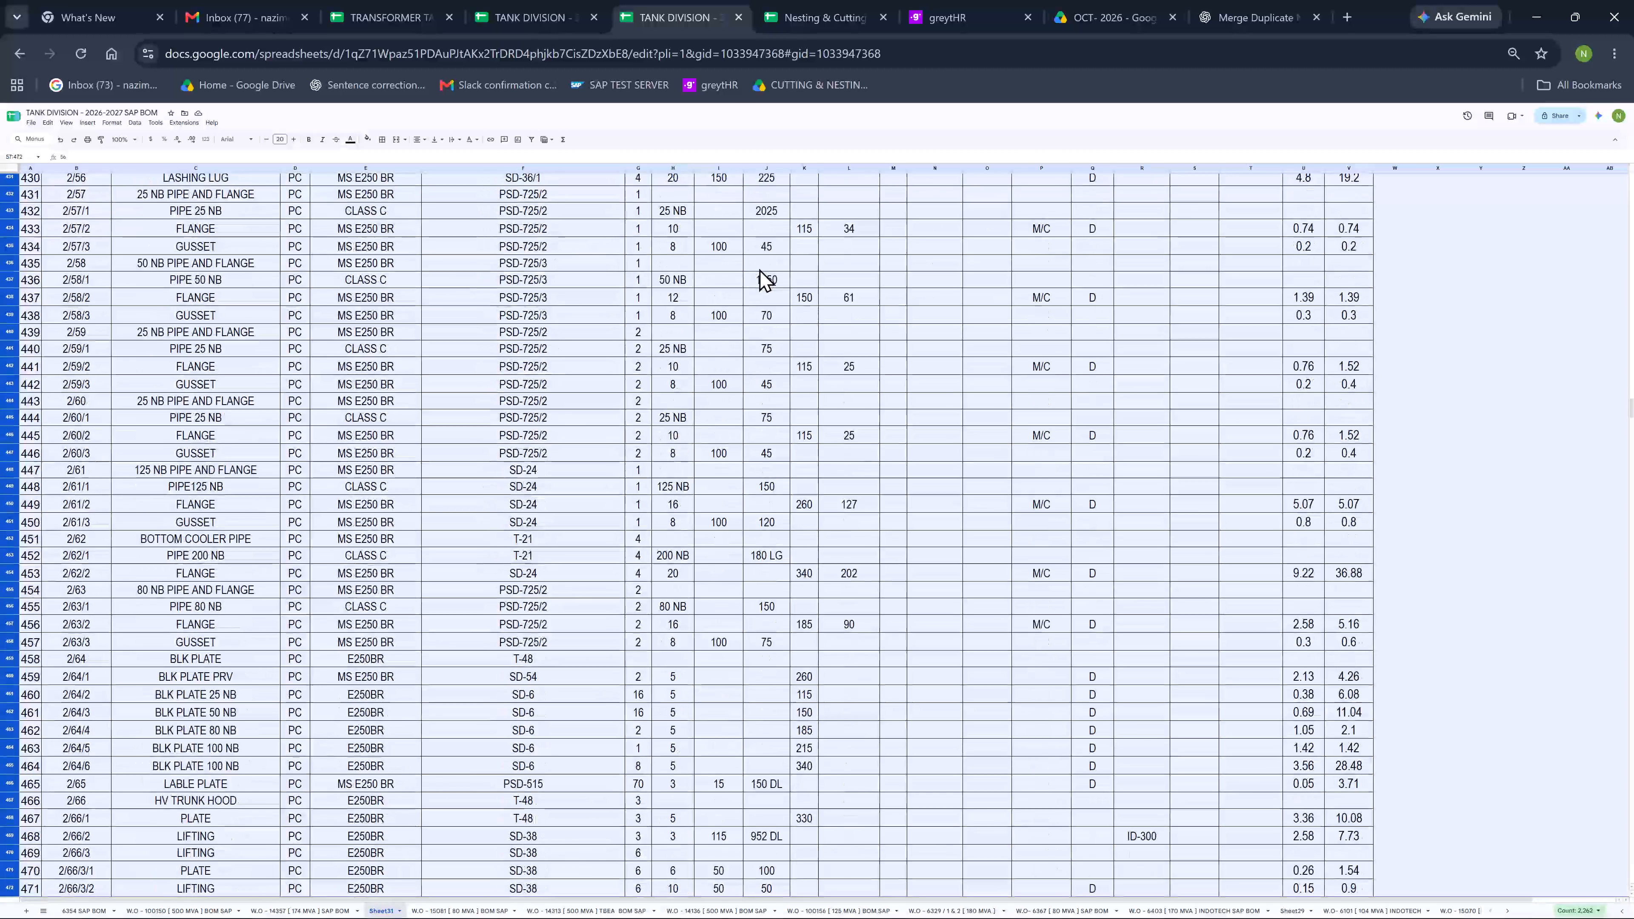
{"action": "key", "text": "shift+Down"}
{"action": "key", "text": "shift+Down"}
{"action": "key", "text": "shift+Down"}
{"action": "key", "text": "shift+Down"}
{"action": "key", "text": "shift+Down"}
{"action": "key", "text": "shift+Down"}
{"action": "key", "text": "shift+Down"}
{"action": "key", "text": "shift+Down"}
{"action": "key", "text": "shift+Down"}
{"action": "key", "text": "shift+Down"}
{"action": "key", "text": "shift+Down"}
{"action": "key", "text": "shift+Down"}
{"action": "key", "text": "shift+Down"}
{"action": "key", "text": "shift+Down"}
{"action": "key", "text": "shift+Down"}
{"action": "key", "text": "shift+Down"}
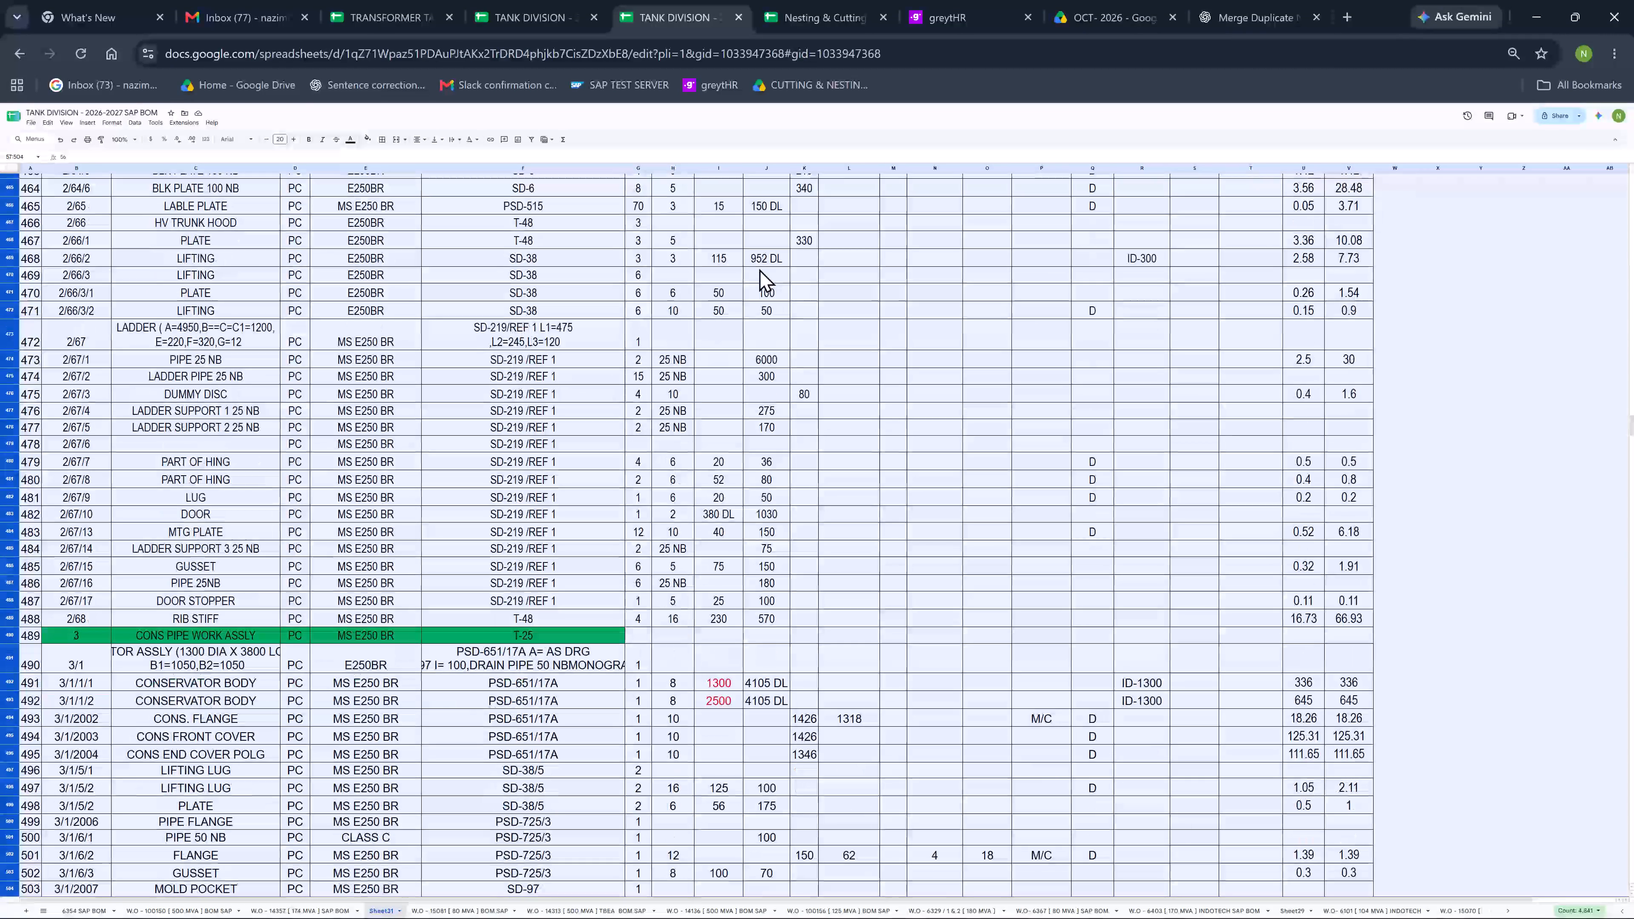
{"action": "key", "text": "shift+Up"}
{"action": "key", "text": "shift+Up"}
{"action": "key", "text": "shift+Up"}
{"action": "key", "text": "shift+Up"}
{"action": "key", "text": "shift+Up"}
{"action": "key", "text": "shift+Up"}
{"action": "key", "text": "shift+Up"}
{"action": "key", "text": "shift+Up"}
{"action": "key", "text": "shift+Up"}
{"action": "key", "text": "shift+Up"}
{"action": "key", "text": "shift+Up"}
{"action": "key", "text": "shift+Up"}
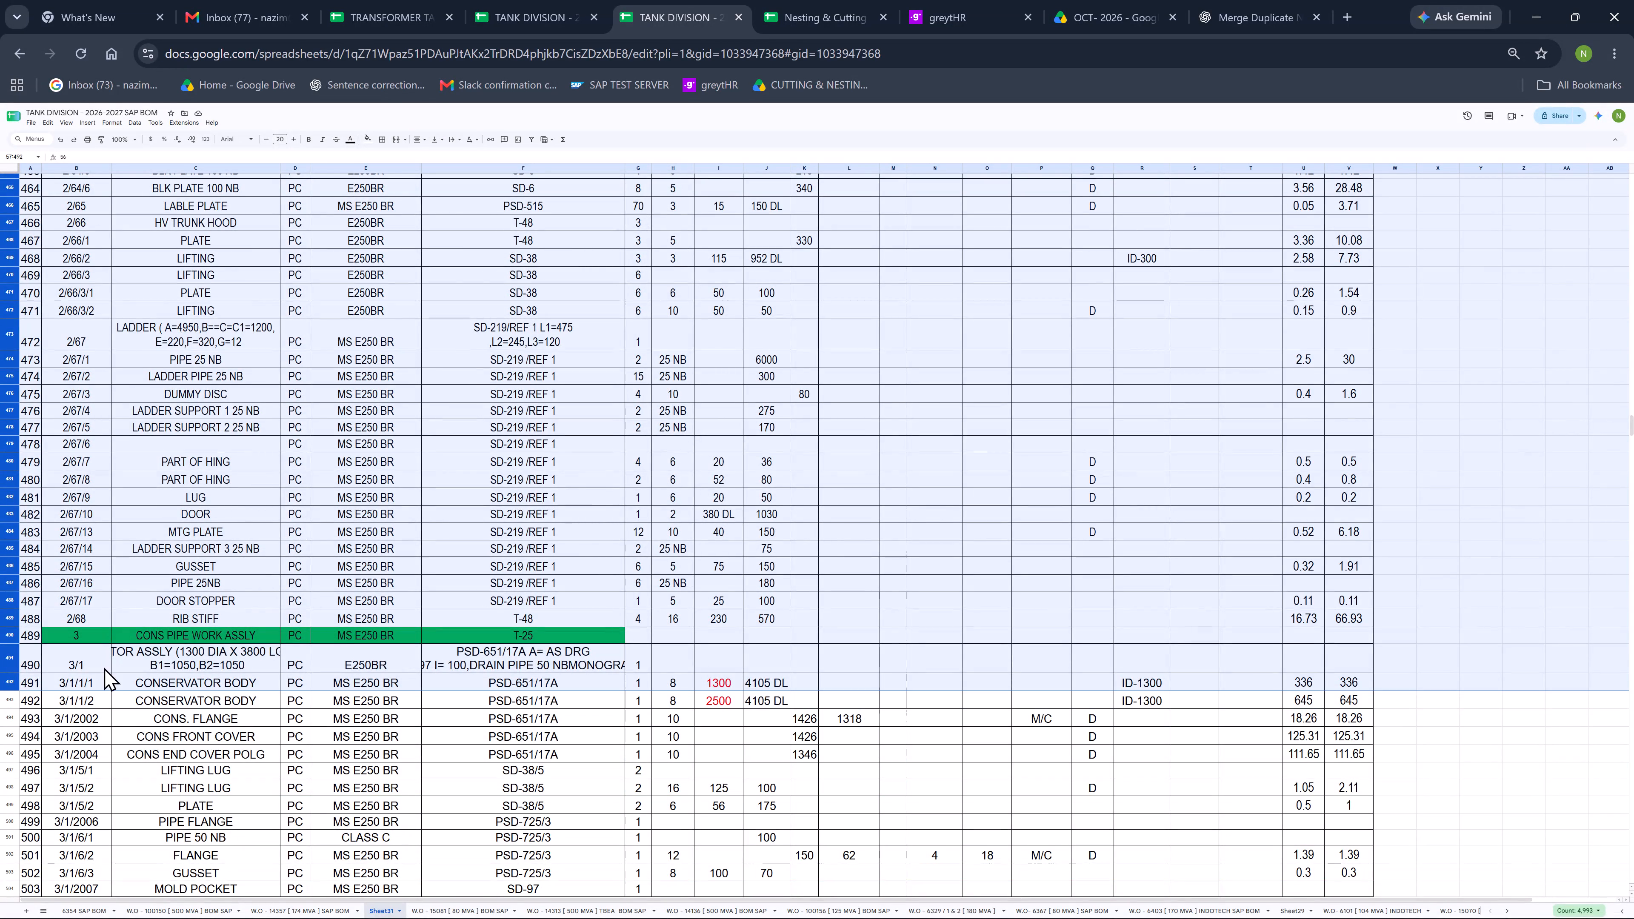
{"action": "key", "text": "shift+Up"}
{"action": "key", "text": "shift+Up"}
{"action": "key", "text": "shift+Up"}
{"action": "key", "text": "shift+Up"}
{"action": "key", "text": "shift+Down"}
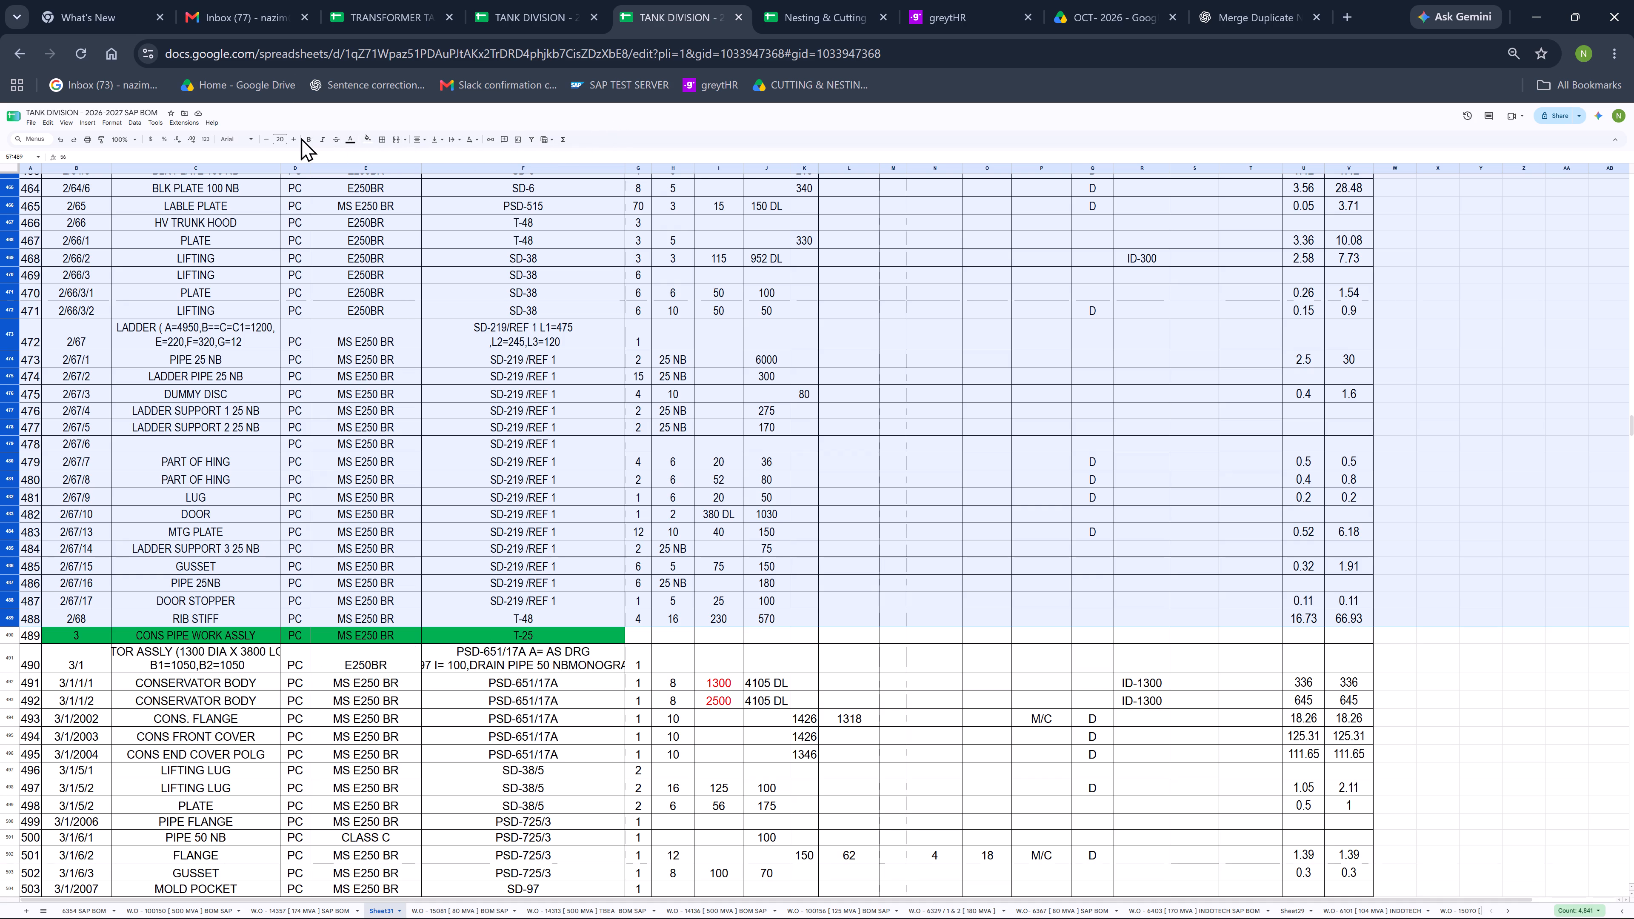
{"action": "left_click", "coordinate": [368, 138]}
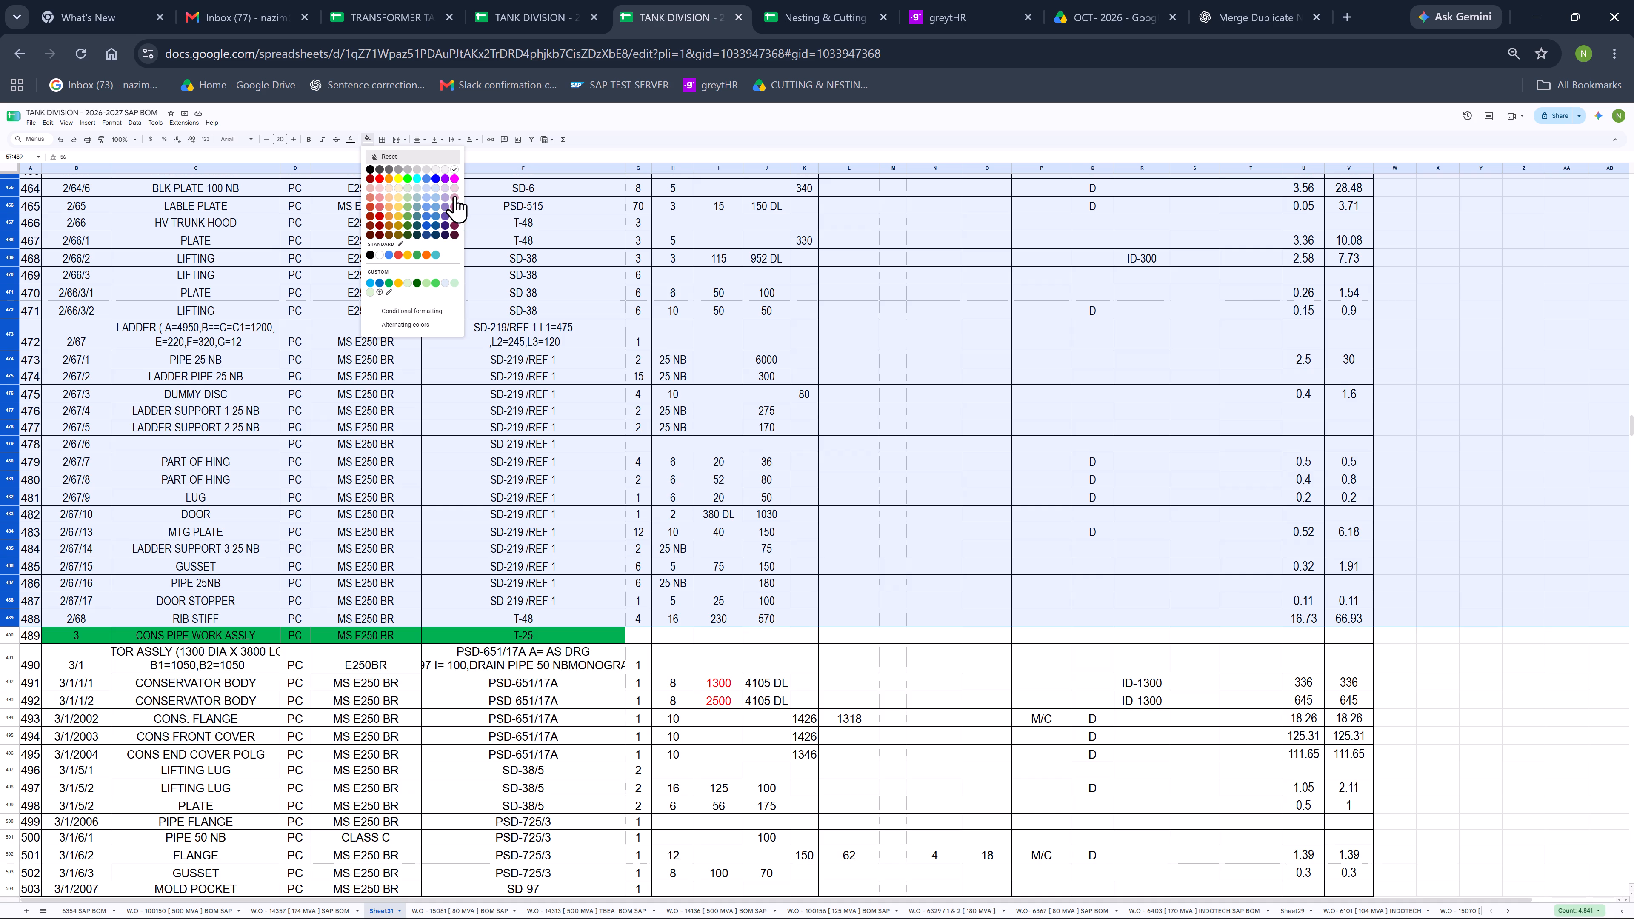
{"action": "left_click", "coordinate": [417, 179]}
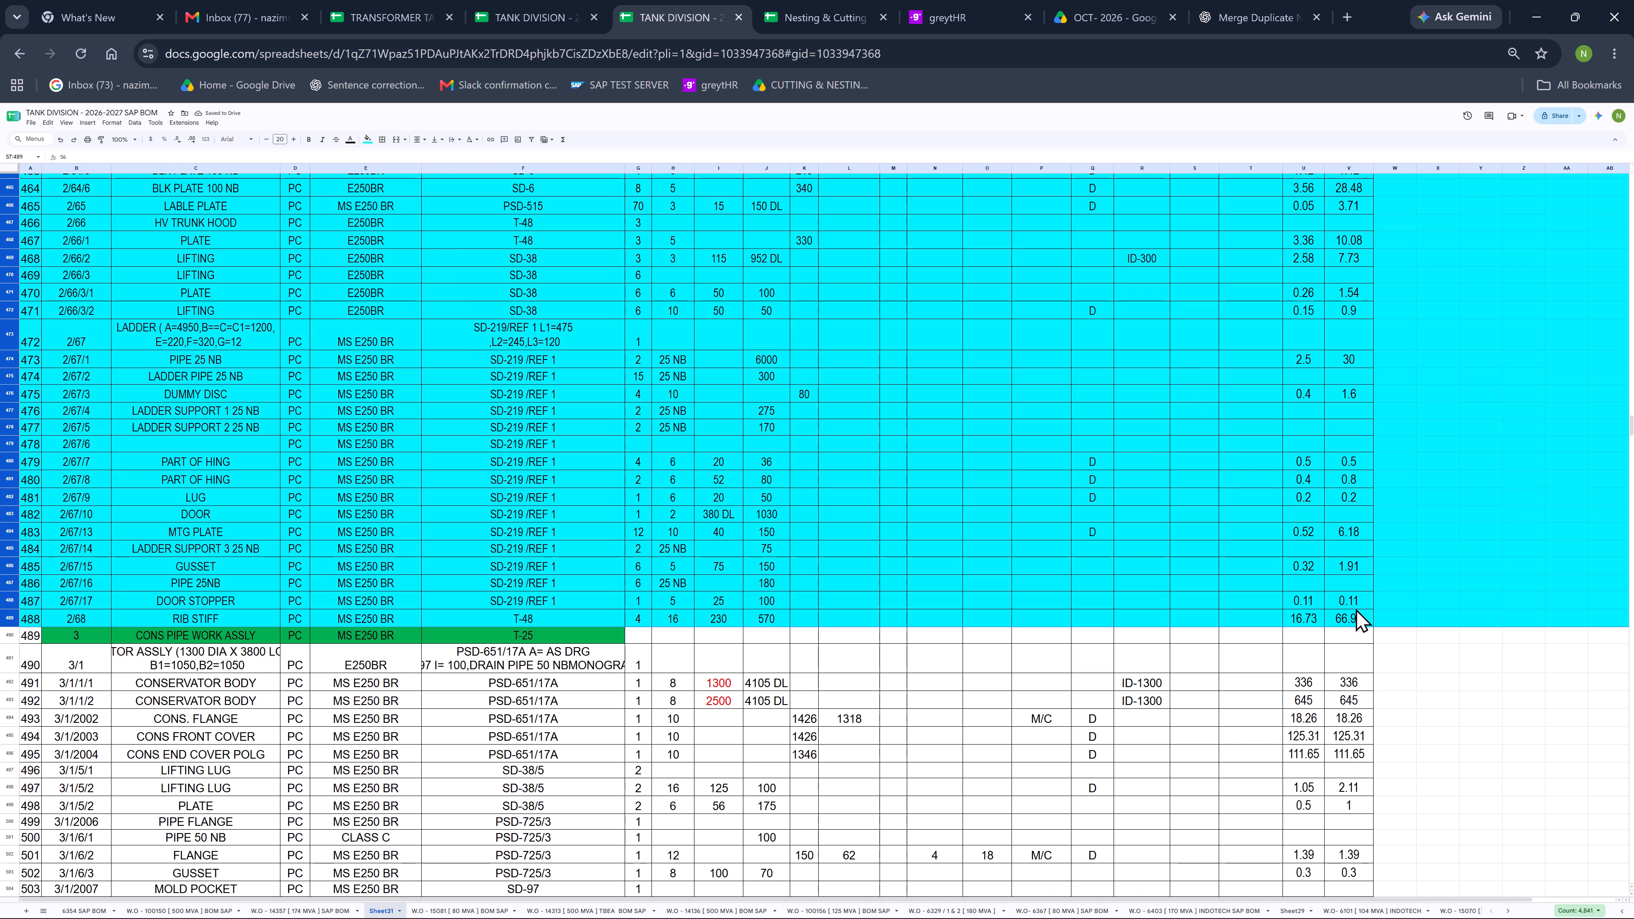
Check the total weight of the top tank assembly by selecting the WEIGHT cells for SN 56 to 488.
{"action": "left_click", "coordinate": [1349, 620]}
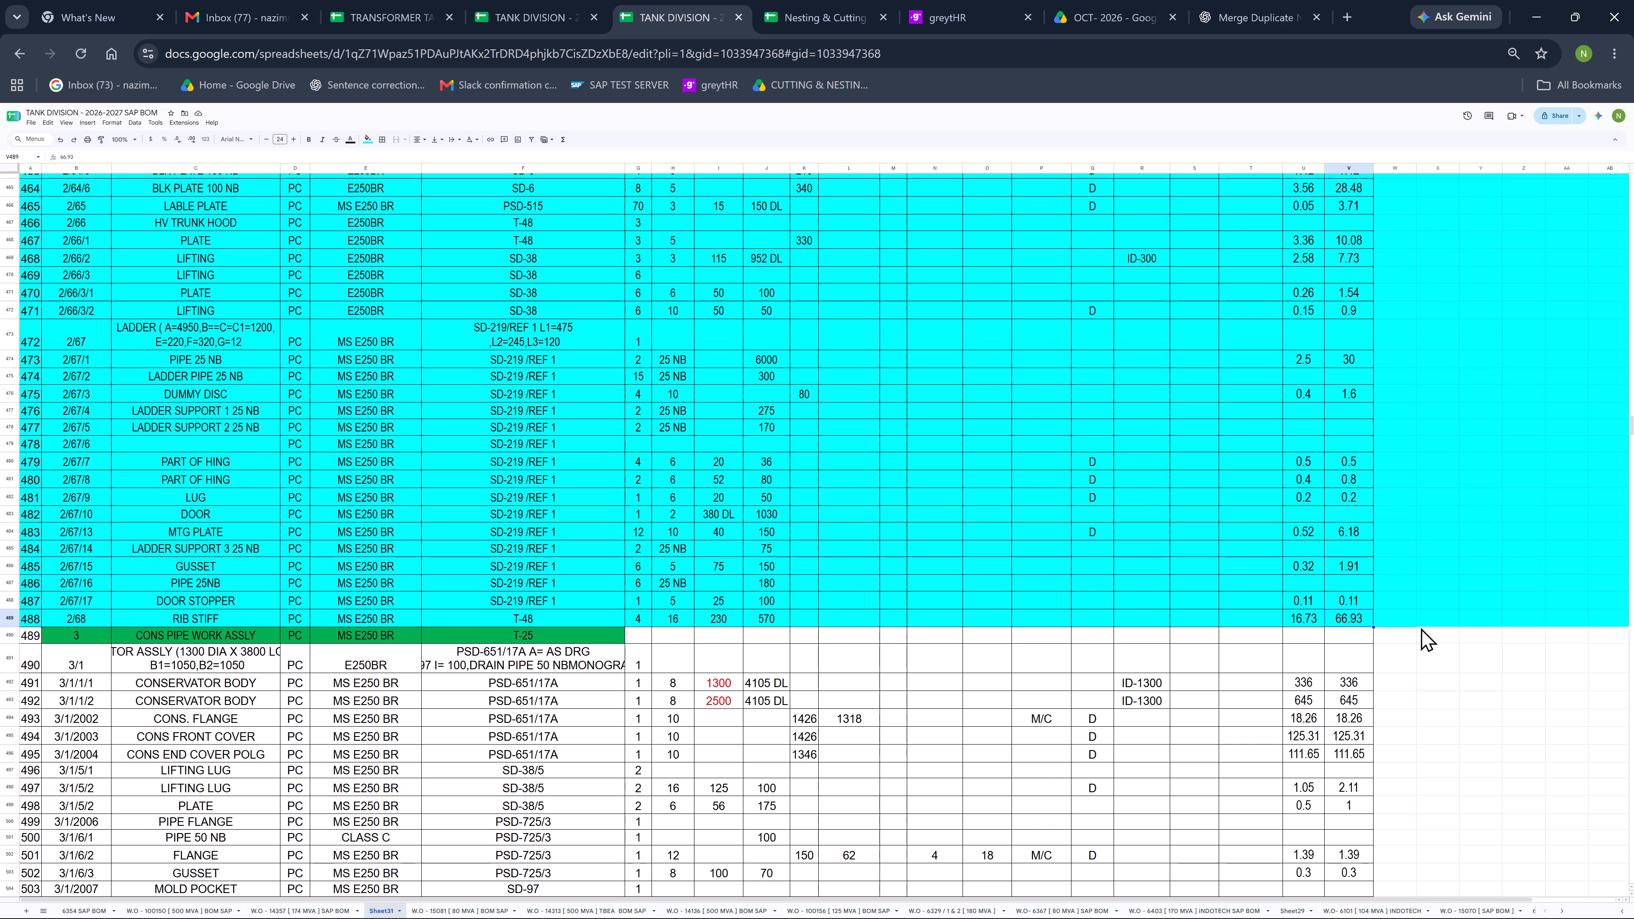
{"action": "key", "text": "shift+Page_Up"}
{"action": "key", "text": "shift+Page_Up"}
{"action": "key", "text": "shift+Page_Up"}
{"action": "key", "text": "shift+Page_Up"}
{"action": "key", "text": "shift+Page_Up"}
{"action": "key", "text": "shift+Page_Up"}
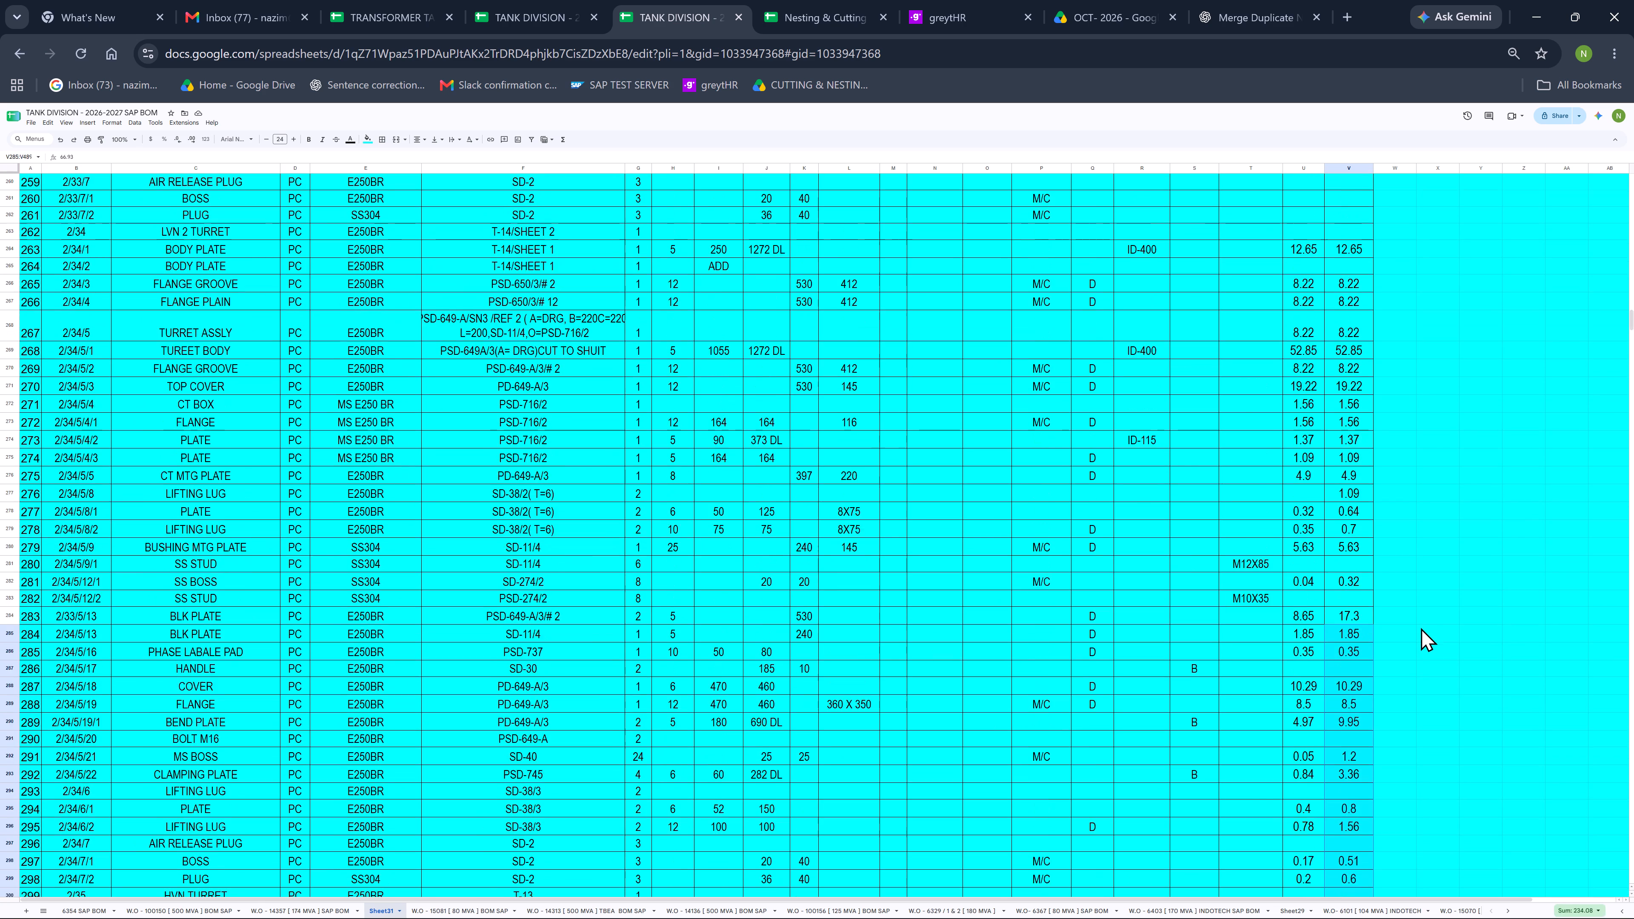
{"action": "key", "text": "shift+Page_Up"}
{"action": "key", "text": "shift+Page_Up"}
{"action": "key", "text": "shift+Page_Up"}
{"action": "key", "text": "shift+Page_Up"}
{"action": "key", "text": "shift+Page_Up"}
{"action": "key", "text": "shift+Page_Up"}
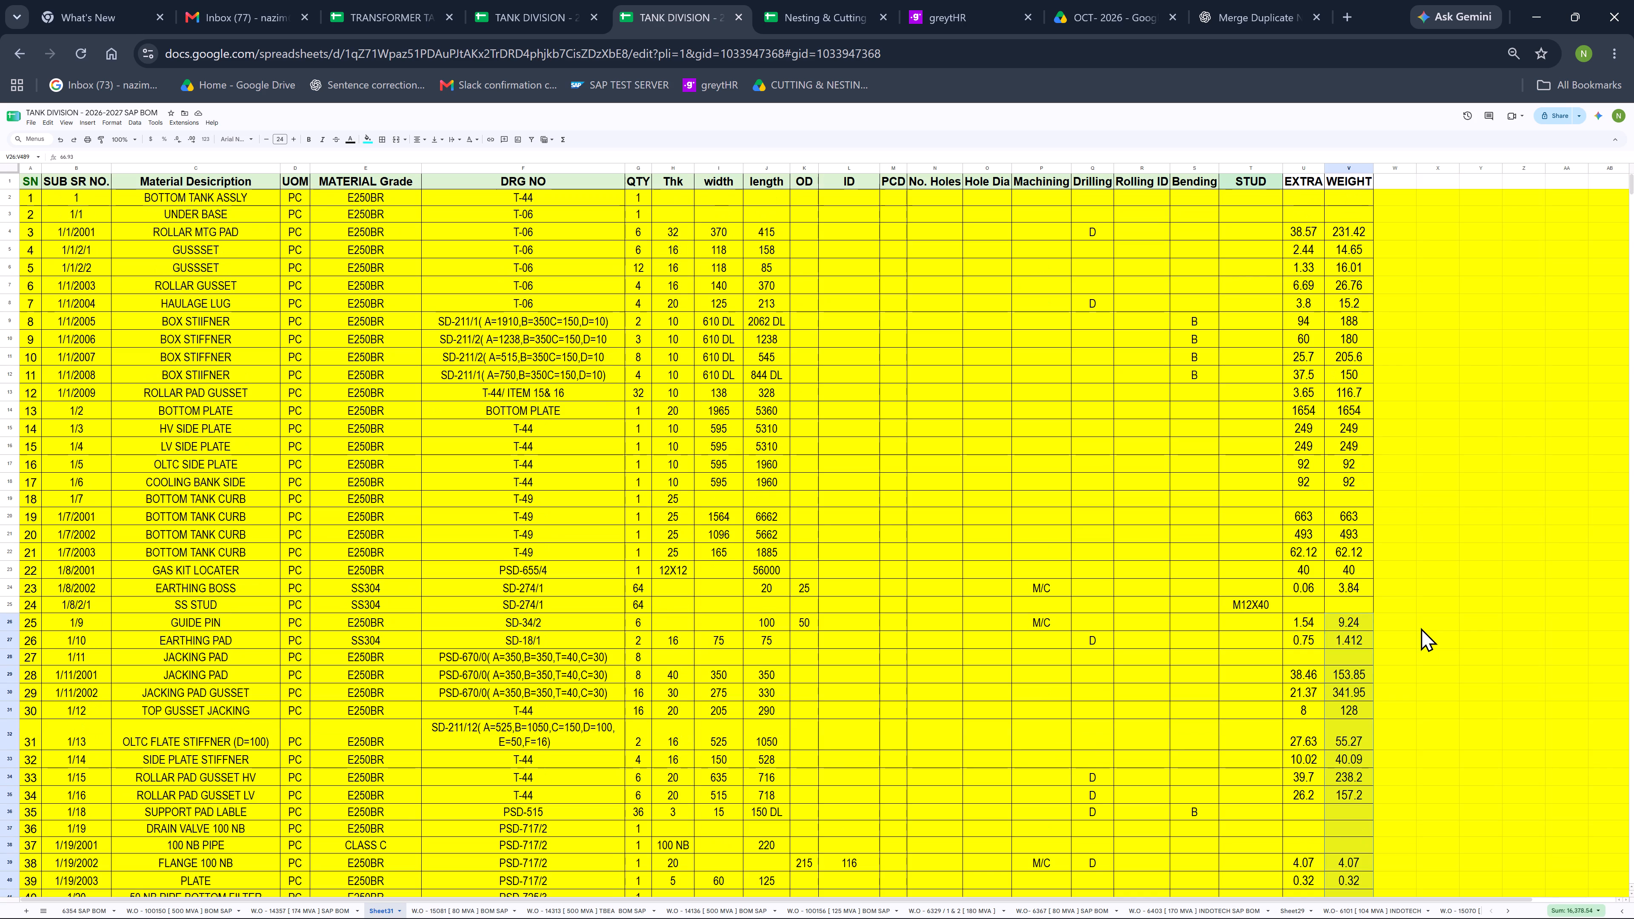
{"action": "key", "text": "shift+Down"}
{"action": "key", "text": "shift+Down"}
{"action": "key", "text": "shift+Down"}
{"action": "key", "text": "shift+Down"}
{"action": "key", "text": "shift+Down"}
{"action": "key", "text": "shift+Down"}
{"action": "key", "text": "shift+Down"}
{"action": "key", "text": "shift+Down"}
{"action": "key", "text": "shift+Down"}
{"action": "key", "text": "shift+Down"}
{"action": "key", "text": "shift+Down"}
{"action": "key", "text": "shift+Down"}
{"action": "key", "text": "shift+Down"}
{"action": "key", "text": "shift+Down"}
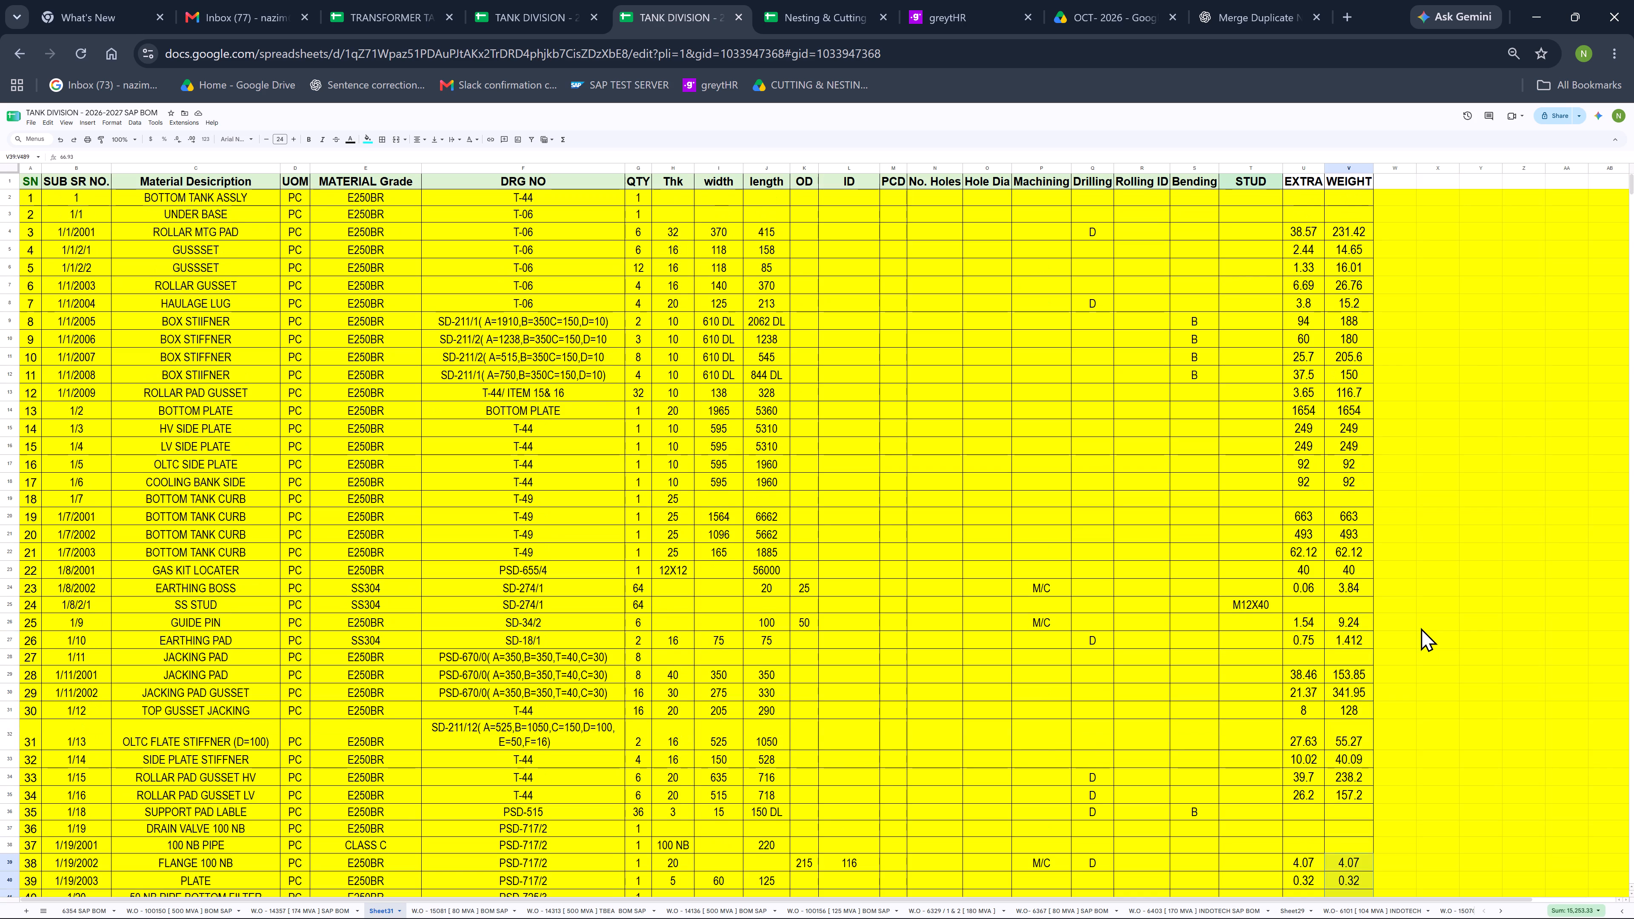
{"action": "key", "text": "shift+Down"}
{"action": "key", "text": "shift+Down"}
{"action": "key", "text": "shift+Down"}
{"action": "key", "text": "shift+Down"}
{"action": "key", "text": "shift+Down"}
{"action": "key", "text": "shift+Down"}
{"action": "key", "text": "shift+Down"}
{"action": "key", "text": "shift+Down"}
{"action": "key", "text": "shift+Down"}
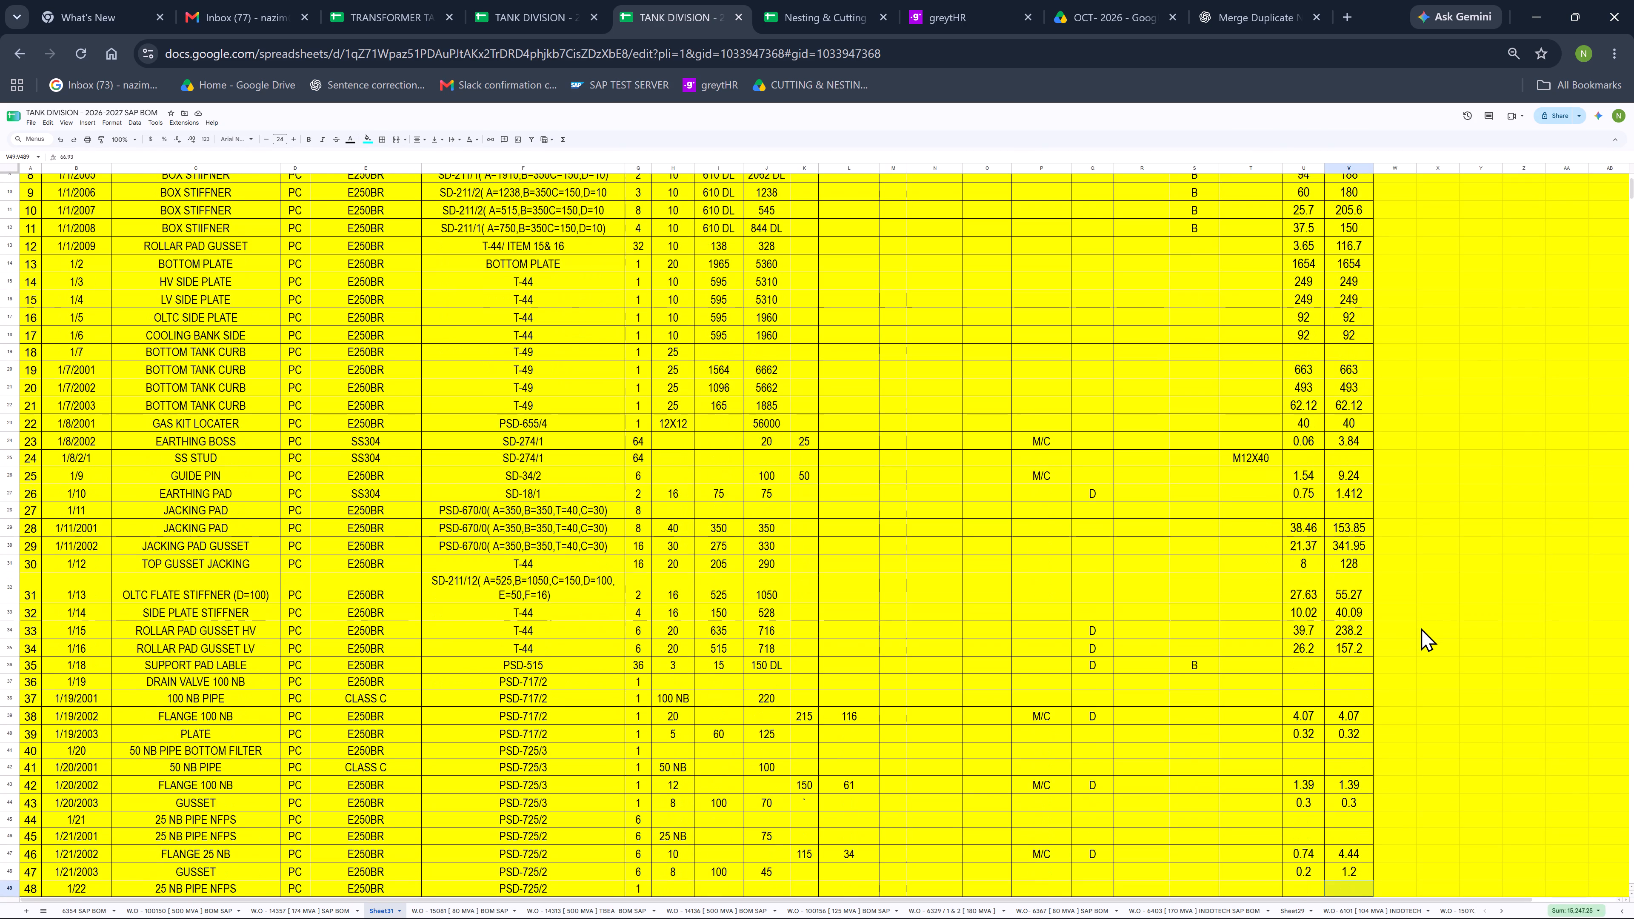
{"action": "key", "text": "shift+Down"}
{"action": "key", "text": "shift+Down"}
{"action": "key", "text": "shift+Down"}
{"action": "key", "text": "shift+Down"}
{"action": "key", "text": "shift+Down"}
{"action": "key", "text": "shift+Down"}
{"action": "key", "text": "shift+Down"}
{"action": "key", "text": "shift+Down"}
{"action": "key", "text": "shift+Down"}
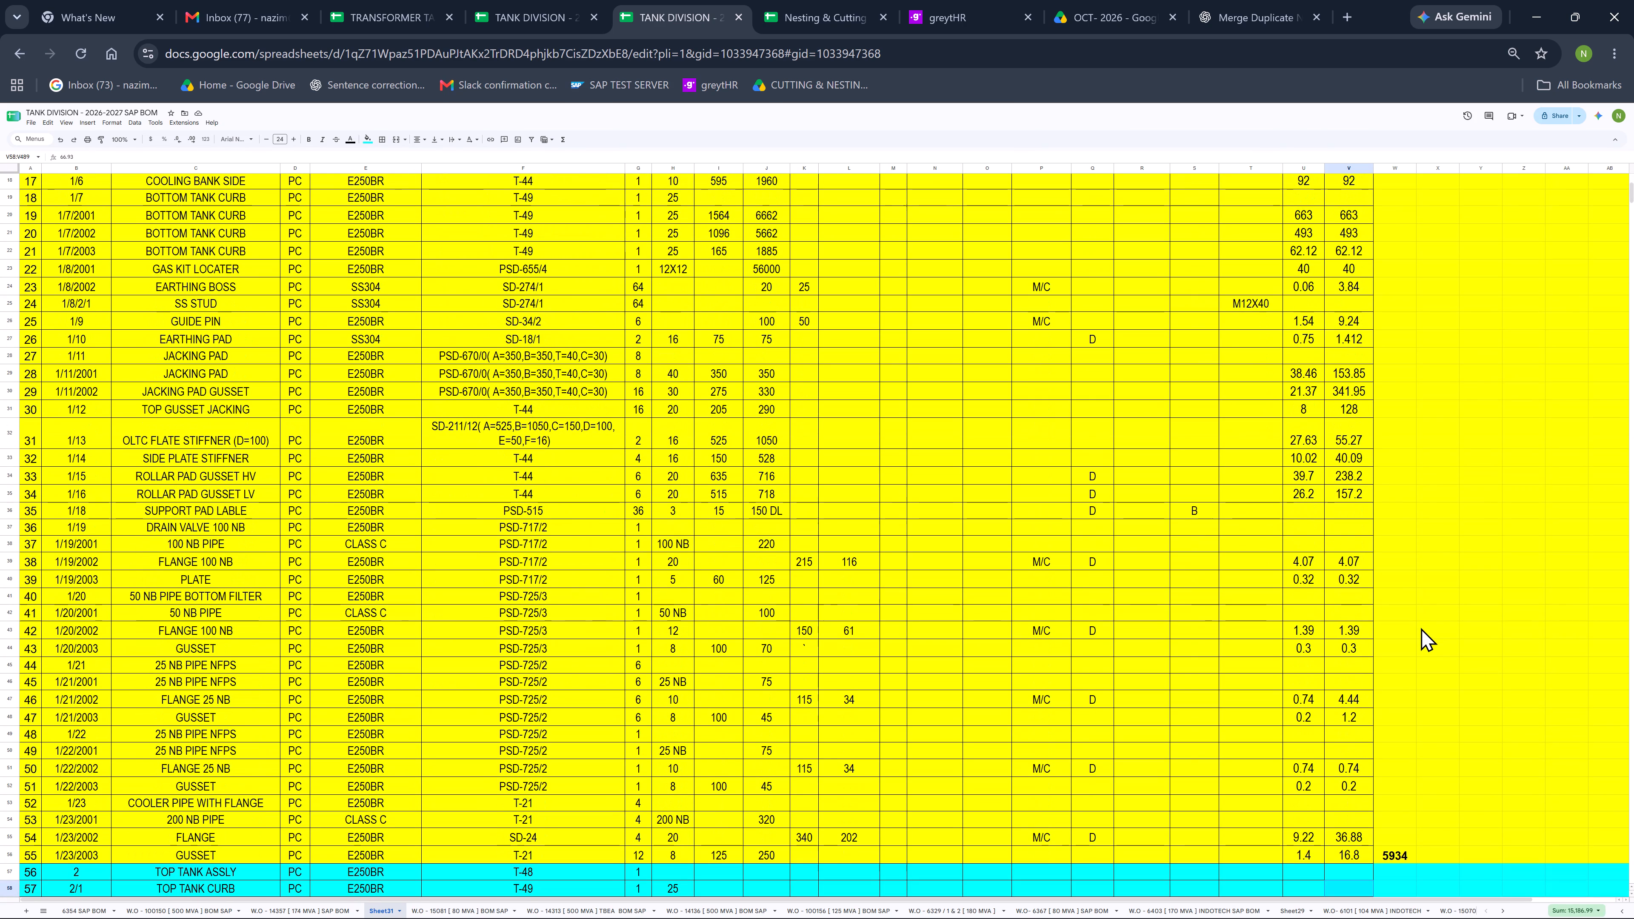
{"action": "key", "text": "shift+Up"}
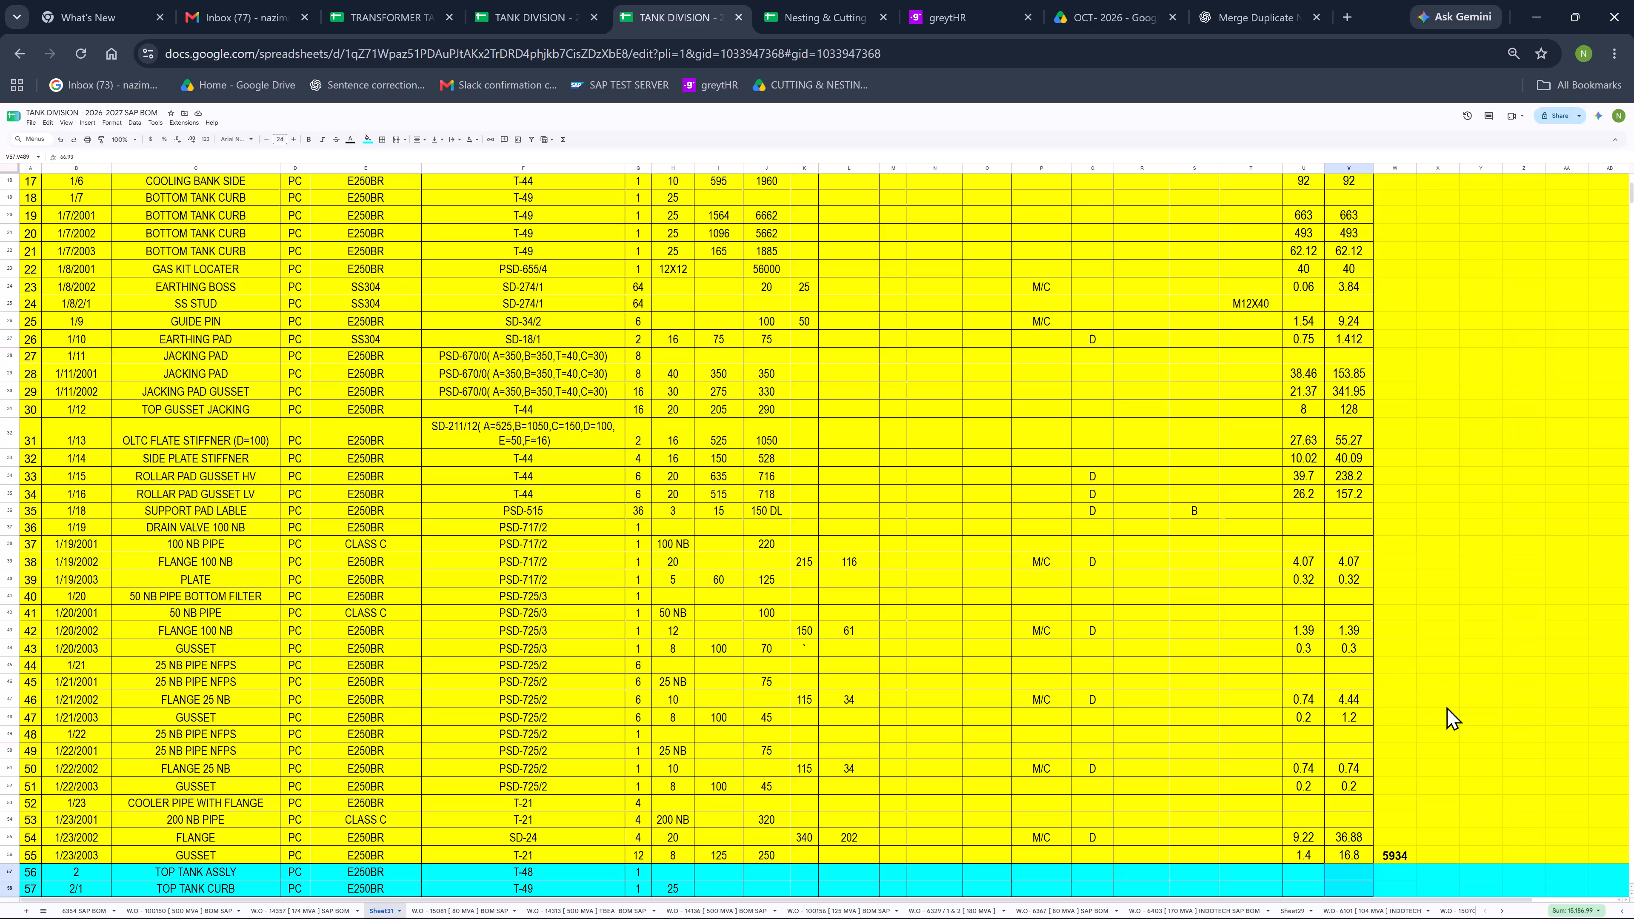
Enter 15187 as the top tank assembly's total in the blank cell beside the SN 488 WEIGHT value.
{"action": "scroll", "coordinate": [1356, 573], "scroll_direction": "down", "scroll_amount": 2}
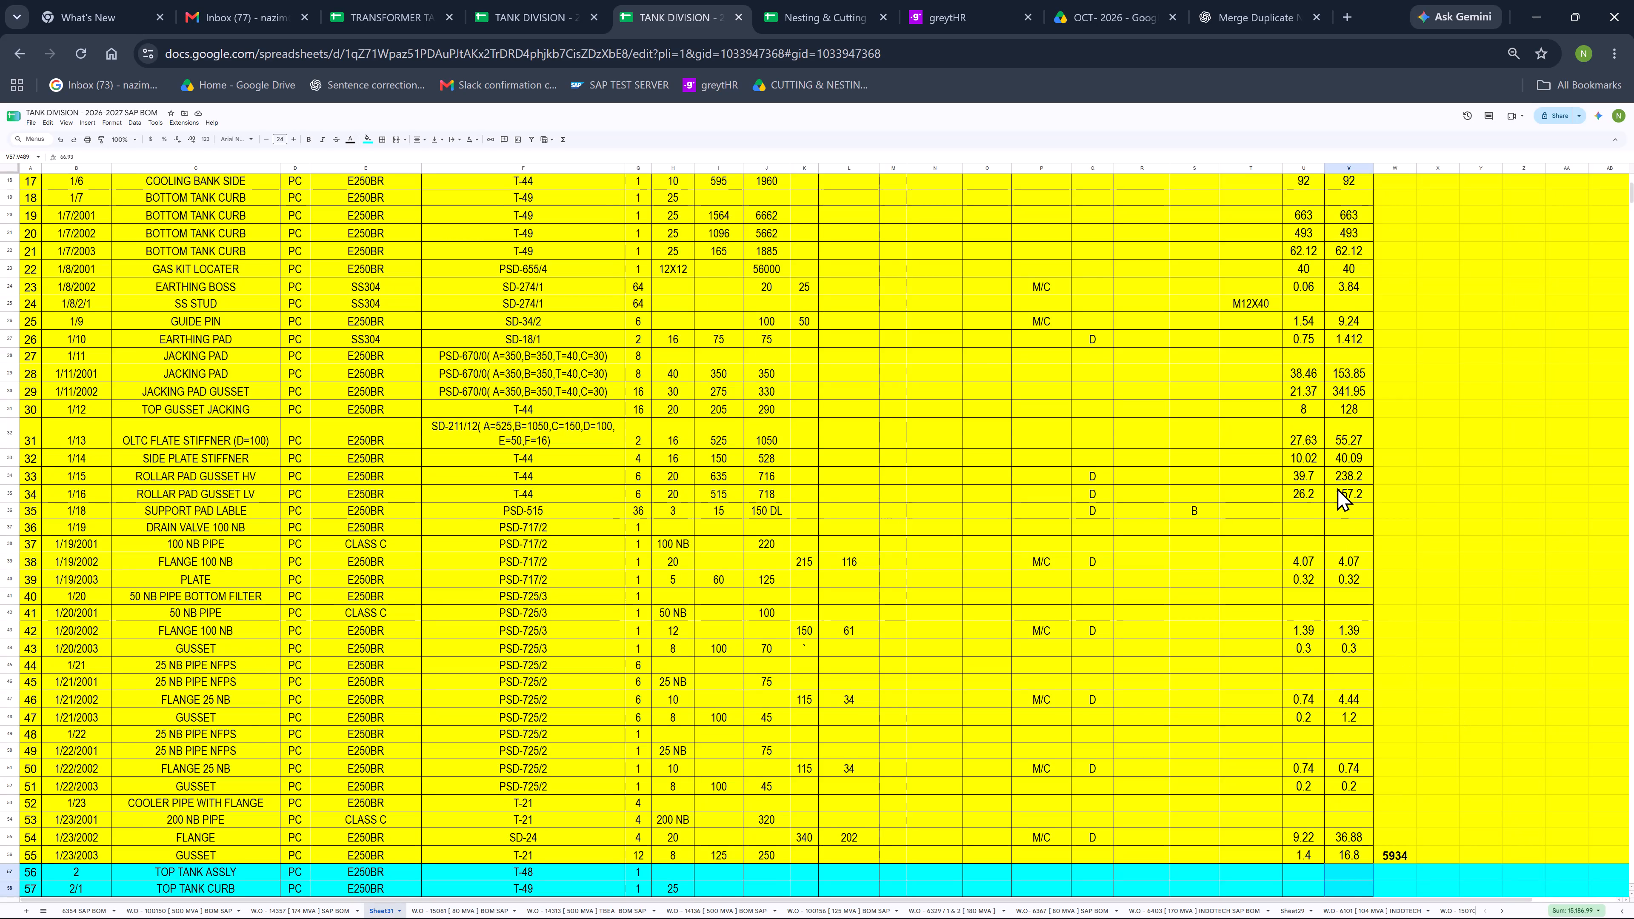
{"action": "scroll", "coordinate": [1337, 488], "scroll_direction": "down", "scroll_amount": 2}
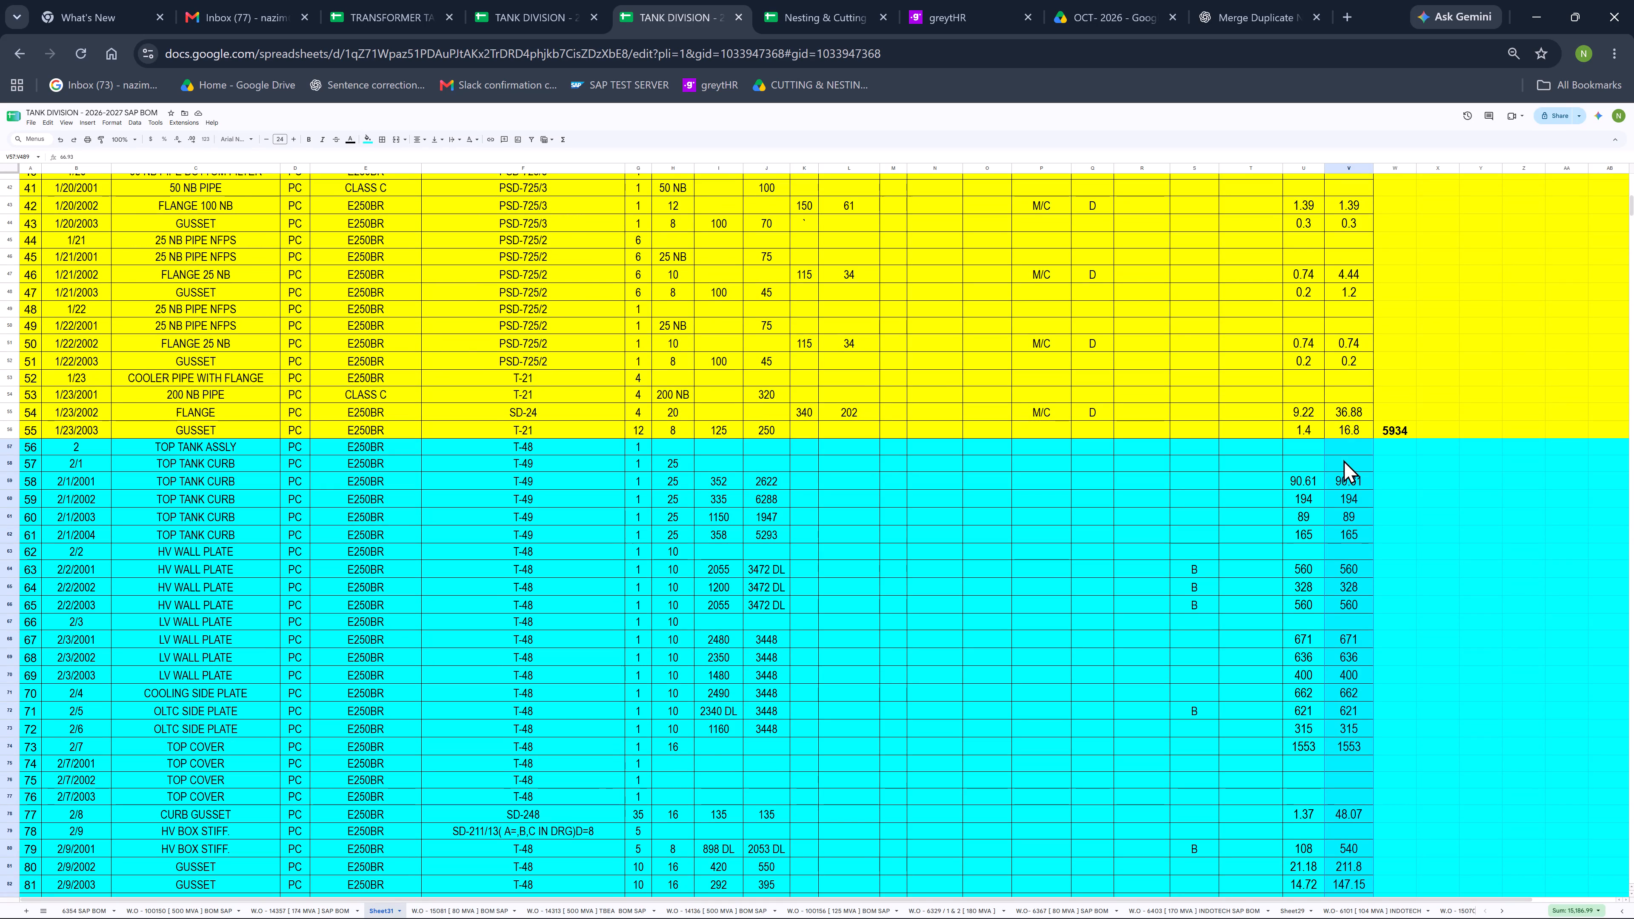
{"action": "scroll", "coordinate": [1300, 398], "scroll_direction": "down", "scroll_amount": 3}
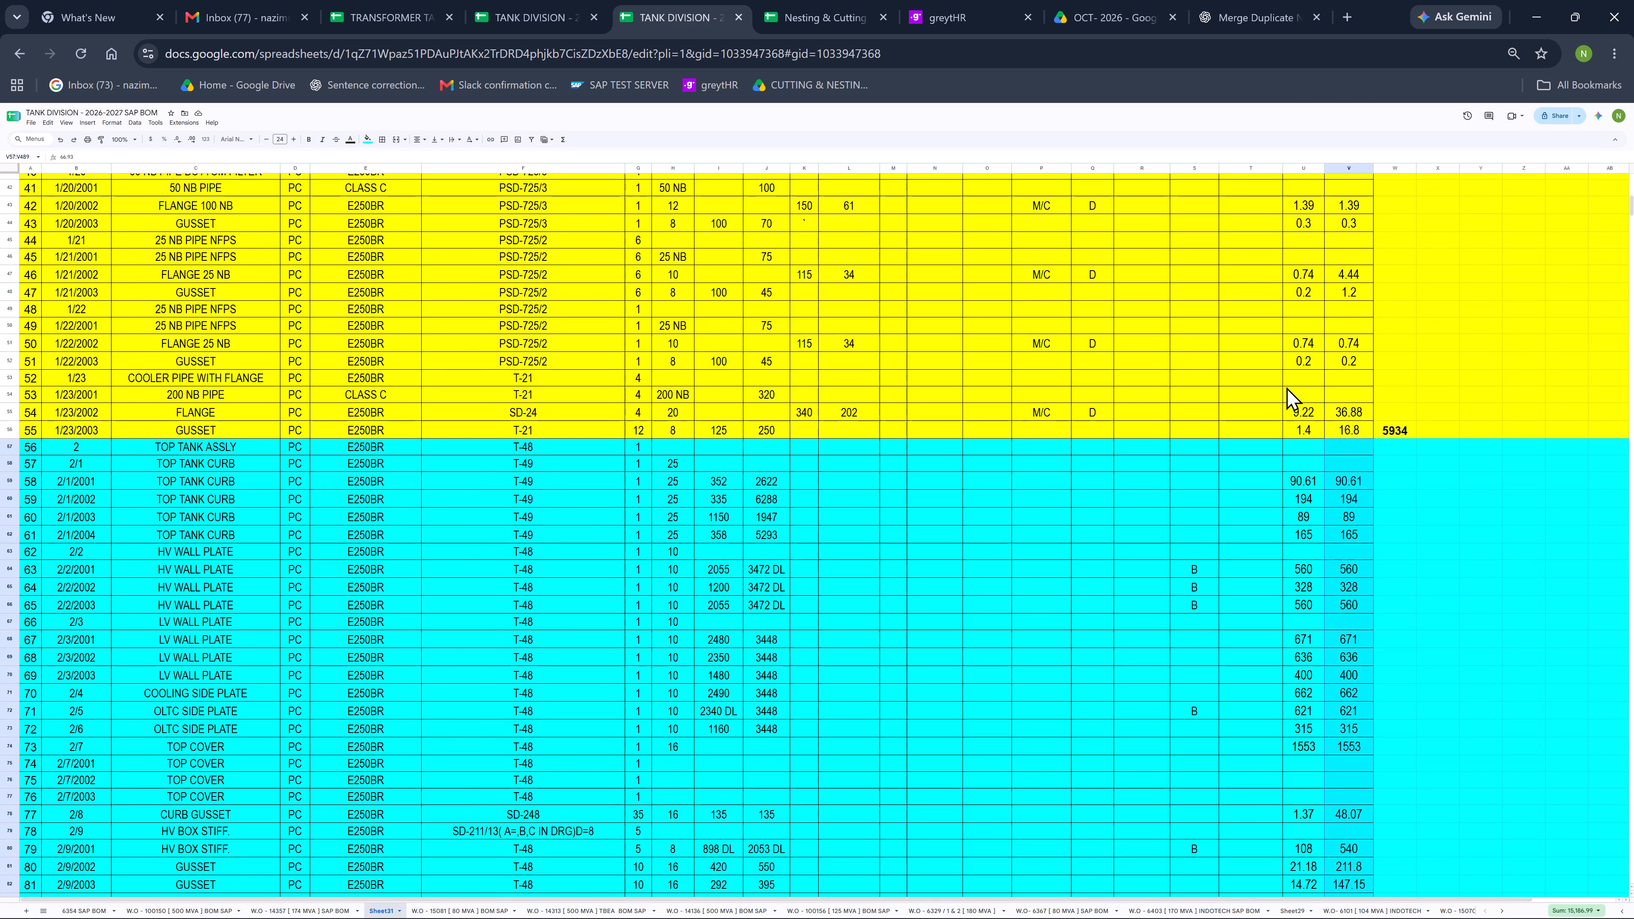
{"action": "scroll", "coordinate": [1286, 387], "scroll_direction": "down", "scroll_amount": 20}
{"action": "scroll", "coordinate": [1286, 387], "scroll_direction": "down", "scroll_amount": 18}
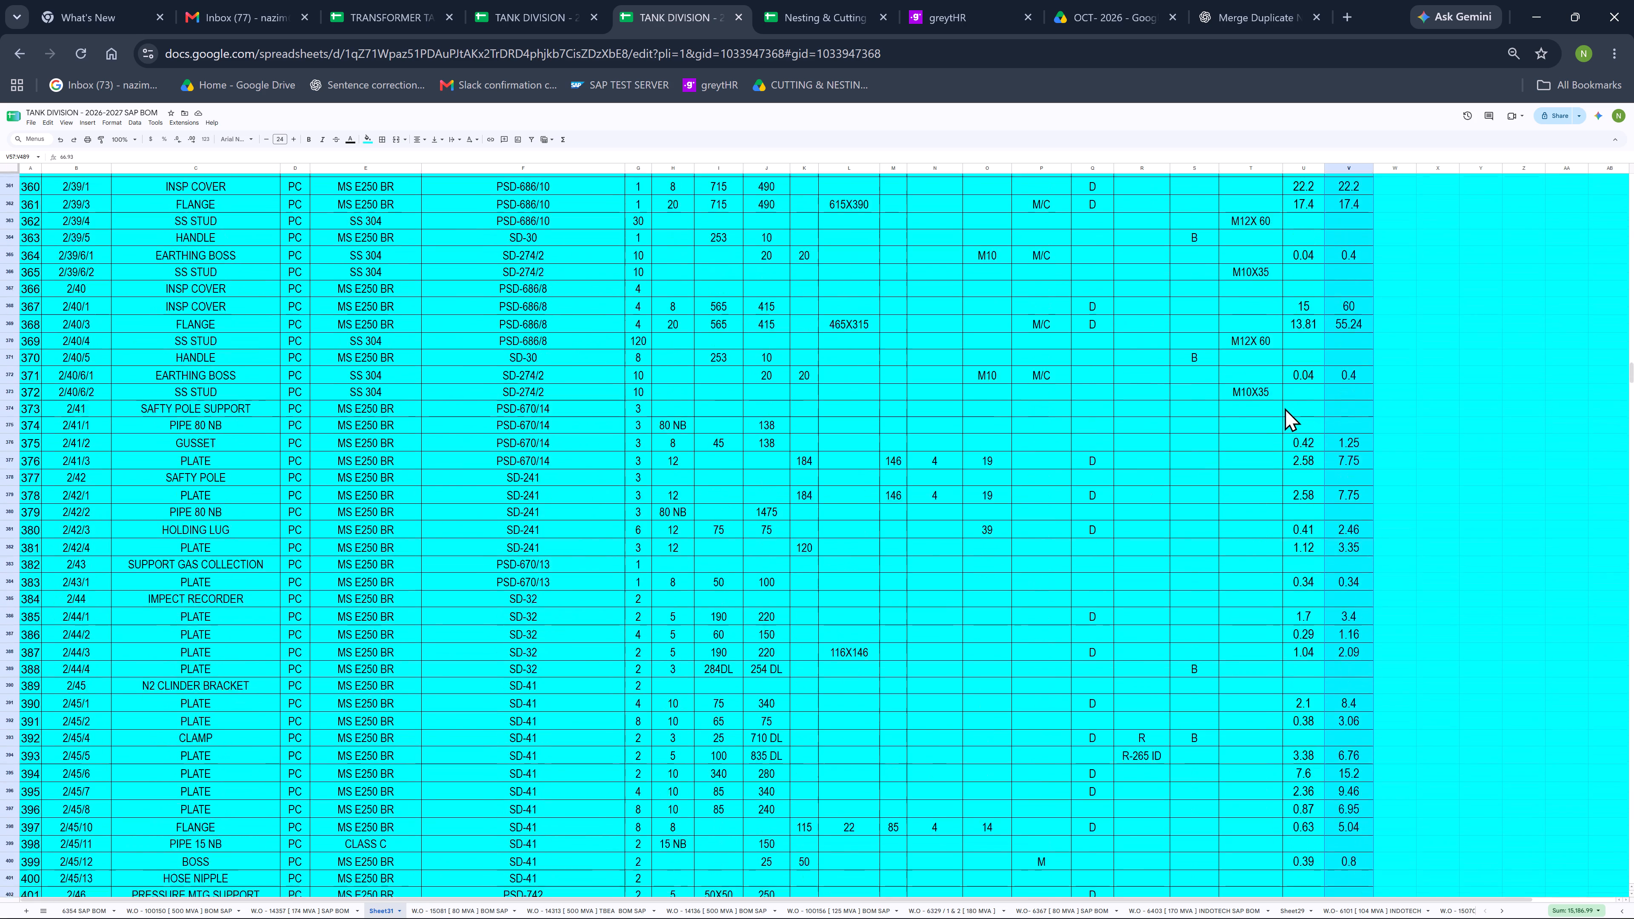
{"action": "scroll", "coordinate": [1285, 408], "scroll_direction": "down", "scroll_amount": 16}
{"action": "scroll", "coordinate": [1286, 409], "scroll_direction": "up", "scroll_amount": 3}
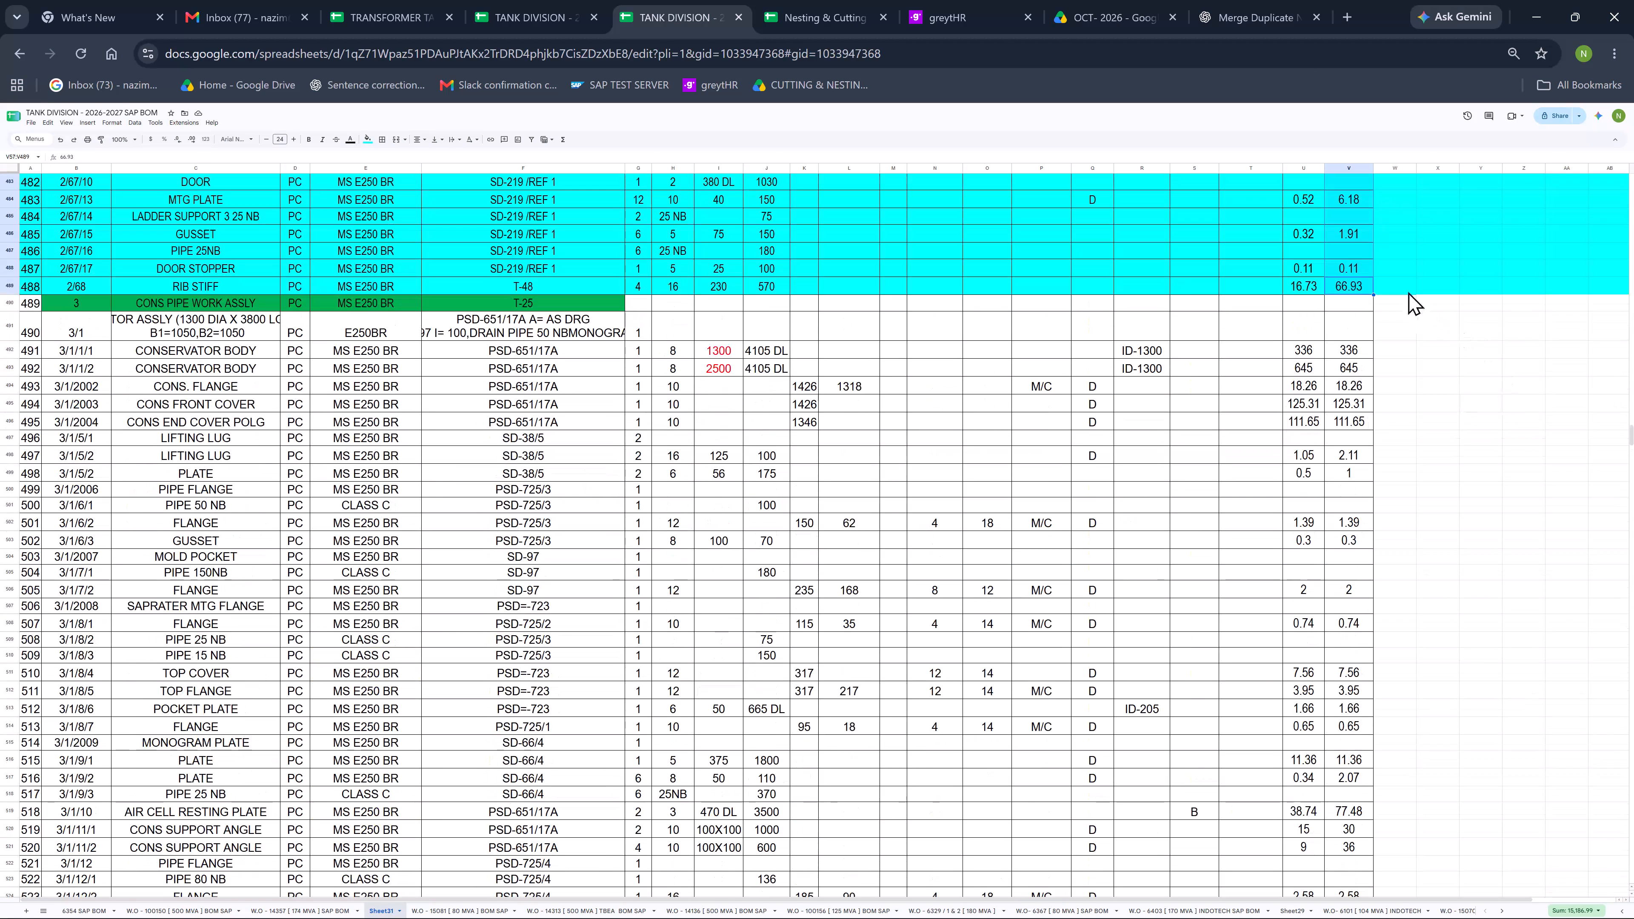
{"action": "left_click", "coordinate": [1407, 289]}
{"action": "type", "text": "15187"}
{"action": "key", "text": "Return"}
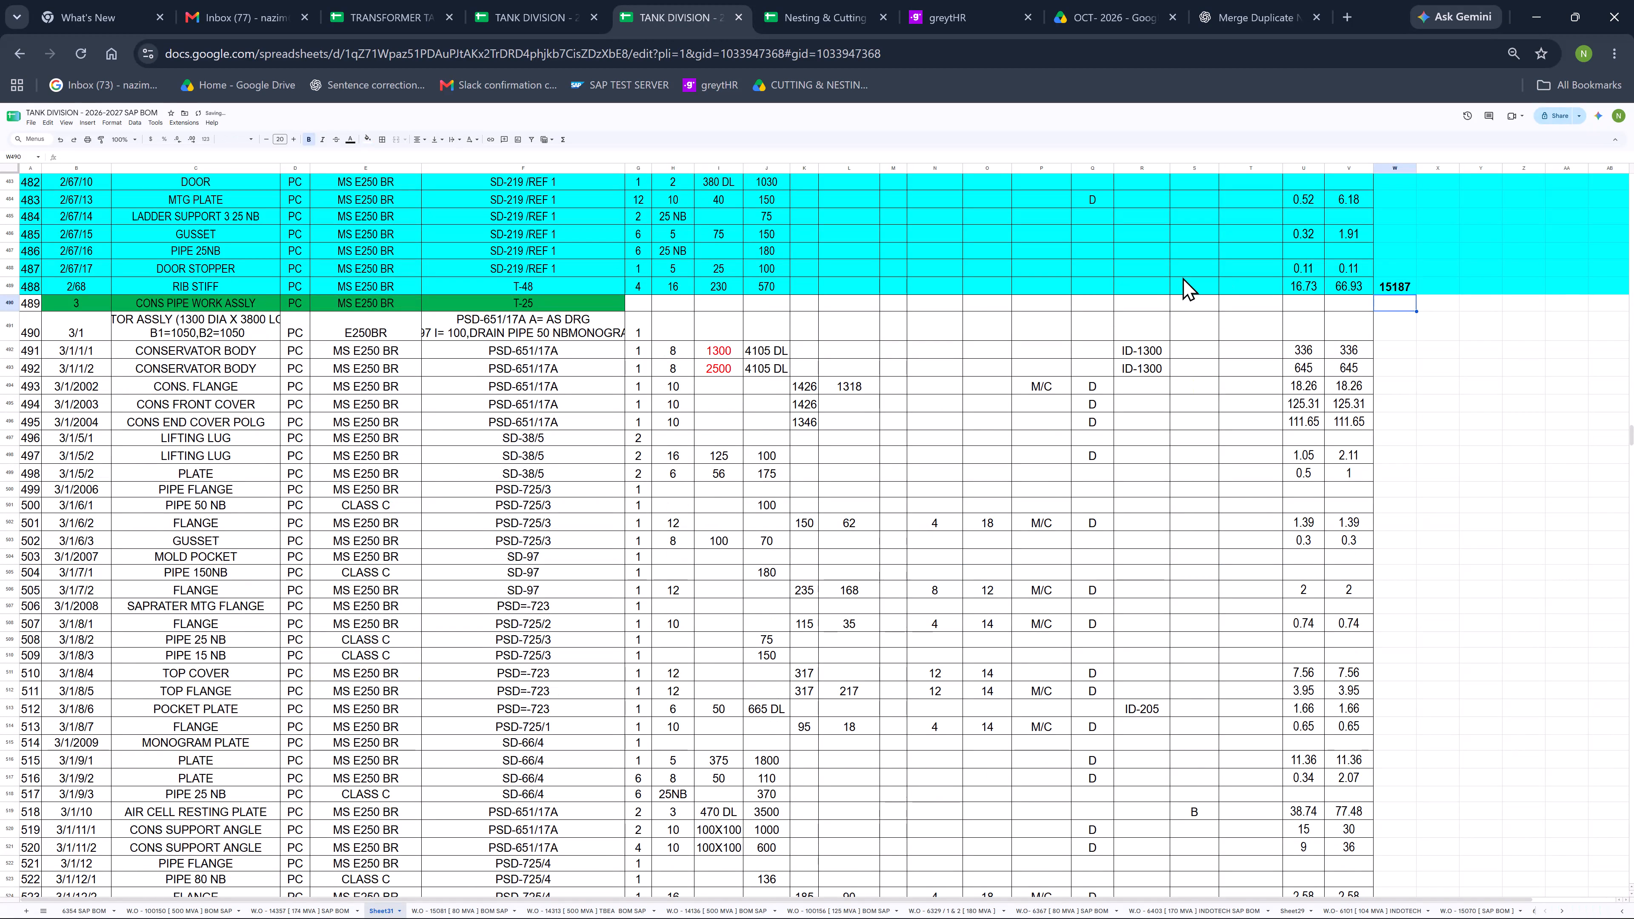
Fill all the CONS PIPE WORK ASSY rows, from SN 489 to SN 635, with light magenta.
{"action": "left_click", "coordinate": [64, 297]}
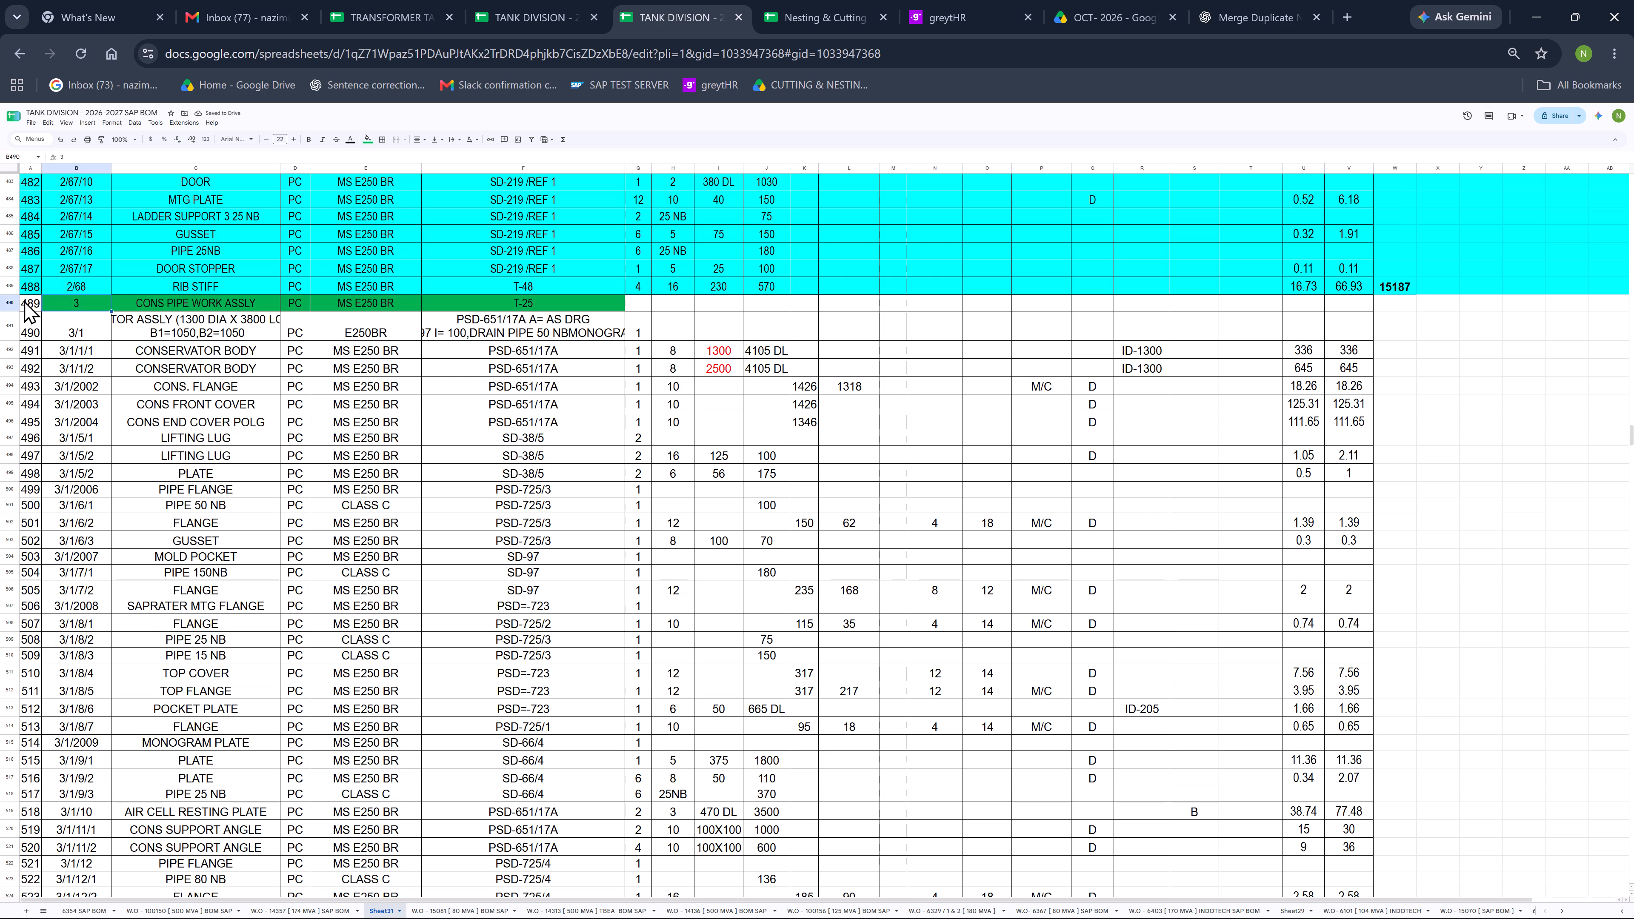
{"action": "left_click", "coordinate": [9, 303]}
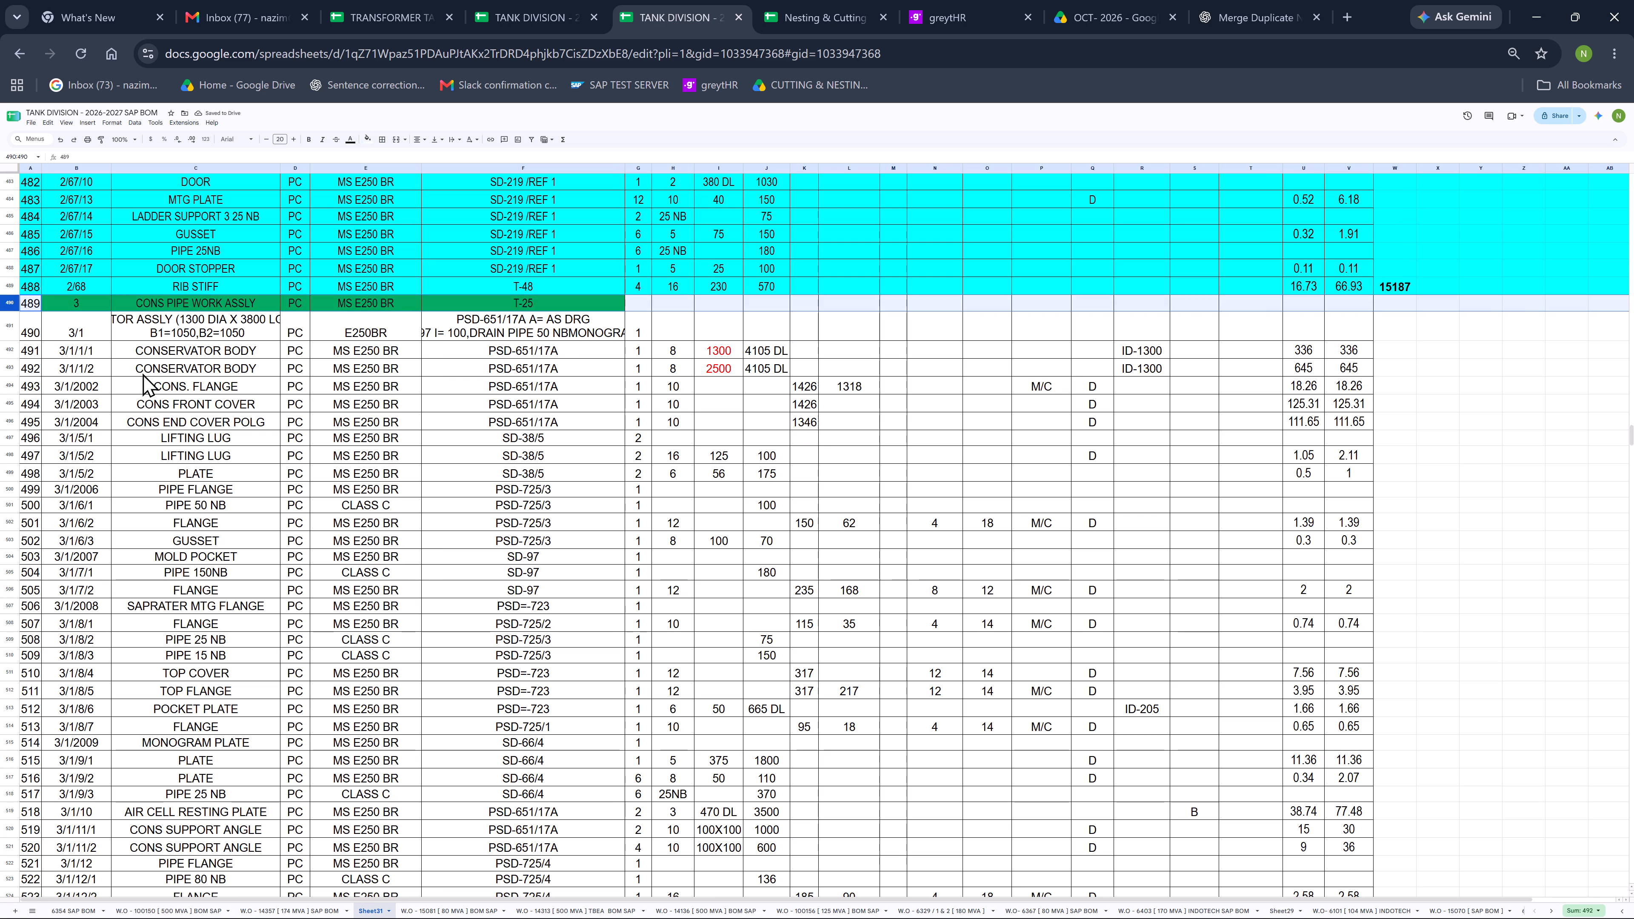
{"action": "key", "text": "shift+Page_Down"}
{"action": "key", "text": "shift+Page_Down"}
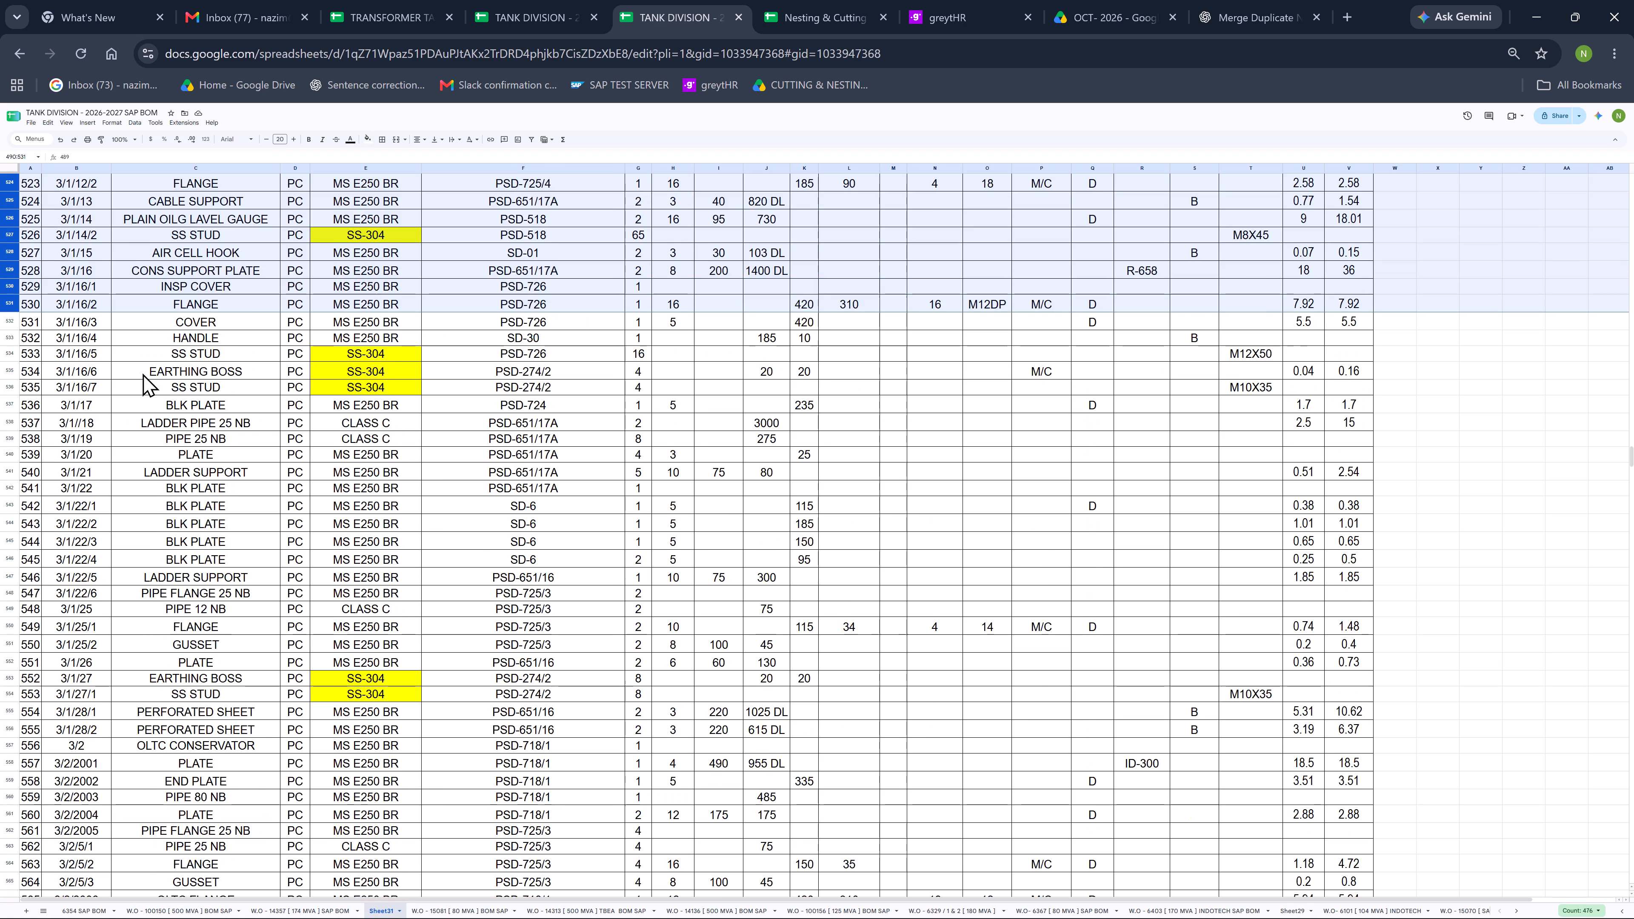
{"action": "key", "text": "shift+Page_Down"}
{"action": "key", "text": "shift+Page_Down"}
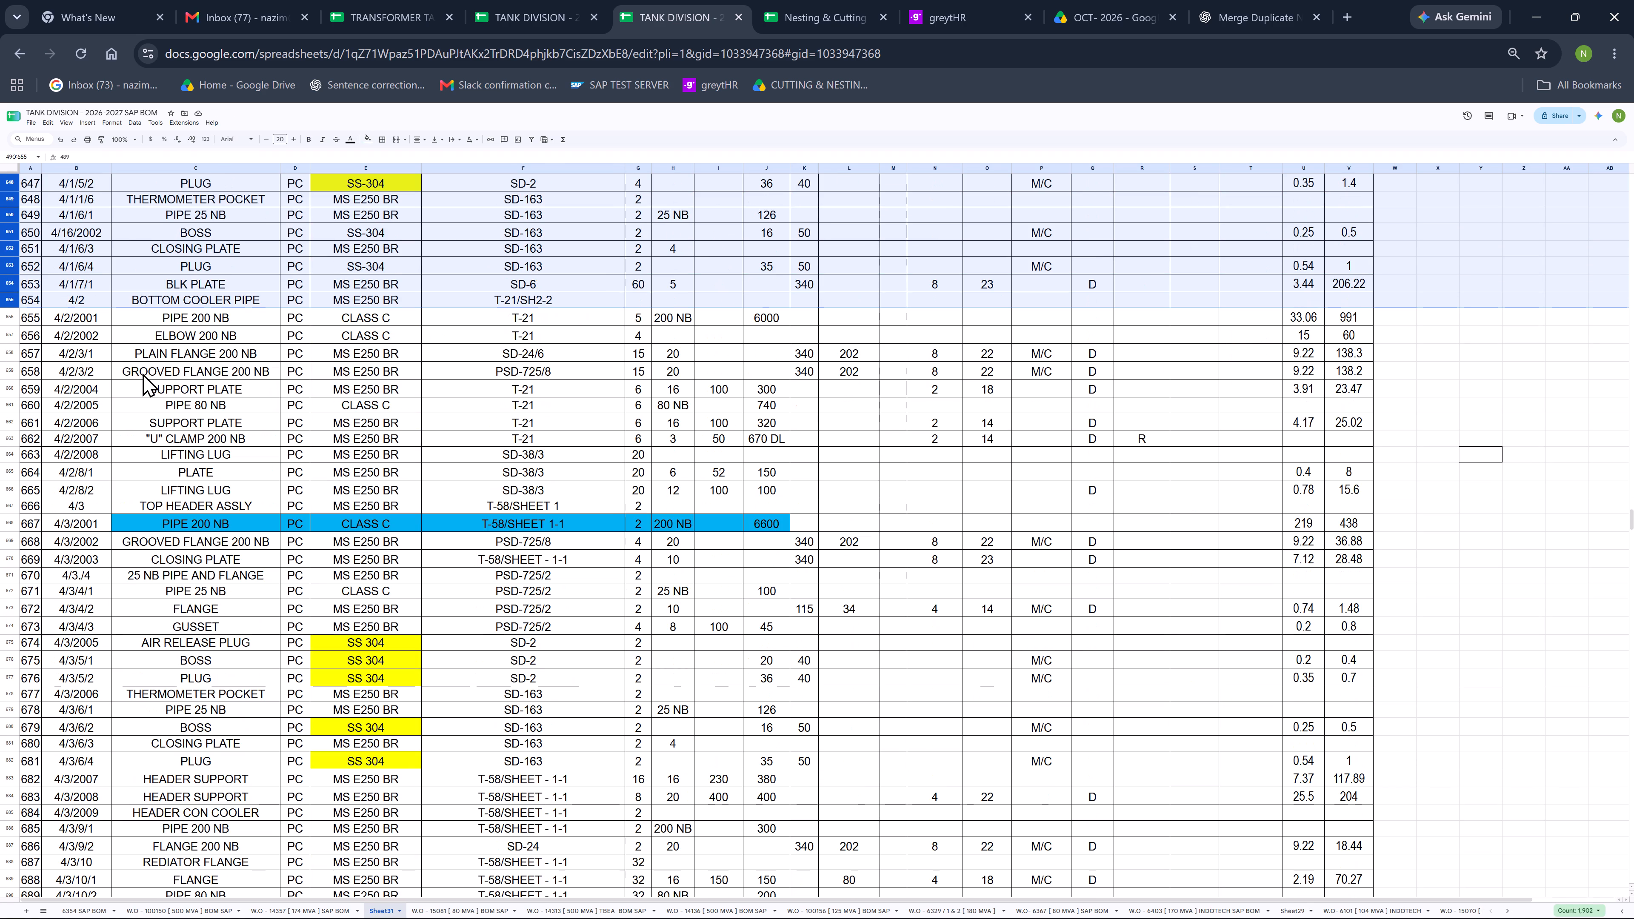
{"action": "key", "text": "shift+Up"}
{"action": "key", "text": "shift+Up"}
{"action": "key", "text": "shift+Up"}
{"action": "key", "text": "shift+Up"}
{"action": "key", "text": "shift+Up"}
{"action": "key", "text": "shift+Up"}
{"action": "key", "text": "shift+Up"}
{"action": "key", "text": "shift+Up"}
{"action": "key", "text": "shift+Up"}
{"action": "key", "text": "shift+Up"}
{"action": "key", "text": "shift+Up"}
{"action": "key", "text": "shift+Up"}
{"action": "key", "text": "shift+Up"}
{"action": "key", "text": "shift+Up"}
{"action": "key", "text": "shift+Up"}
{"action": "key", "text": "shift+Up"}
{"action": "key", "text": "shift+Up"}
{"action": "key", "text": "shift+Up"}
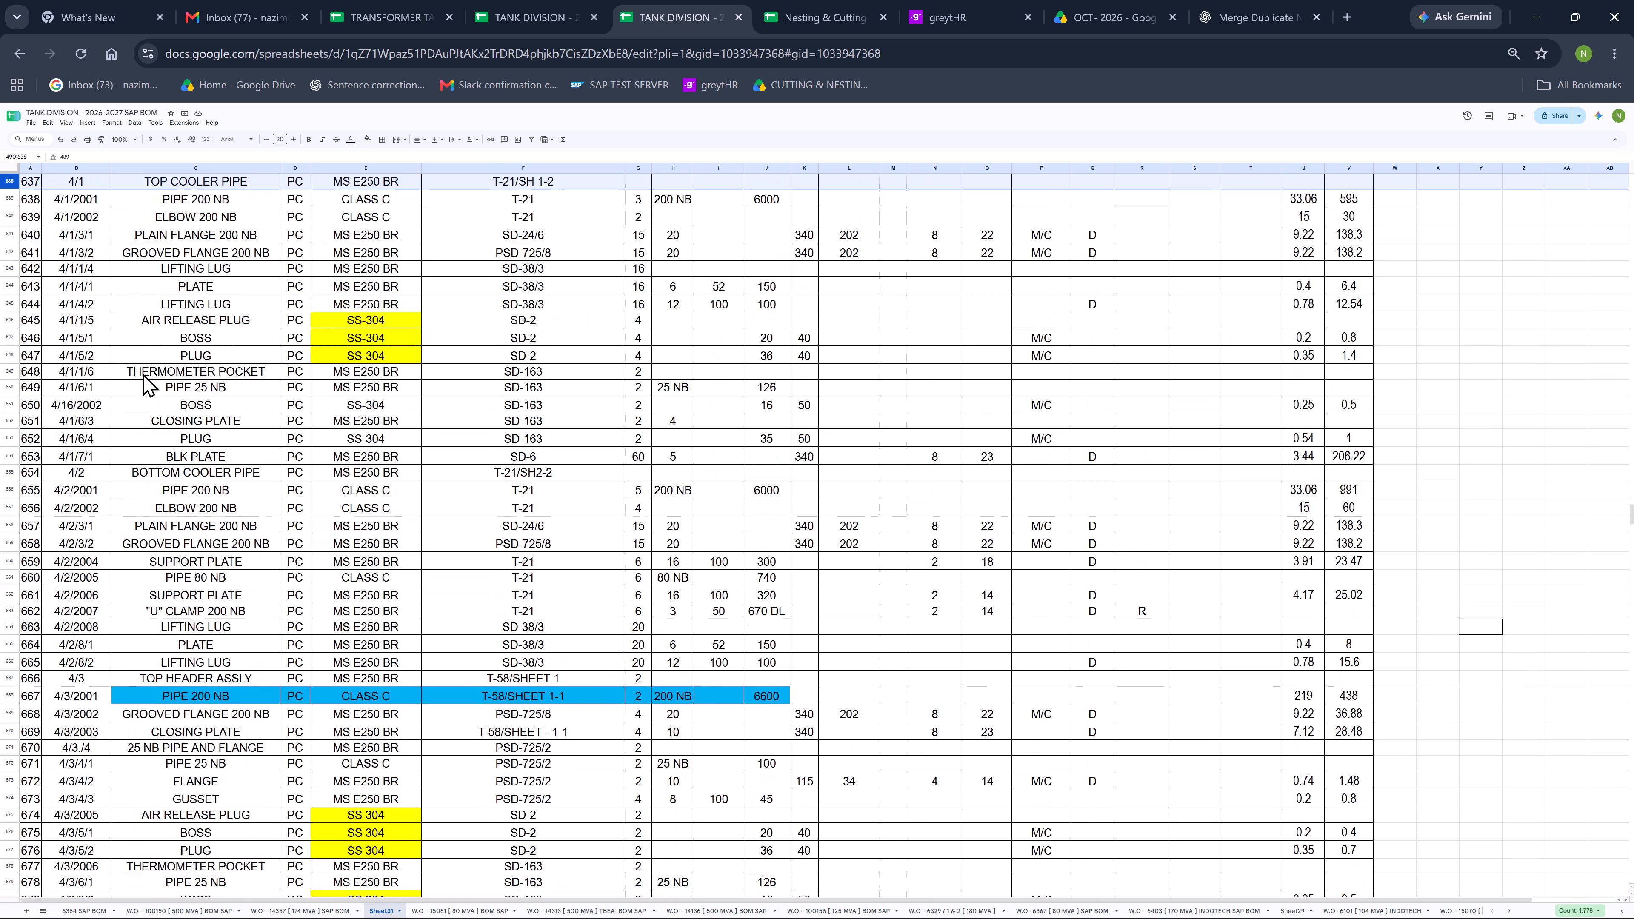
{"action": "key", "text": "shift+Up"}
{"action": "key", "text": "shift+Up"}
{"action": "key", "text": "shift+Up"}
{"action": "key", "text": "shift+Up"}
{"action": "key", "text": "shift+Down"}
{"action": "key", "text": "shift+Down"}
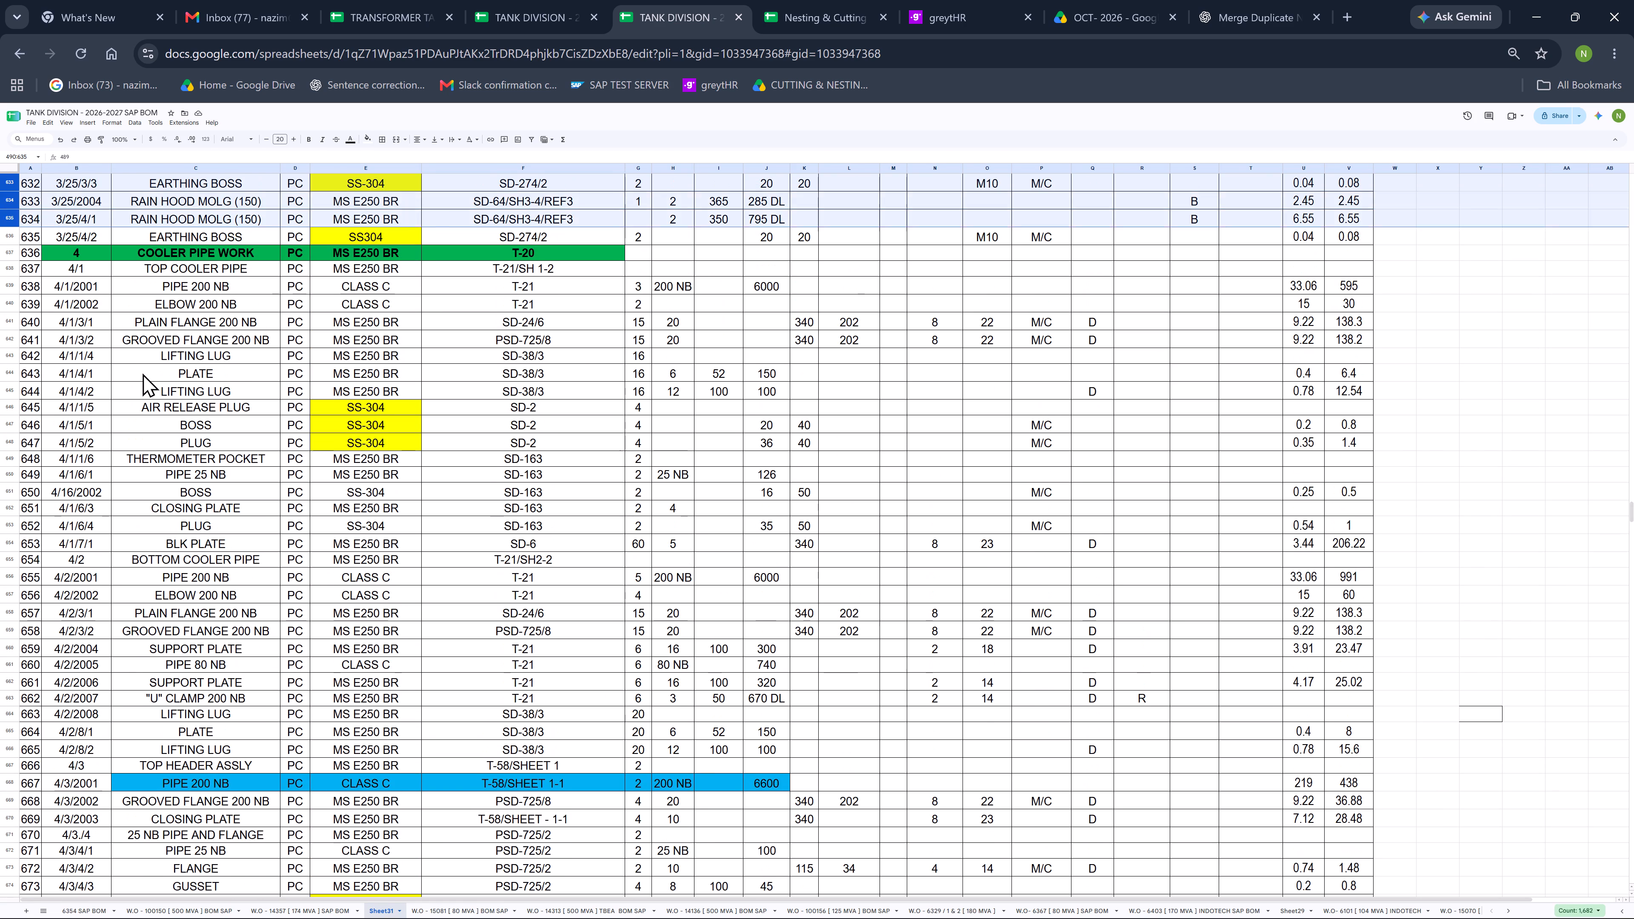
{"action": "key", "text": "shift+Down"}
{"action": "scroll", "coordinate": [421, 471], "scroll_direction": "up", "scroll_amount": 2}
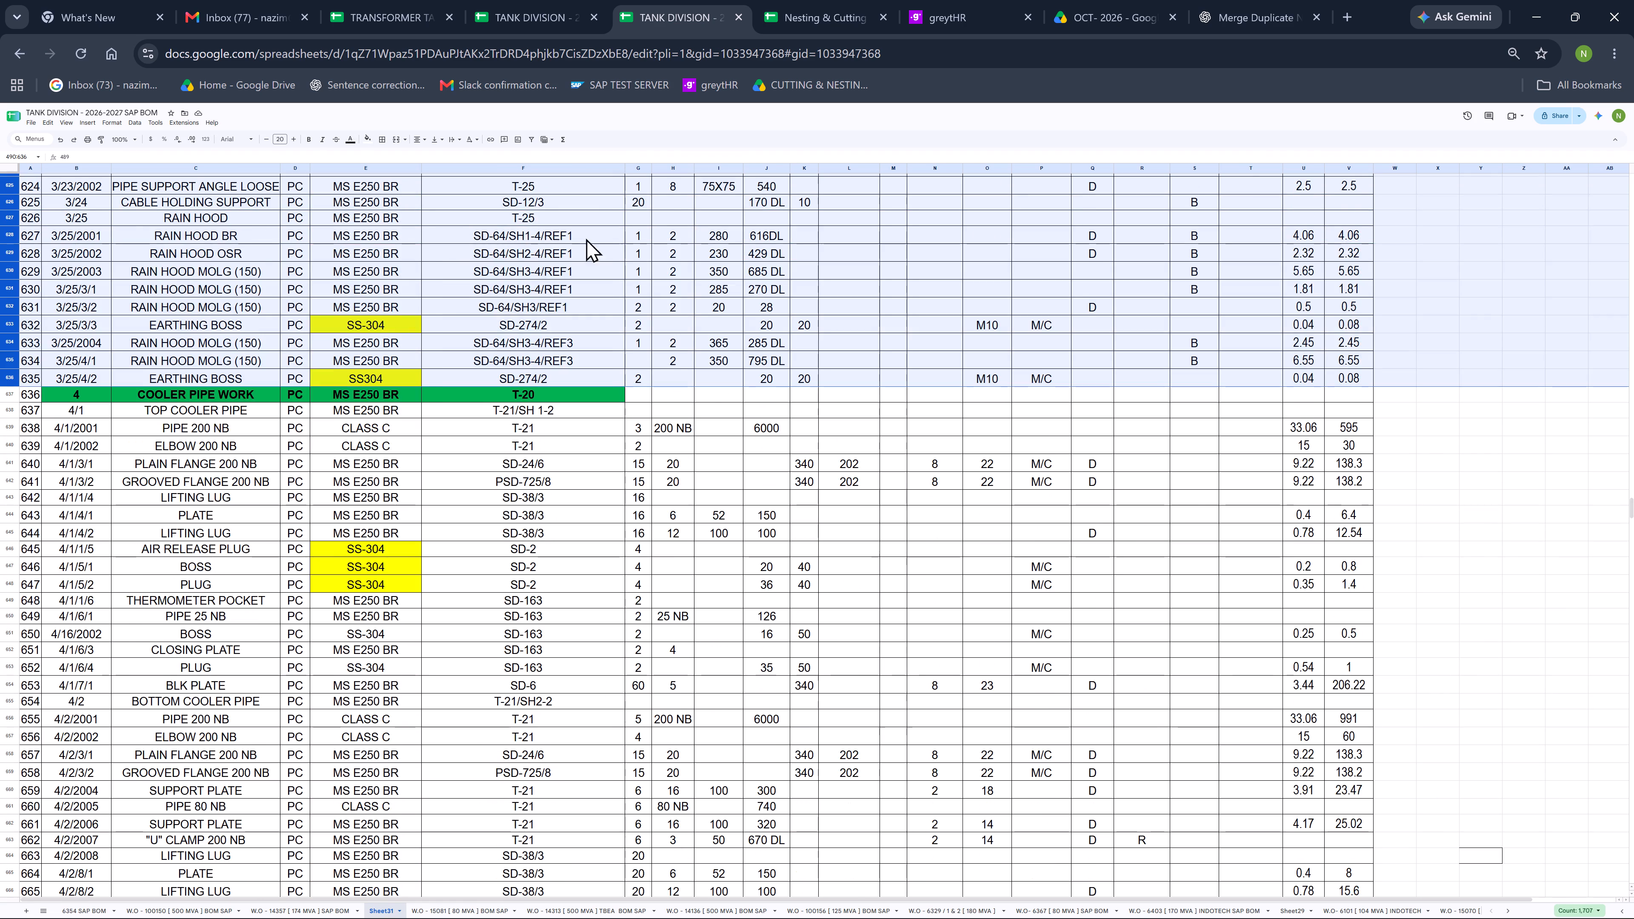
{"action": "left_click", "coordinate": [362, 137]}
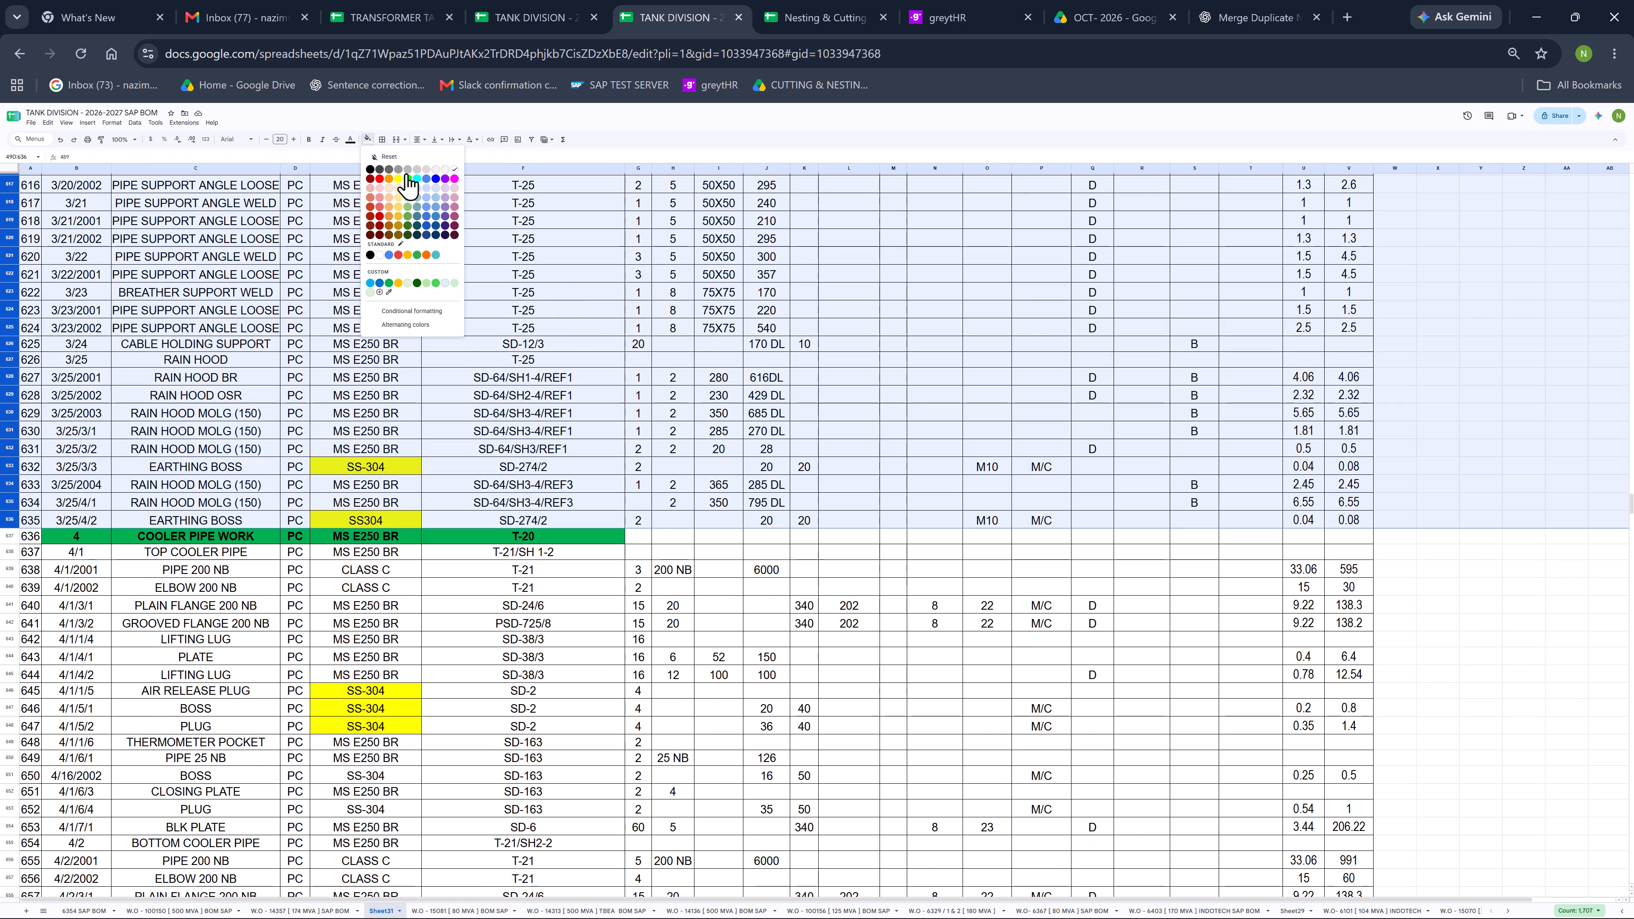
{"action": "left_click", "coordinate": [454, 197]}
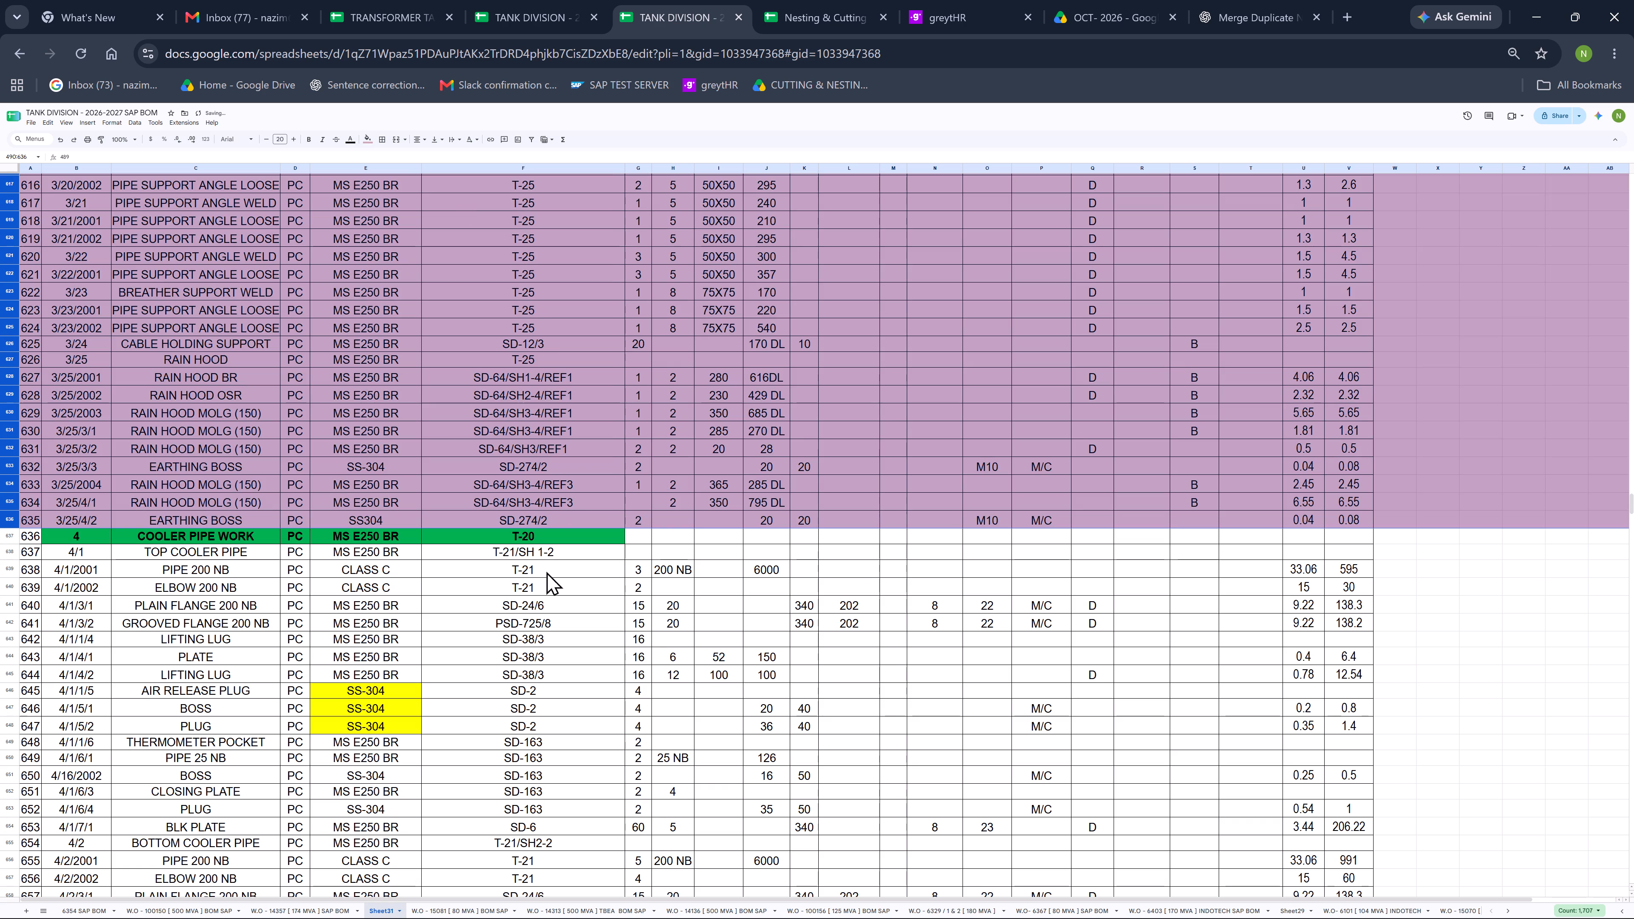
Check the total weight of the conservator pipe work assembly by selecting the WEIGHT cells for SN 489 to 635.
{"action": "scroll", "coordinate": [677, 602], "scroll_direction": "up", "scroll_amount": 2}
{"action": "scroll", "coordinate": [1344, 451], "scroll_direction": "up", "scroll_amount": 2}
{"action": "scroll", "coordinate": [1371, 376], "scroll_direction": "up", "scroll_amount": 8}
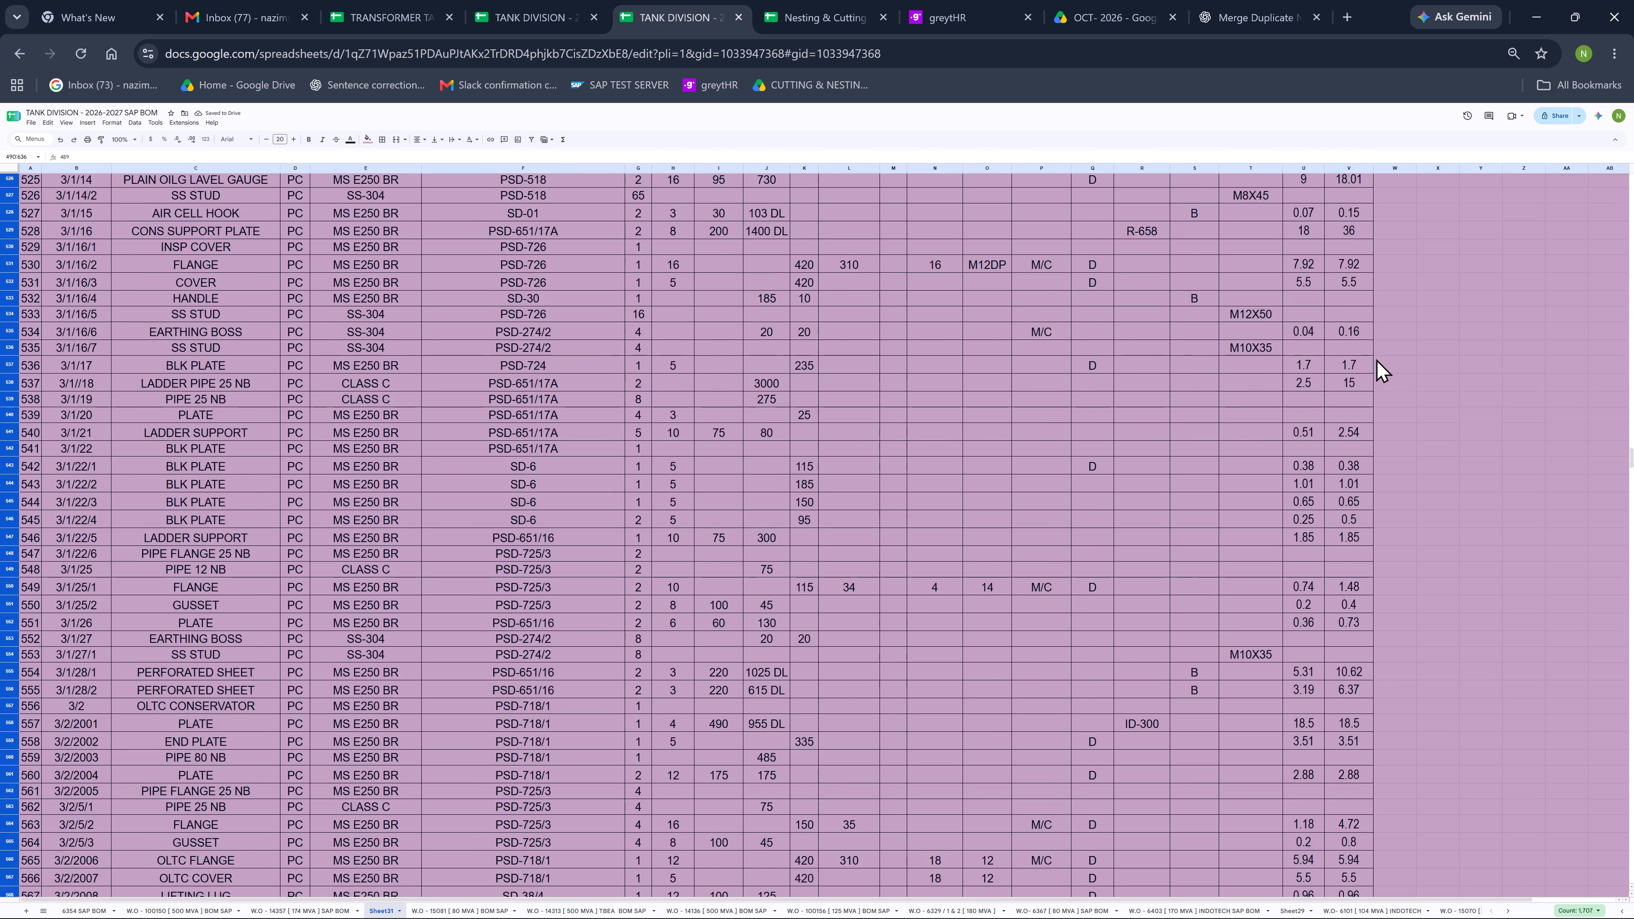
{"action": "scroll", "coordinate": [1376, 359], "scroll_direction": "up", "scroll_amount": 7}
{"action": "scroll", "coordinate": [1370, 338], "scroll_direction": "down", "scroll_amount": 4}
{"action": "scroll", "coordinate": [1353, 263], "scroll_direction": "up", "scroll_amount": 2}
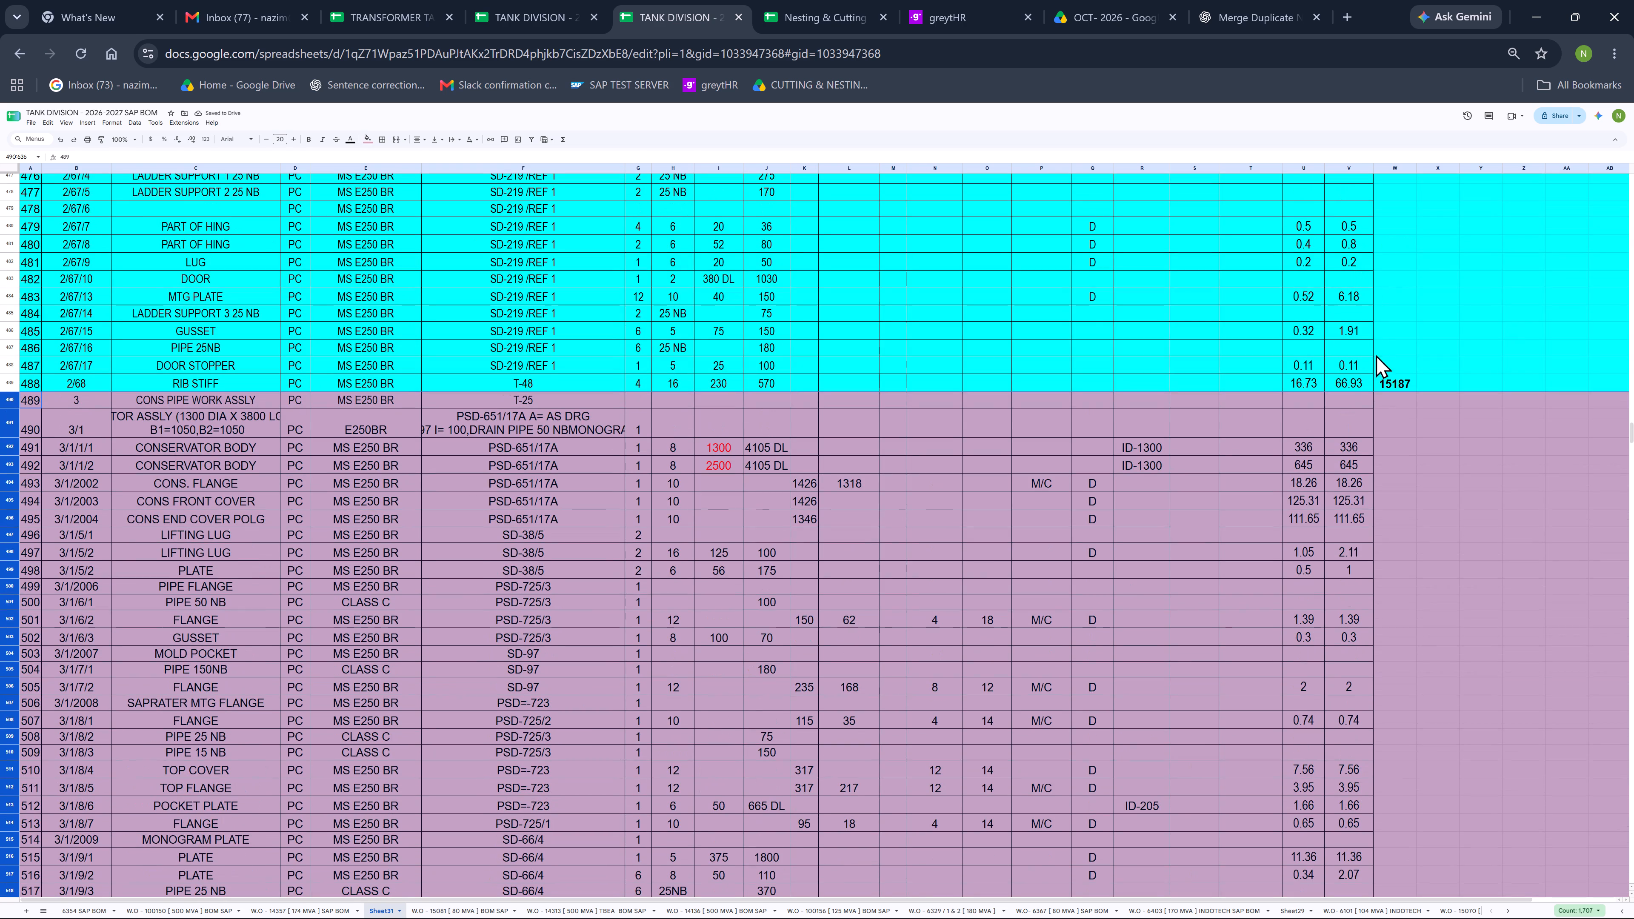
{"action": "left_click", "coordinate": [1350, 407]}
{"action": "key", "text": "shift+Page_Down"}
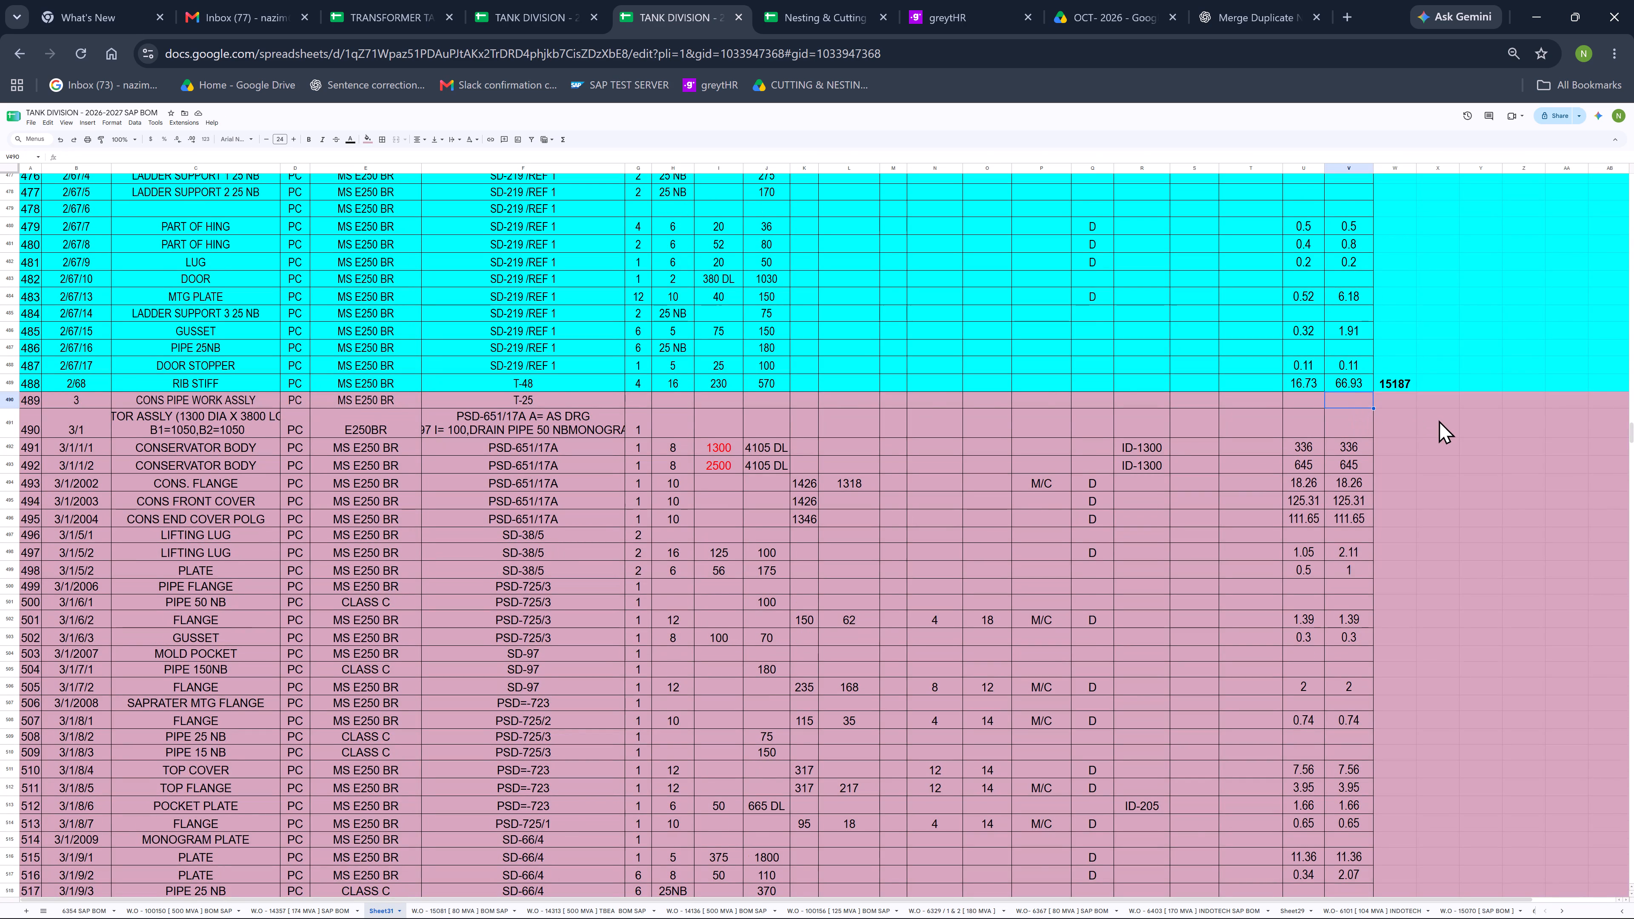
{"action": "key", "text": "shift+Page_Down"}
{"action": "key", "text": "shift+Page_Down"}
{"action": "key", "text": "shift+Page_Down"}
{"action": "key", "text": "shift+Page_Up"}
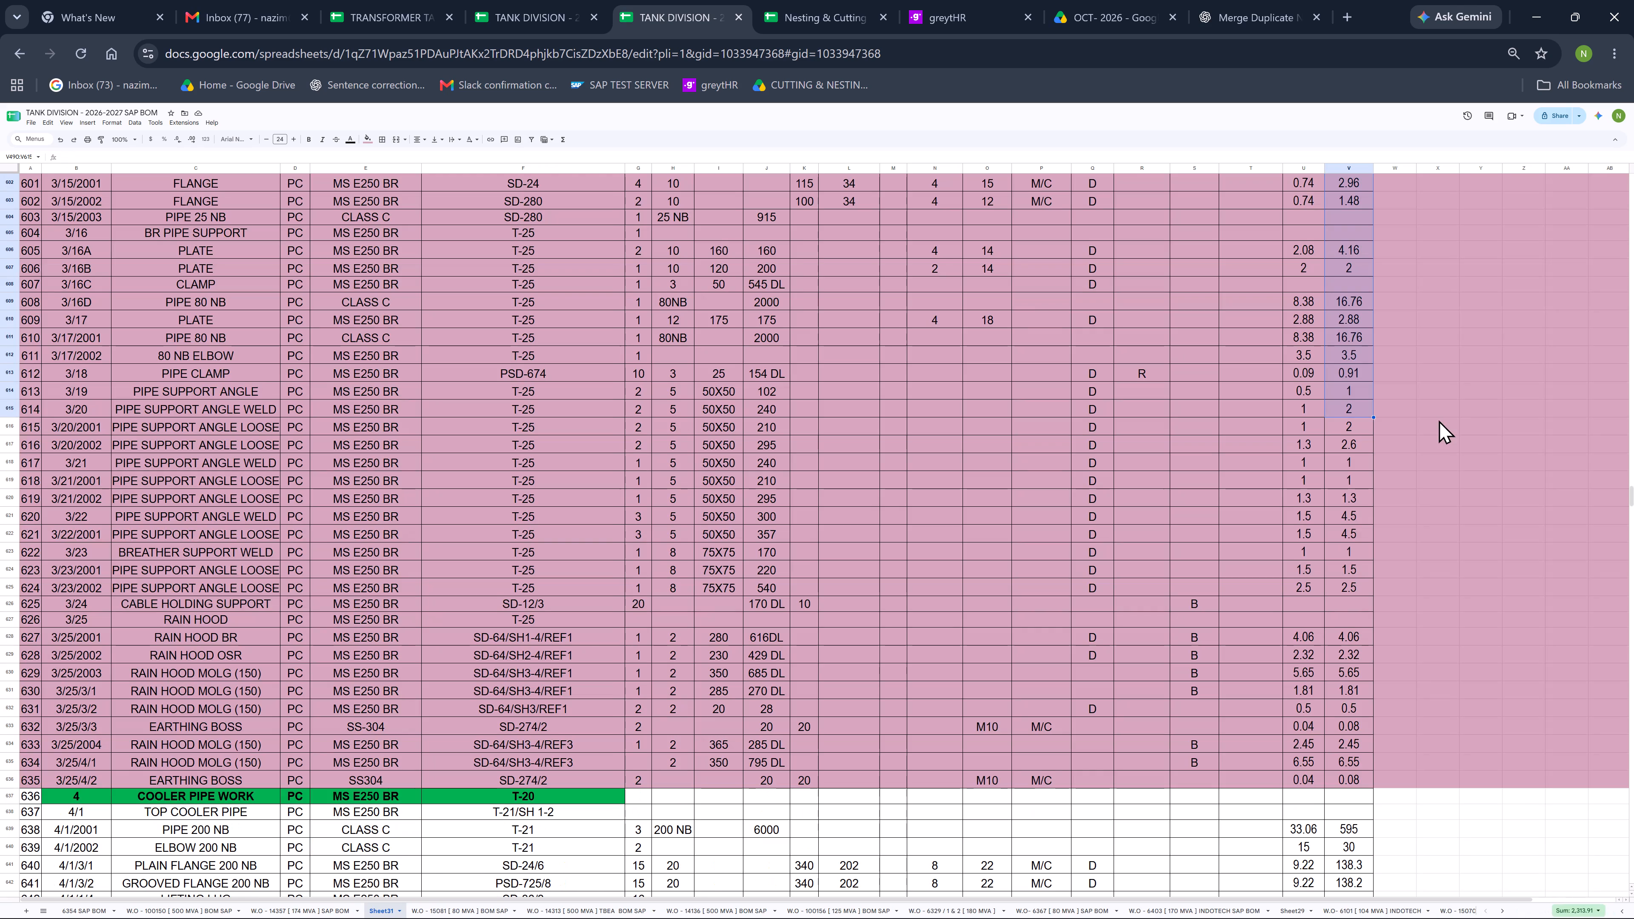
{"action": "key", "text": "shift+Down"}
{"action": "key", "text": "shift+Down"}
{"action": "key", "text": "shift+Down"}
{"action": "key", "text": "shift+Down"}
{"action": "key", "text": "shift+Down"}
{"action": "key", "text": "shift+Down"}
{"action": "key", "text": "shift+Down"}
{"action": "key", "text": "shift+Down"}
{"action": "key", "text": "shift+Down"}
{"action": "key", "text": "shift+Down"}
{"action": "key", "text": "shift+Down"}
{"action": "key", "text": "shift+Down"}
{"action": "key", "text": "shift+Down"}
{"action": "key", "text": "shift+Down"}
{"action": "key", "text": "shift+Down"}
{"action": "key", "text": "shift+Down"}
{"action": "key", "text": "shift+Down"}
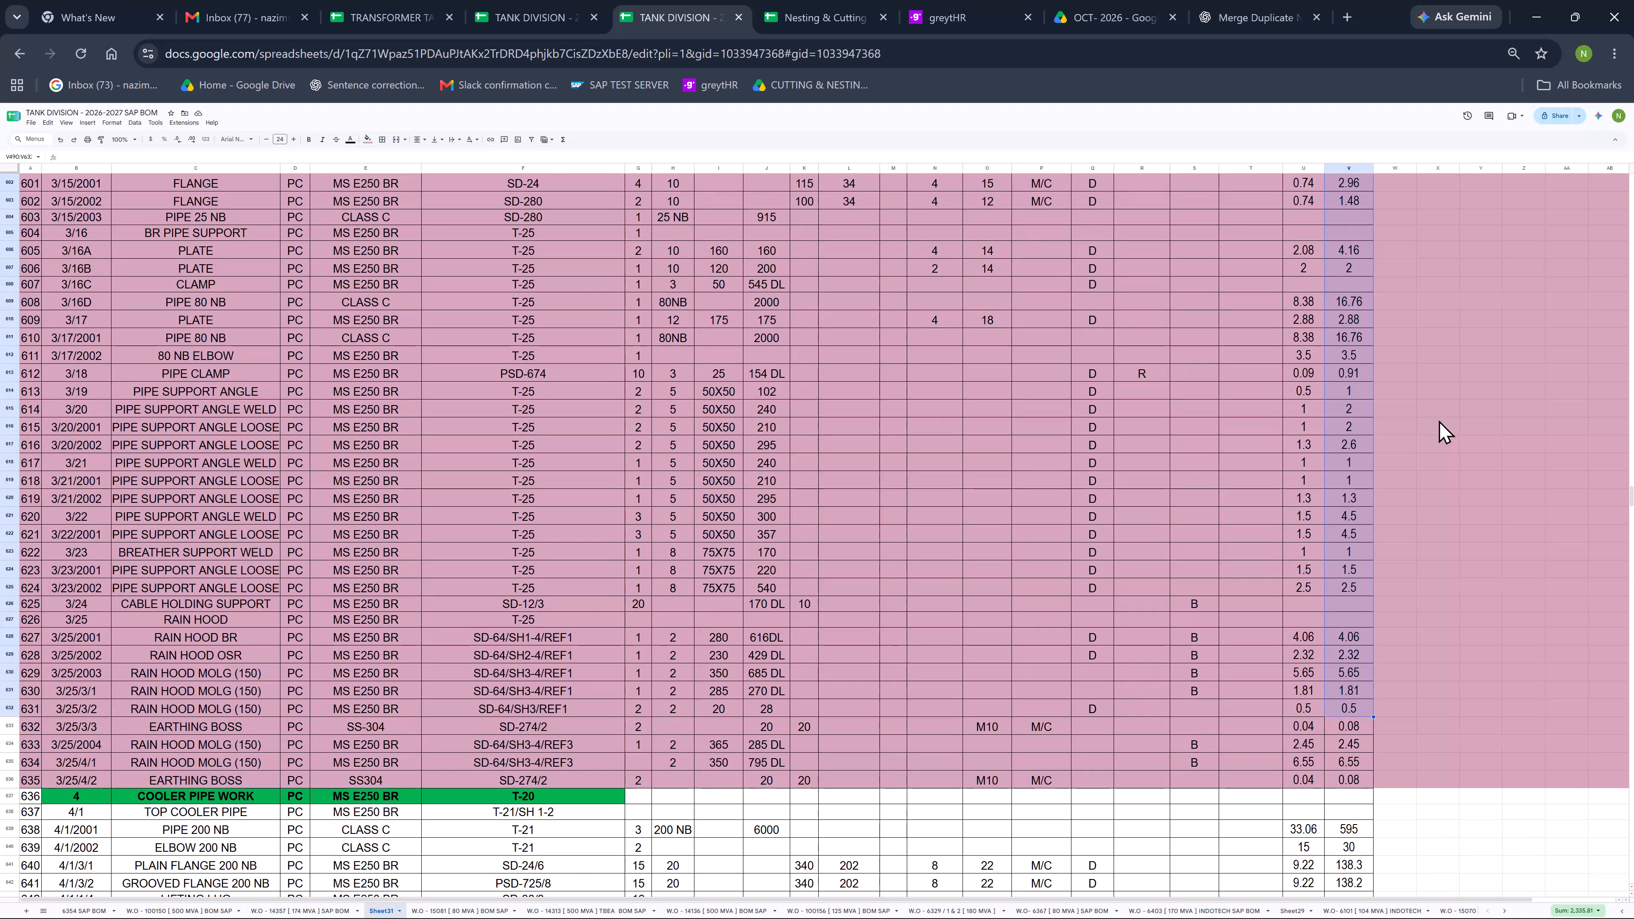
{"action": "key", "text": "shift+Down"}
{"action": "key", "text": "shift+Down"}
{"action": "key", "text": "shift+Down"}
{"action": "key", "text": "shift+Down"}
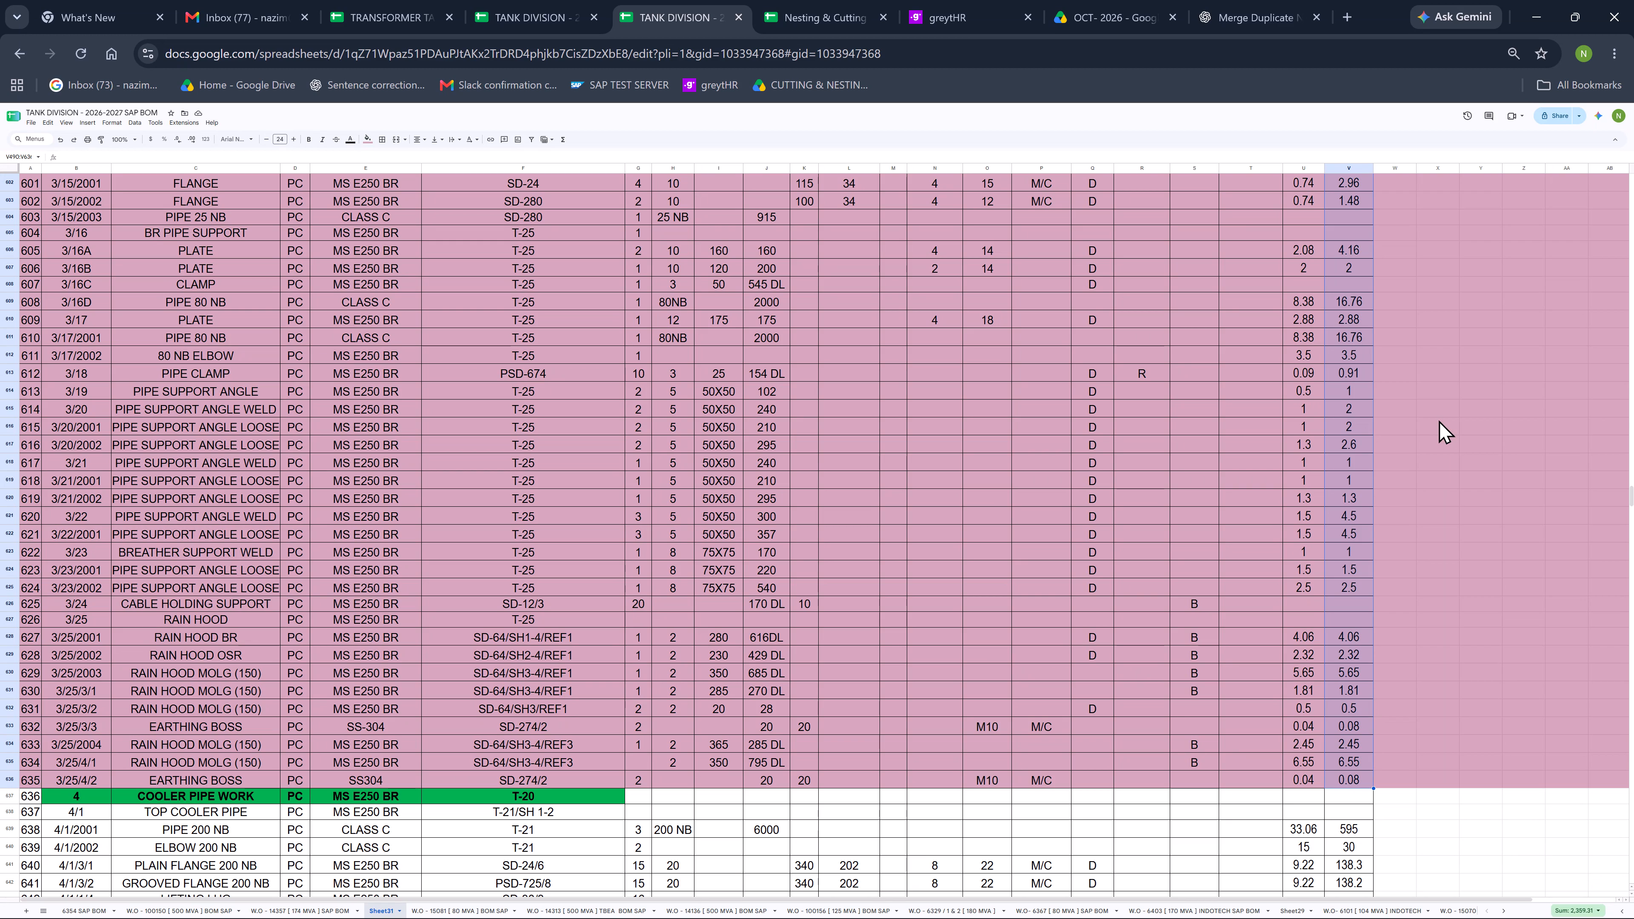
Enter 2360 as the conservator pipe work assembly's total in the blank cell beside the SN 635 WEIGHT value.
{"action": "left_click", "coordinate": [1397, 784]}
{"action": "type", "text": "2360"}
{"action": "key", "text": "Return"}
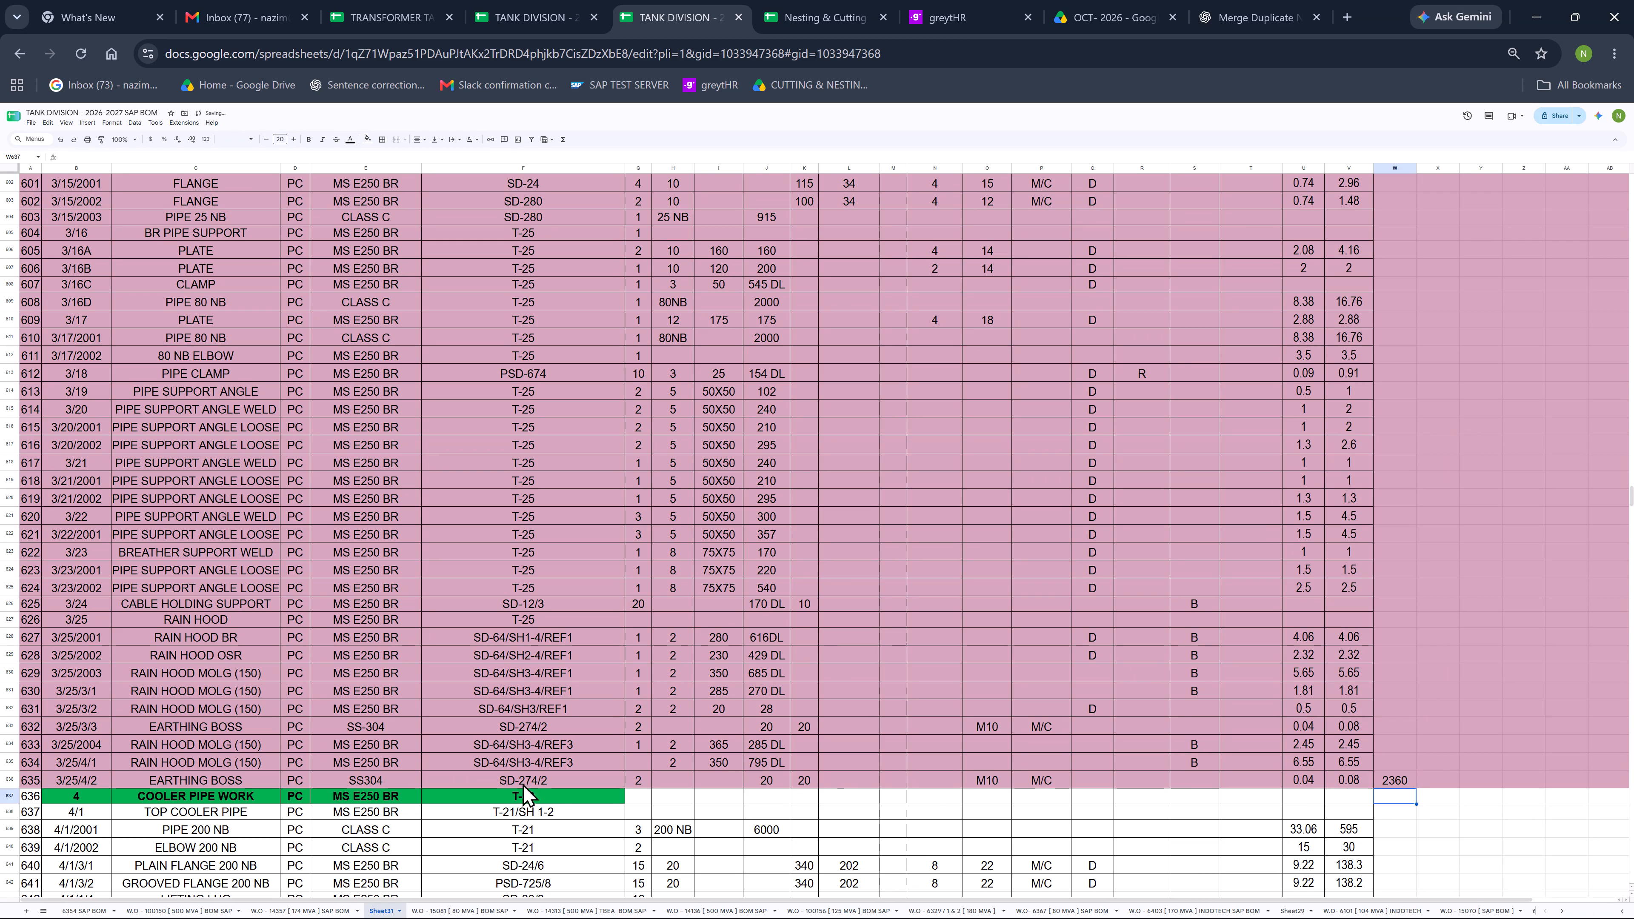
Fill all the COOLER PIPE WORK rows, from SN 636 to SN 787, with light green.
{"action": "scroll", "coordinate": [551, 499], "scroll_direction": "down", "scroll_amount": 2}
{"action": "scroll", "coordinate": [537, 445], "scroll_direction": "down", "scroll_amount": 1}
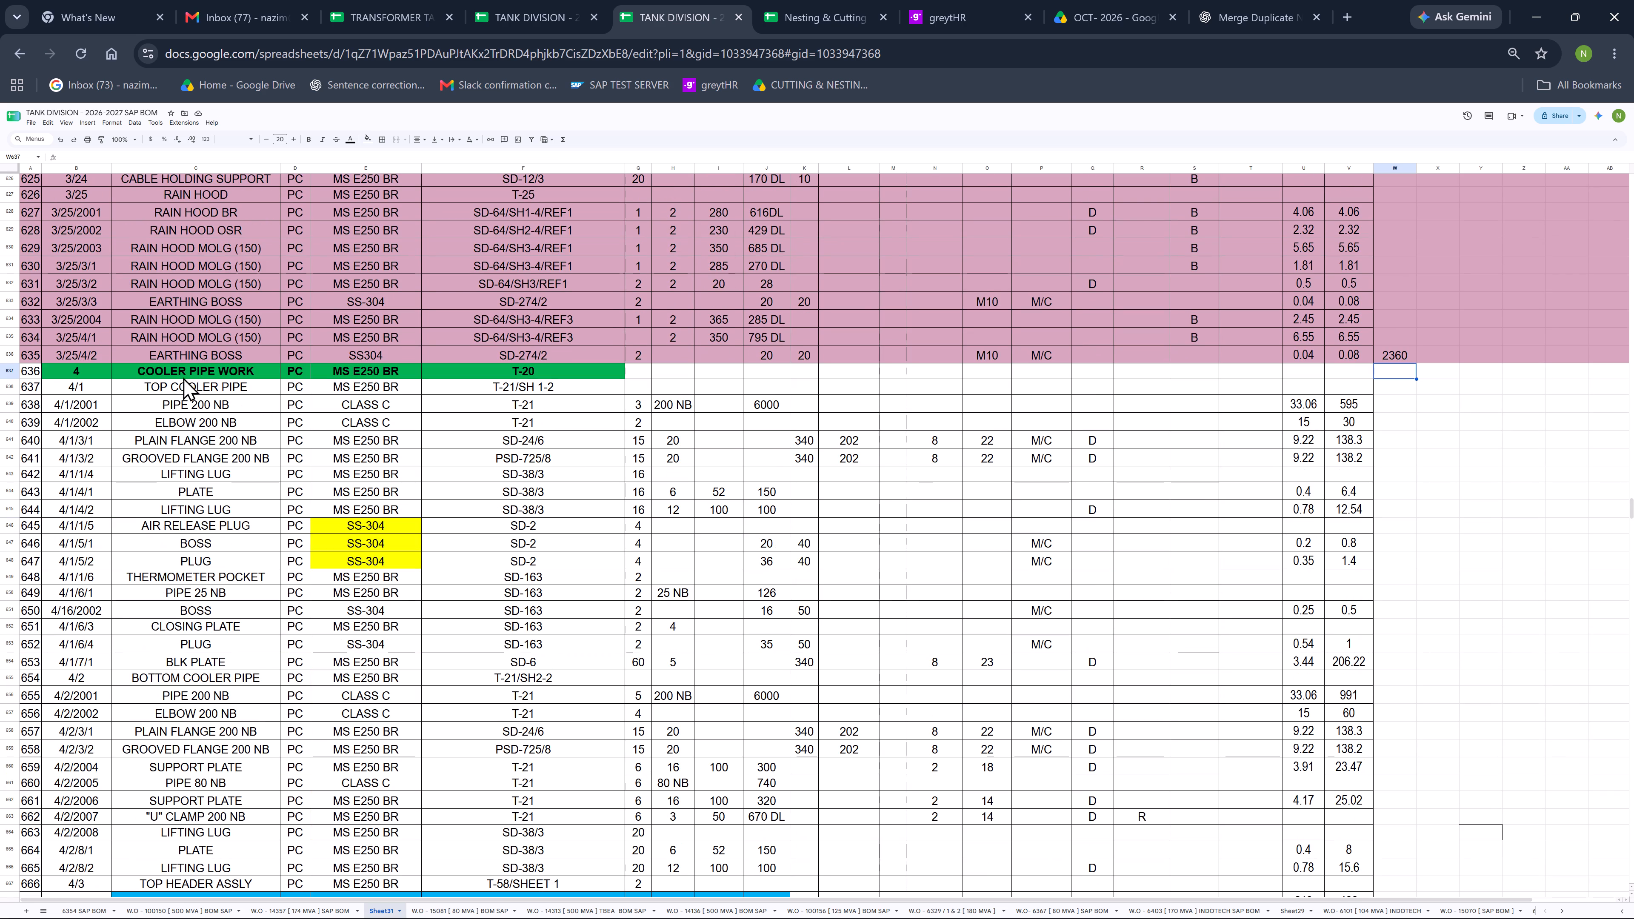
{"action": "left_click", "coordinate": [169, 370]}
{"action": "left_click", "coordinate": [8, 376]}
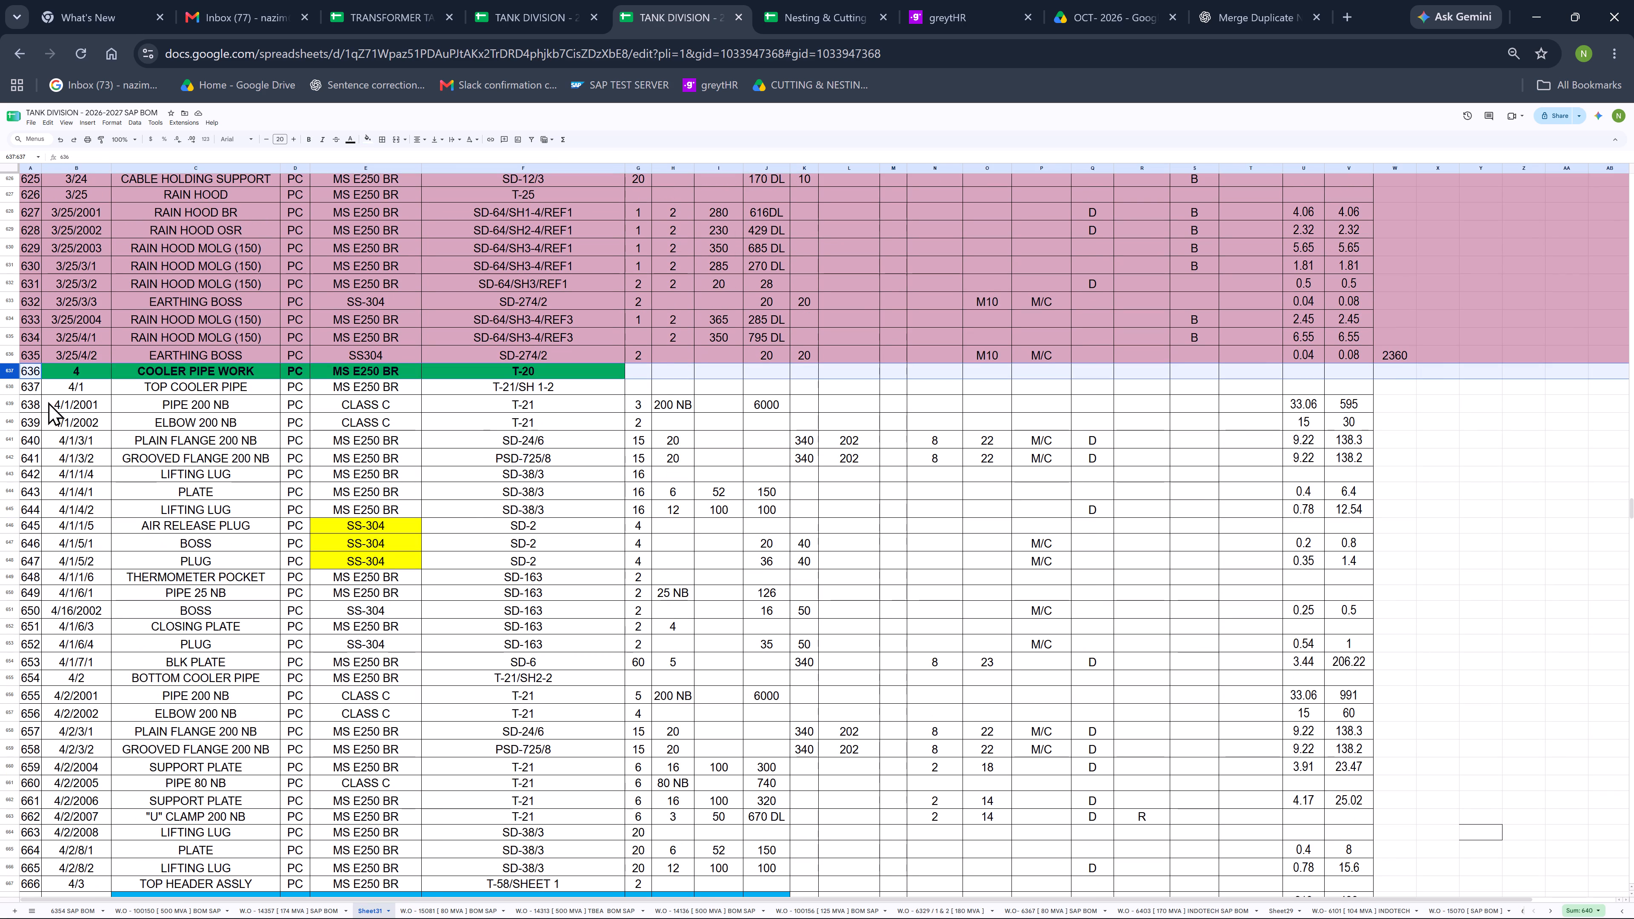
{"action": "key", "text": "shift+Page_Down"}
{"action": "key", "text": "shift+Page_Down"}
{"action": "key", "text": "shift+Page_Down"}
{"action": "key", "text": "shift+Page_Down"}
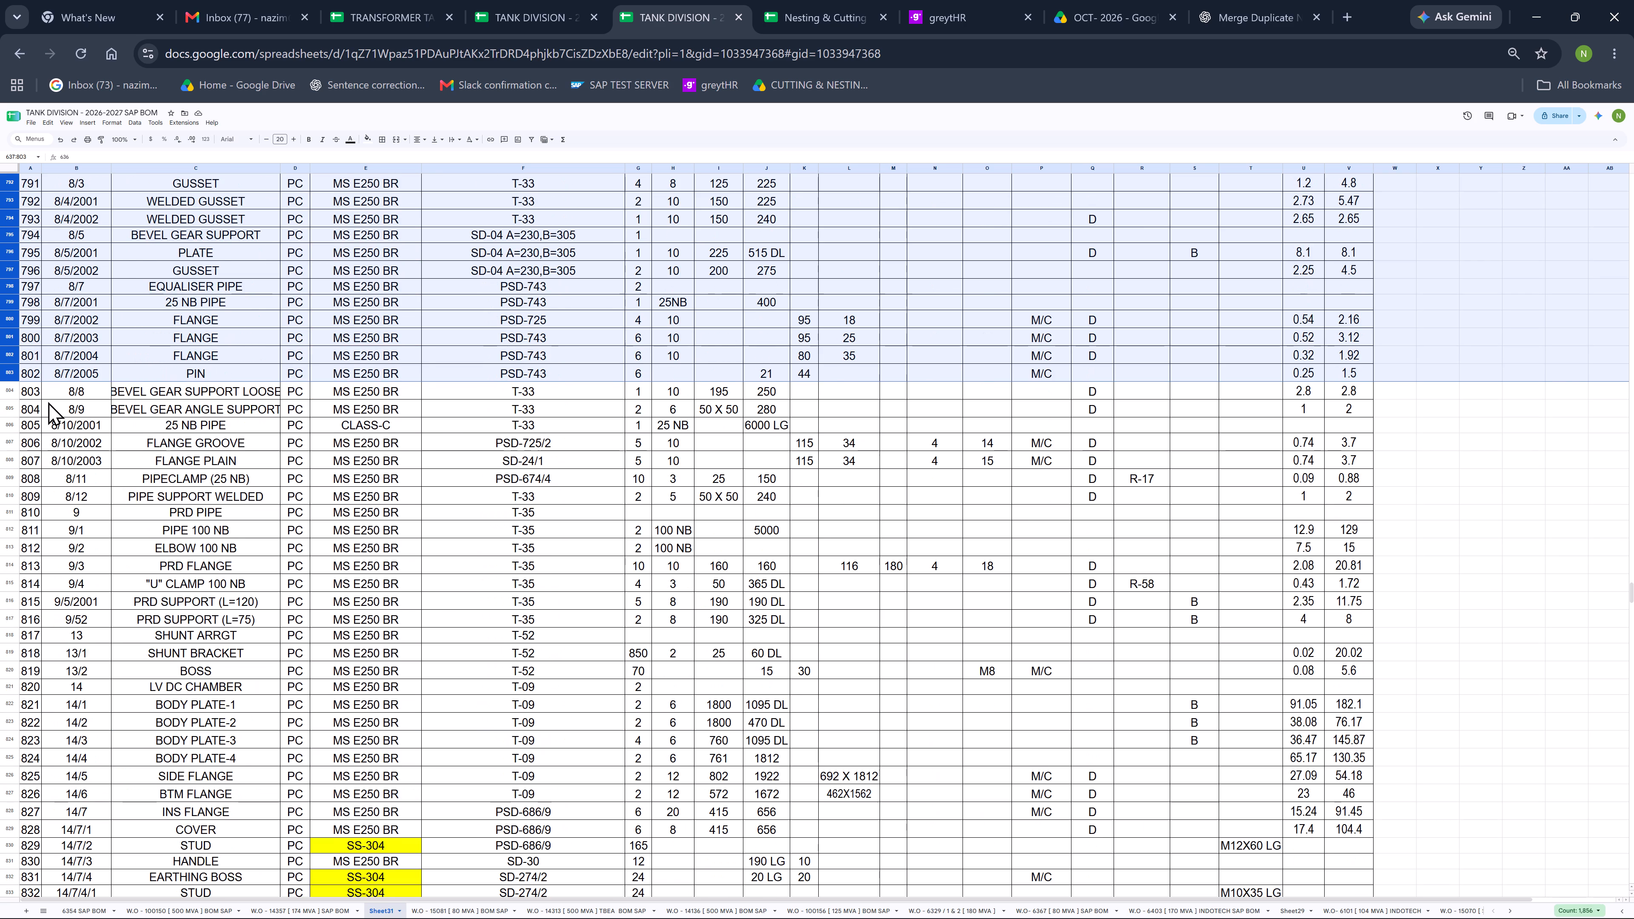
{"action": "key", "text": "shift+Page_Up"}
{"action": "key", "text": "shift+Down"}
{"action": "key", "text": "shift+Down"}
{"action": "key", "text": "shift+Down"}
{"action": "key", "text": "shift+Down"}
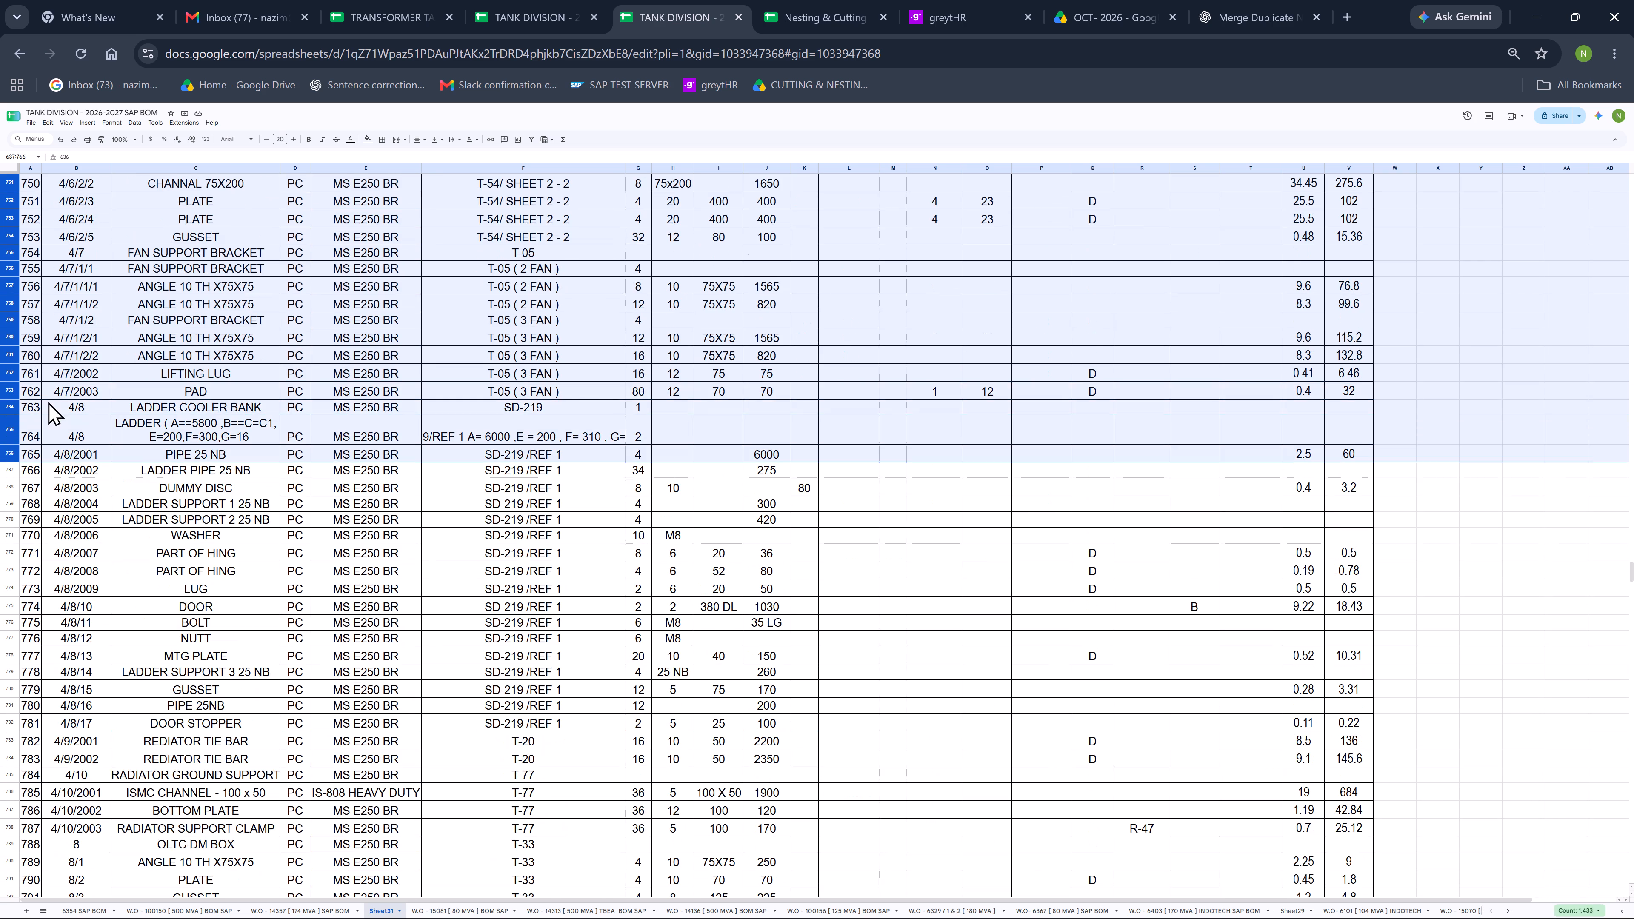
{"action": "key", "text": "shift+Down"}
{"action": "key", "text": "shift+Down"}
{"action": "key", "text": "shift+Down"}
{"action": "key", "text": "shift+Down"}
{"action": "key", "text": "shift+Down"}
{"action": "key", "text": "shift+Down"}
{"action": "key", "text": "shift+Down"}
{"action": "key", "text": "shift+Down"}
{"action": "key", "text": "shift+Down"}
{"action": "key", "text": "shift+Down"}
{"action": "key", "text": "shift+Down"}
{"action": "key", "text": "shift+Down"}
{"action": "key", "text": "shift+Down"}
{"action": "key", "text": "shift+Down"}
{"action": "key", "text": "shift+Down"}
{"action": "key", "text": "shift+Down"}
{"action": "key", "text": "shift+Down"}
{"action": "key", "text": "shift+Down"}
{"action": "key", "text": "shift+Down"}
{"action": "key", "text": "shift+Down"}
{"action": "key", "text": "shift+Down"}
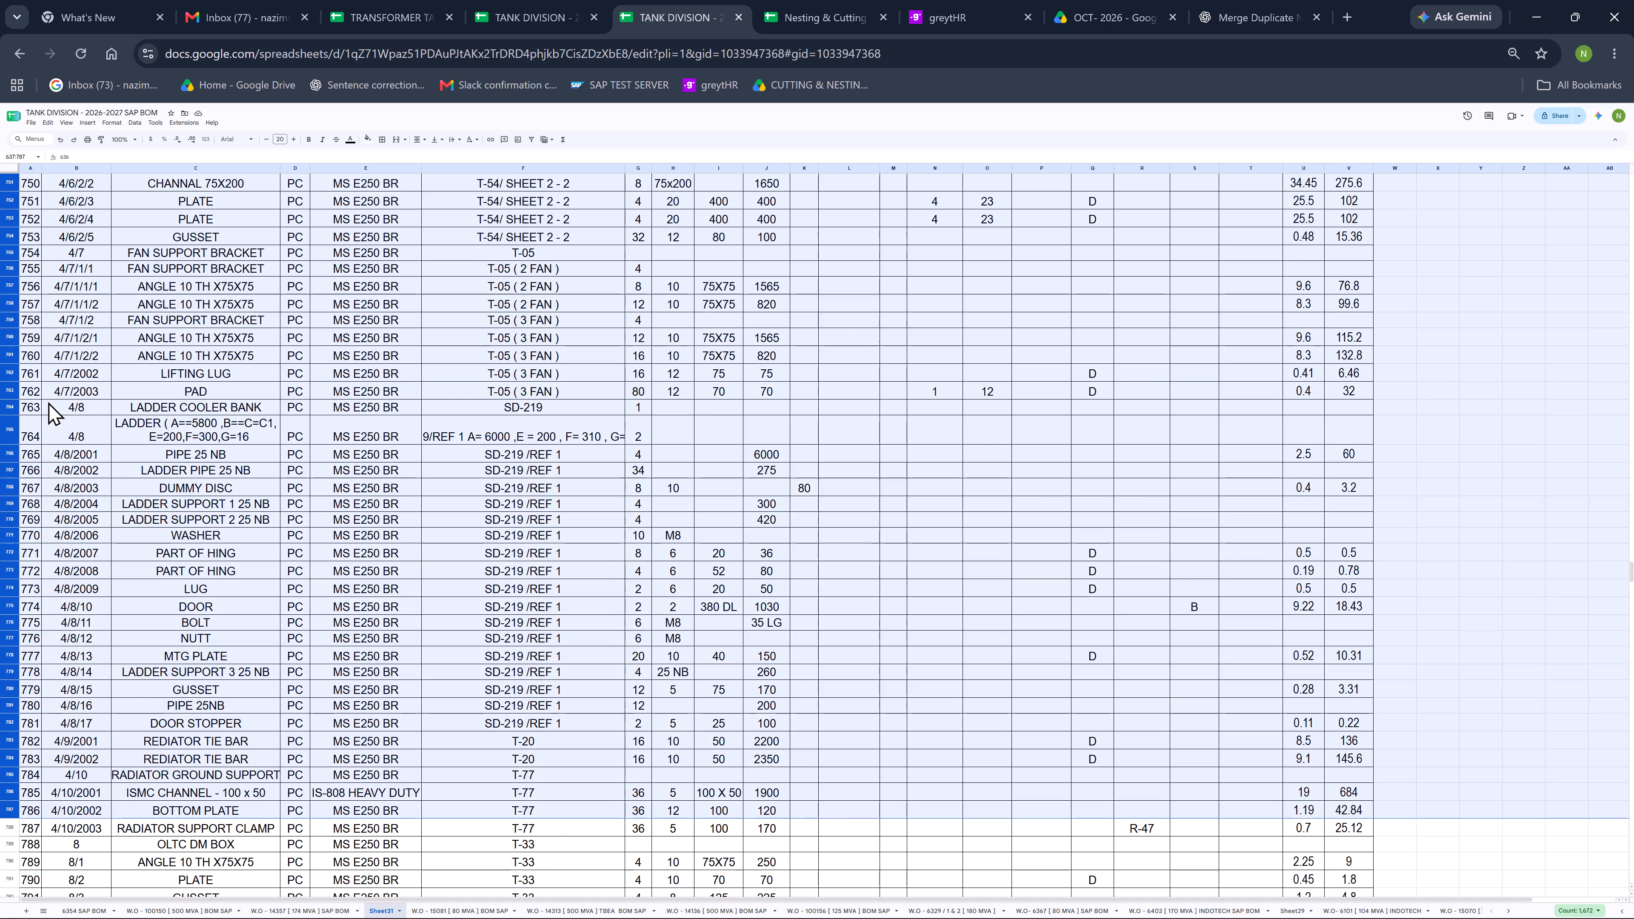
{"action": "key", "text": "shift+Down"}
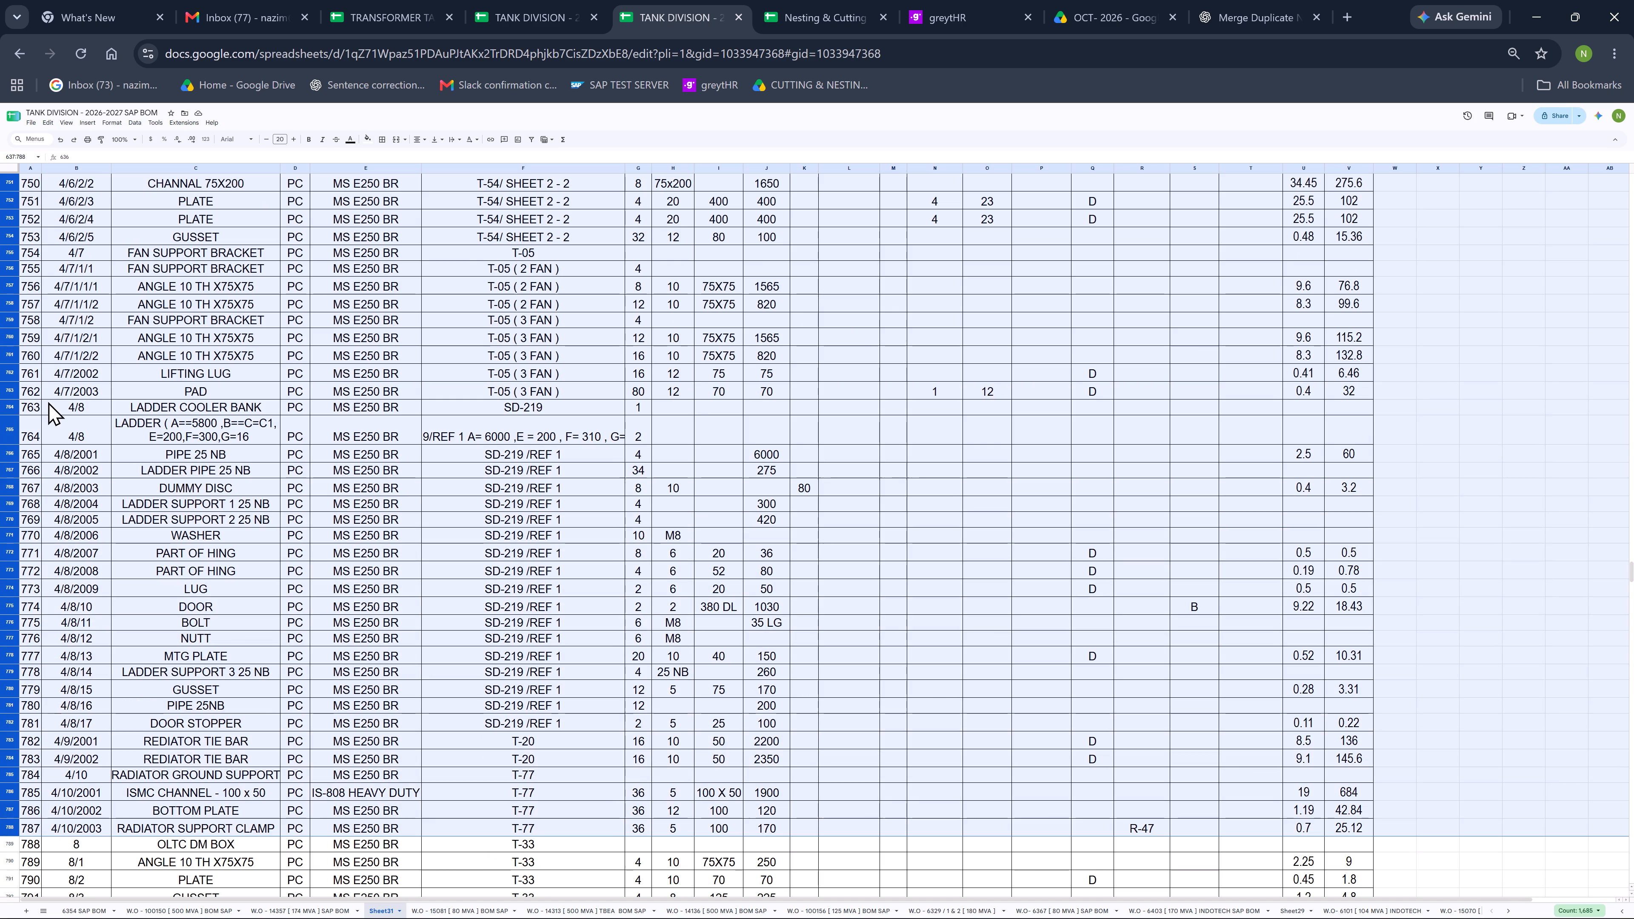
{"action": "scroll", "coordinate": [282, 398], "scroll_direction": "down", "scroll_amount": 3}
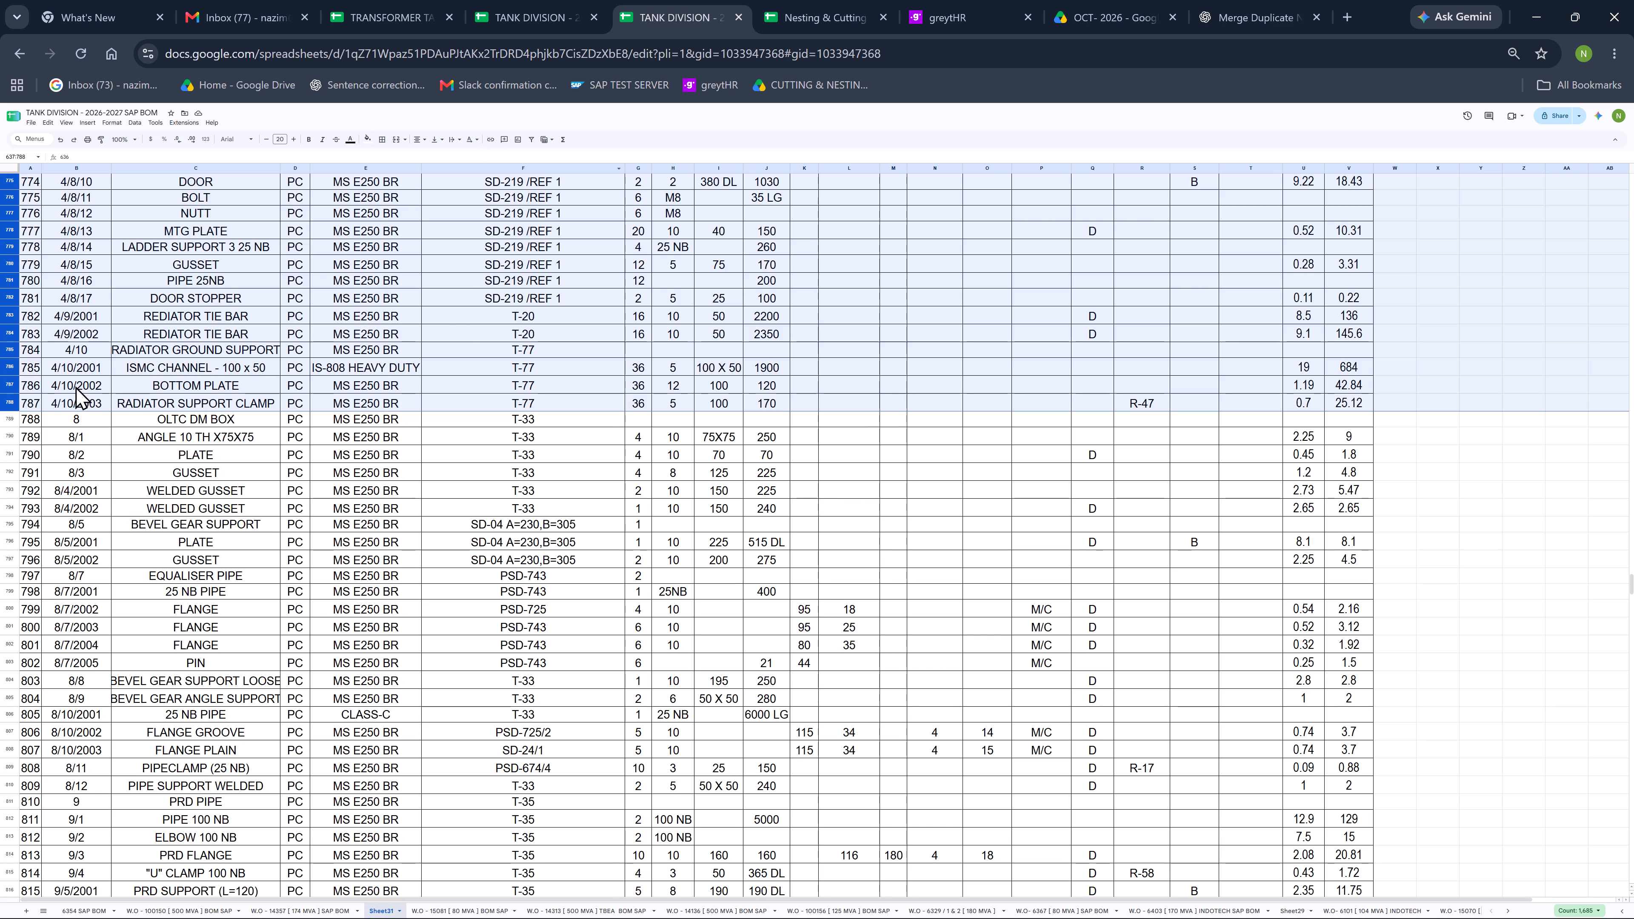
{"action": "left_click", "coordinate": [368, 139]}
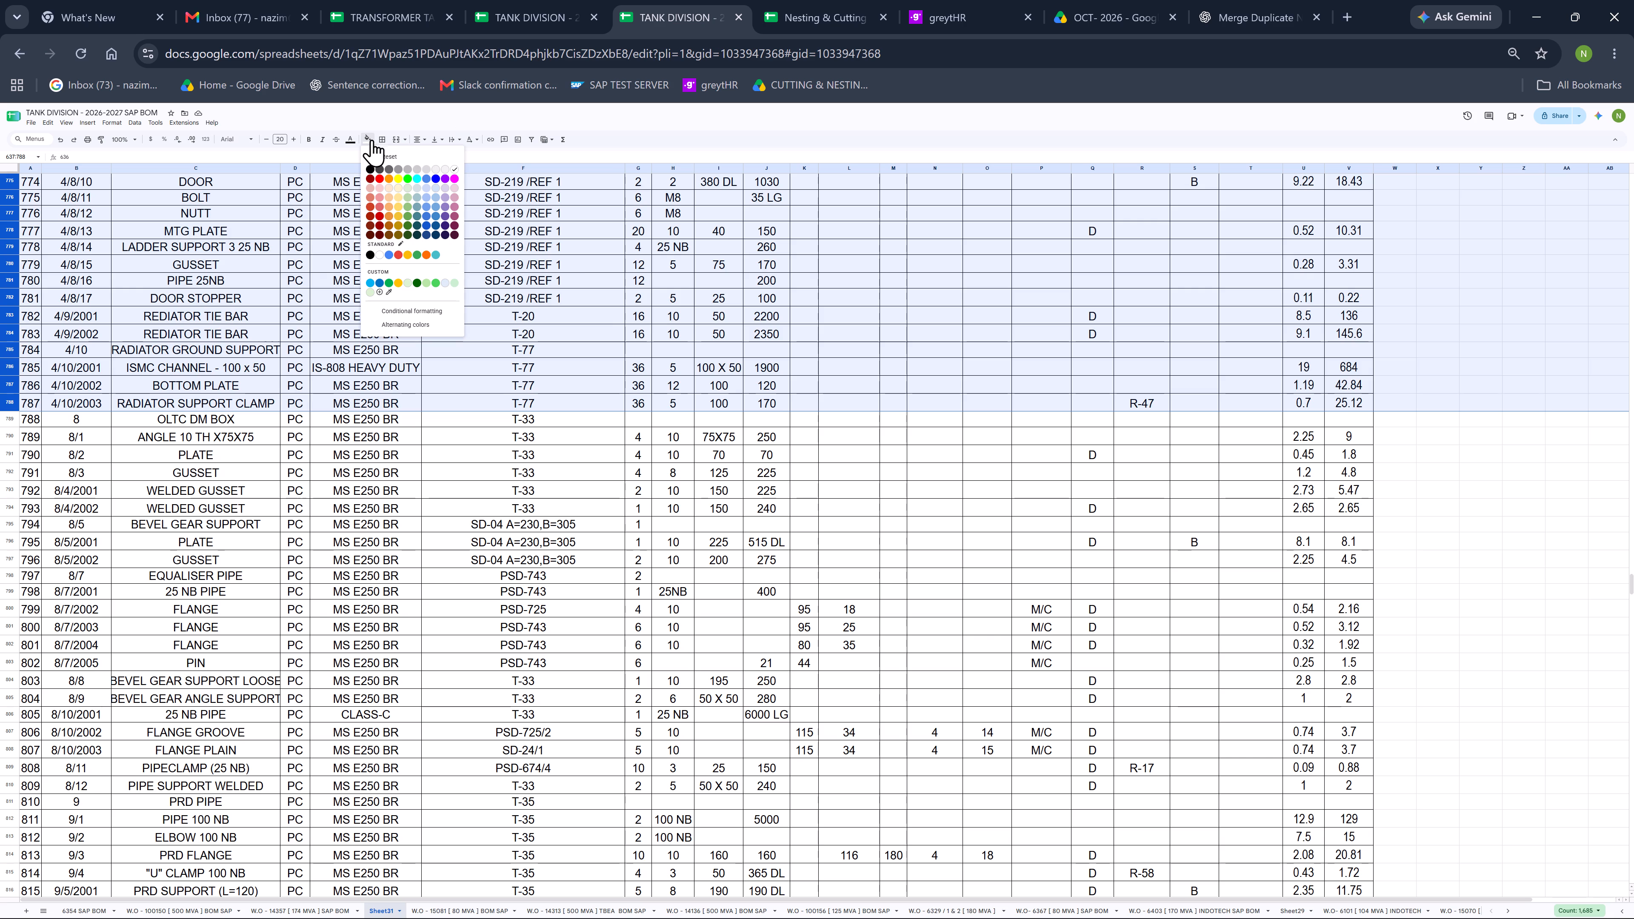
{"action": "left_click", "coordinate": [408, 201]}
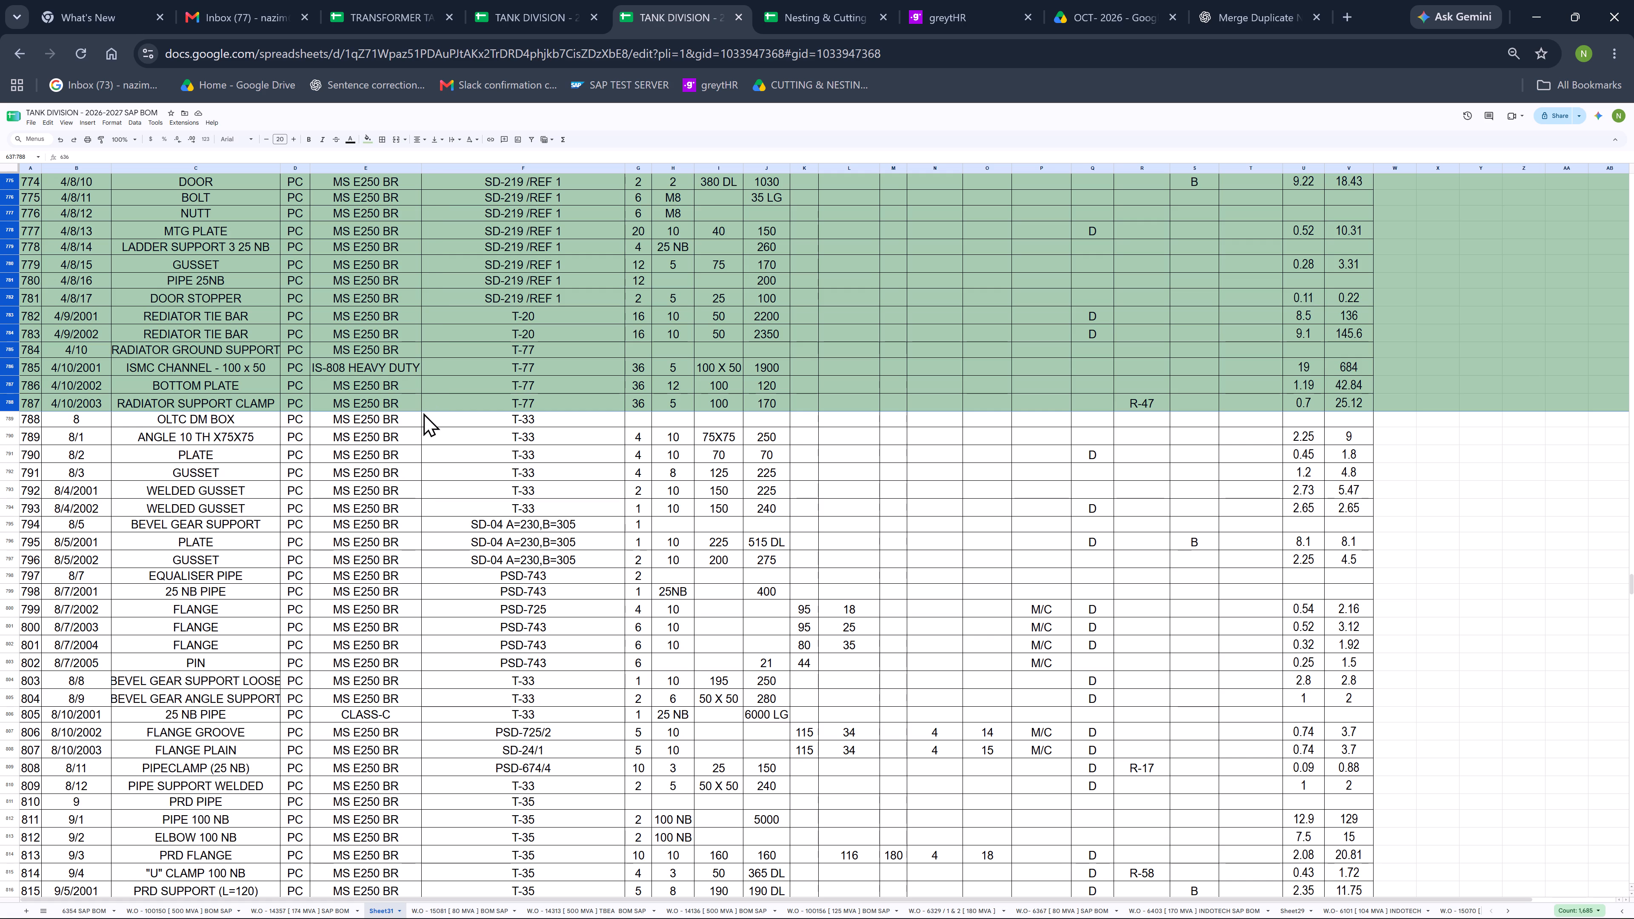
Check the total weight of the cooler pipe work assembly by selecting the WEIGHT cells for SN 636 to 787.
{"action": "scroll", "coordinate": [295, 511], "scroll_direction": "down", "scroll_amount": 3}
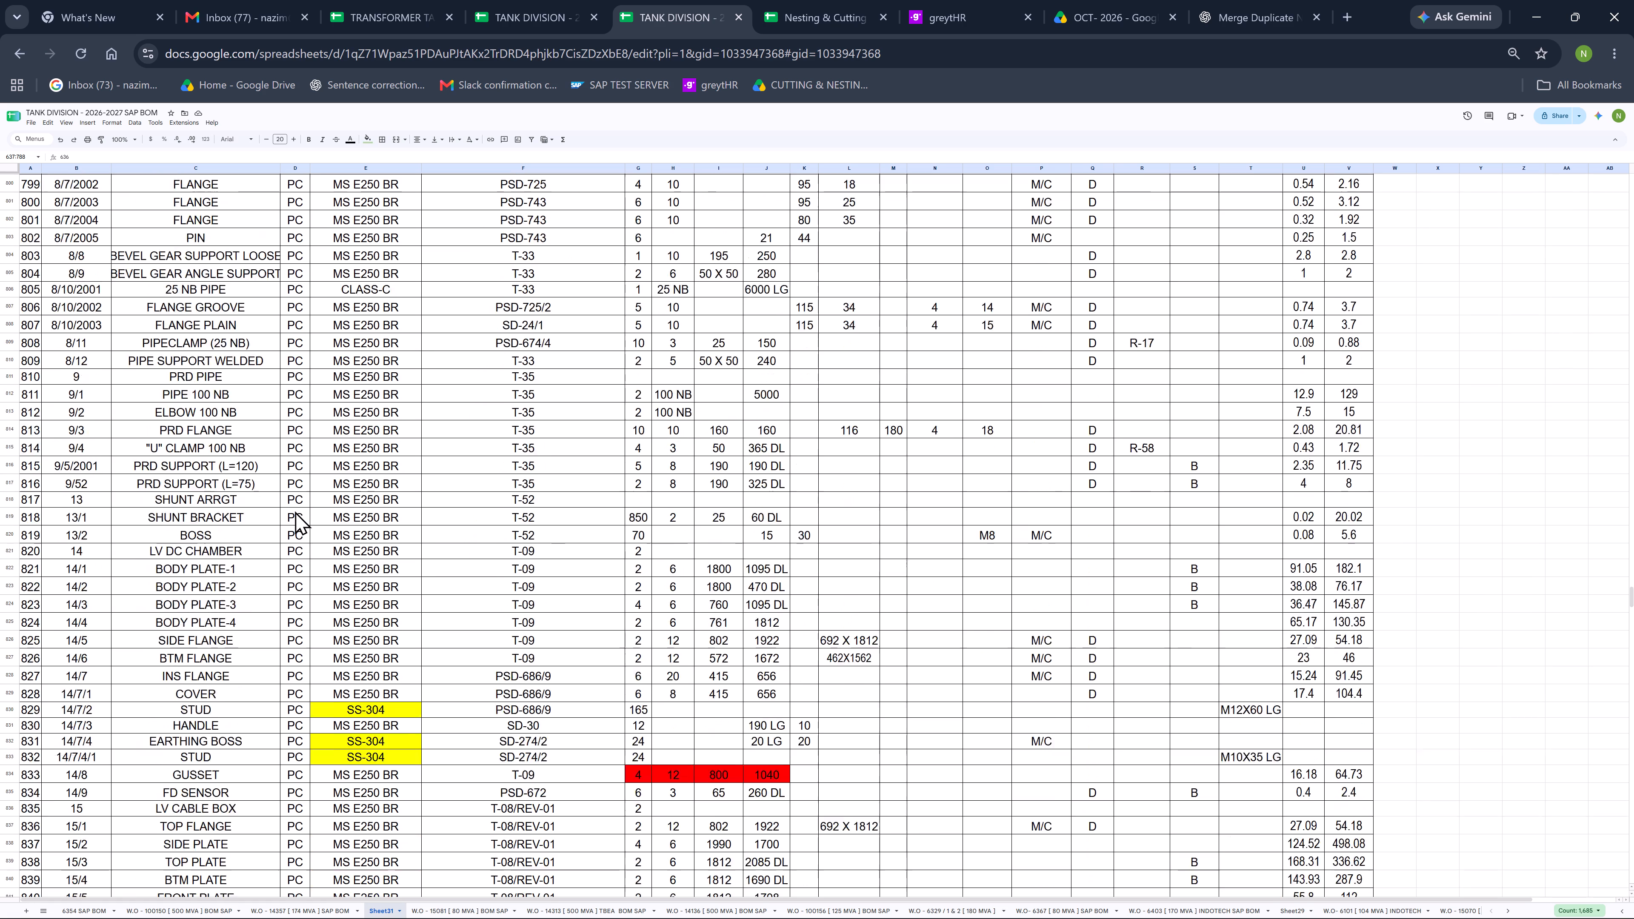
{"action": "scroll", "coordinate": [295, 511], "scroll_direction": "down", "scroll_amount": 9}
{"action": "scroll", "coordinate": [294, 511], "scroll_direction": "up", "scroll_amount": 5}
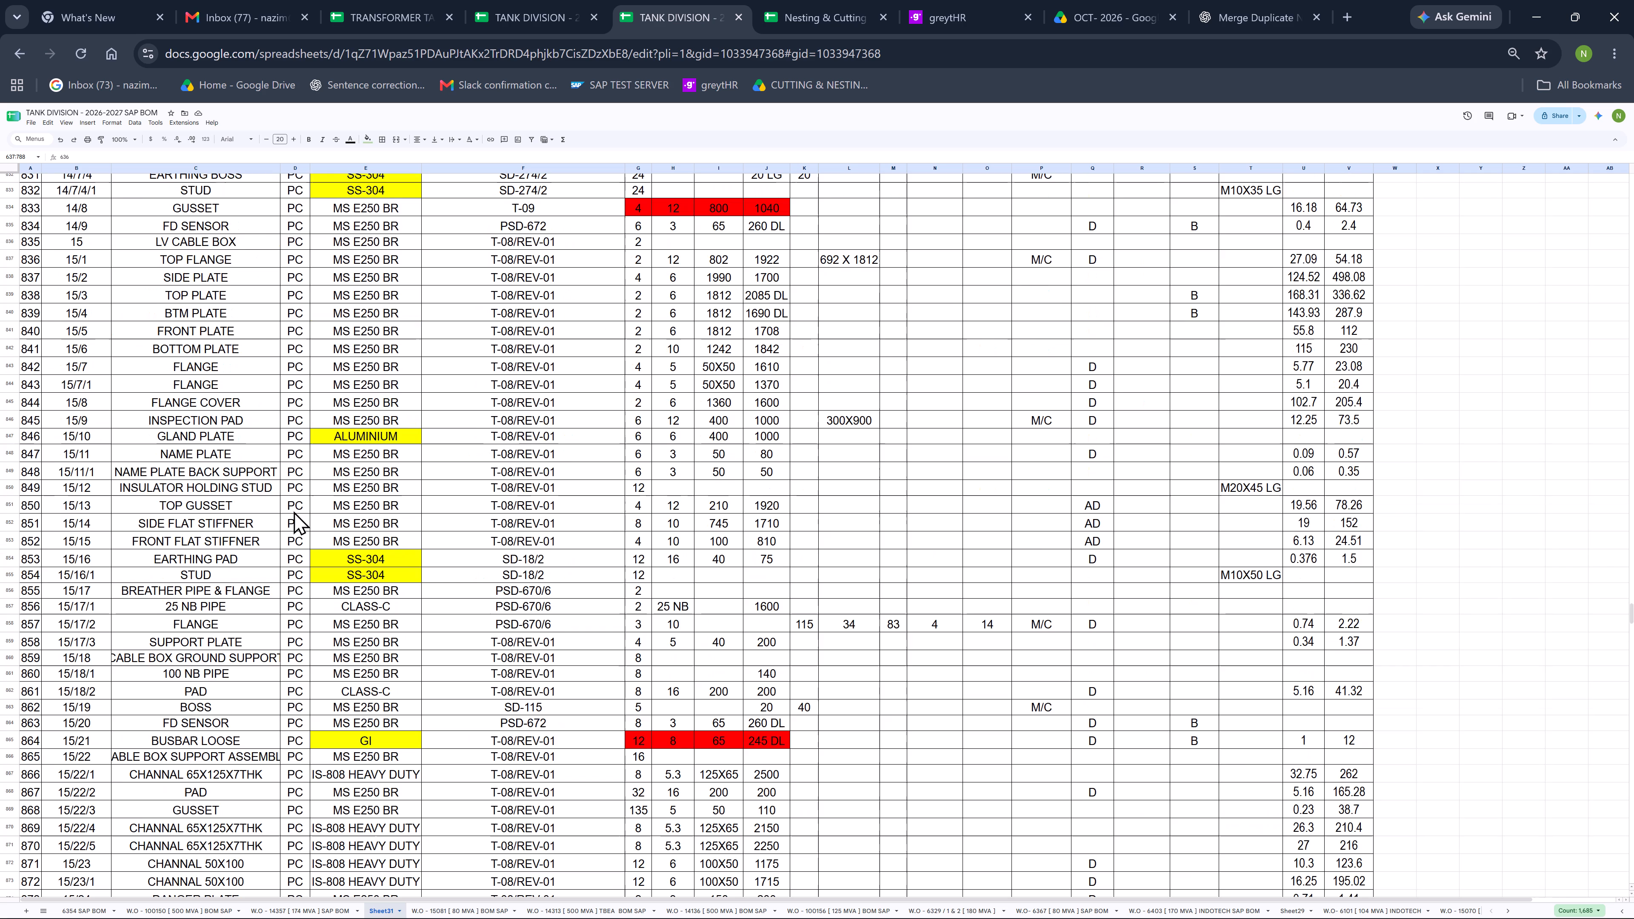
{"action": "scroll", "coordinate": [294, 512], "scroll_direction": "up", "scroll_amount": 7}
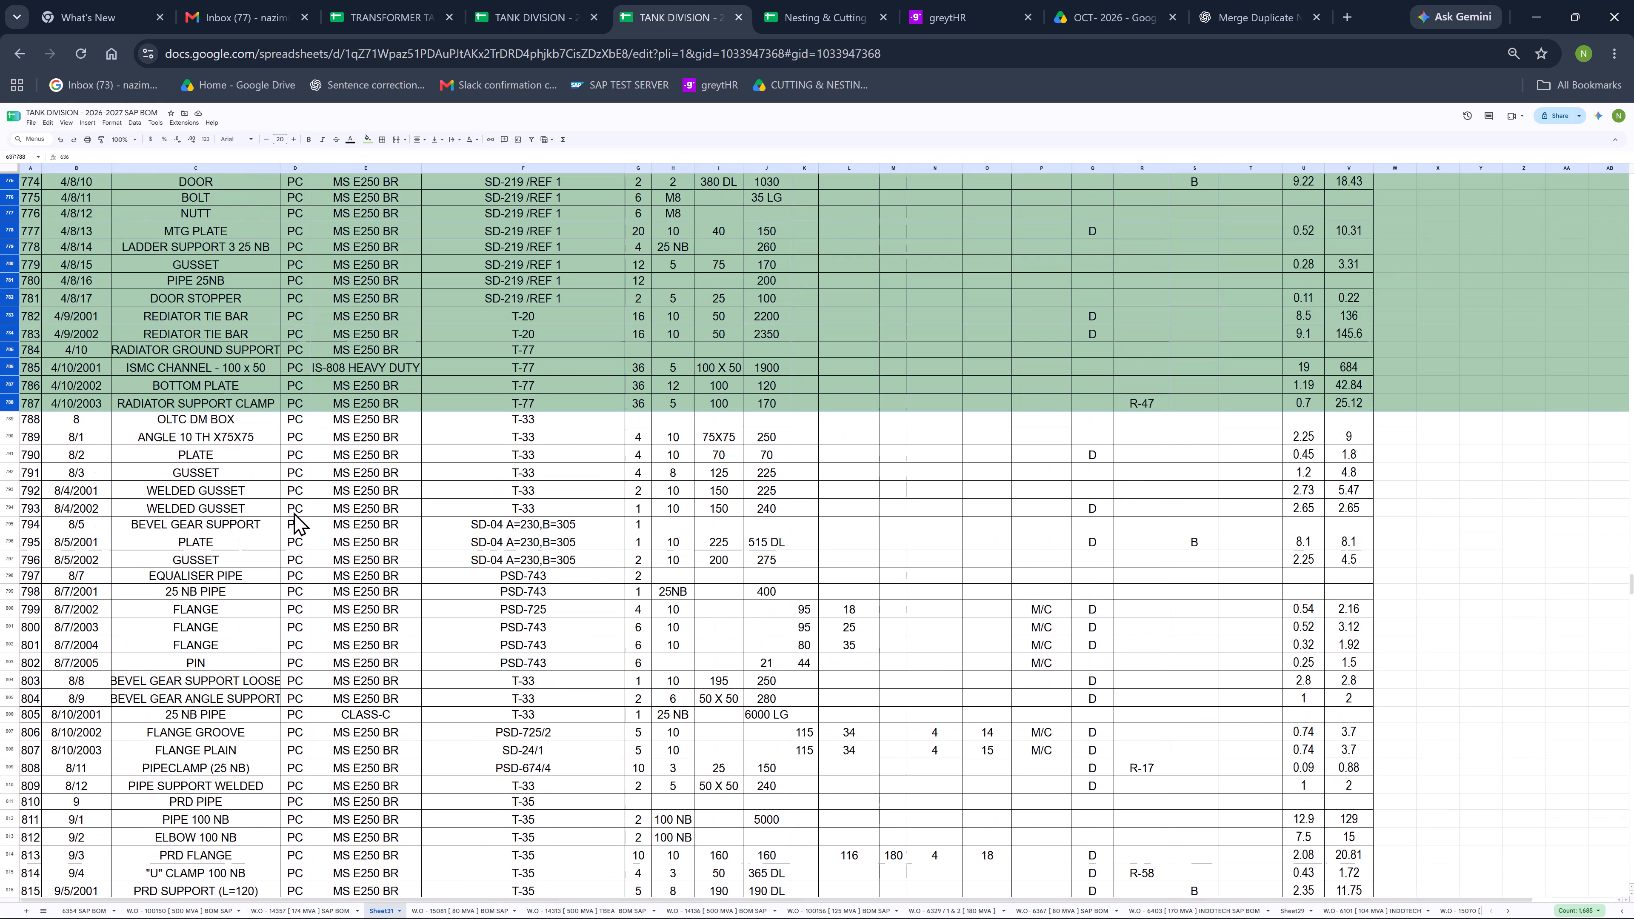
{"action": "scroll", "coordinate": [295, 512], "scroll_direction": "up", "scroll_amount": 1}
{"action": "scroll", "coordinate": [1012, 516], "scroll_direction": "up", "scroll_amount": 3}
{"action": "scroll", "coordinate": [1251, 482], "scroll_direction": "up", "scroll_amount": 3}
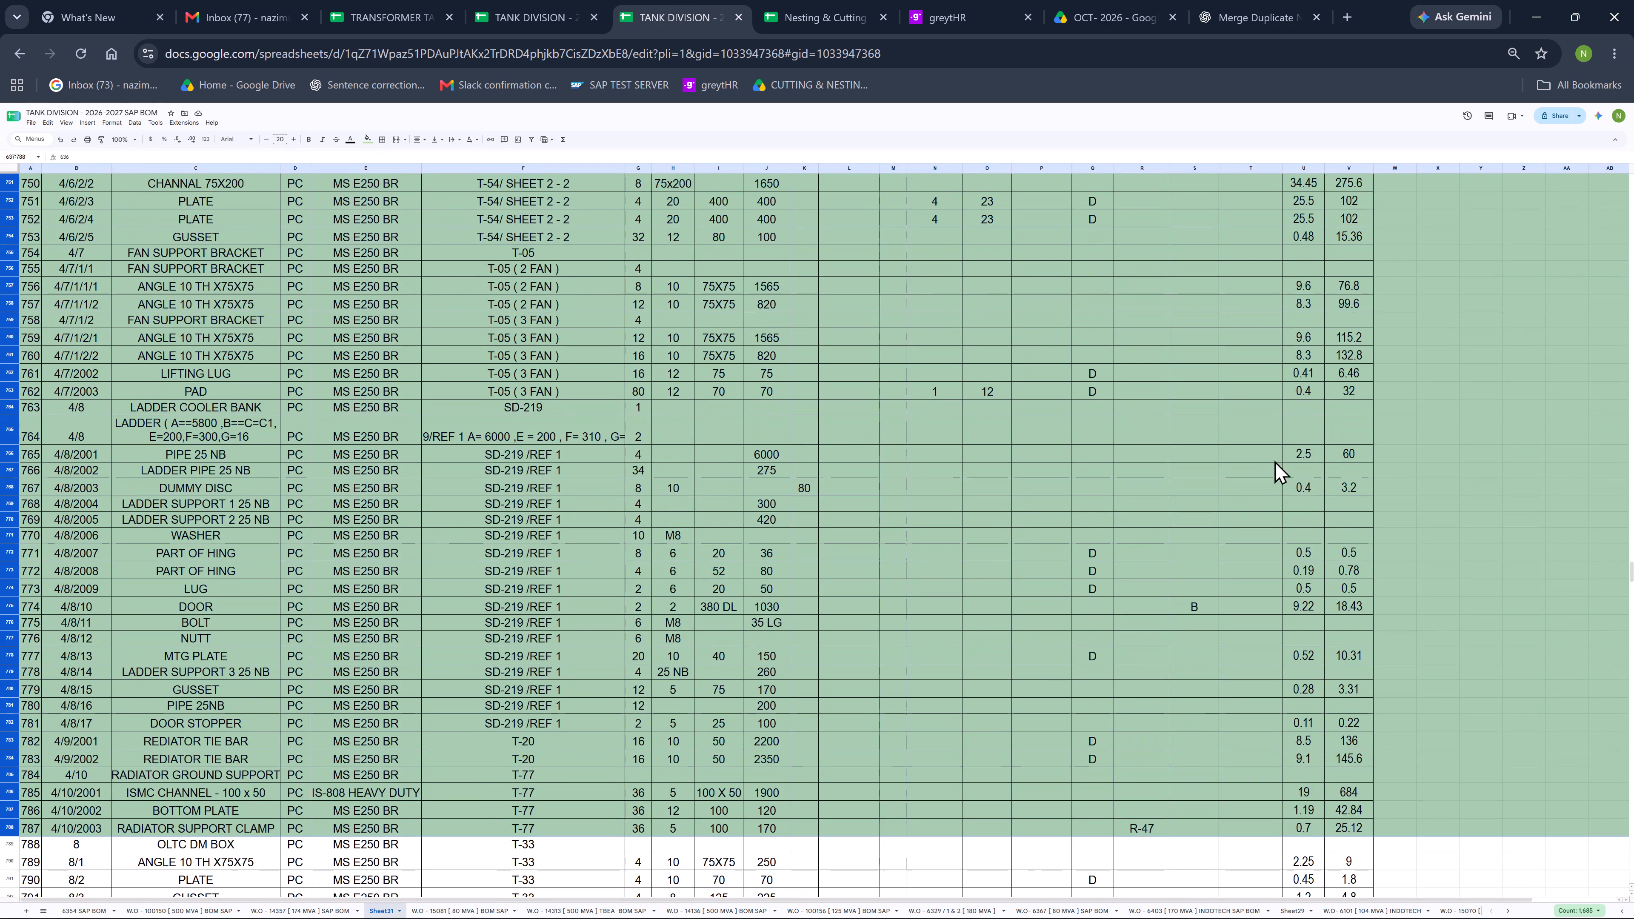
{"action": "scroll", "coordinate": [1328, 432], "scroll_direction": "up", "scroll_amount": 13}
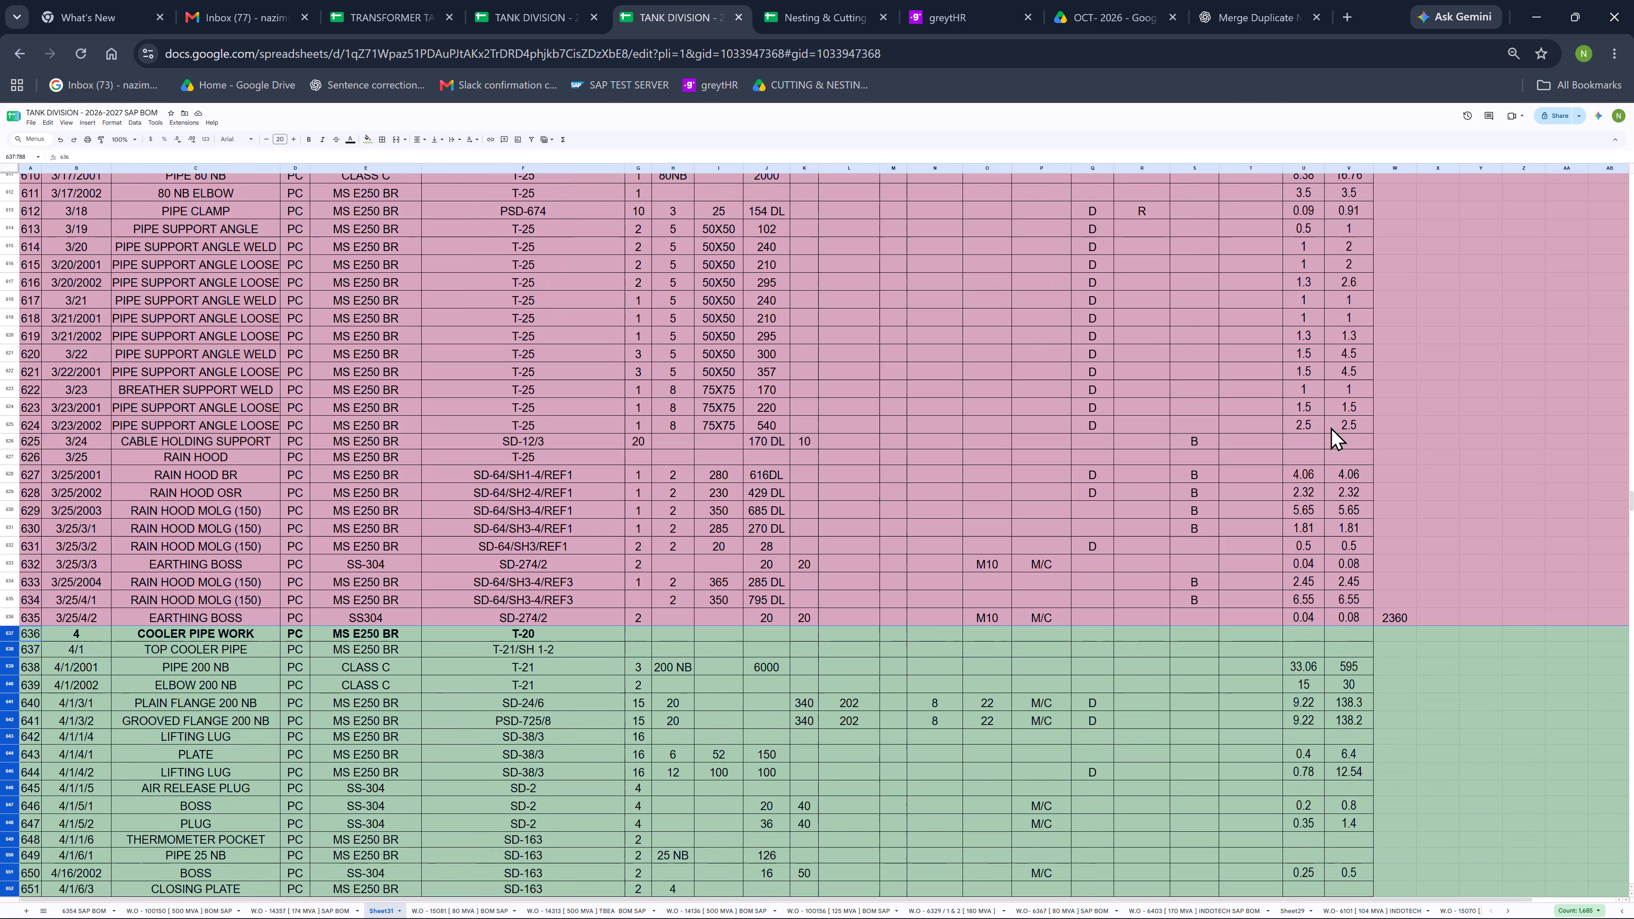
{"action": "scroll", "coordinate": [1355, 294], "scroll_direction": "down", "scroll_amount": 2}
{"action": "left_click", "coordinate": [1353, 352]}
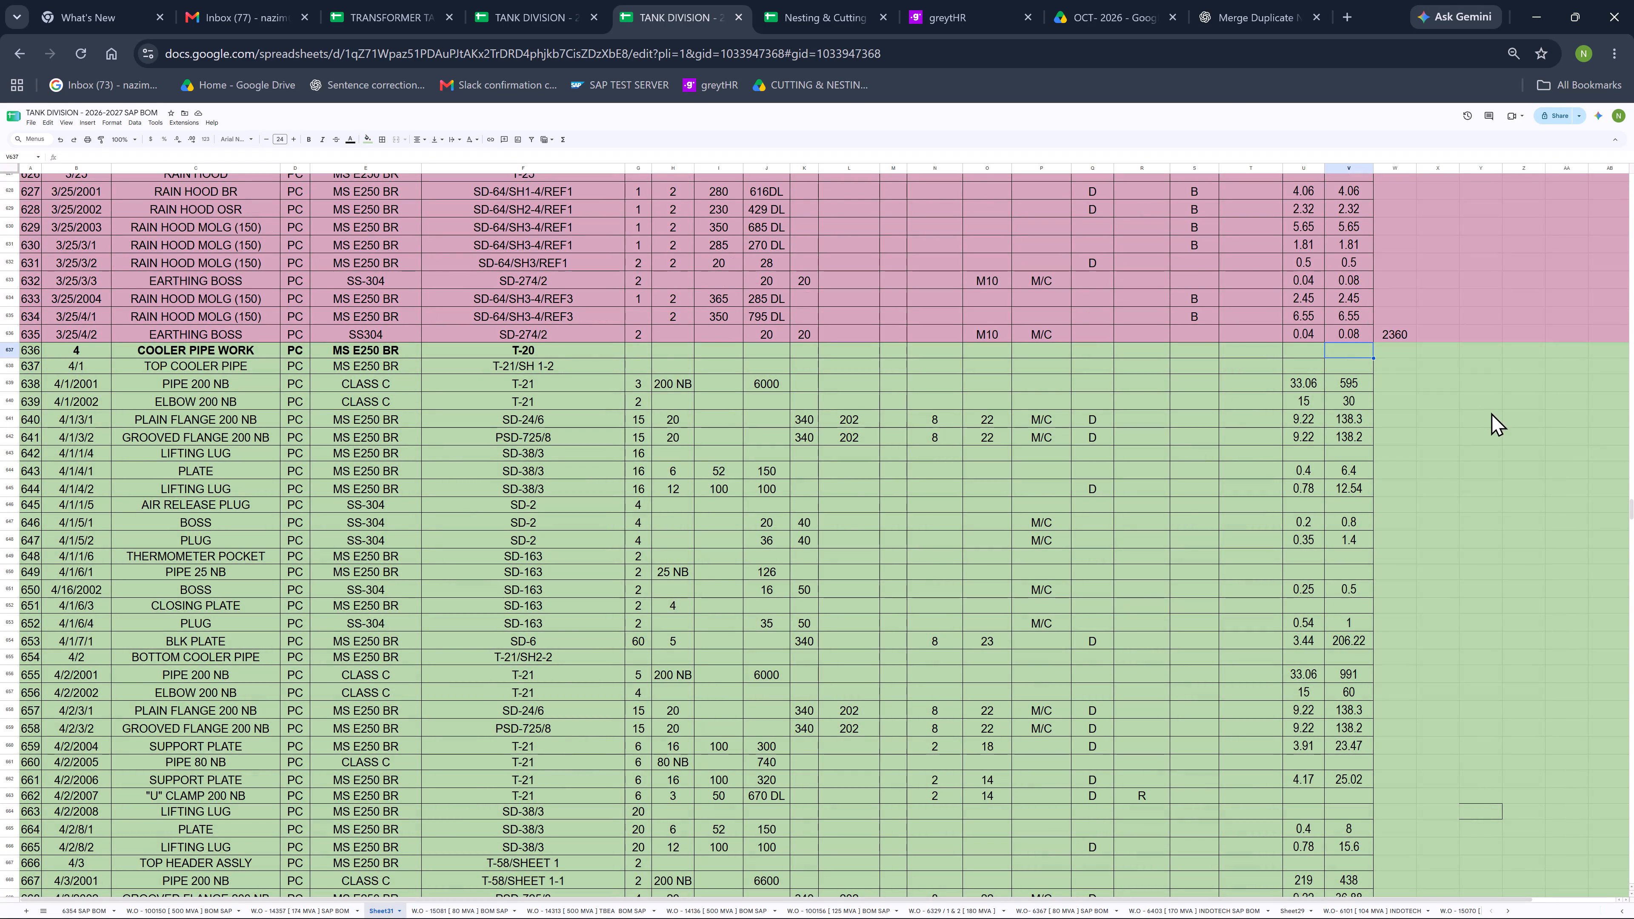
{"action": "key", "text": "shift+Page_Down"}
{"action": "key", "text": "shift+Page_Down"}
{"action": "key", "text": "shift+Page_Down"}
{"action": "key", "text": "shift+Page_Down"}
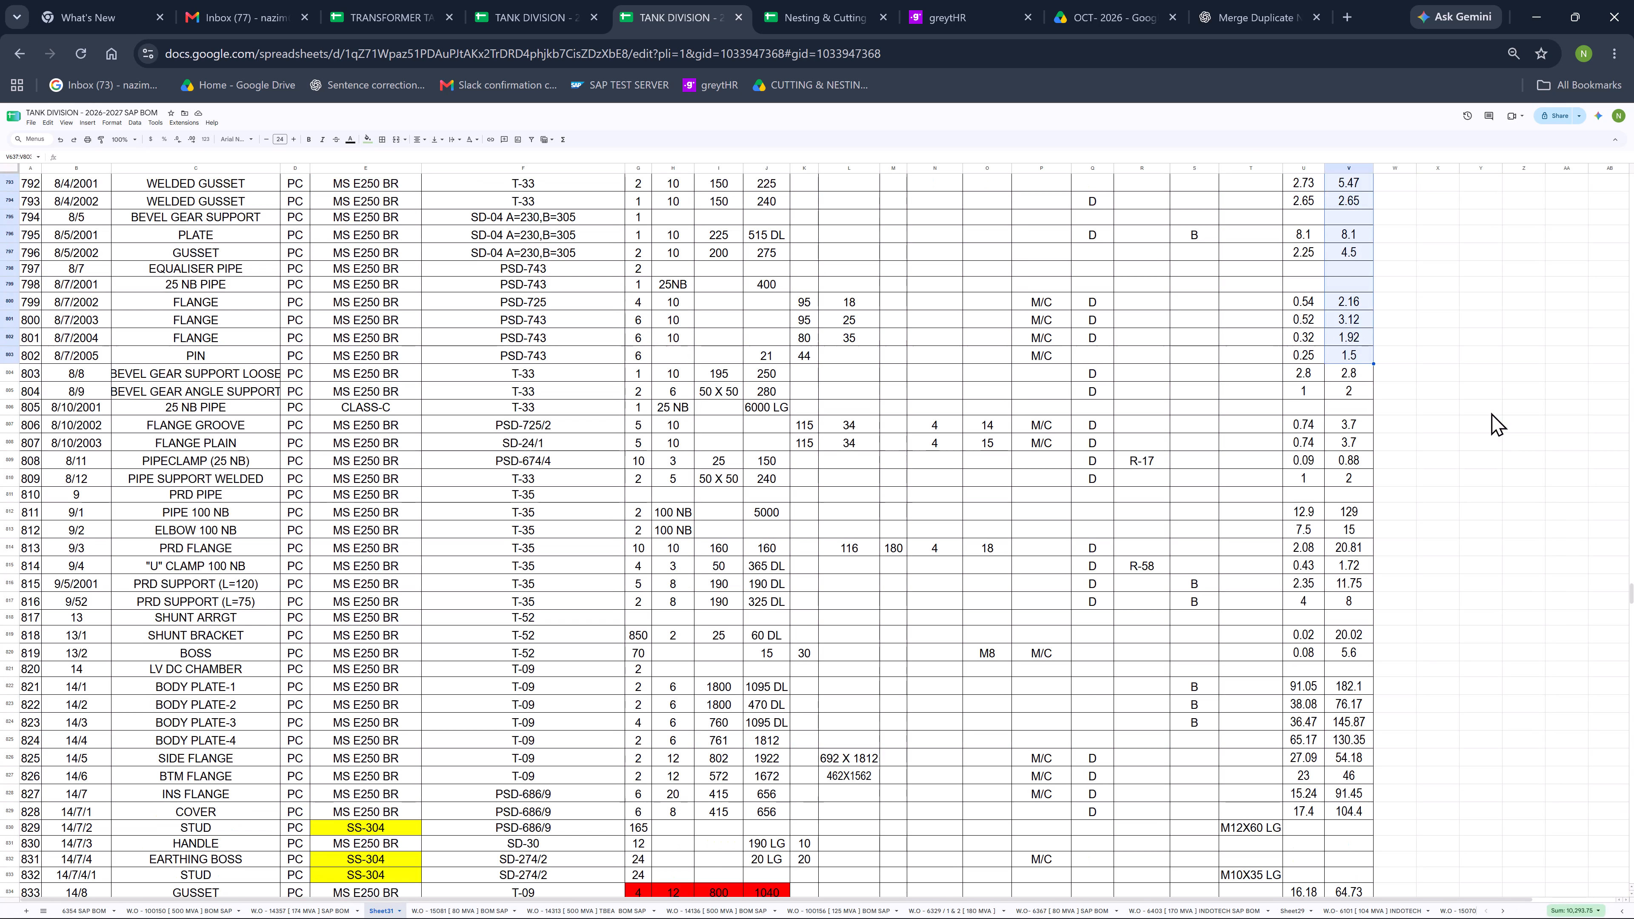
{"action": "key", "text": "shift+Page_Up"}
{"action": "key", "text": "shift+Down"}
{"action": "key", "text": "shift+Down"}
{"action": "key", "text": "shift+Down"}
{"action": "key", "text": "shift+Down"}
{"action": "key", "text": "shift+Down"}
{"action": "key", "text": "shift+Down"}
{"action": "key", "text": "shift+Down"}
{"action": "key", "text": "shift+Down"}
{"action": "key", "text": "shift+Down"}
{"action": "key", "text": "shift+Down"}
{"action": "key", "text": "shift+Down"}
{"action": "key", "text": "shift+Down"}
{"action": "key", "text": "shift+Down"}
{"action": "key", "text": "shift+Down"}
{"action": "key", "text": "shift+Down"}
{"action": "key", "text": "shift+Down"}
{"action": "key", "text": "shift+Down"}
{"action": "key", "text": "shift+Down"}
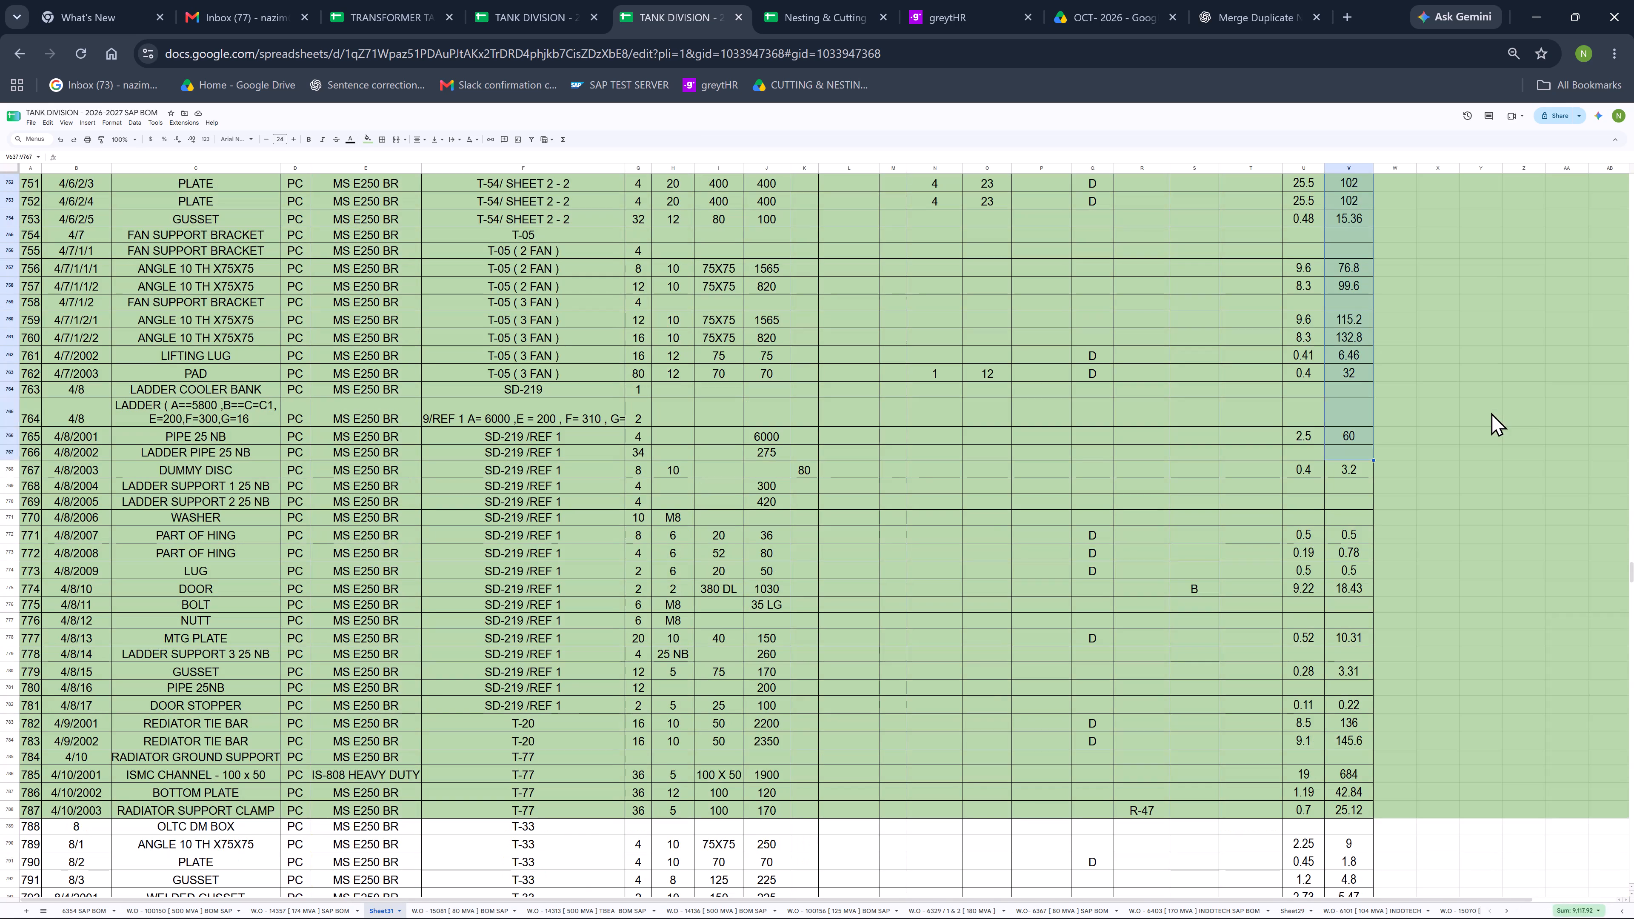
{"action": "key", "text": "shift+Down"}
{"action": "key", "text": "shift+Down"}
{"action": "key", "text": "shift+Down"}
{"action": "key", "text": "shift+Down"}
{"action": "key", "text": "shift+Down"}
{"action": "key", "text": "shift+Down"}
{"action": "key", "text": "shift+Down"}
{"action": "key", "text": "shift+Down"}
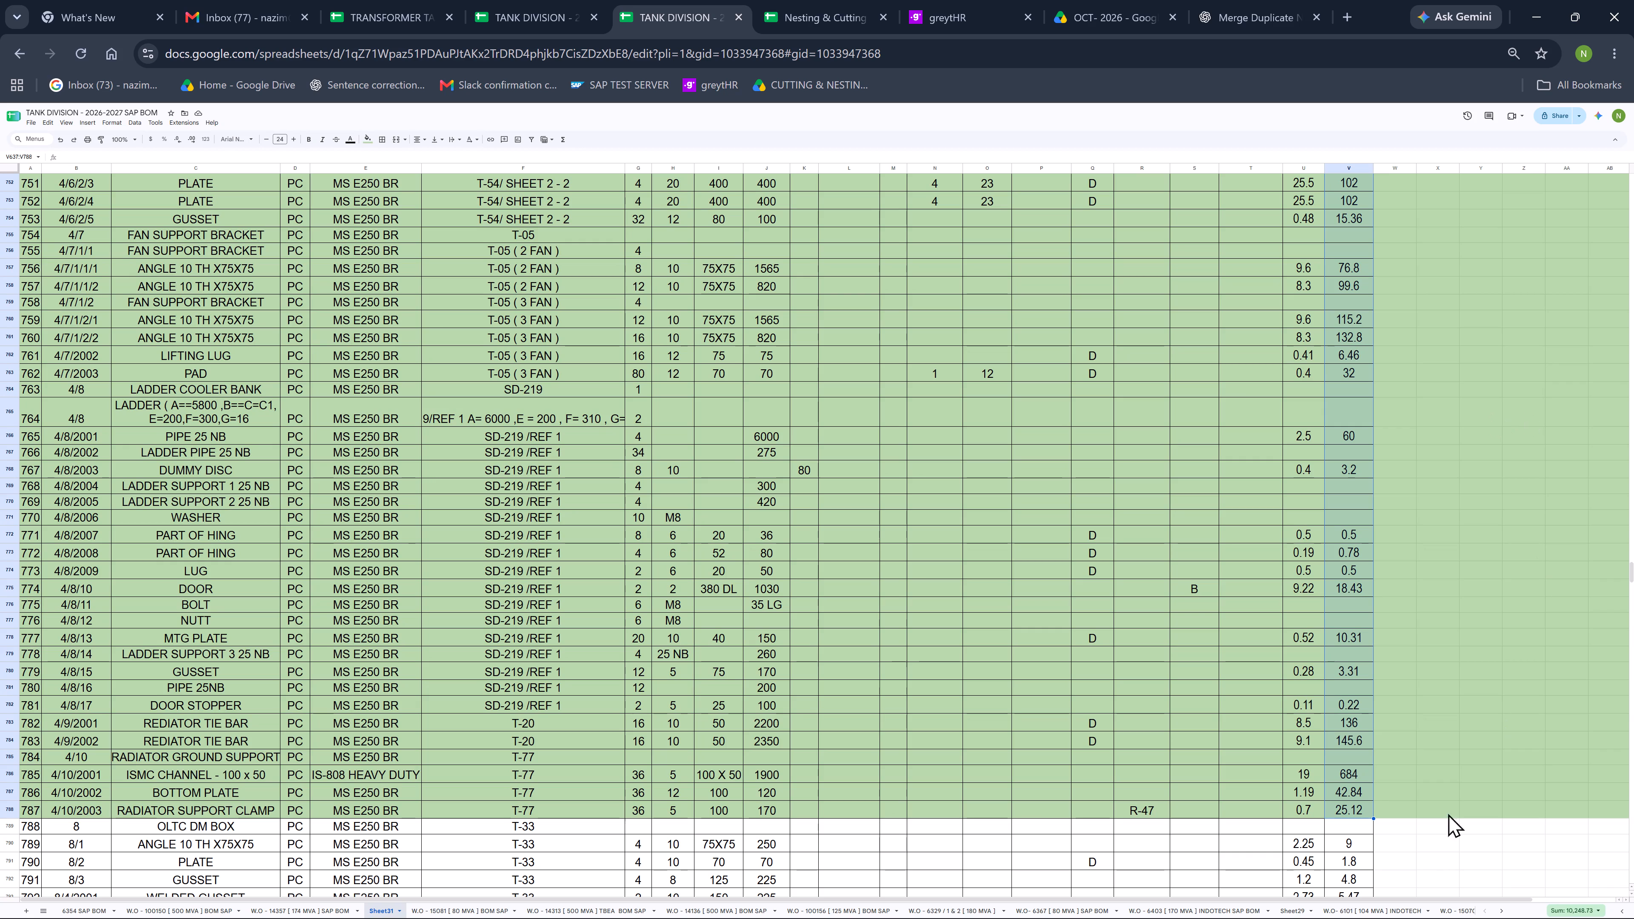
Enter 10,249 as the cooler pipe work assembly's total in the blank cell beside the SN 787 WEIGHT value.
{"action": "left_click", "coordinate": [1400, 803]}
{"action": "type", "text": "10"}
{"action": "type", "text": ",249"}
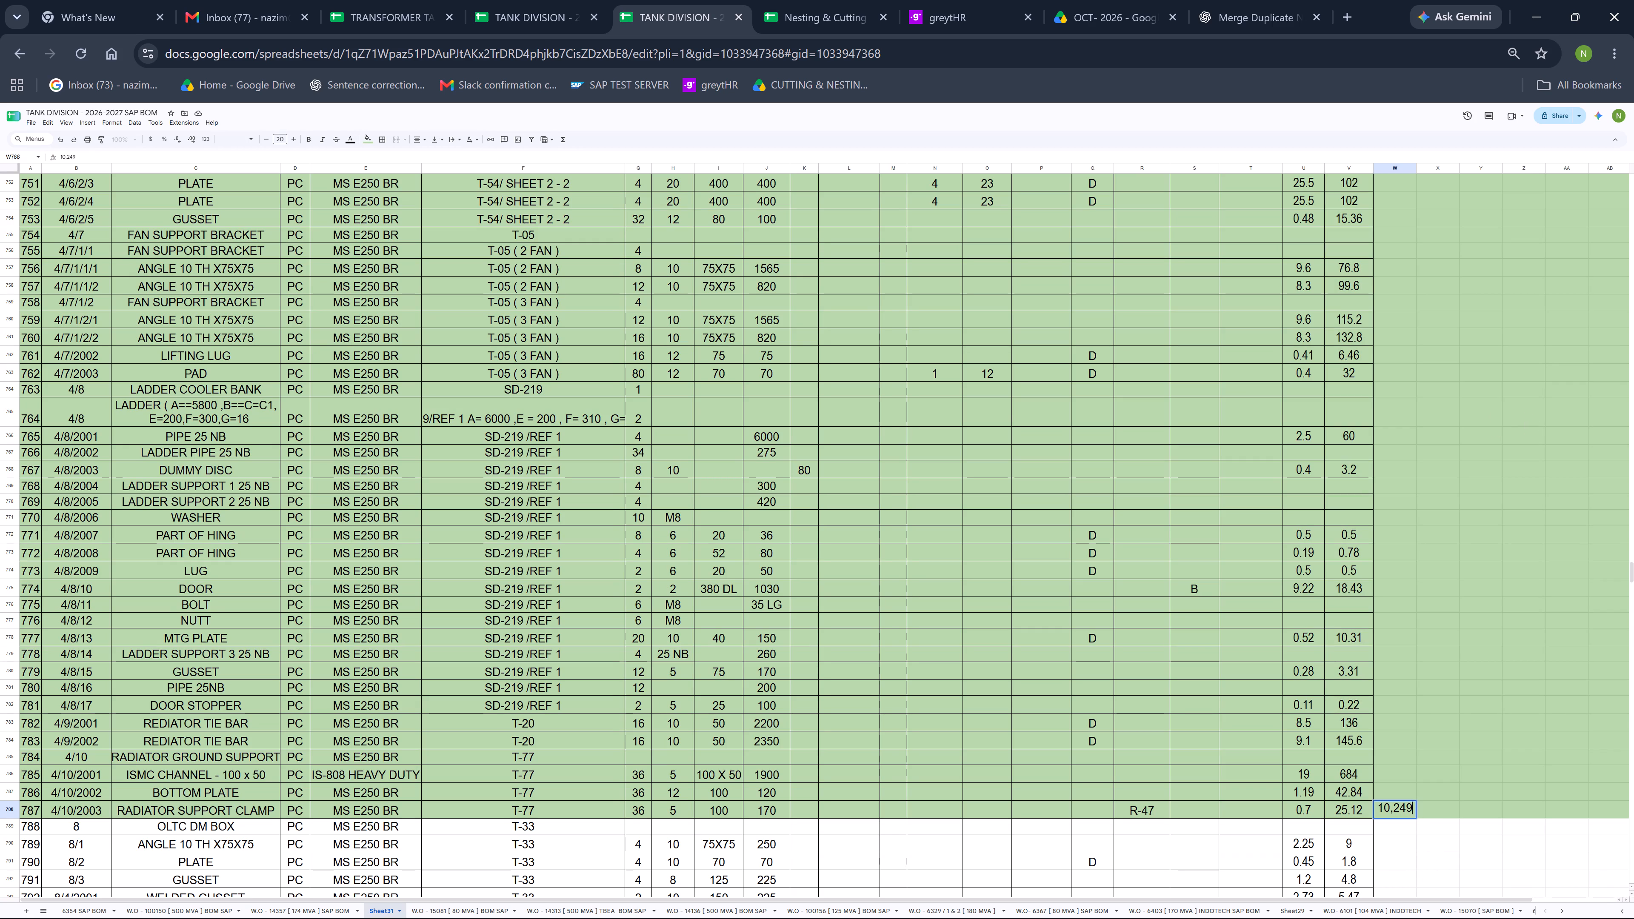
{"action": "left_click", "coordinate": [352, 564]}
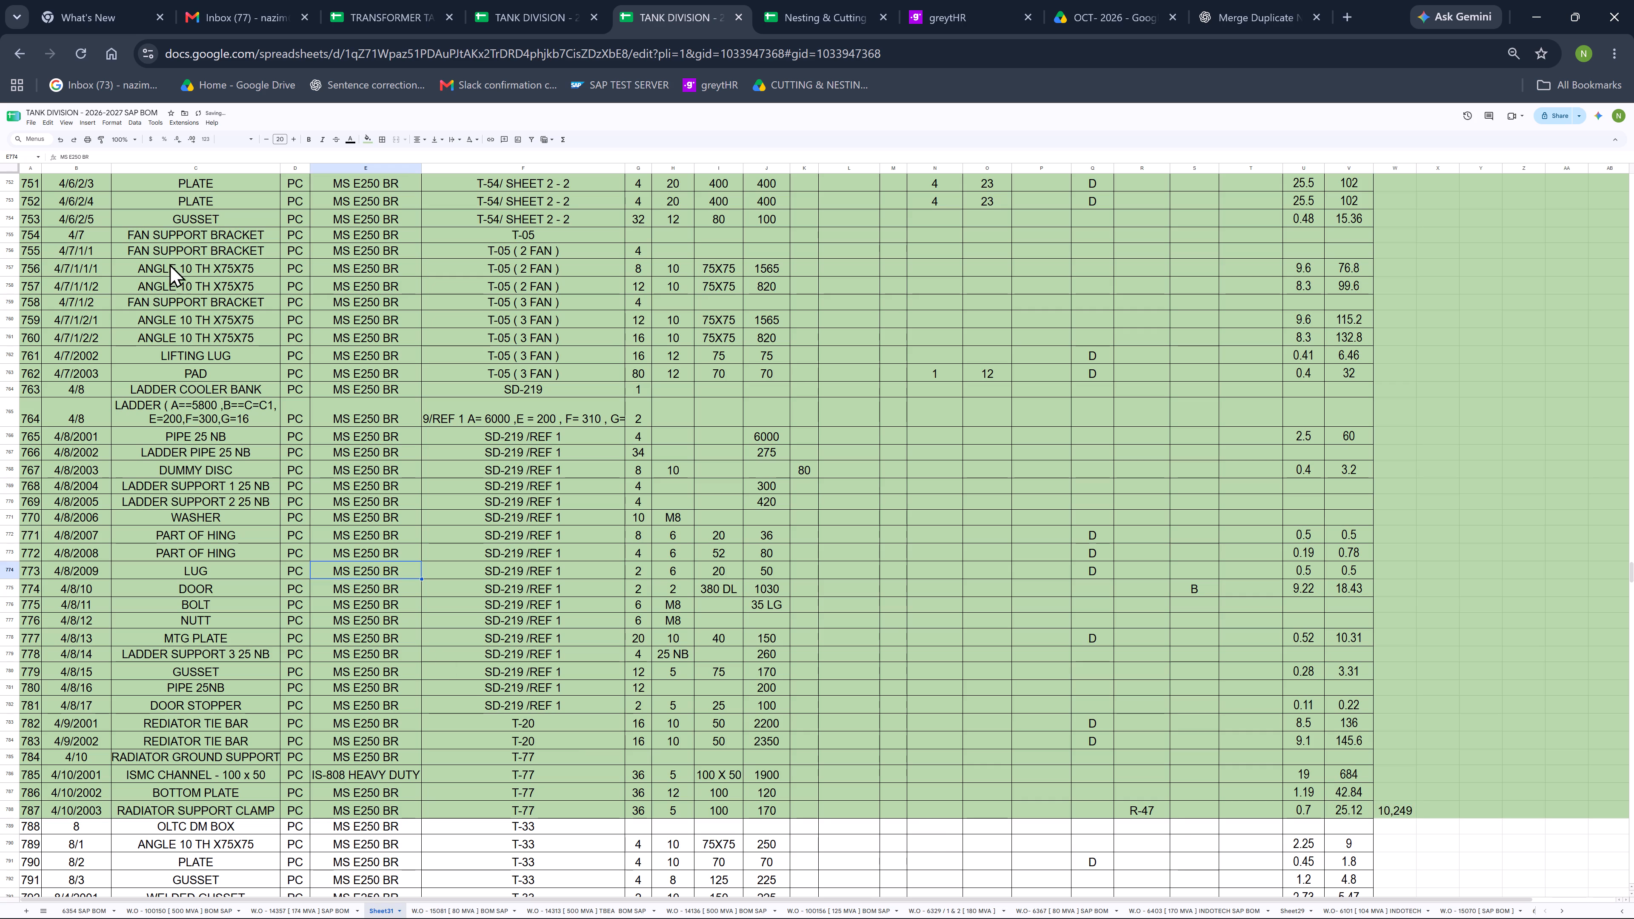
Widen column B, which holds the part numbers such as 4/8/2001.
{"action": "left_click_drag", "start_coordinate": [109, 166], "coordinate": [149, 187]}
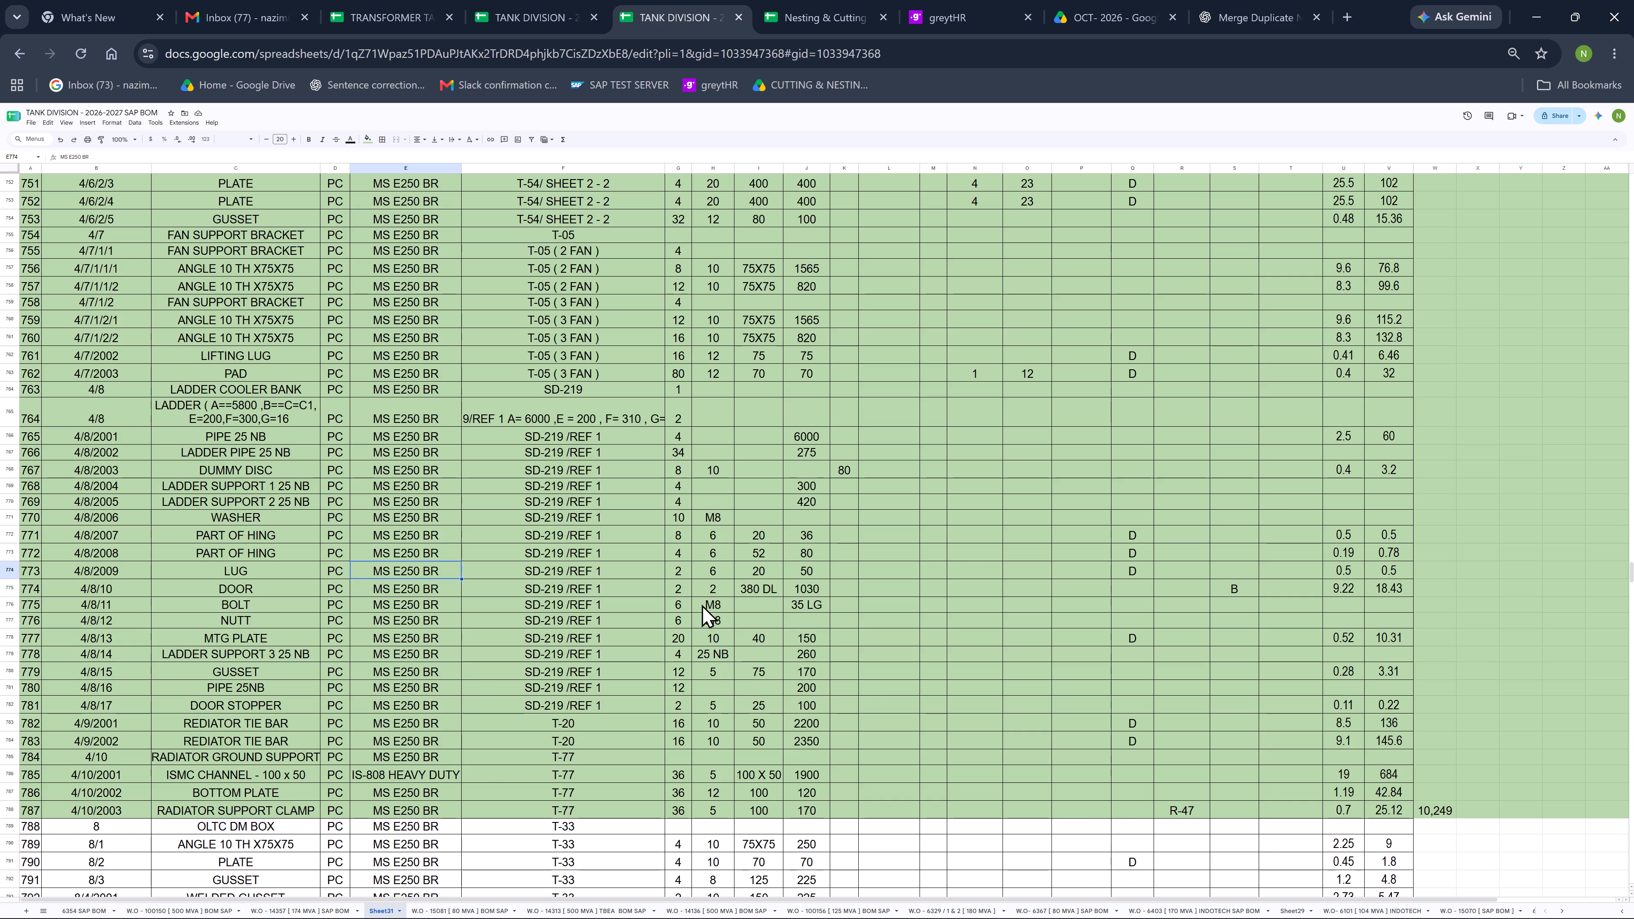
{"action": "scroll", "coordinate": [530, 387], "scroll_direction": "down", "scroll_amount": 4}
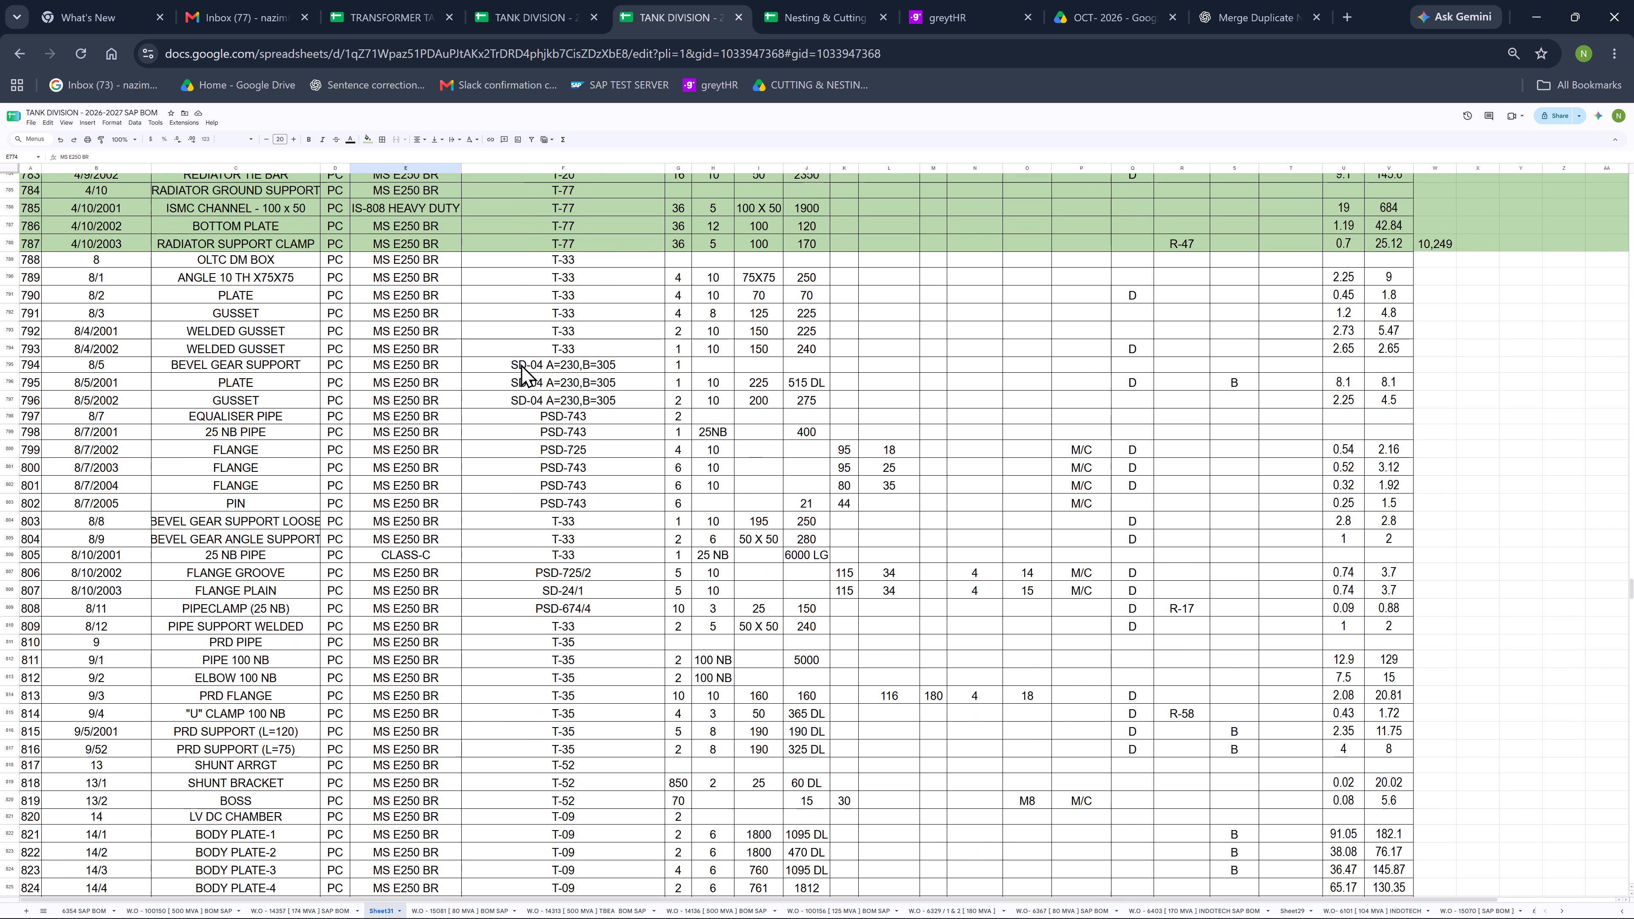
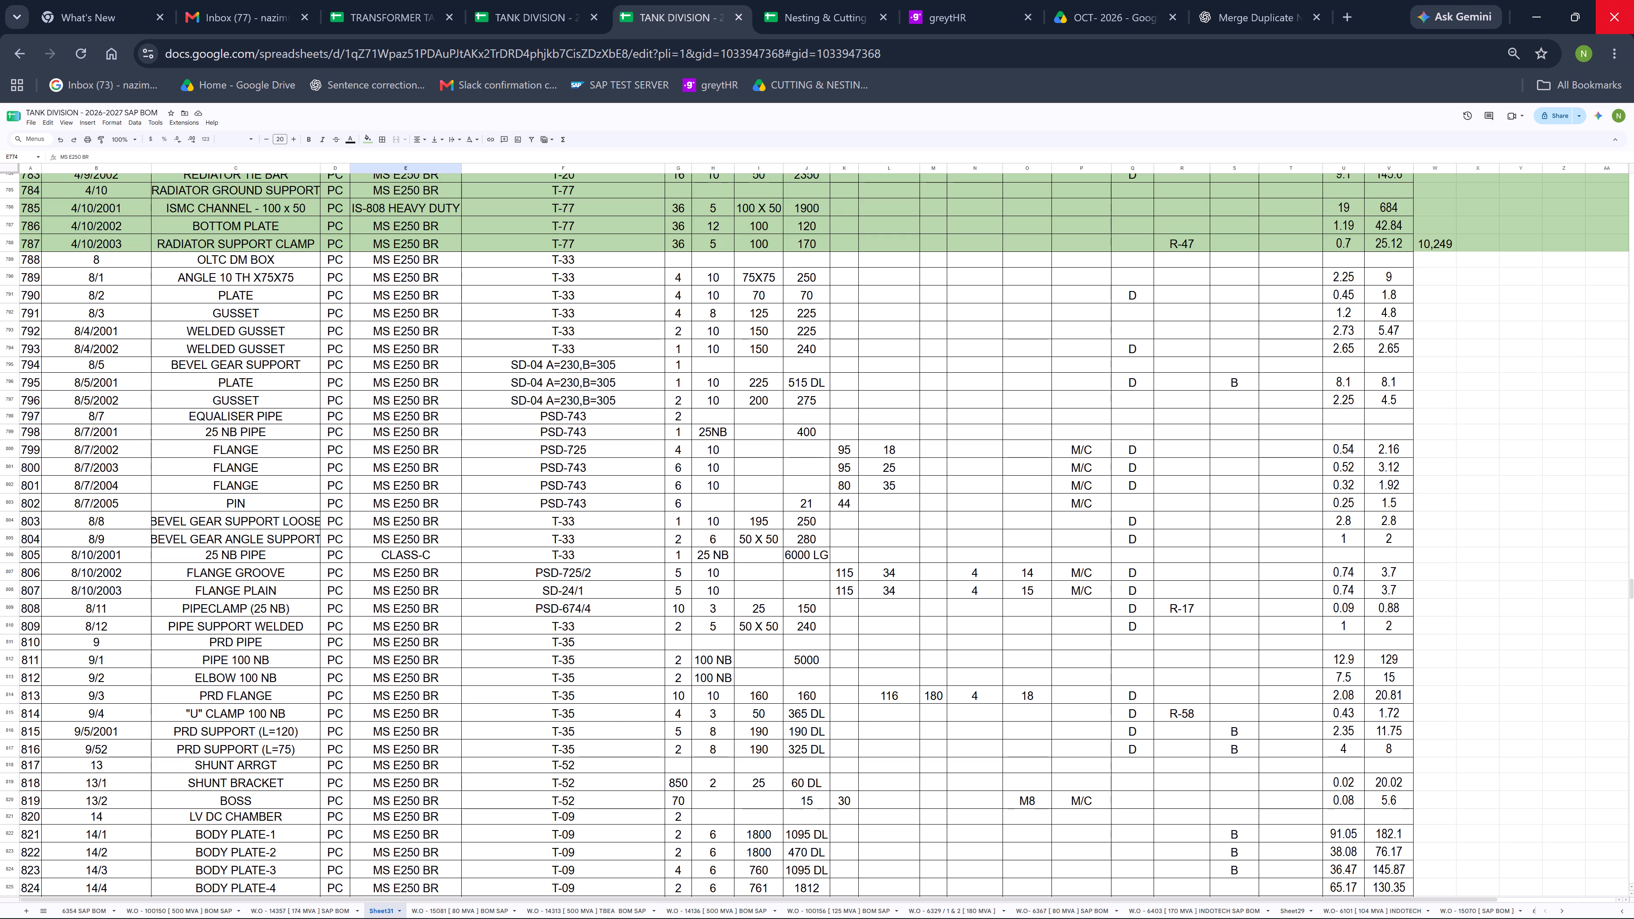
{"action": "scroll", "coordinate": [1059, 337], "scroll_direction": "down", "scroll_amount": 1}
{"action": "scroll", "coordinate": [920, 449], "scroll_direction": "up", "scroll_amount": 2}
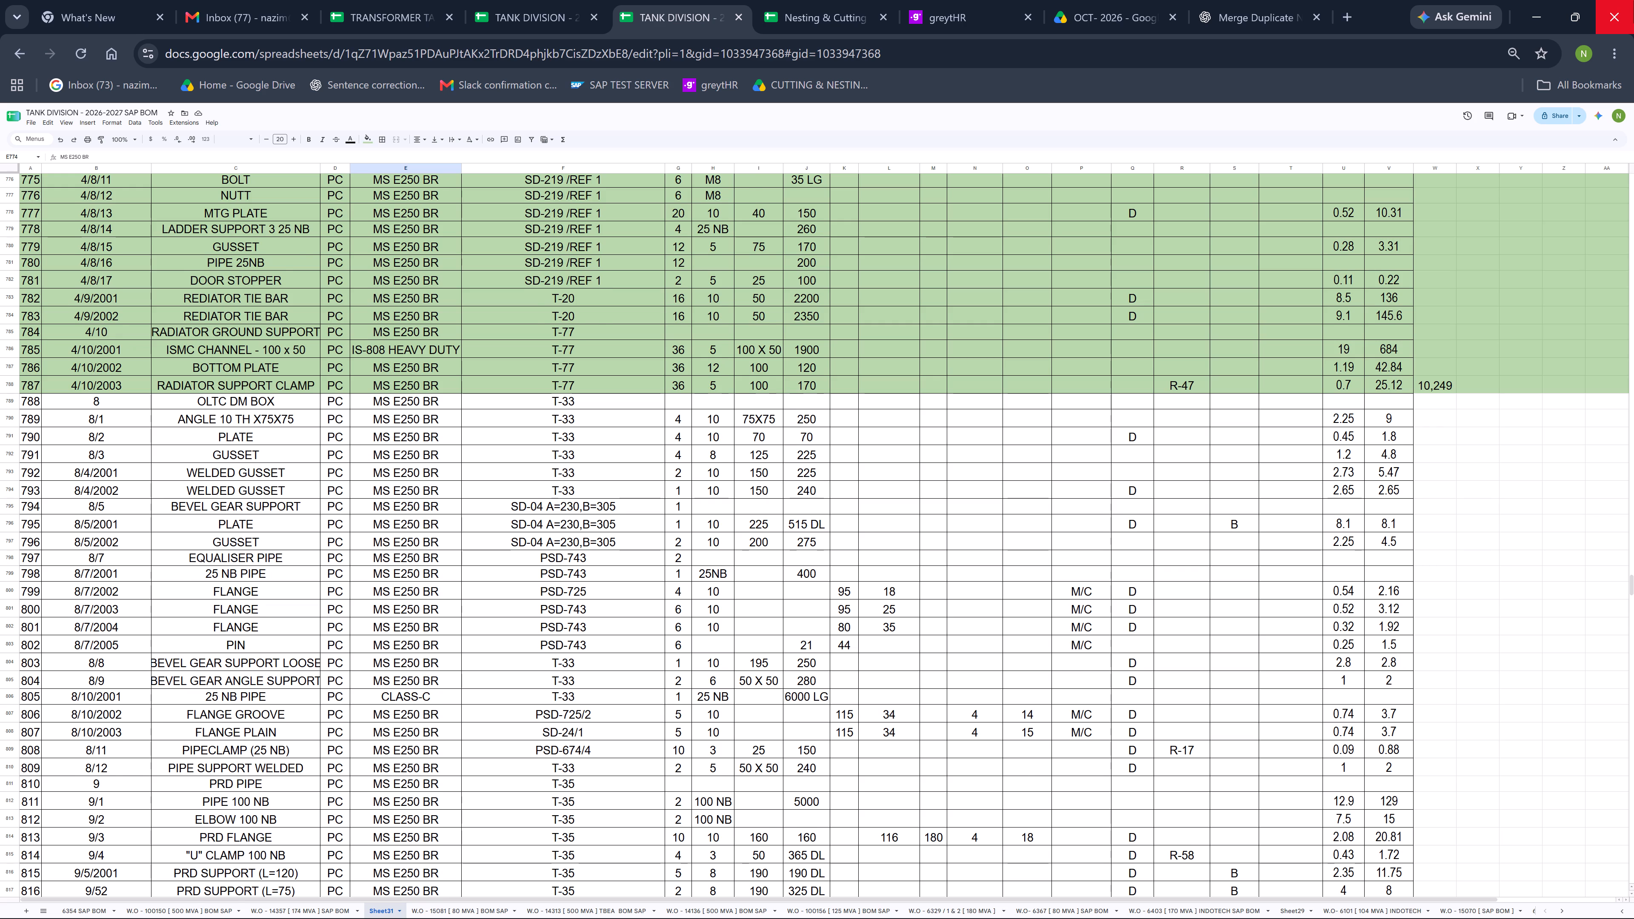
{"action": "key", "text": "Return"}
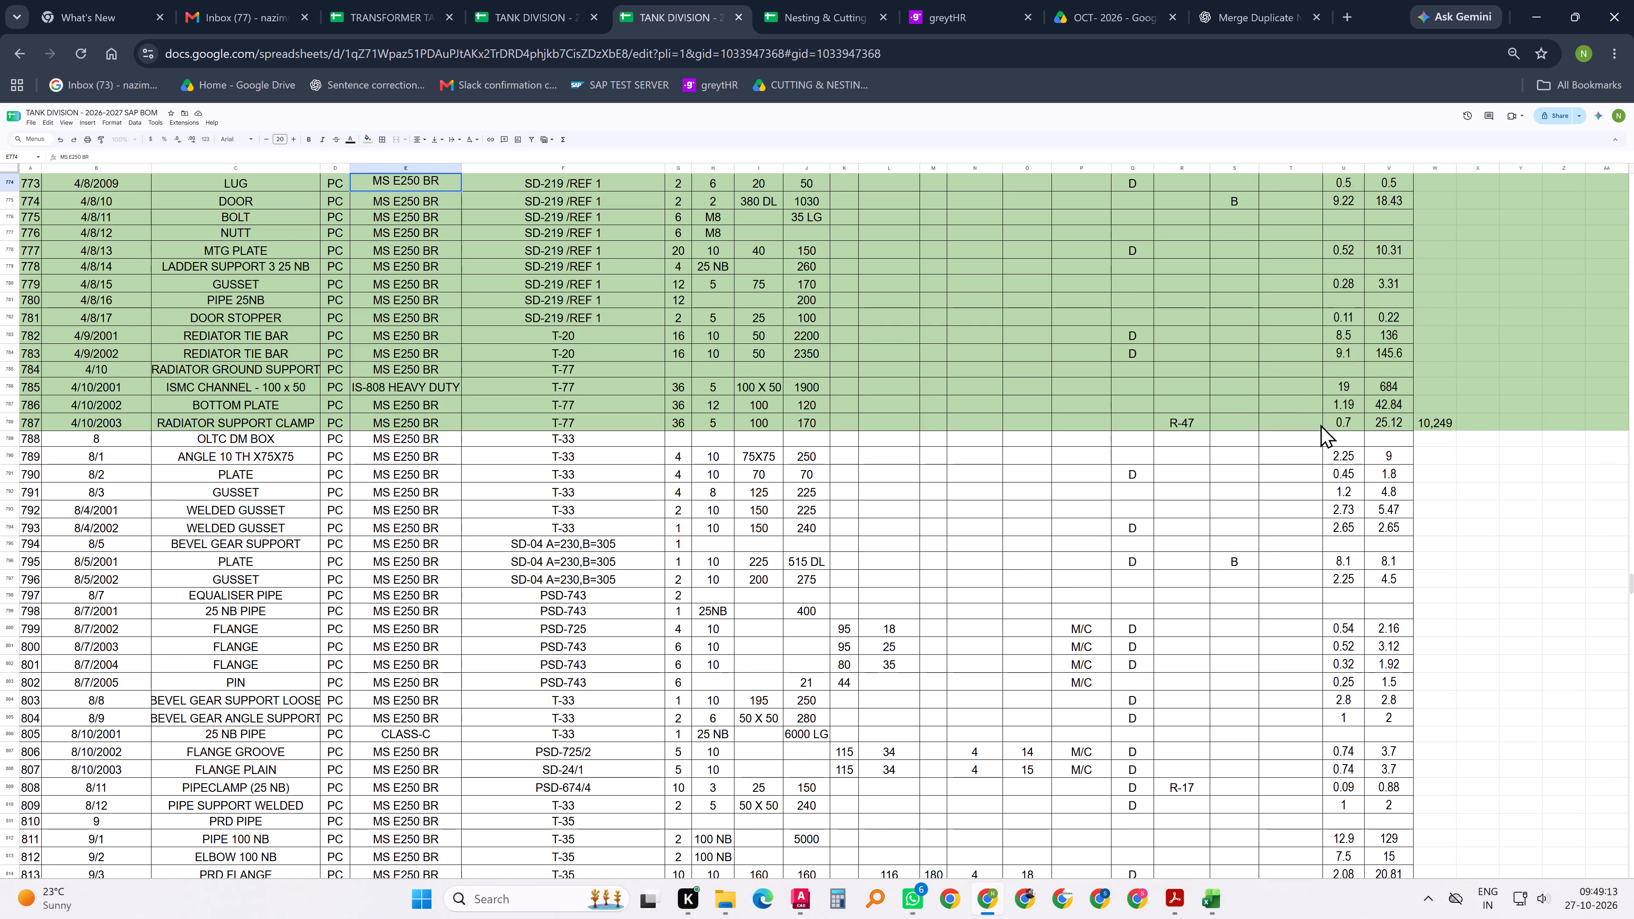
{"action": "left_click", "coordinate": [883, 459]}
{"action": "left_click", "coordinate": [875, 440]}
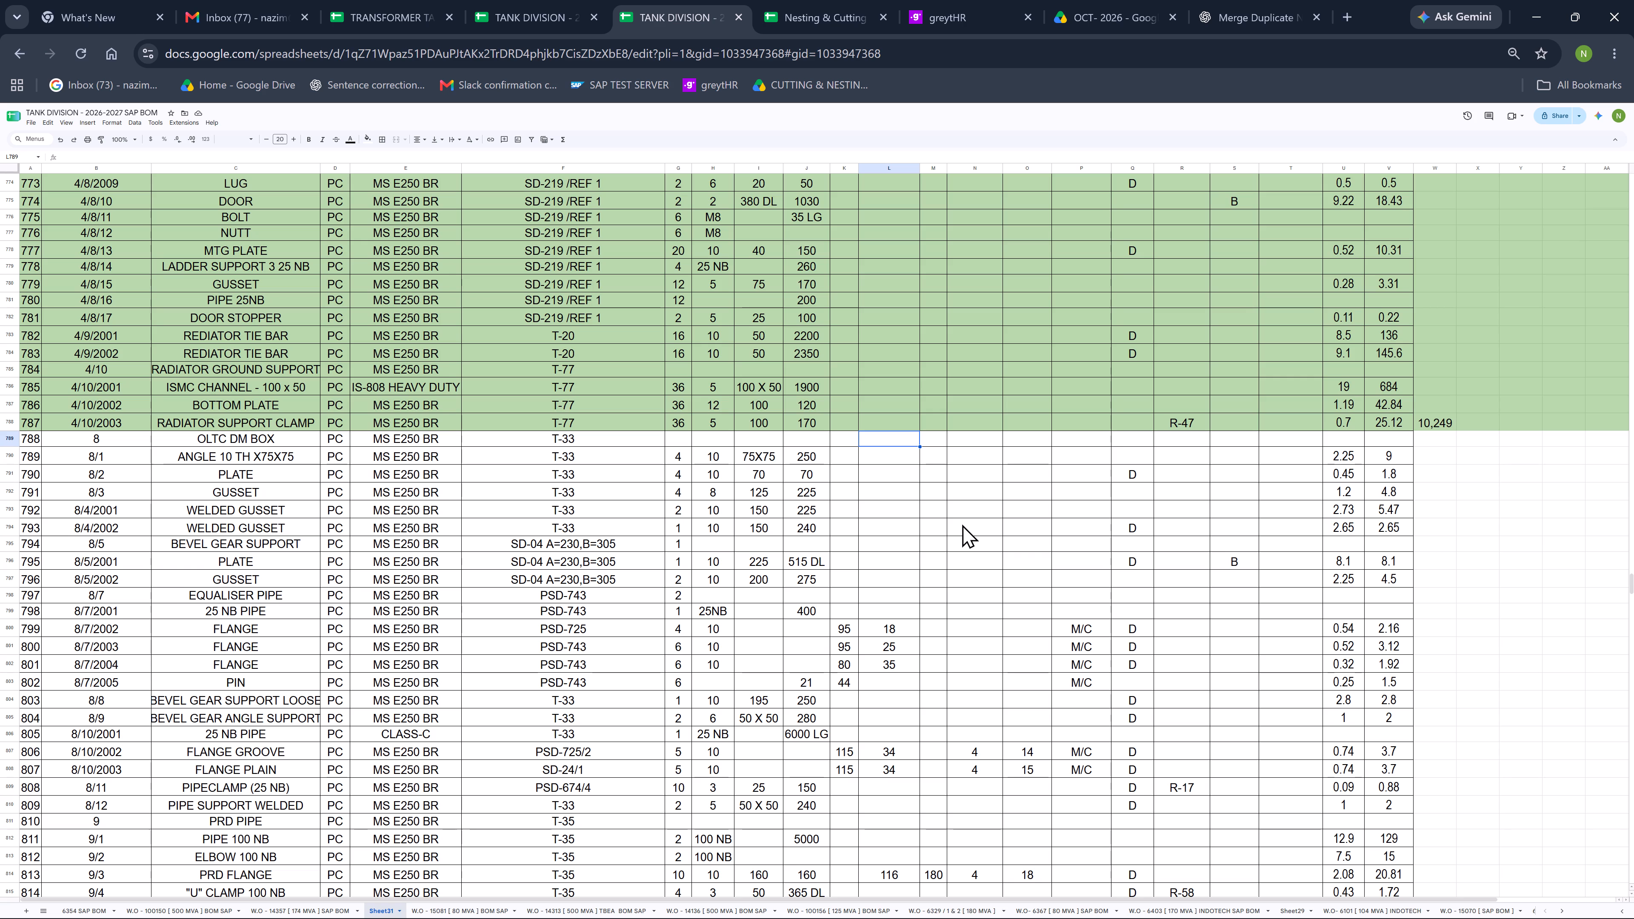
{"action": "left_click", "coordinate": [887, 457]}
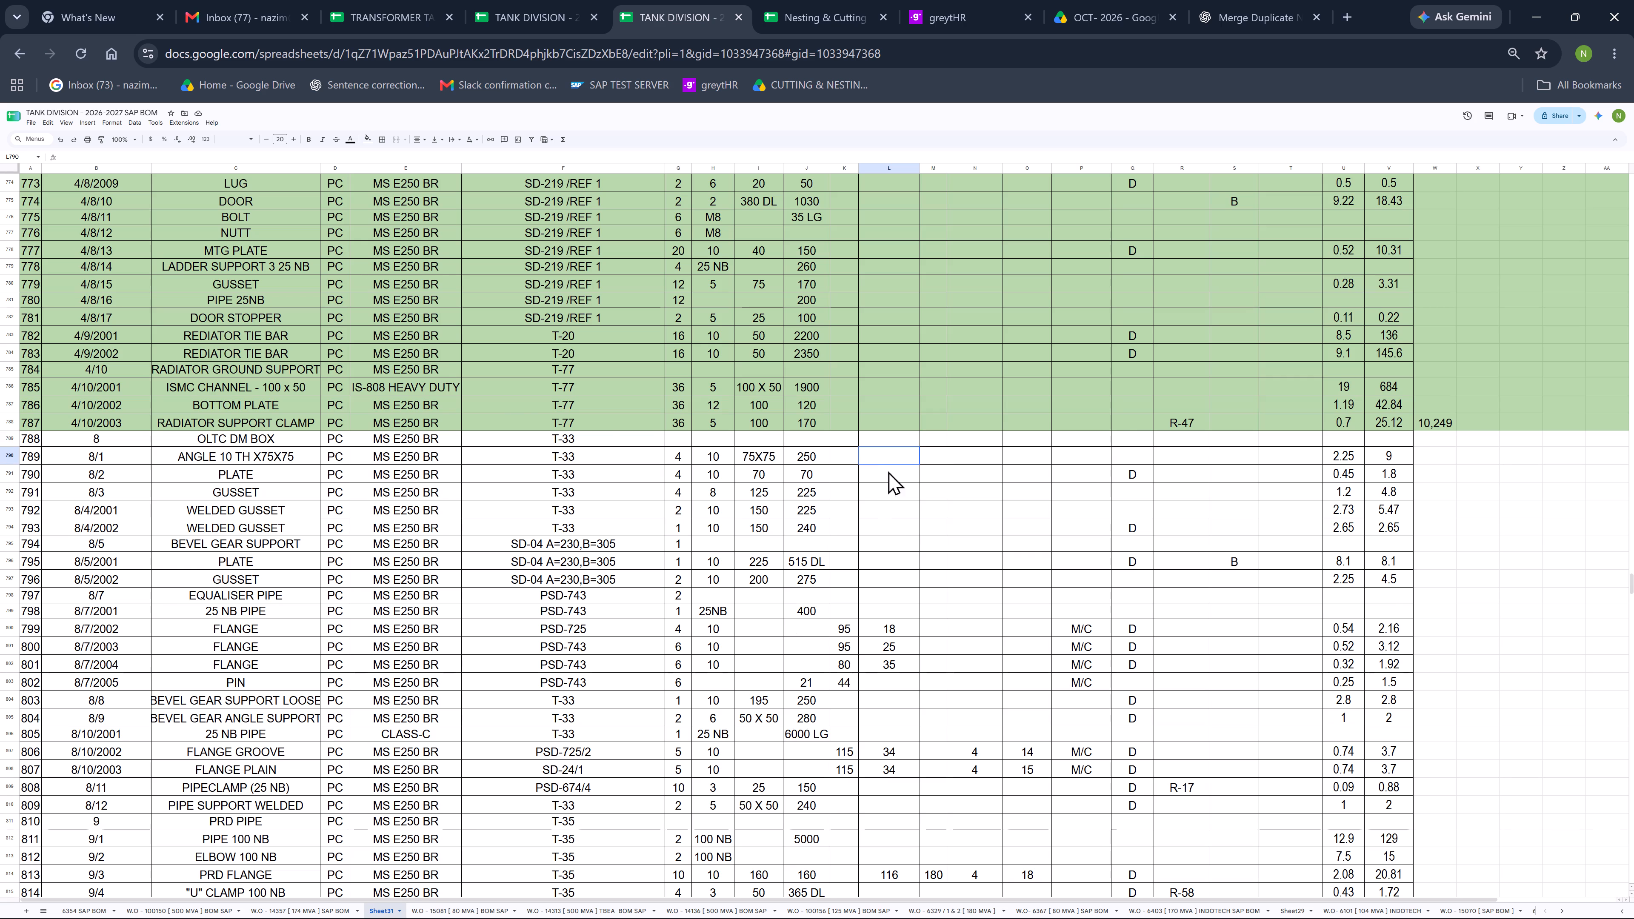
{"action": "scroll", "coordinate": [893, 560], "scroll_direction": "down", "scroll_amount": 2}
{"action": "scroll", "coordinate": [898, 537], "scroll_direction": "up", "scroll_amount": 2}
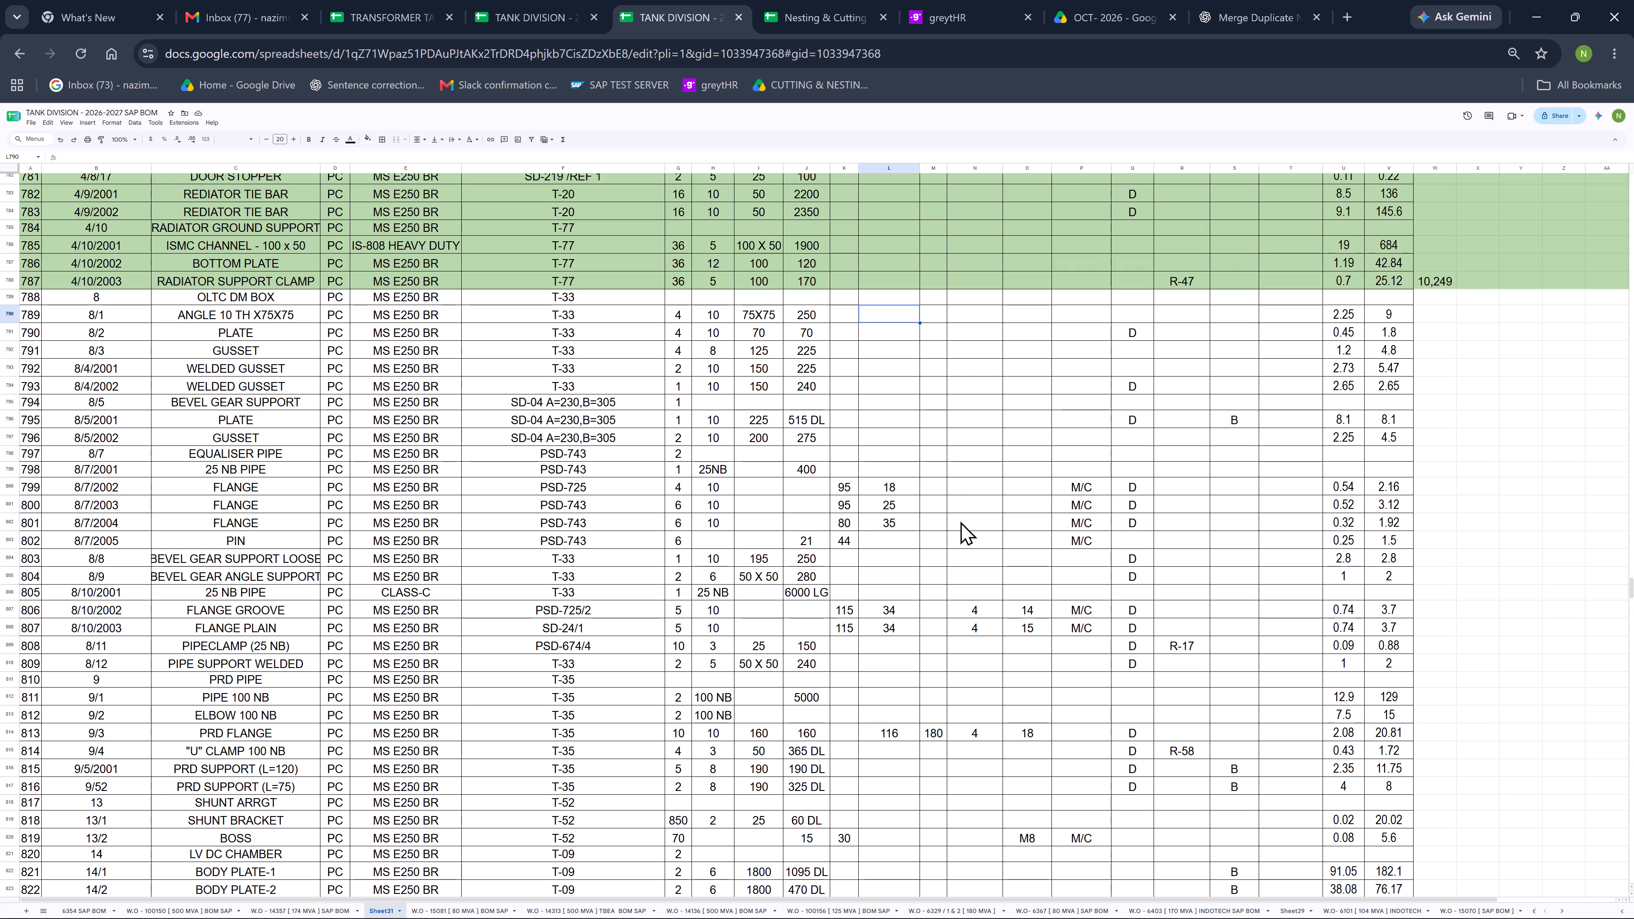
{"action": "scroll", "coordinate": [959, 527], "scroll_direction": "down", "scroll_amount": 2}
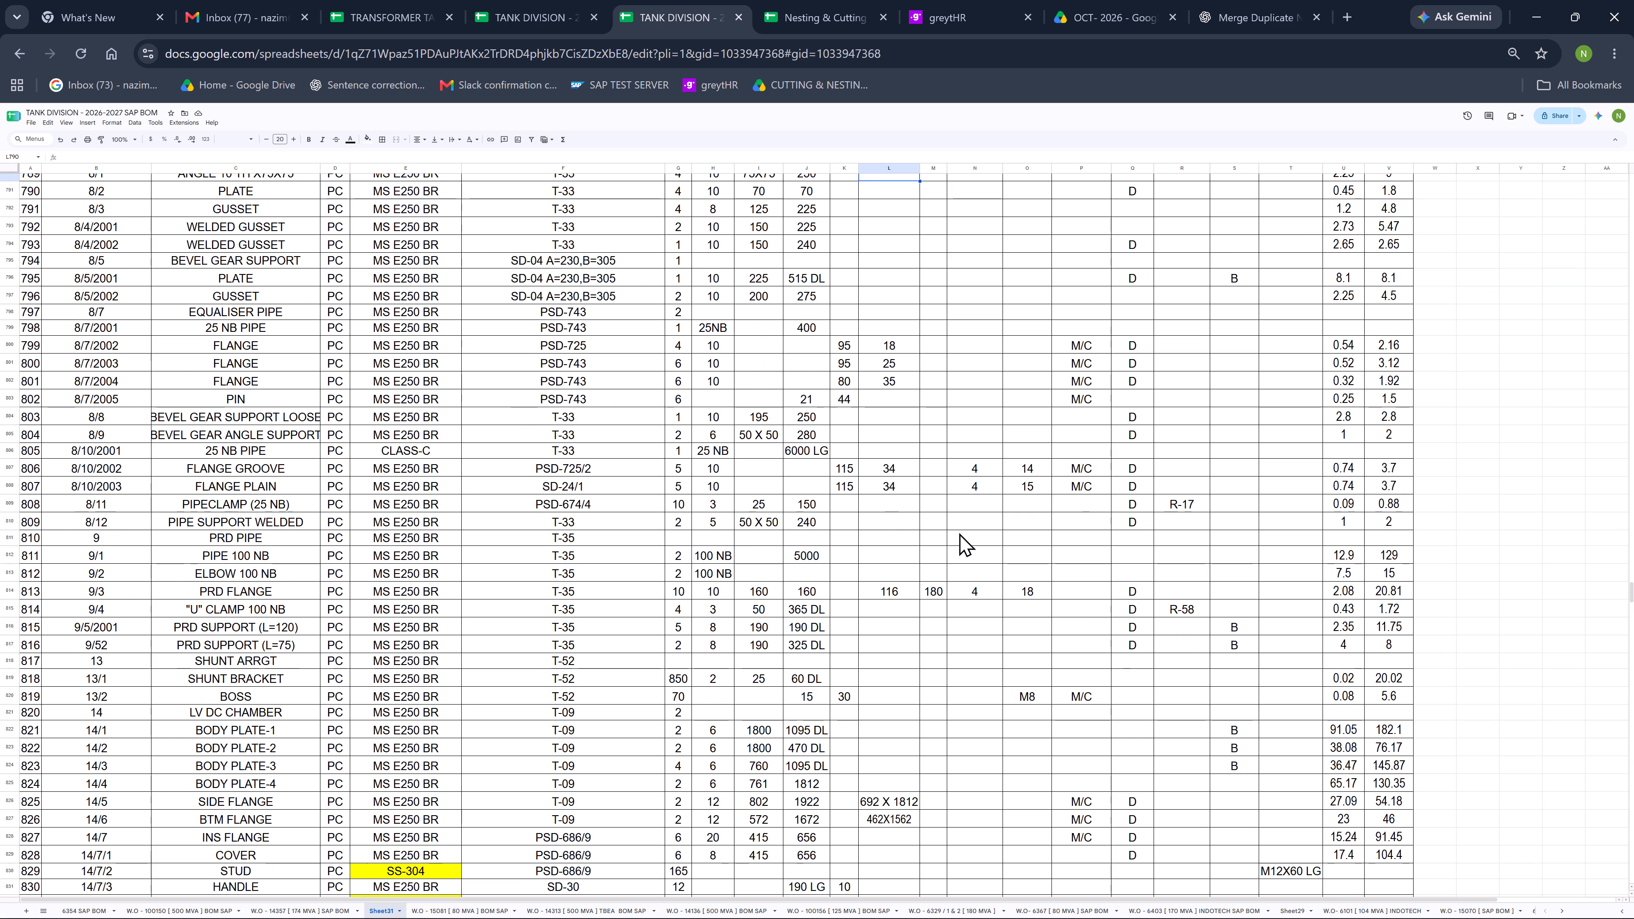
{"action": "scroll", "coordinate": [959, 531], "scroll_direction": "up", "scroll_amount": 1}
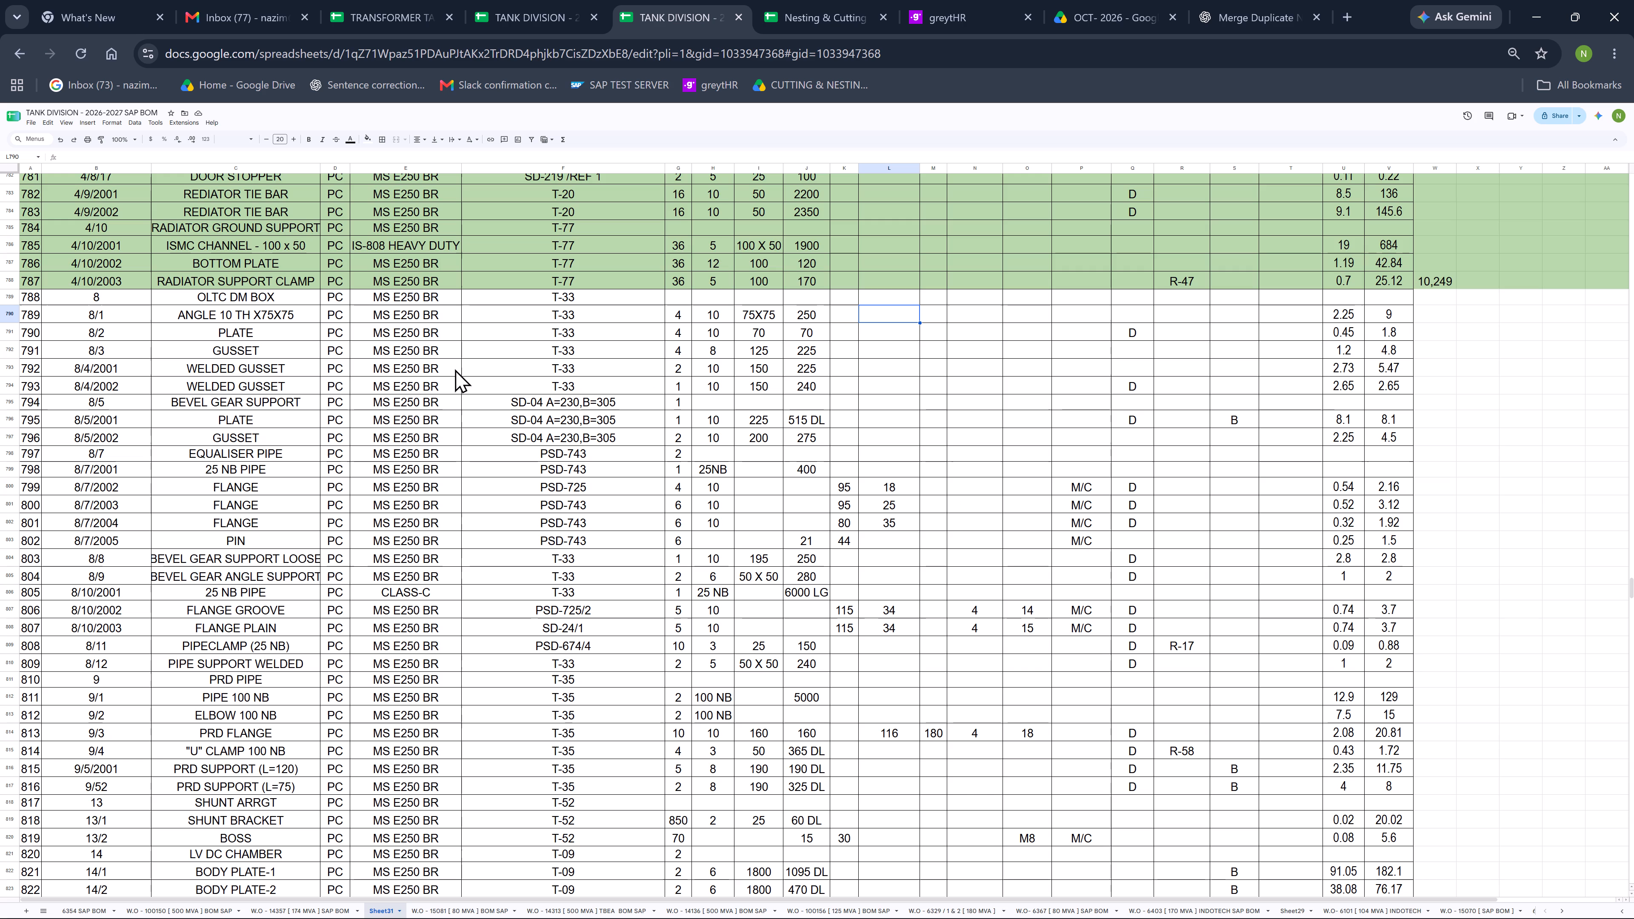
Fill all the OLTC DM BOX rows, from SN 788 to SN 809, with light magenta.
{"action": "left_click_drag", "start_coordinate": [4, 296], "coordinate": [0, 656]}
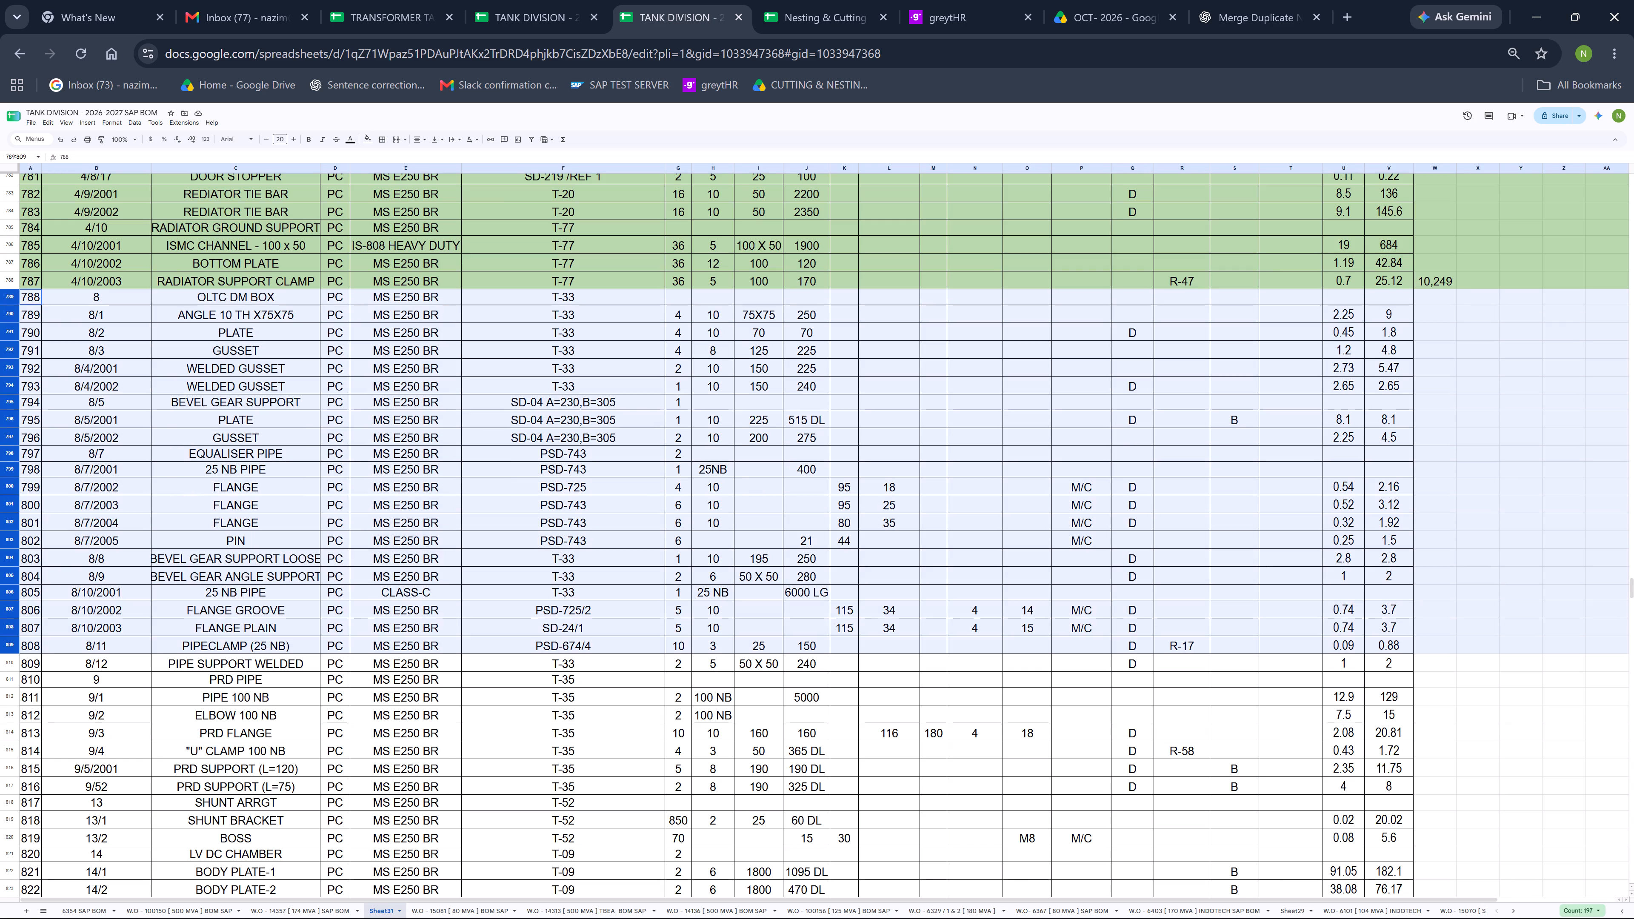
{"action": "left_click_drag", "start_coordinate": [0, 656], "coordinate": [0, 666]}
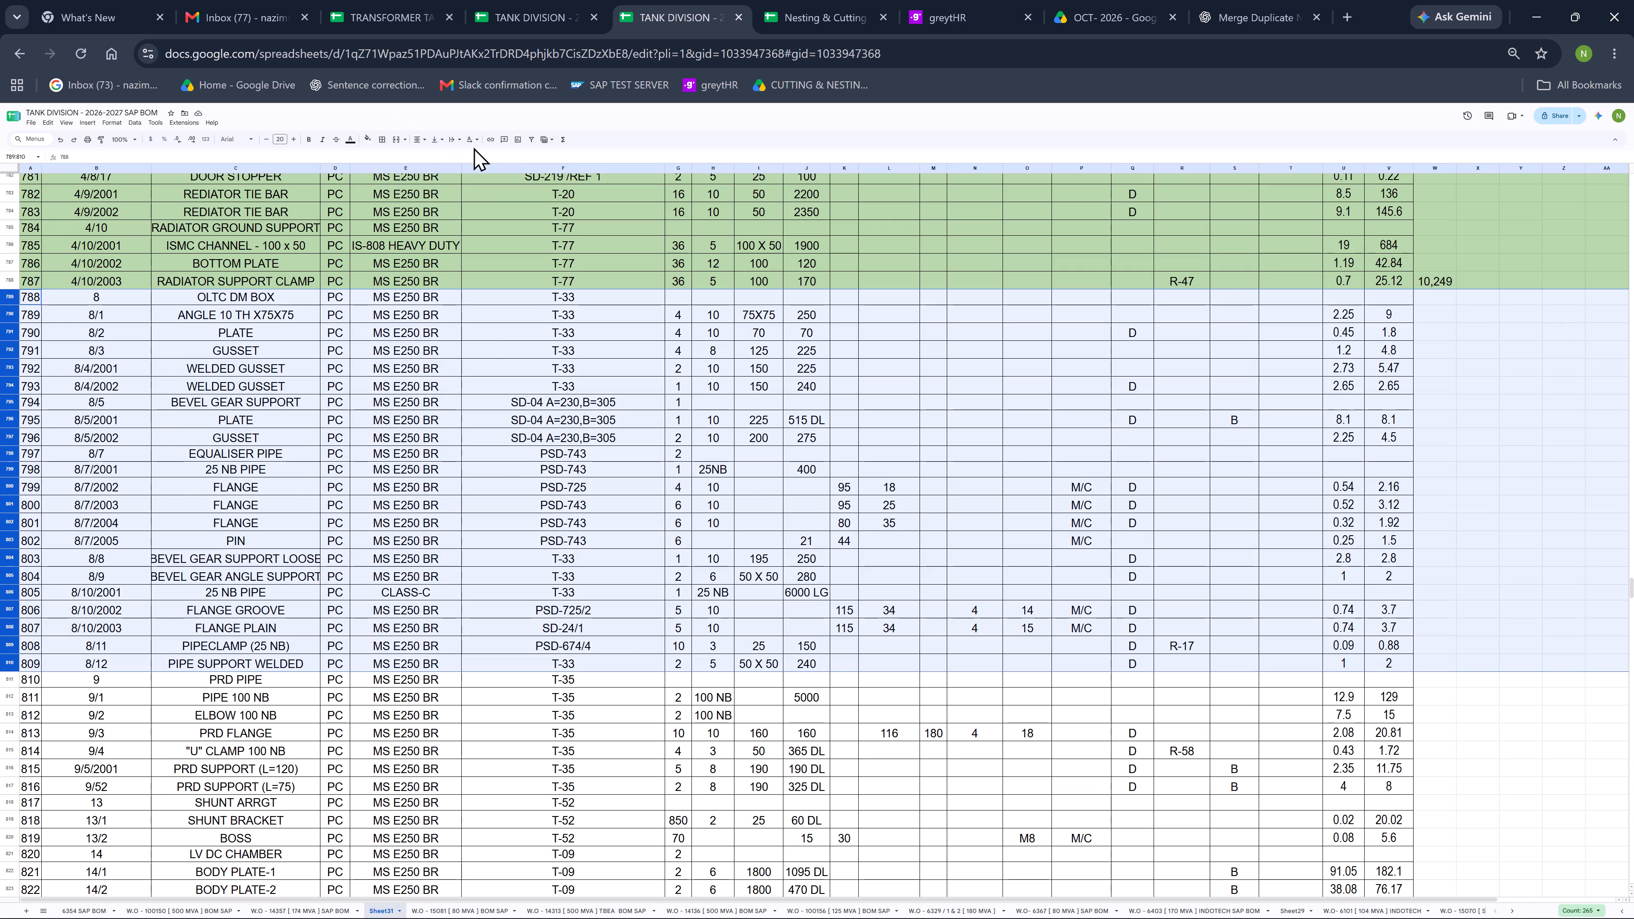
{"action": "left_click", "coordinate": [371, 138]}
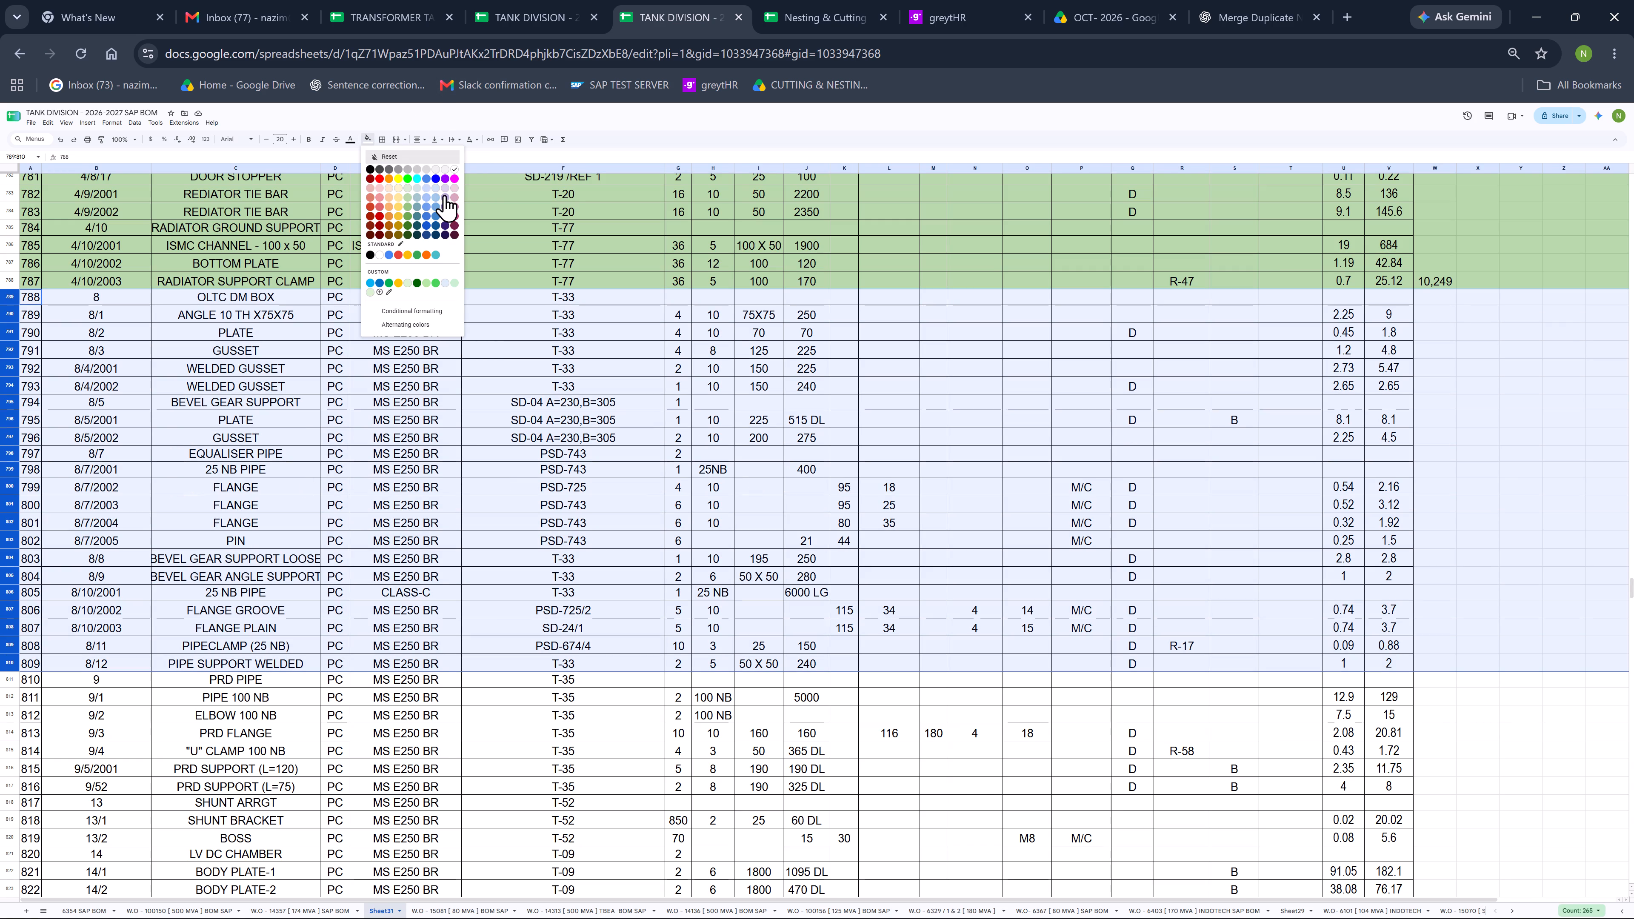
{"action": "left_click", "coordinate": [453, 196]}
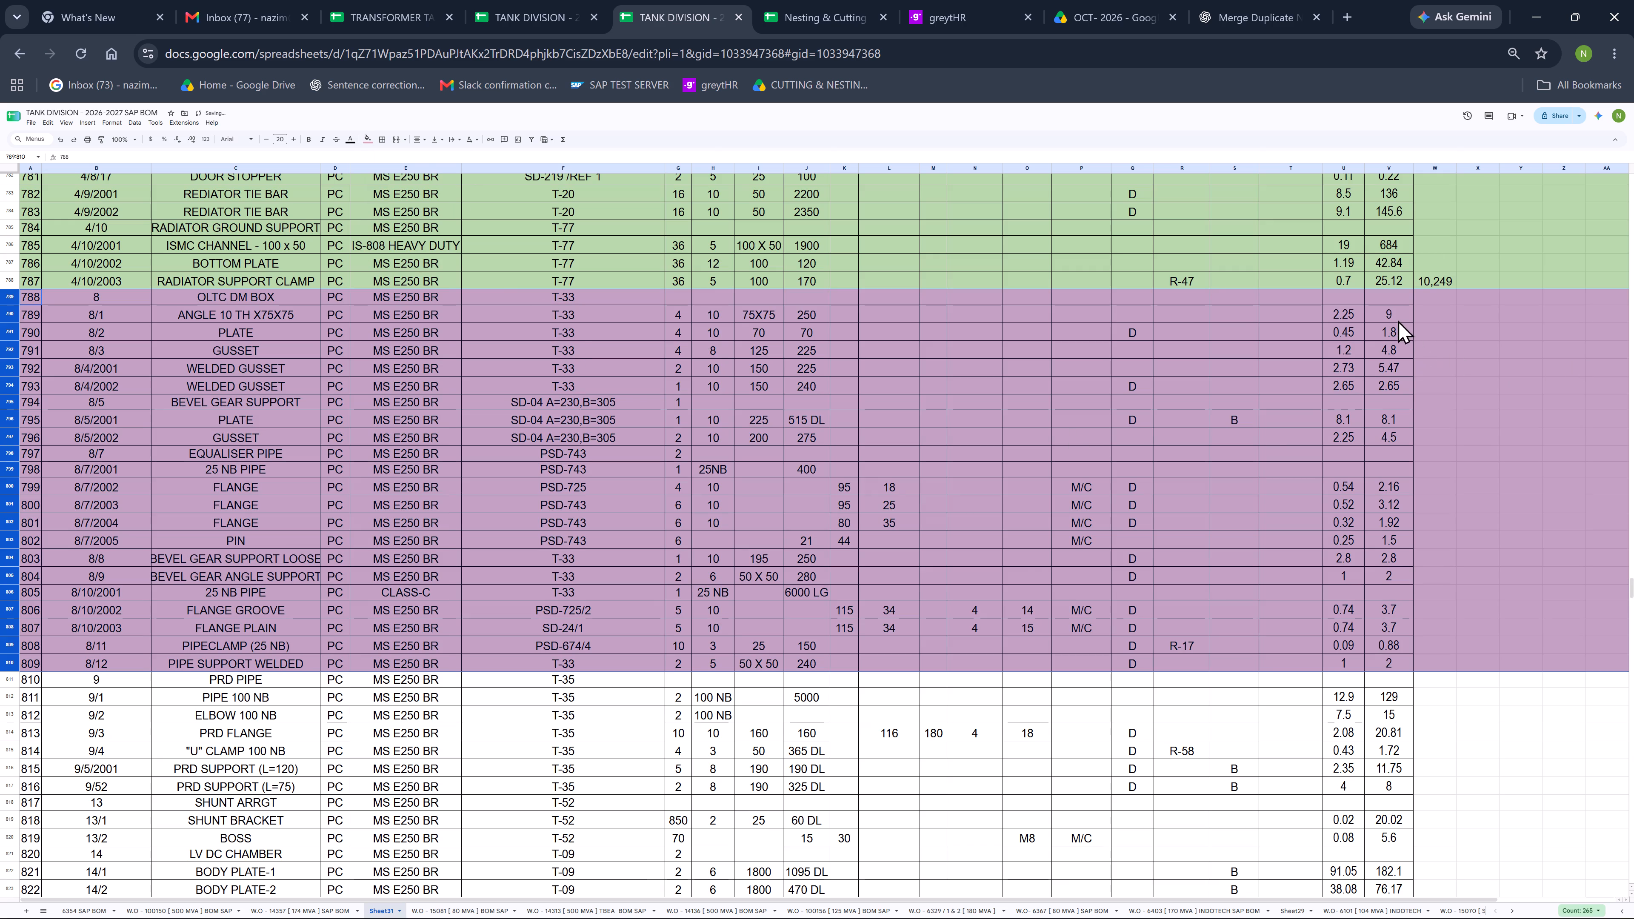
Sum the OLTC DM BOX WEIGHT cells for SN 788 to 809 and enter 60.1 in the blank cell beside the SN 809 weight.
{"action": "left_click_drag", "start_coordinate": [1389, 294], "coordinate": [1380, 661]}
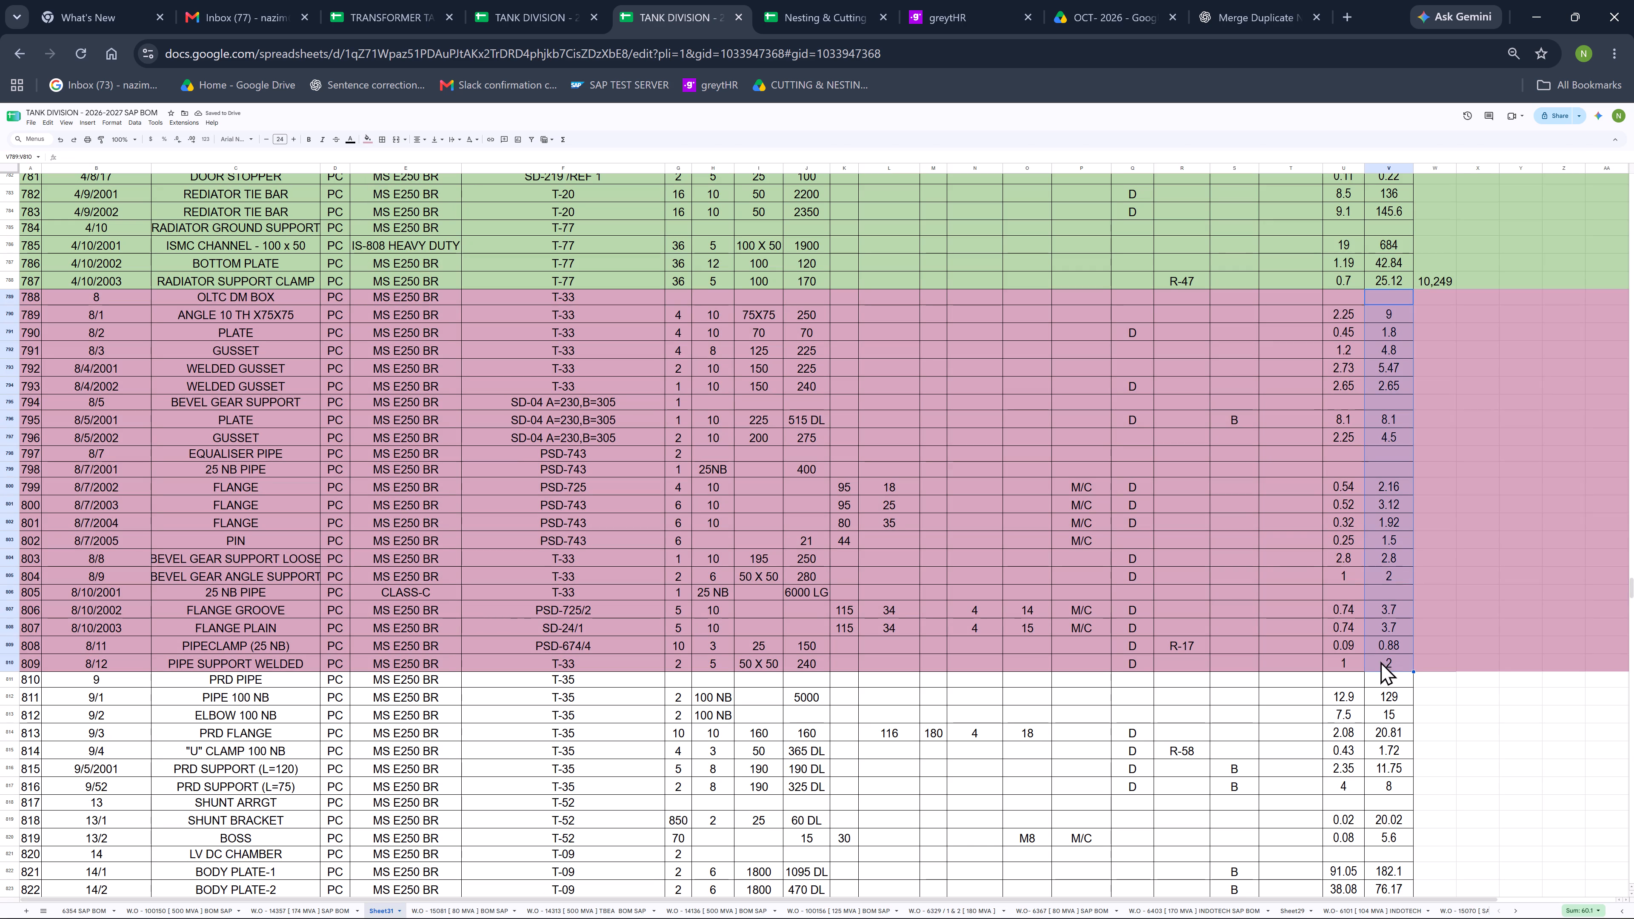
{"action": "left_click_drag", "start_coordinate": [1380, 661], "coordinate": [1391, 659]}
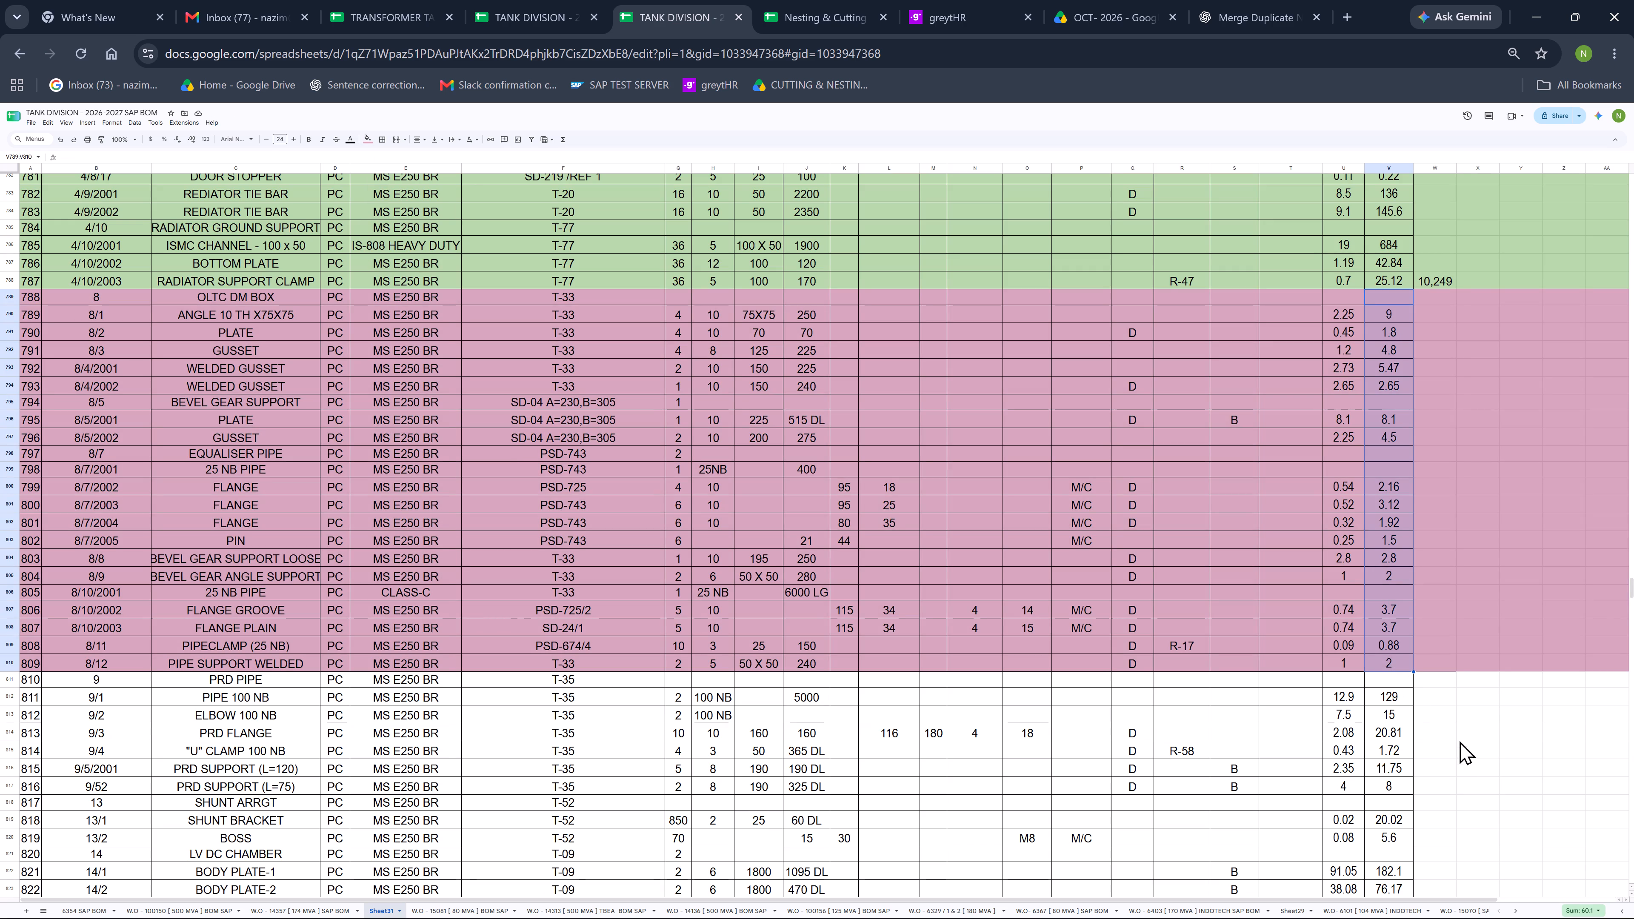
{"action": "left_click", "coordinate": [1438, 663]}
{"action": "type", "text": "60.12"}
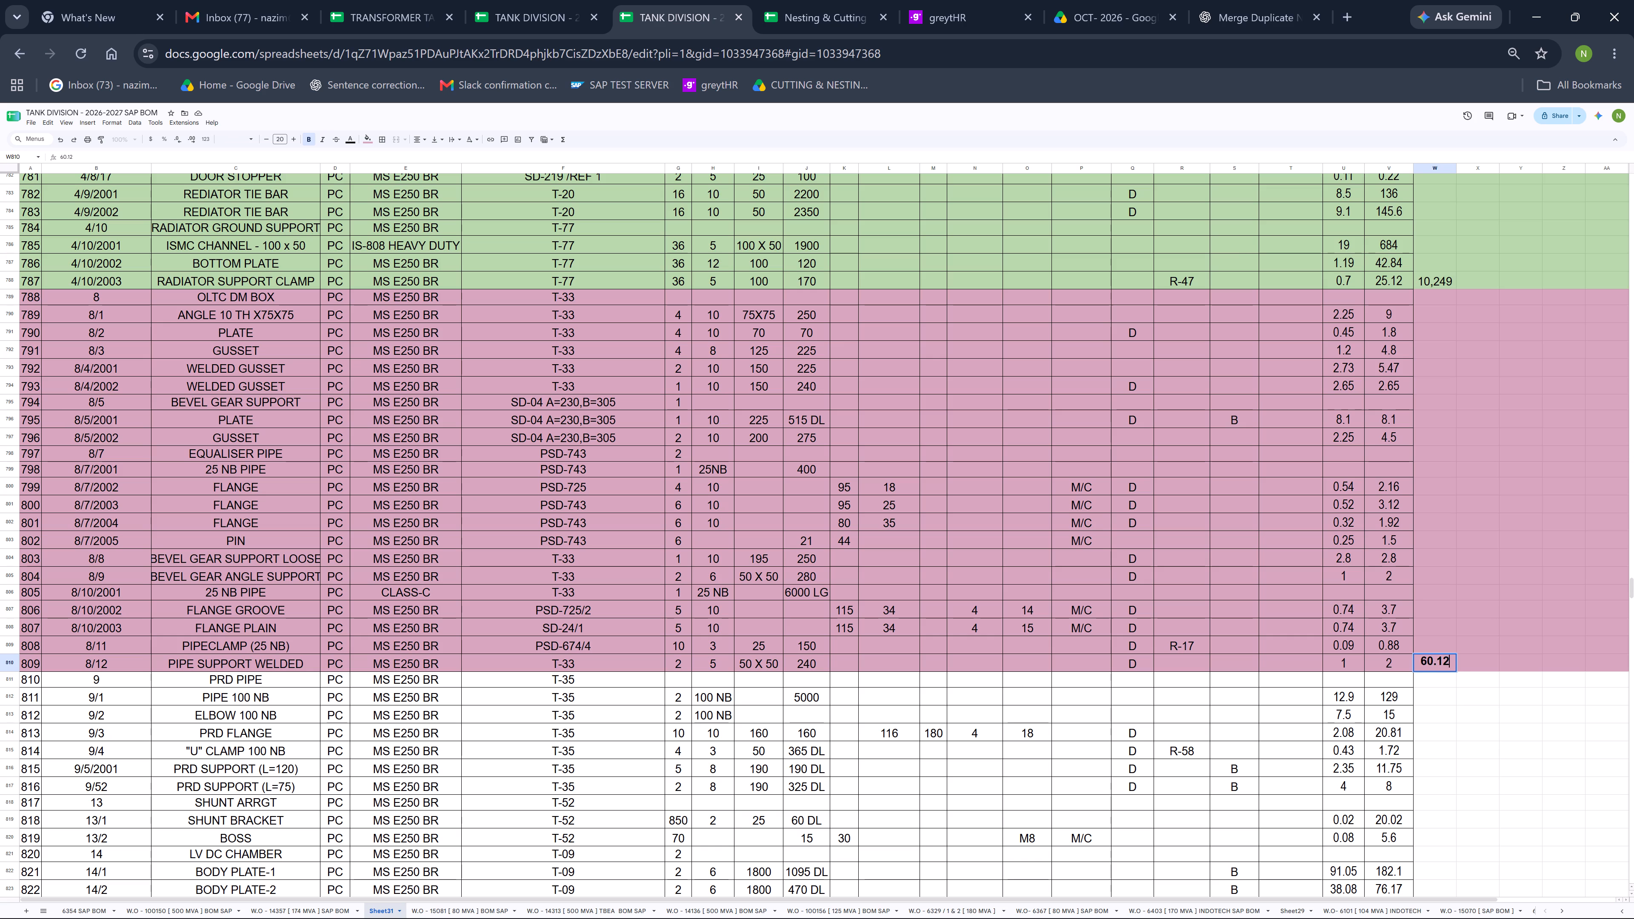
{"action": "key", "text": "BackSpace"}
{"action": "key", "text": "Return"}
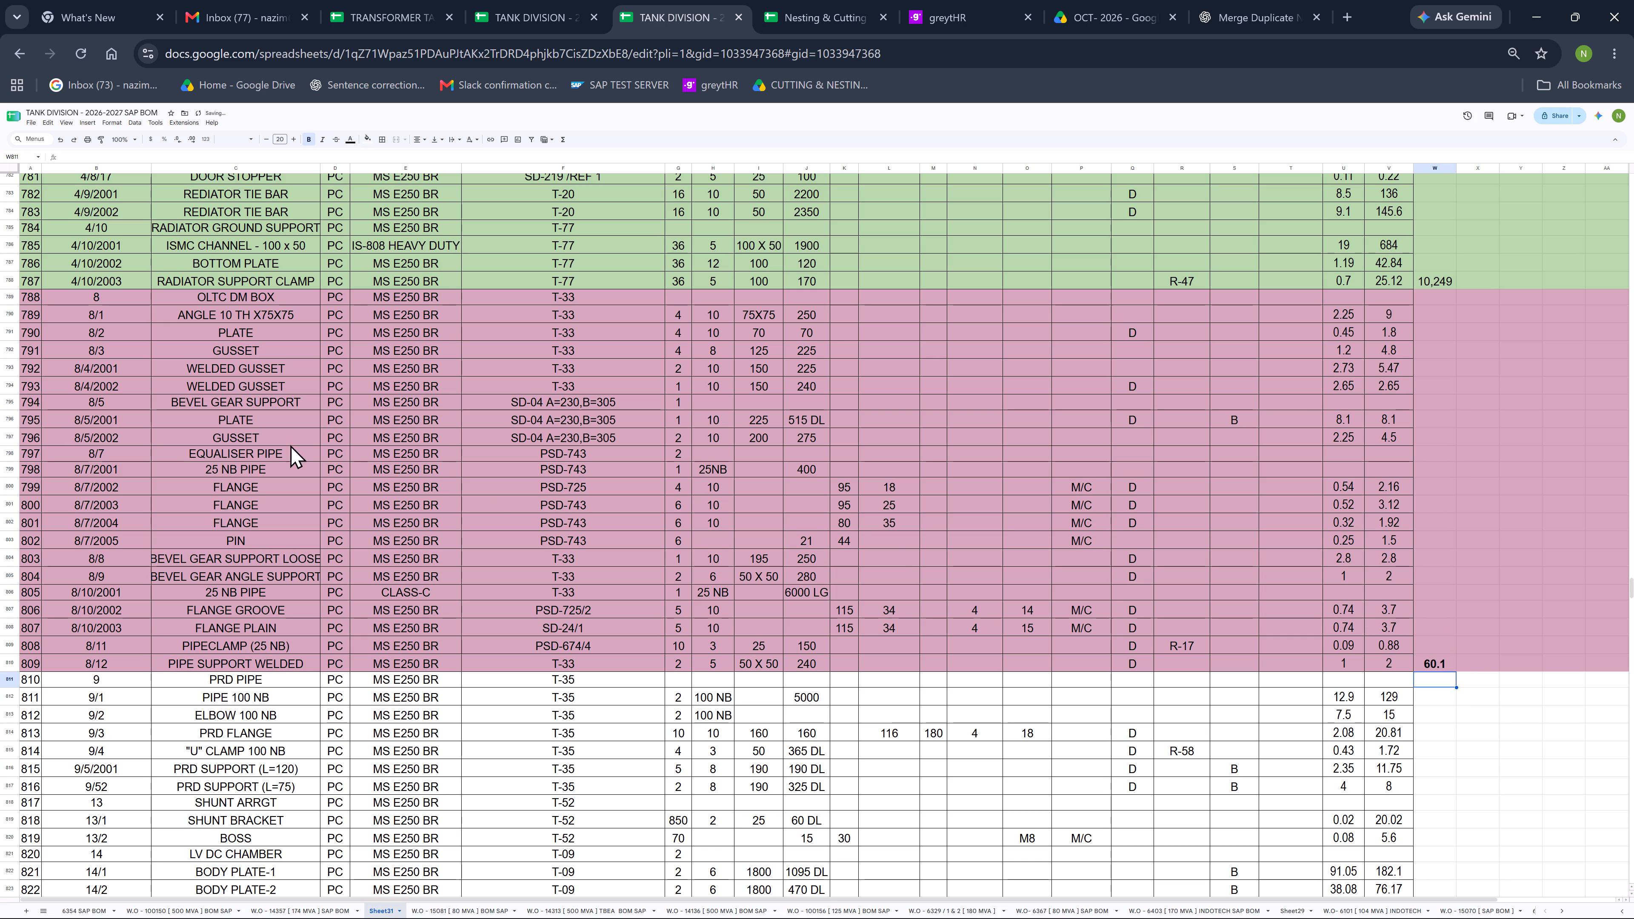
Fill all the PRD PIPE rows, from SN 810 to SN 816, with light green.
{"action": "scroll", "coordinate": [266, 363], "scroll_direction": "down", "scroll_amount": 2}
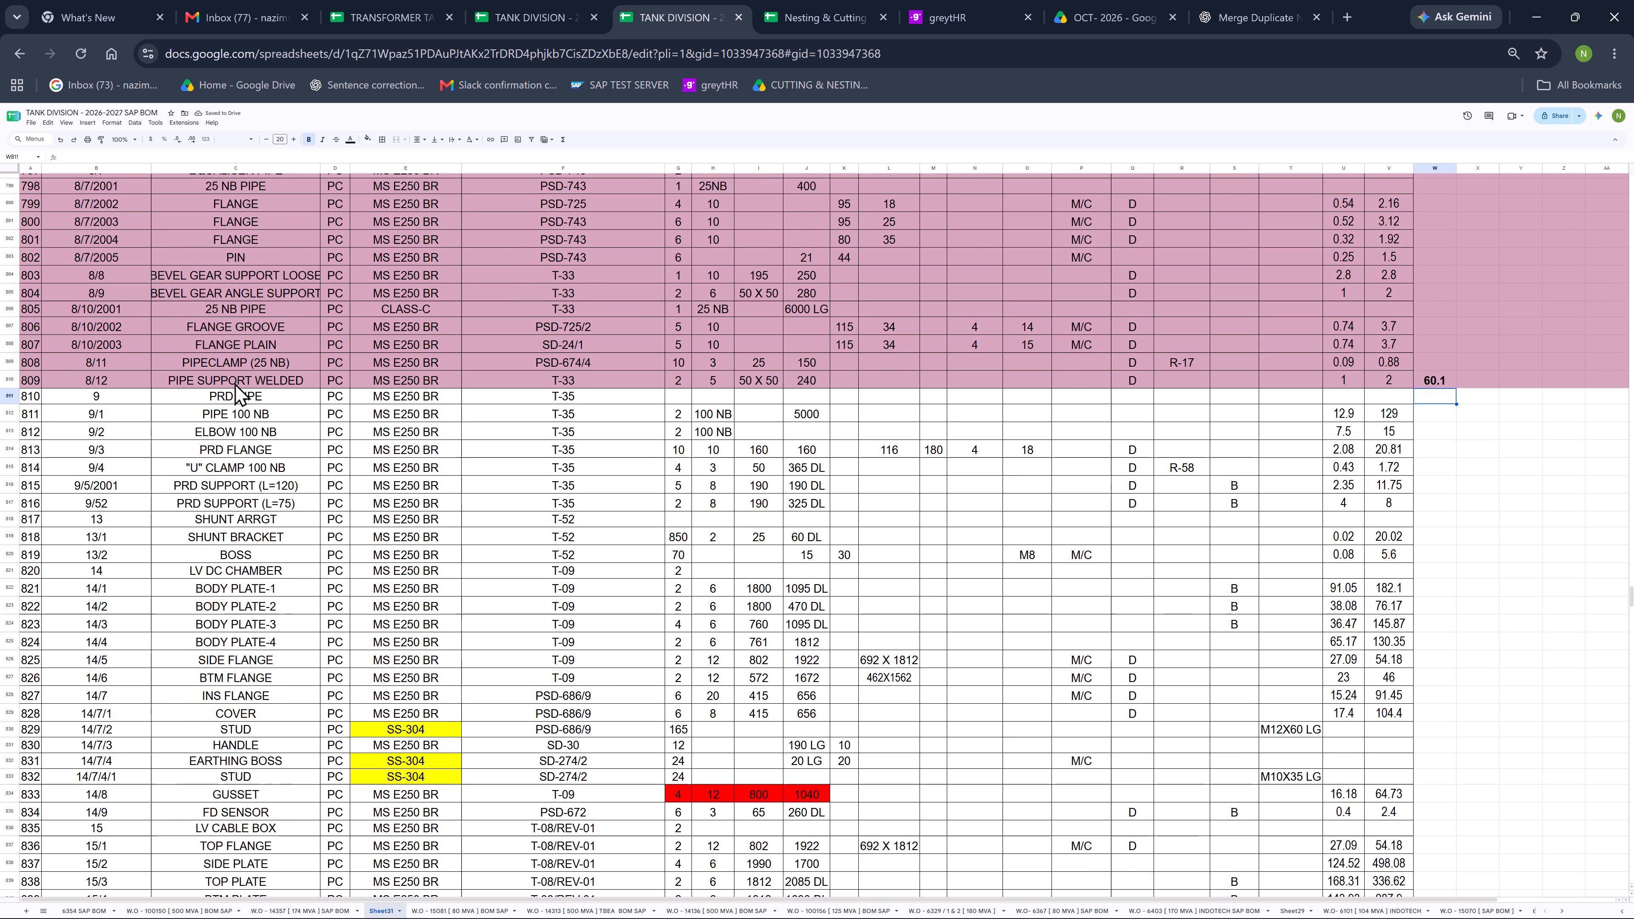
{"action": "left_click_drag", "start_coordinate": [6, 397], "coordinate": [6, 486]}
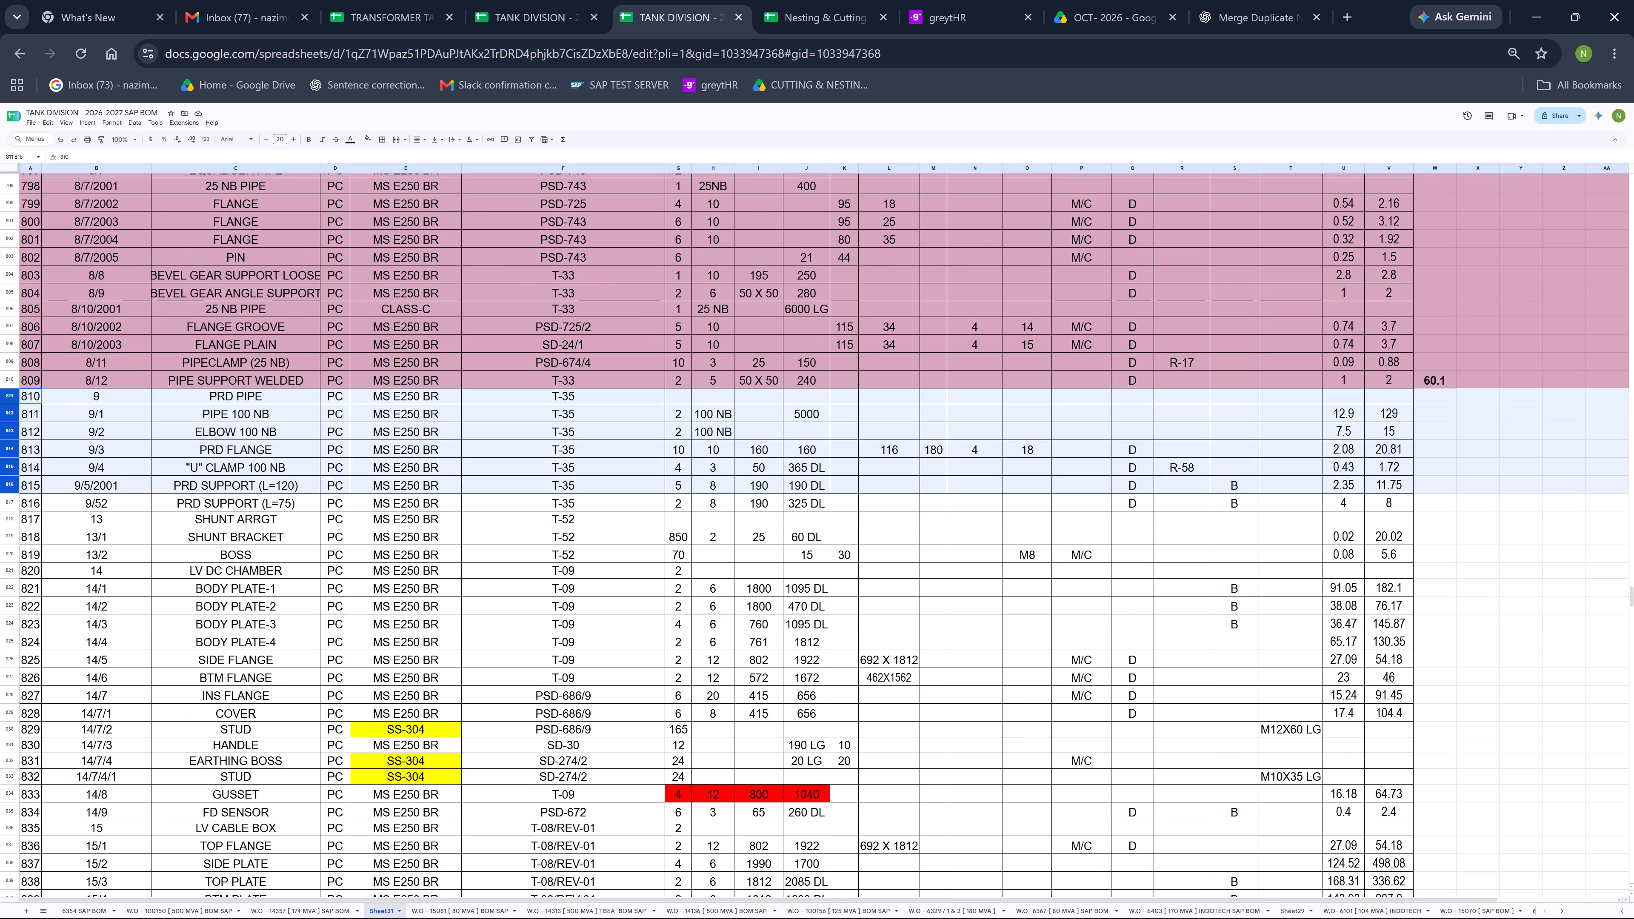
{"action": "left_click_drag", "start_coordinate": [6, 486], "coordinate": [7, 507]}
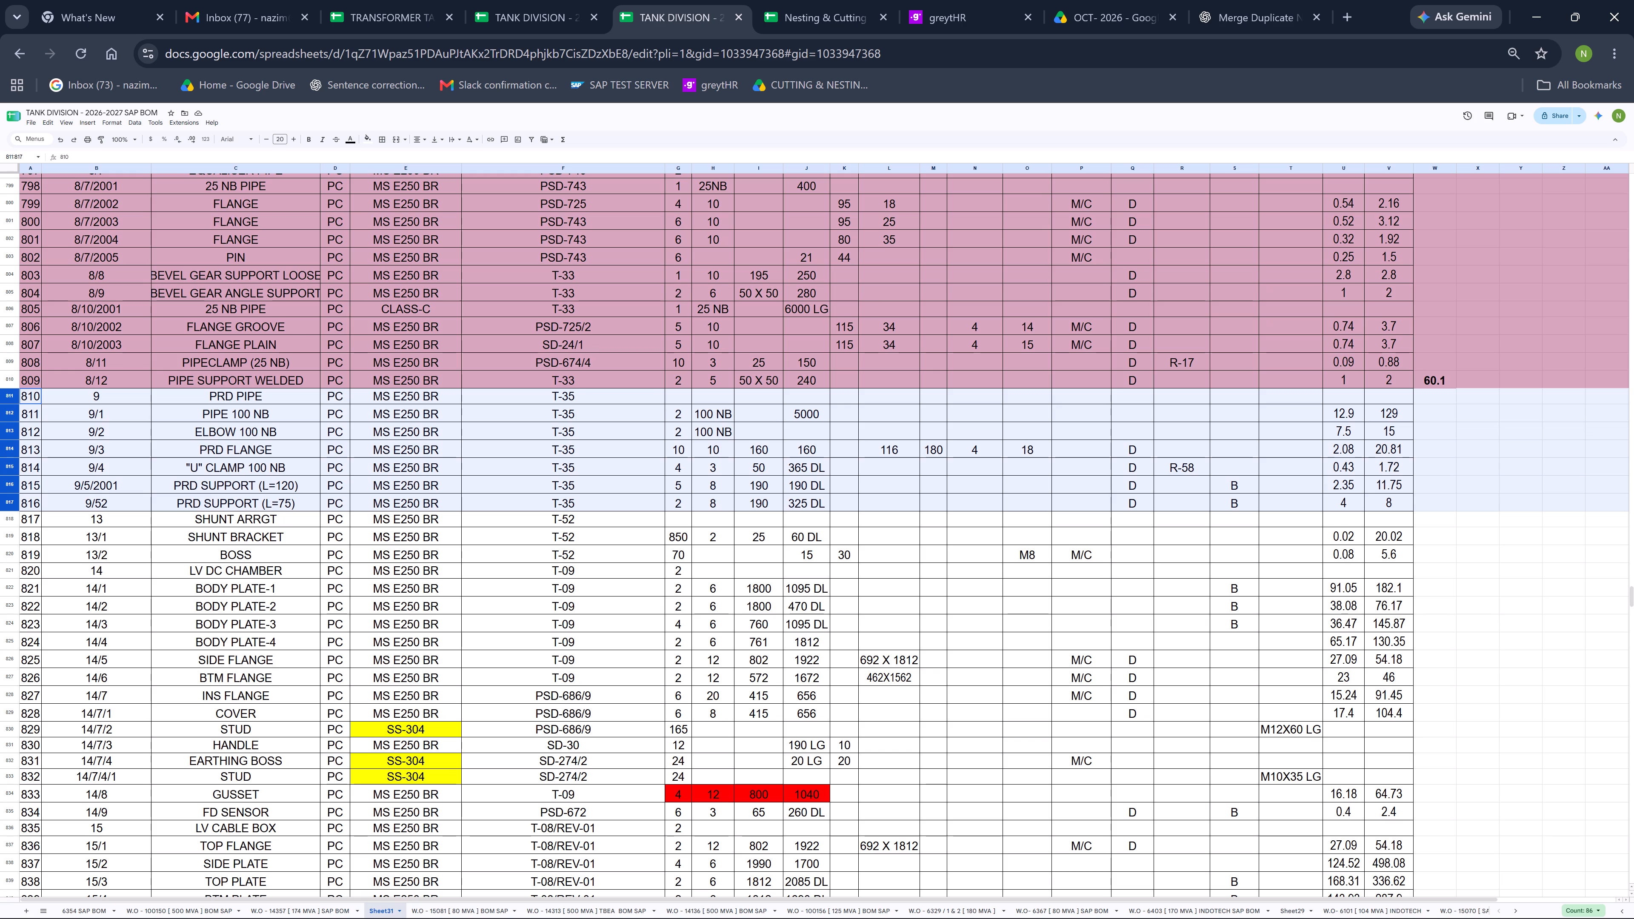
{"action": "left_click_drag", "start_coordinate": [7, 507], "coordinate": [7, 507]}
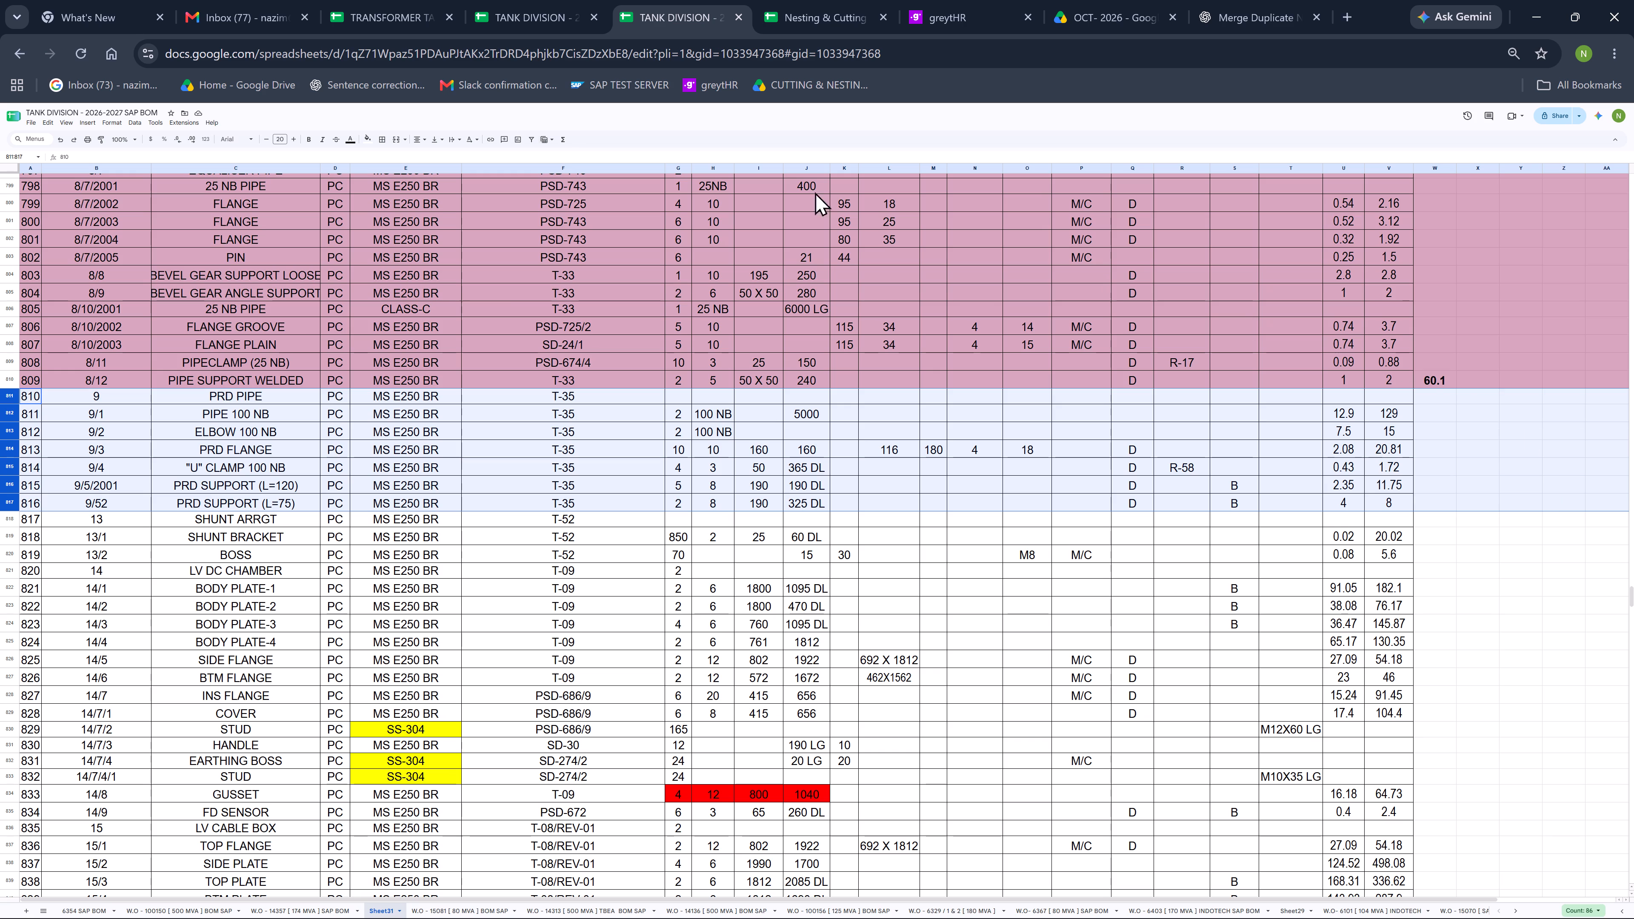
{"action": "left_click", "coordinate": [365, 136]}
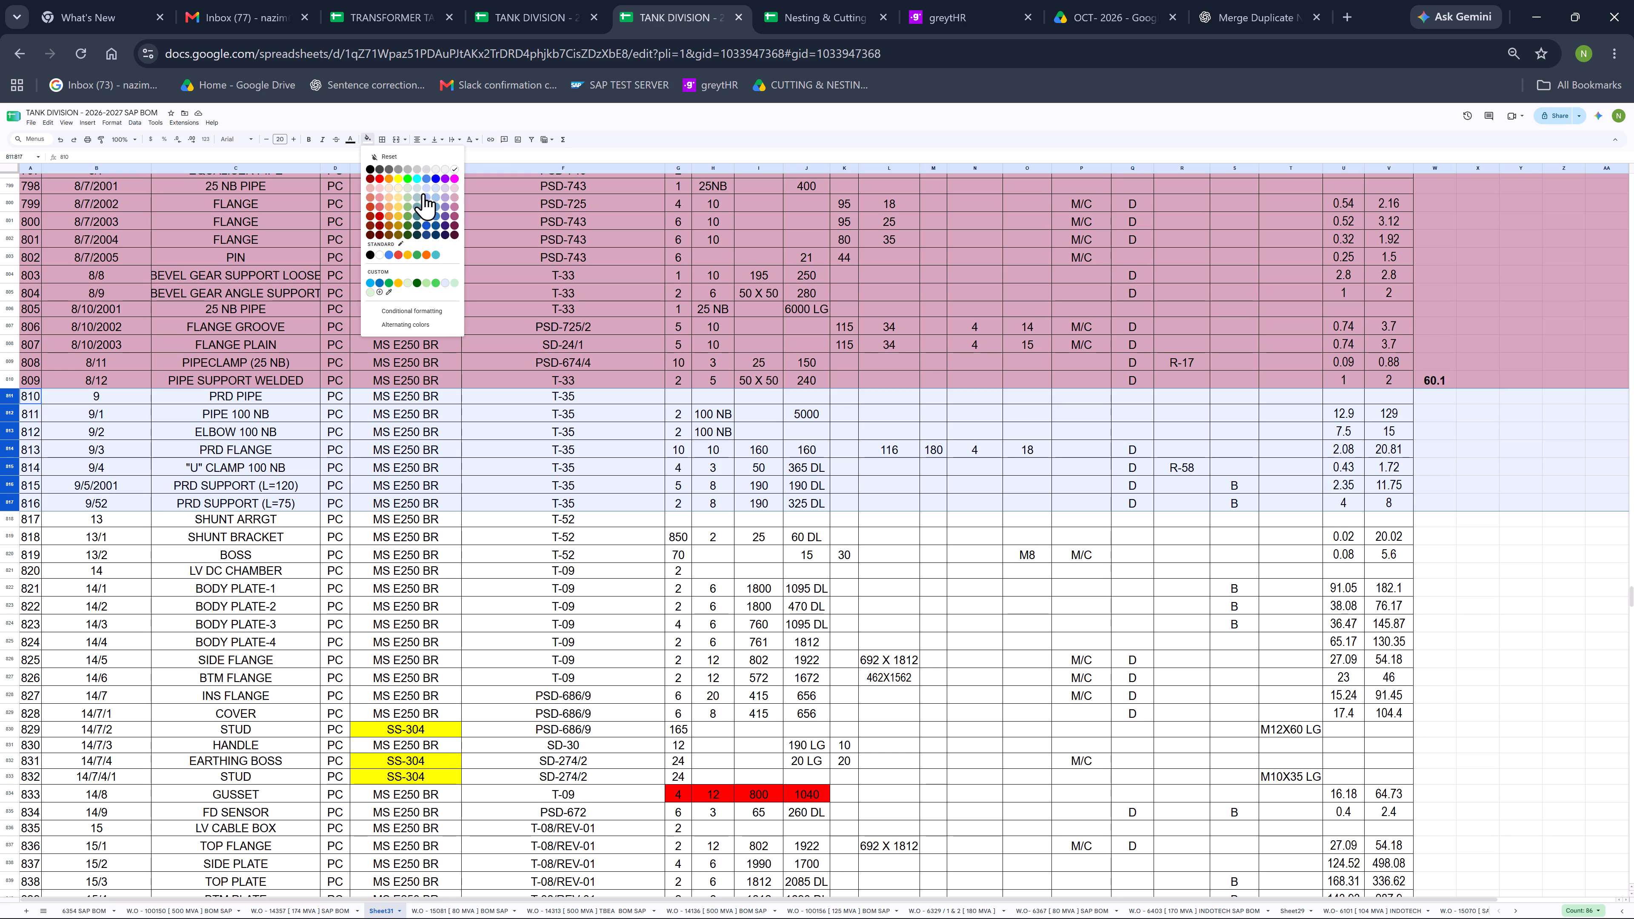
{"action": "left_click", "coordinate": [406, 197]}
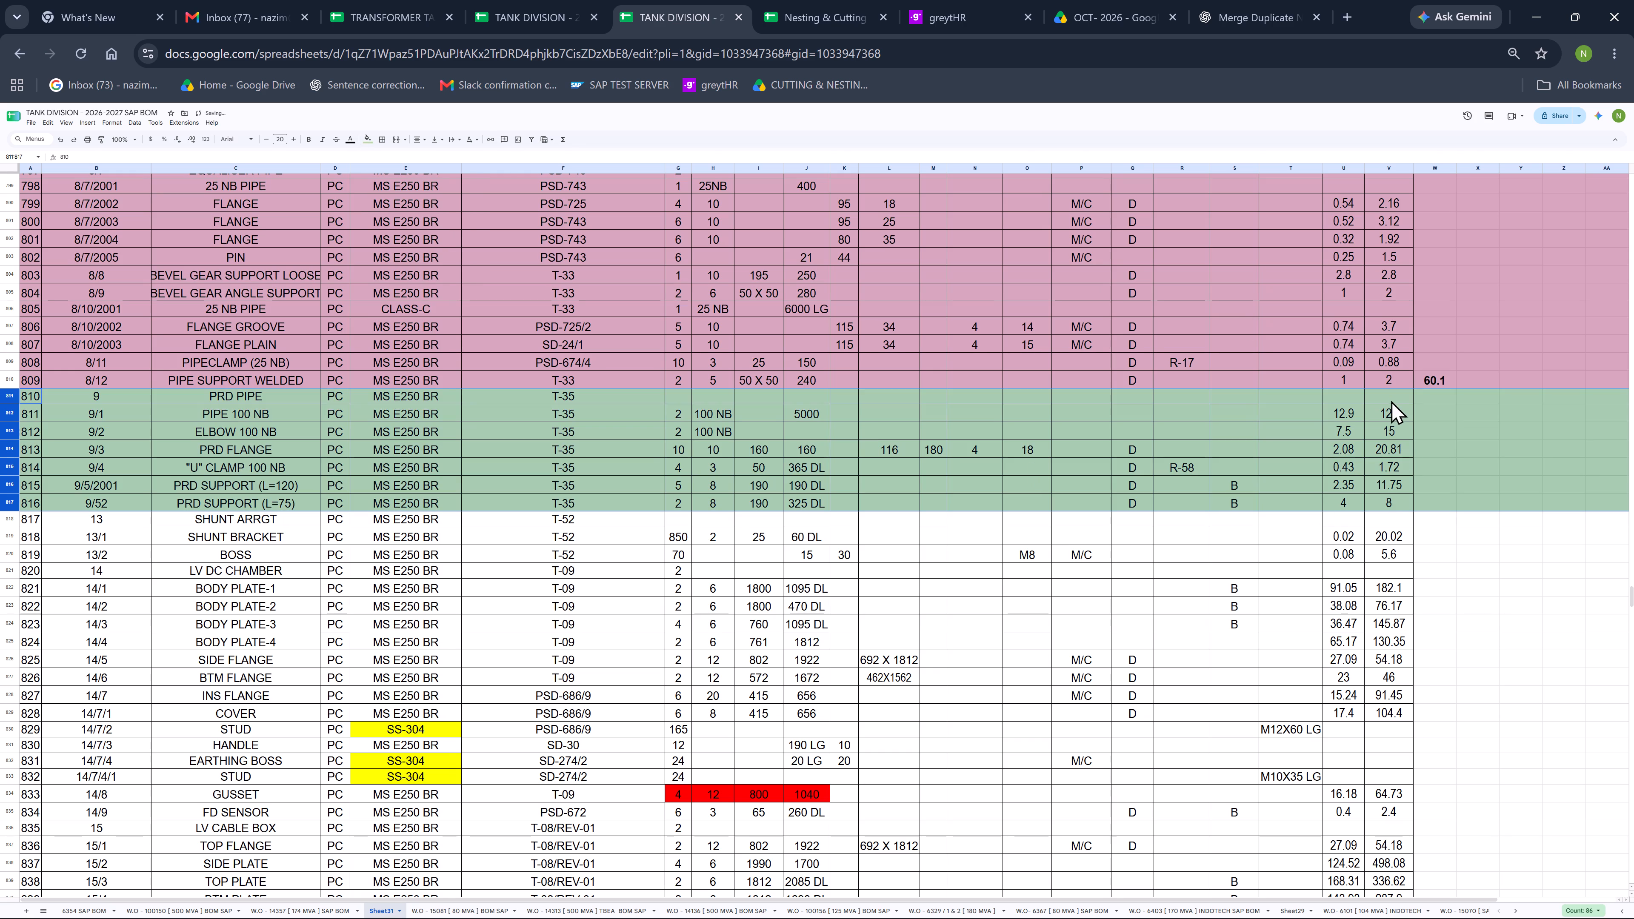
Sum the PRD PIPE WEIGHT cells for SN 810 to 816 and enter 187 in the blank cell beside the SN 816 weight.
{"action": "left_click_drag", "start_coordinate": [1390, 394], "coordinate": [1395, 499]}
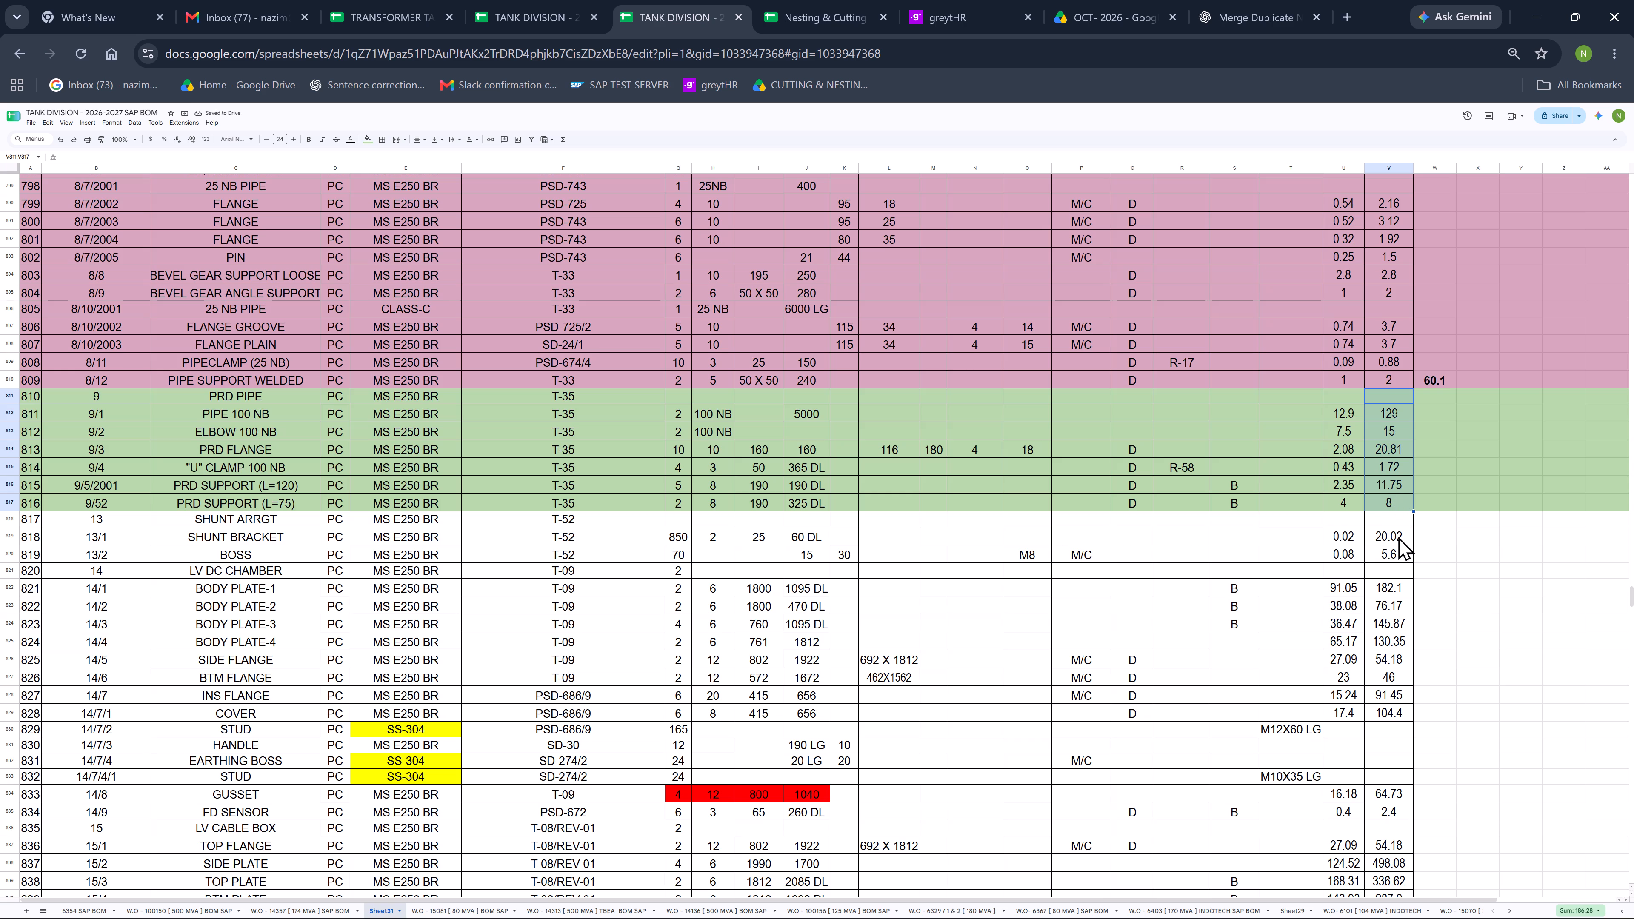
{"action": "left_click", "coordinate": [1425, 504]}
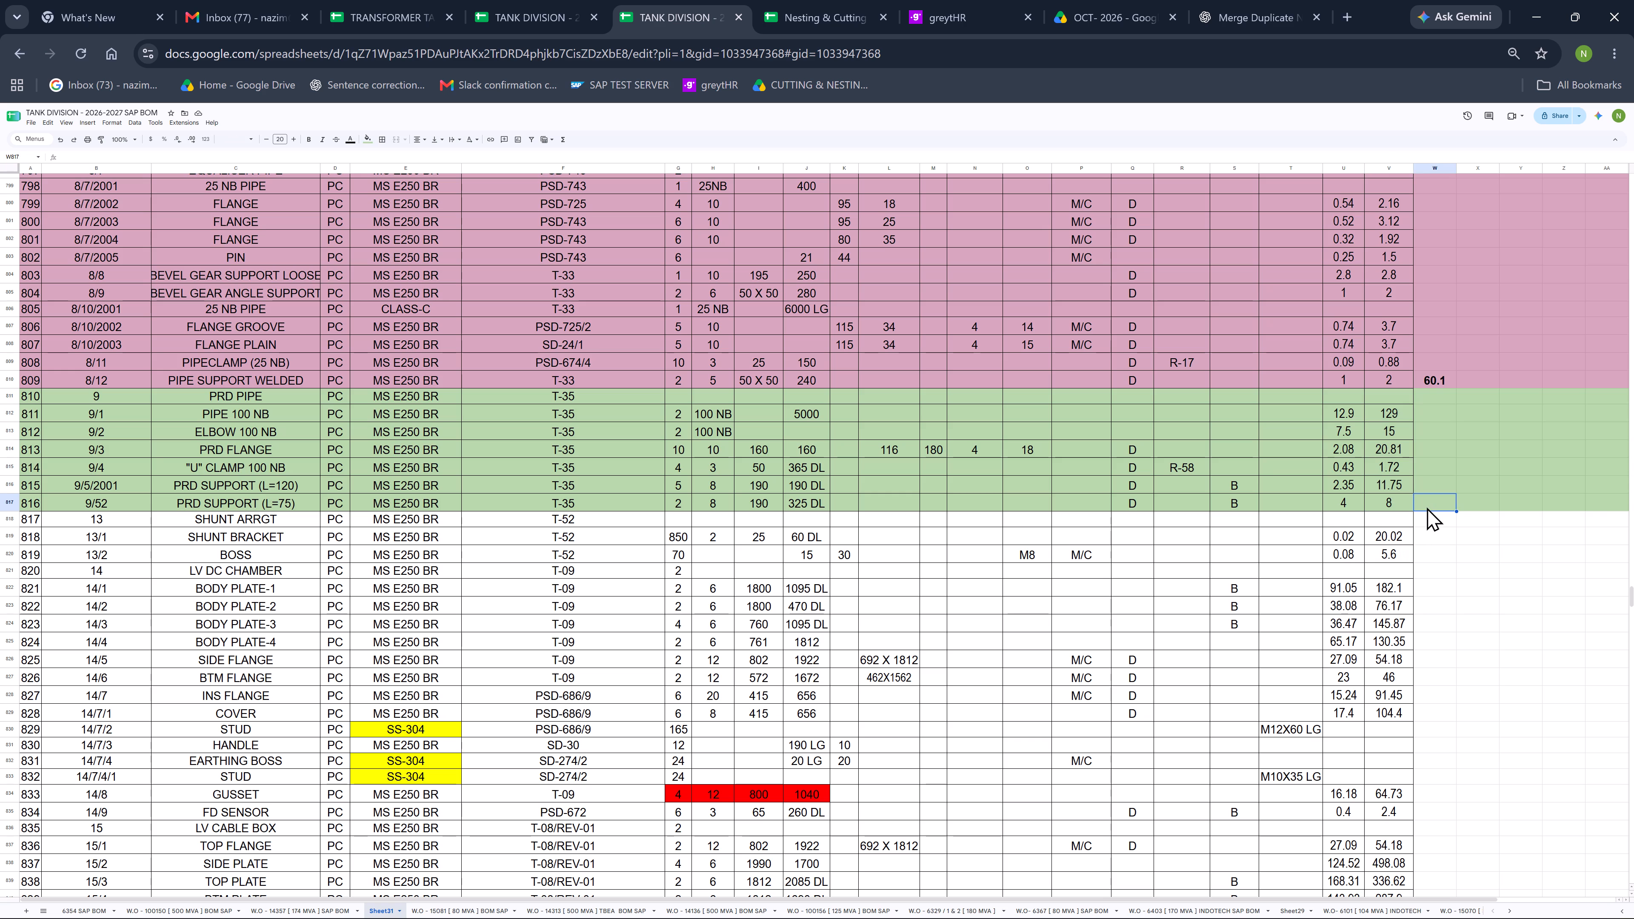
{"action": "type", "text": "187"}
{"action": "key", "text": "Return"}
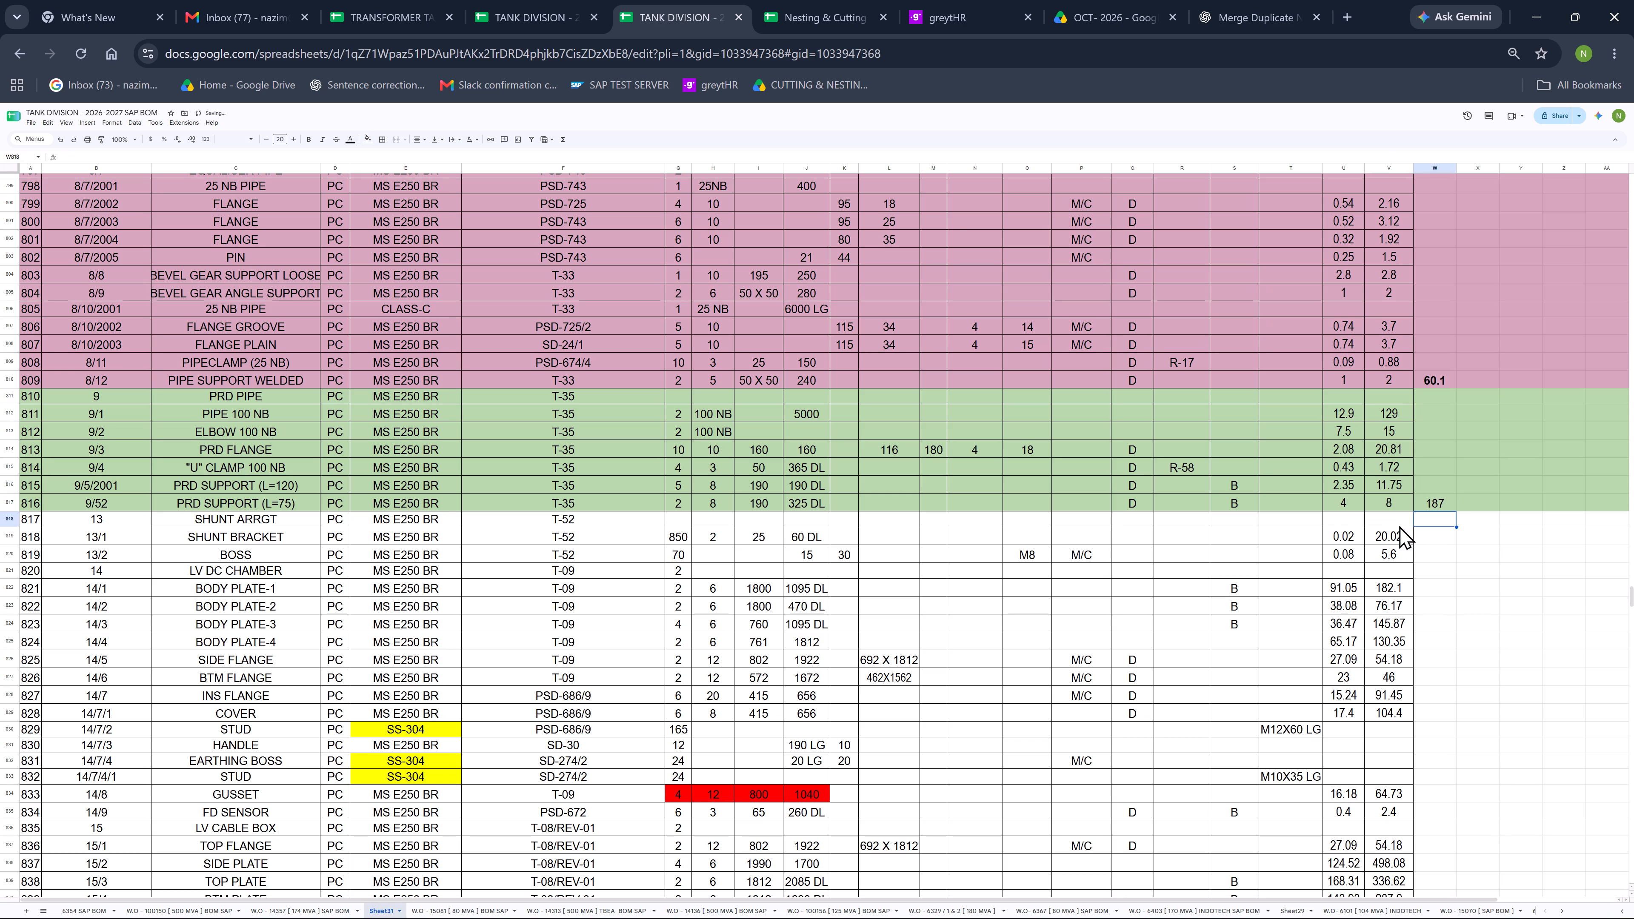
Sum the SHUNT ARRGT WEIGHT cells for SN 817 to 819 and enter 25.62 in the blank cell beside the SN 819 weight.
{"action": "scroll", "coordinate": [320, 405], "scroll_direction": "down", "scroll_amount": 1}
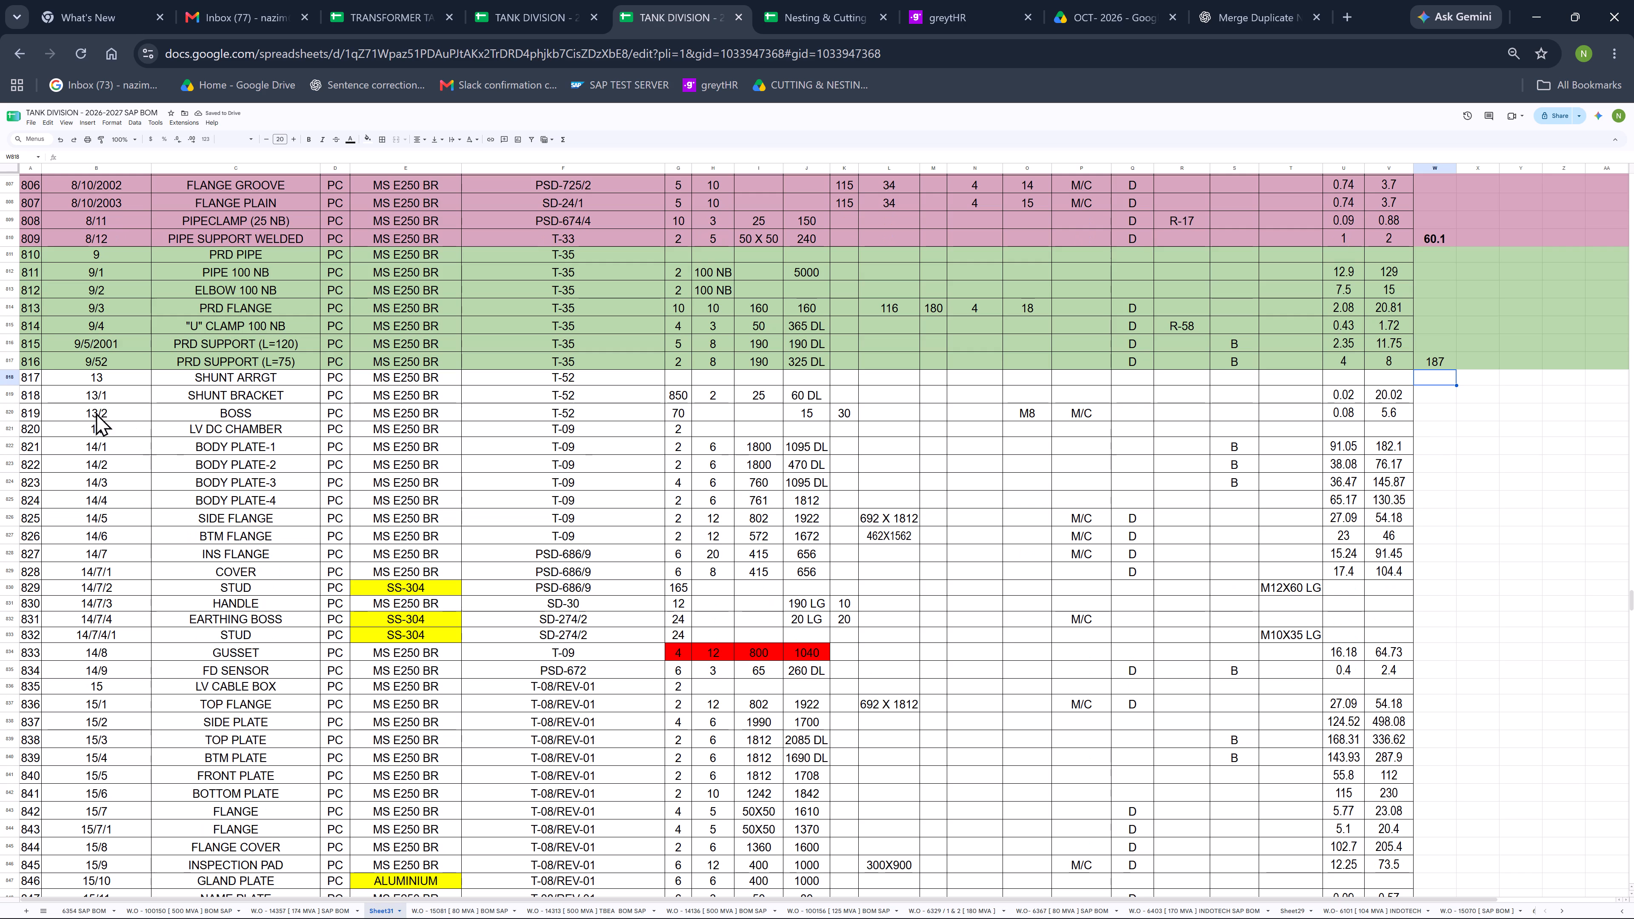
{"action": "left_click_drag", "start_coordinate": [6, 377], "coordinate": [6, 391]}
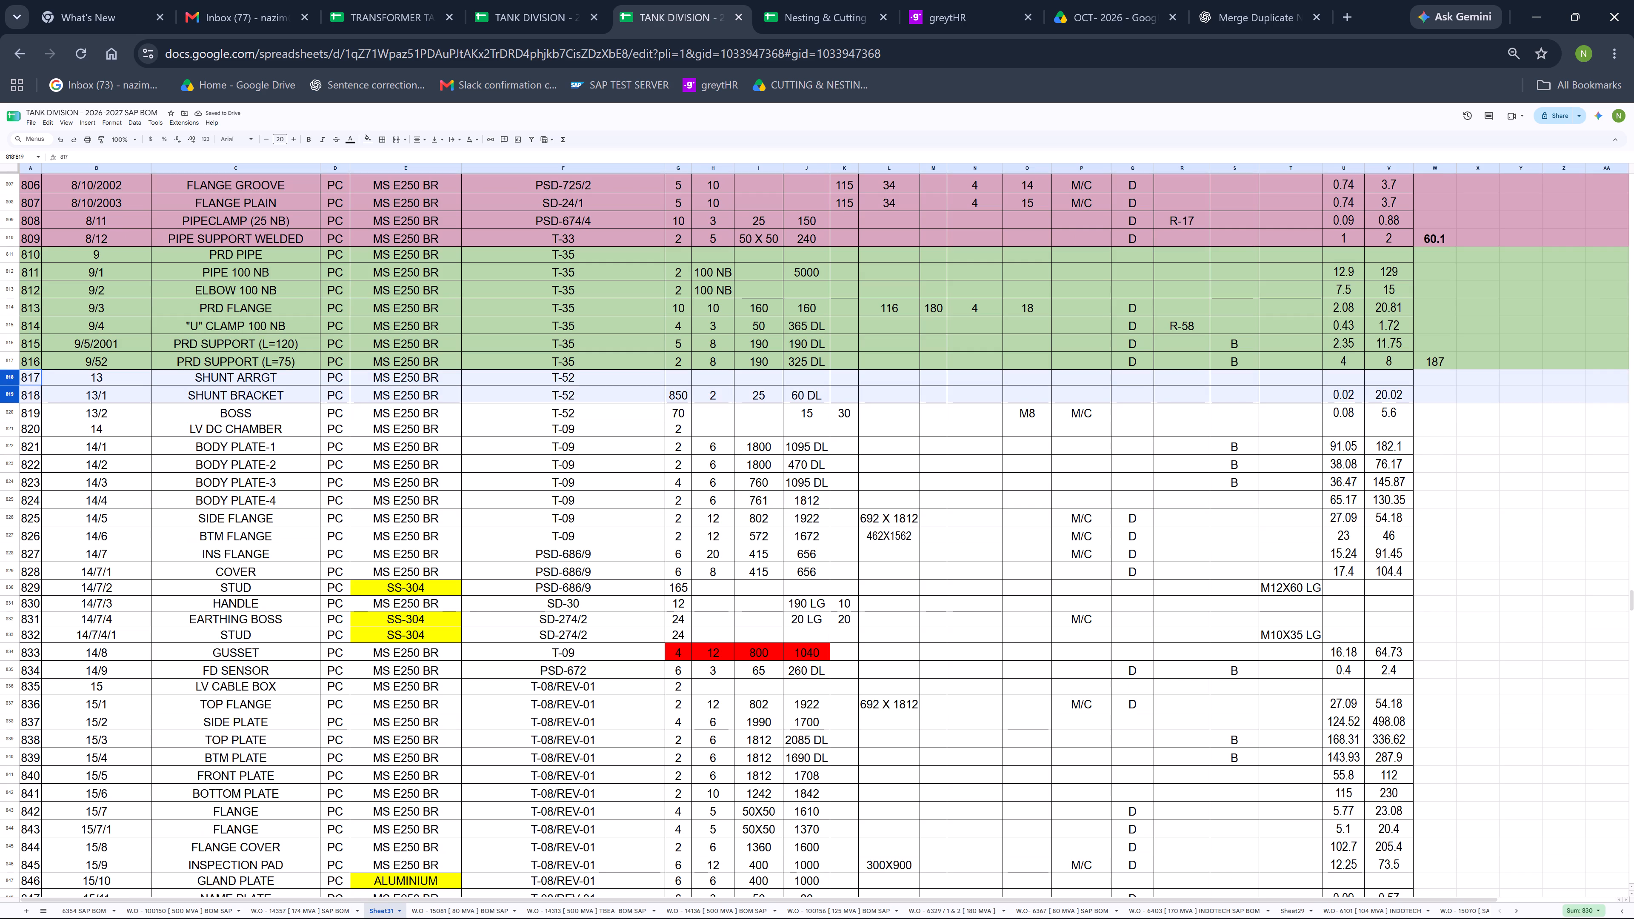
{"action": "left_click_drag", "start_coordinate": [6, 391], "coordinate": [6, 408]}
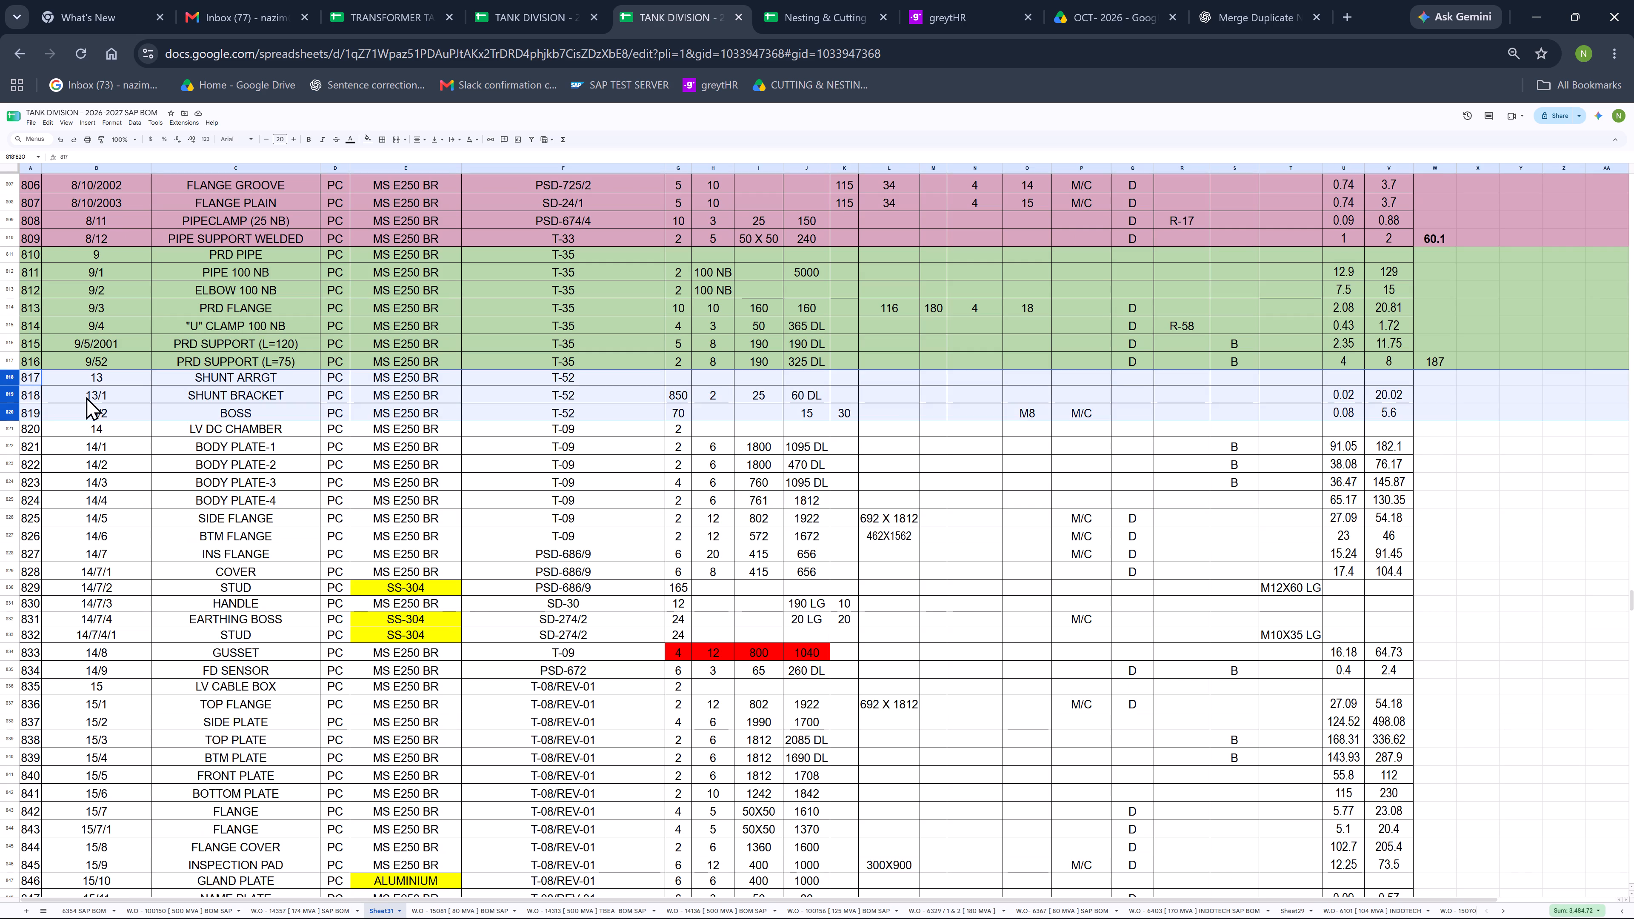
{"action": "left_click_drag", "start_coordinate": [1395, 371], "coordinate": [1397, 397]}
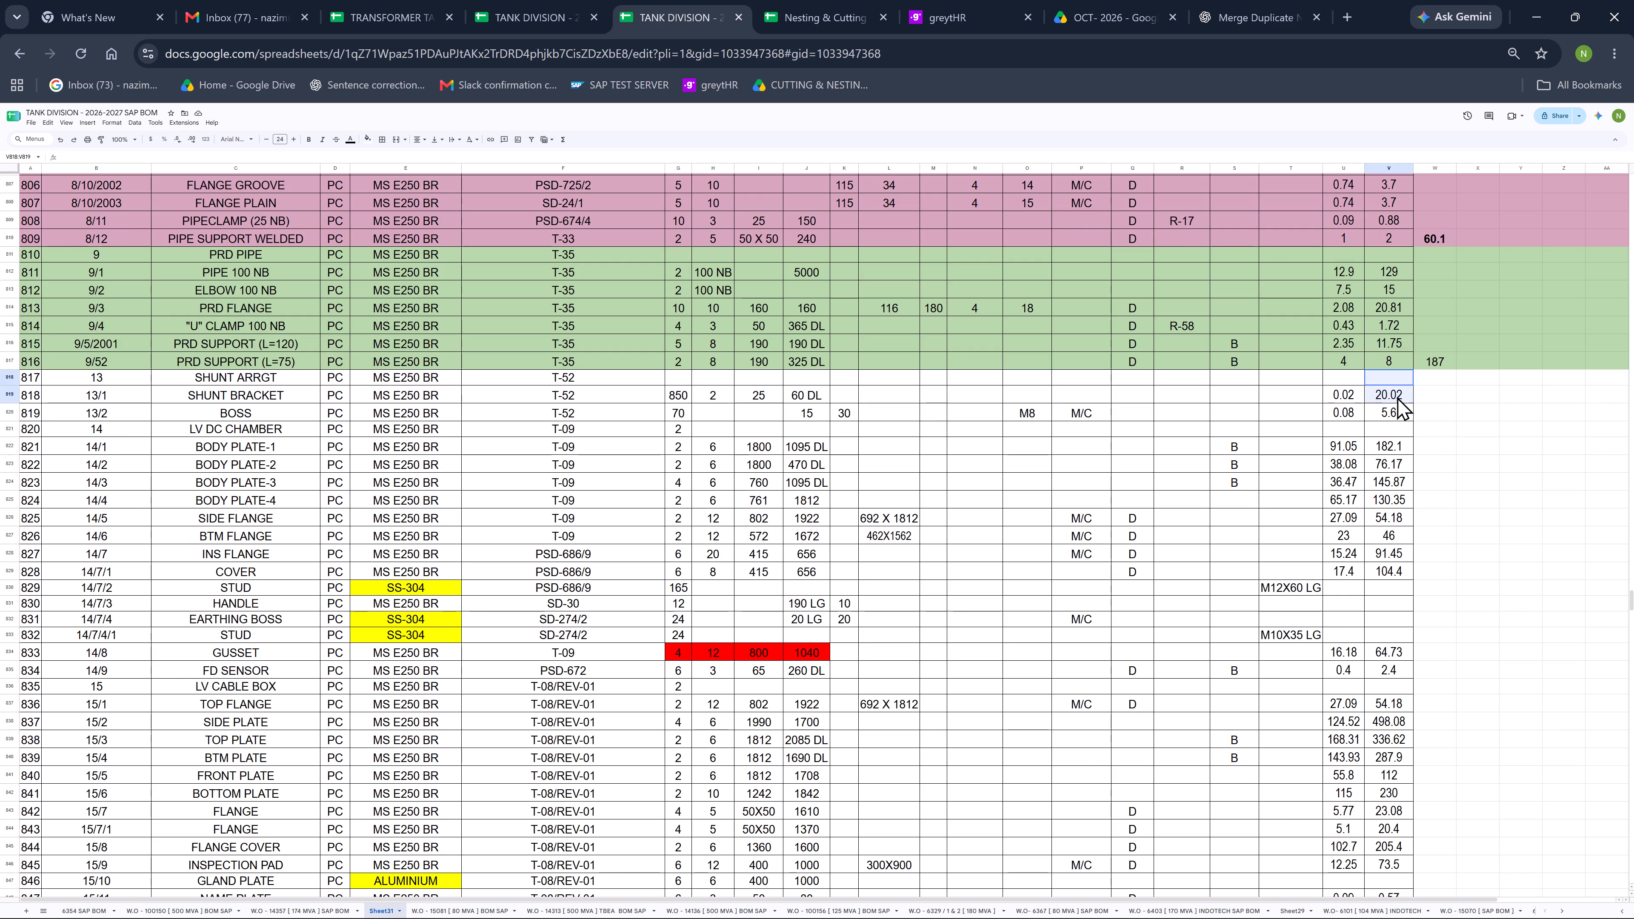
{"action": "left_click_drag", "start_coordinate": [1397, 397], "coordinate": [1397, 408]}
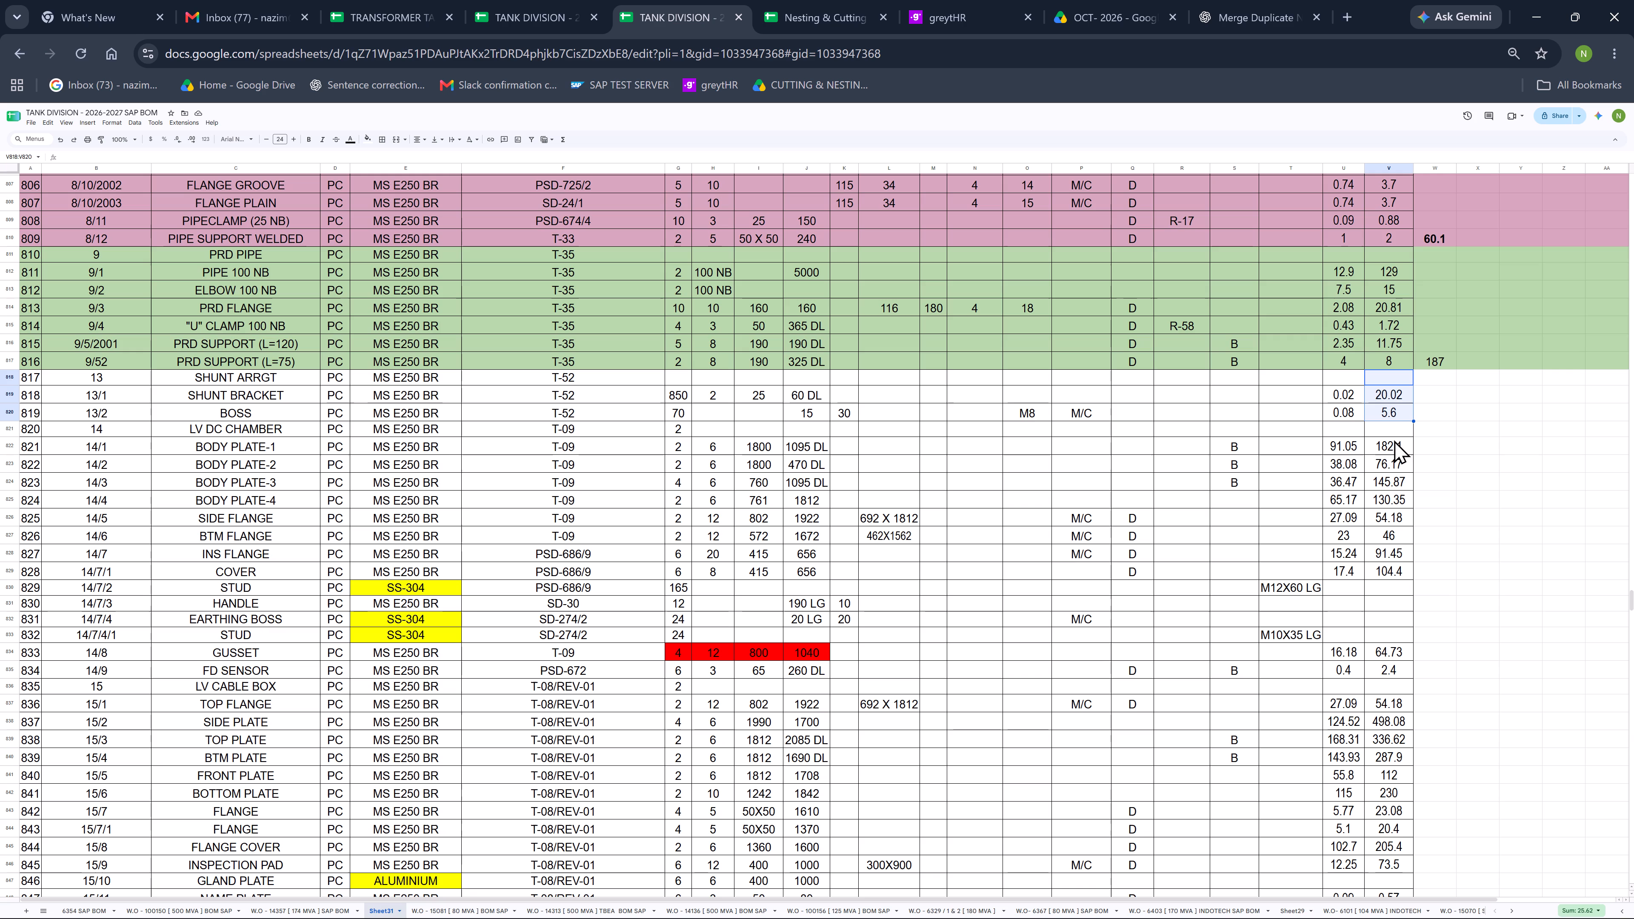
{"action": "left_click", "coordinate": [1422, 415]}
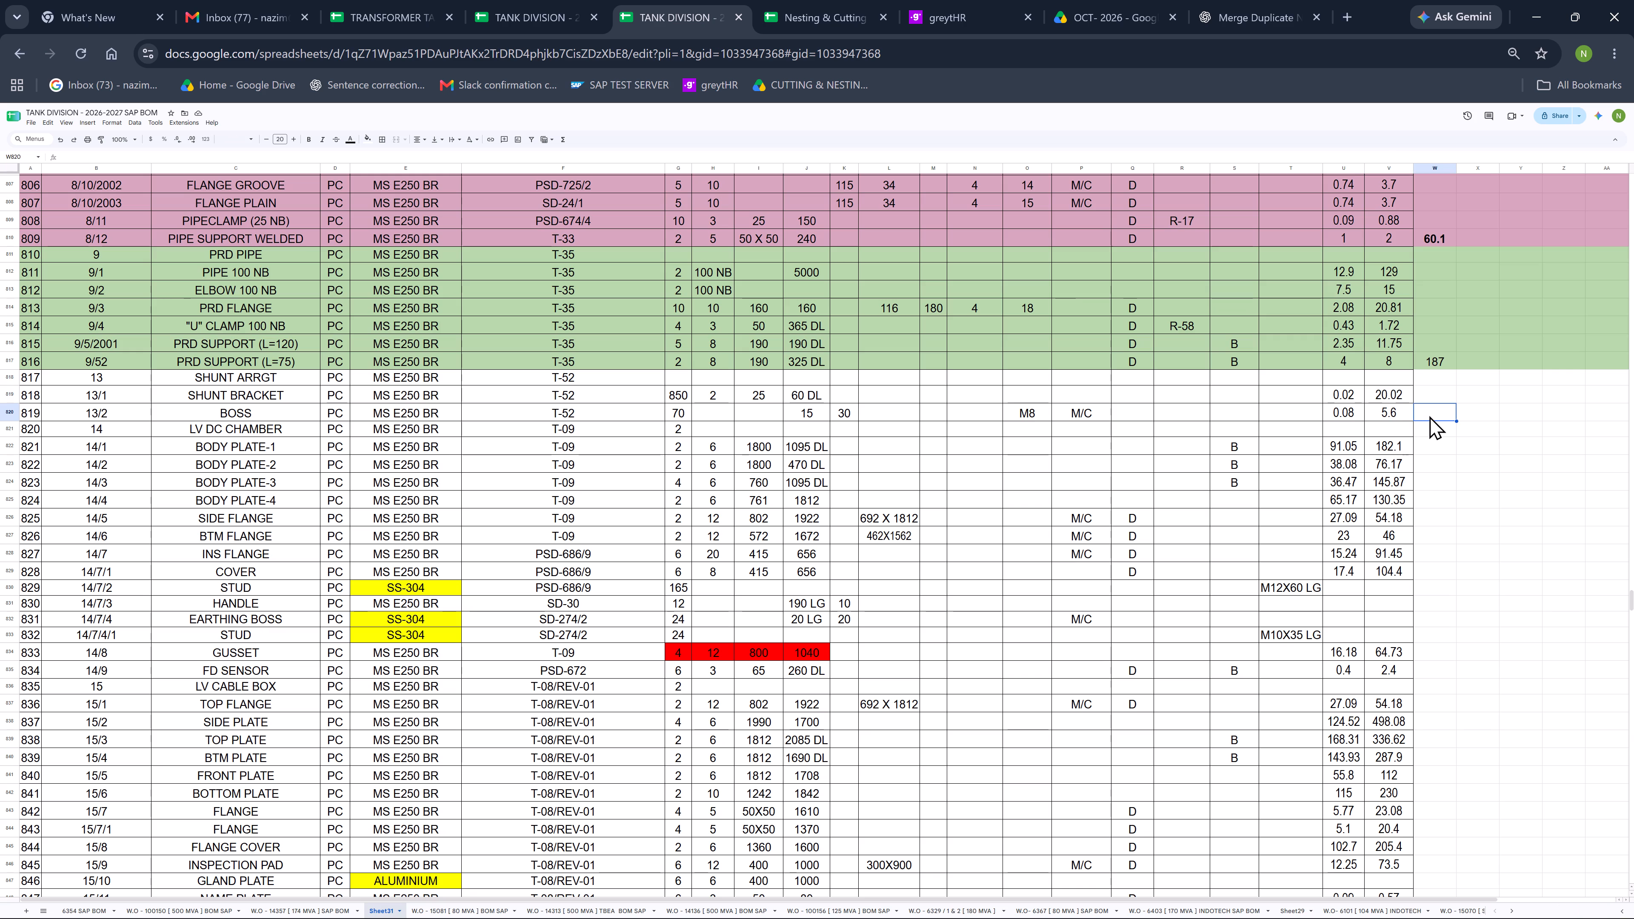
{"action": "type", "text": "25.62"}
{"action": "key", "text": "Return"}
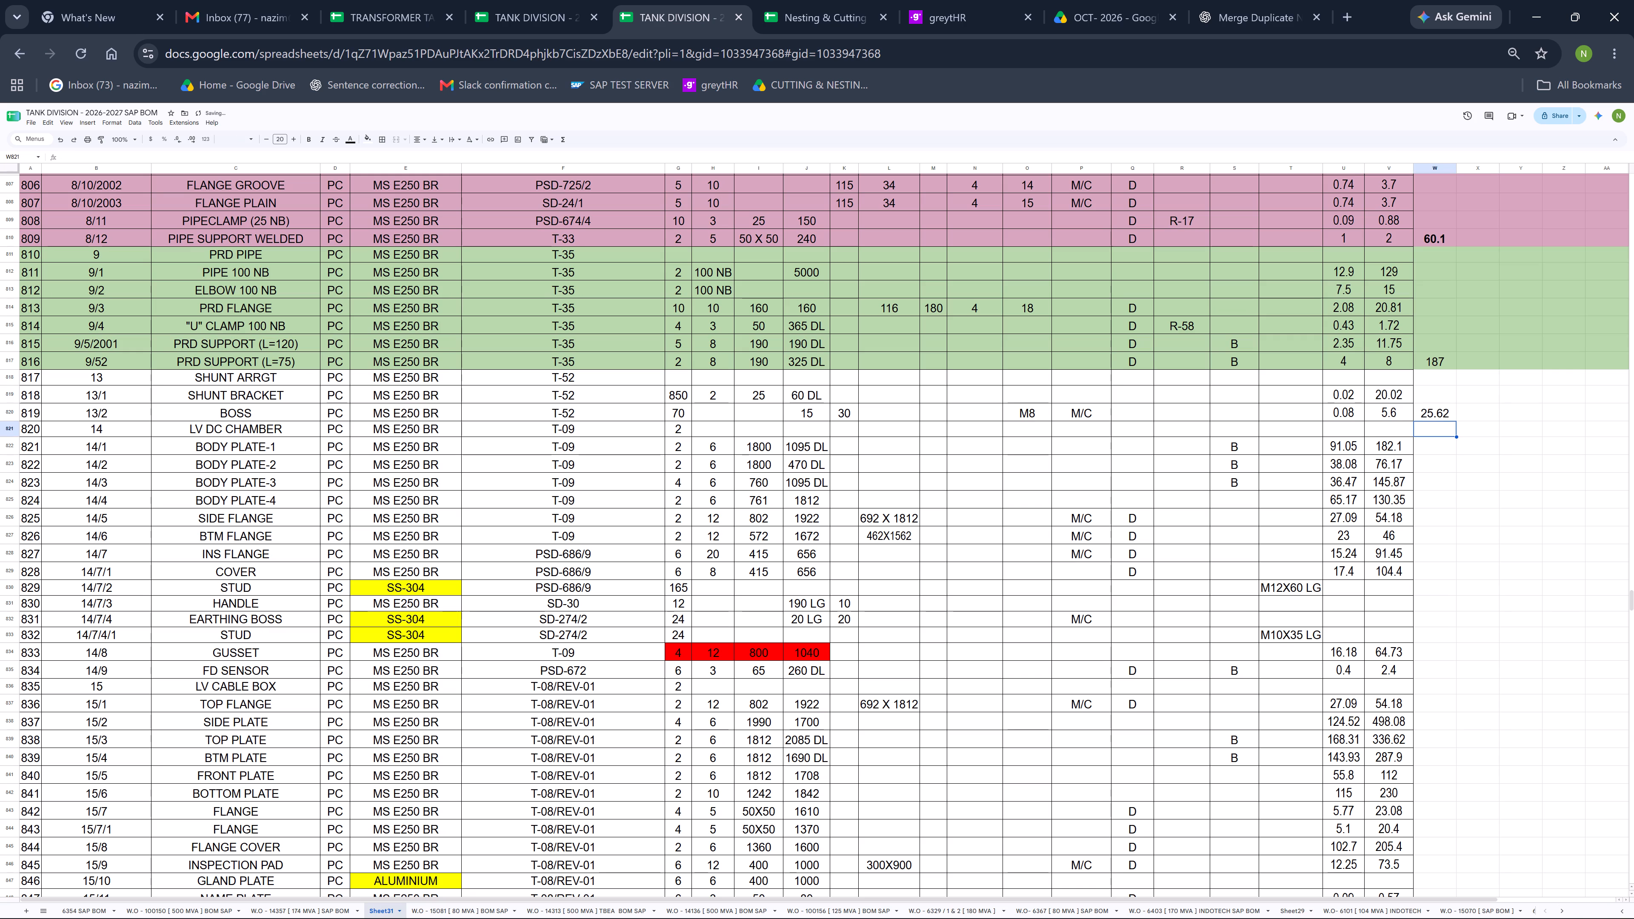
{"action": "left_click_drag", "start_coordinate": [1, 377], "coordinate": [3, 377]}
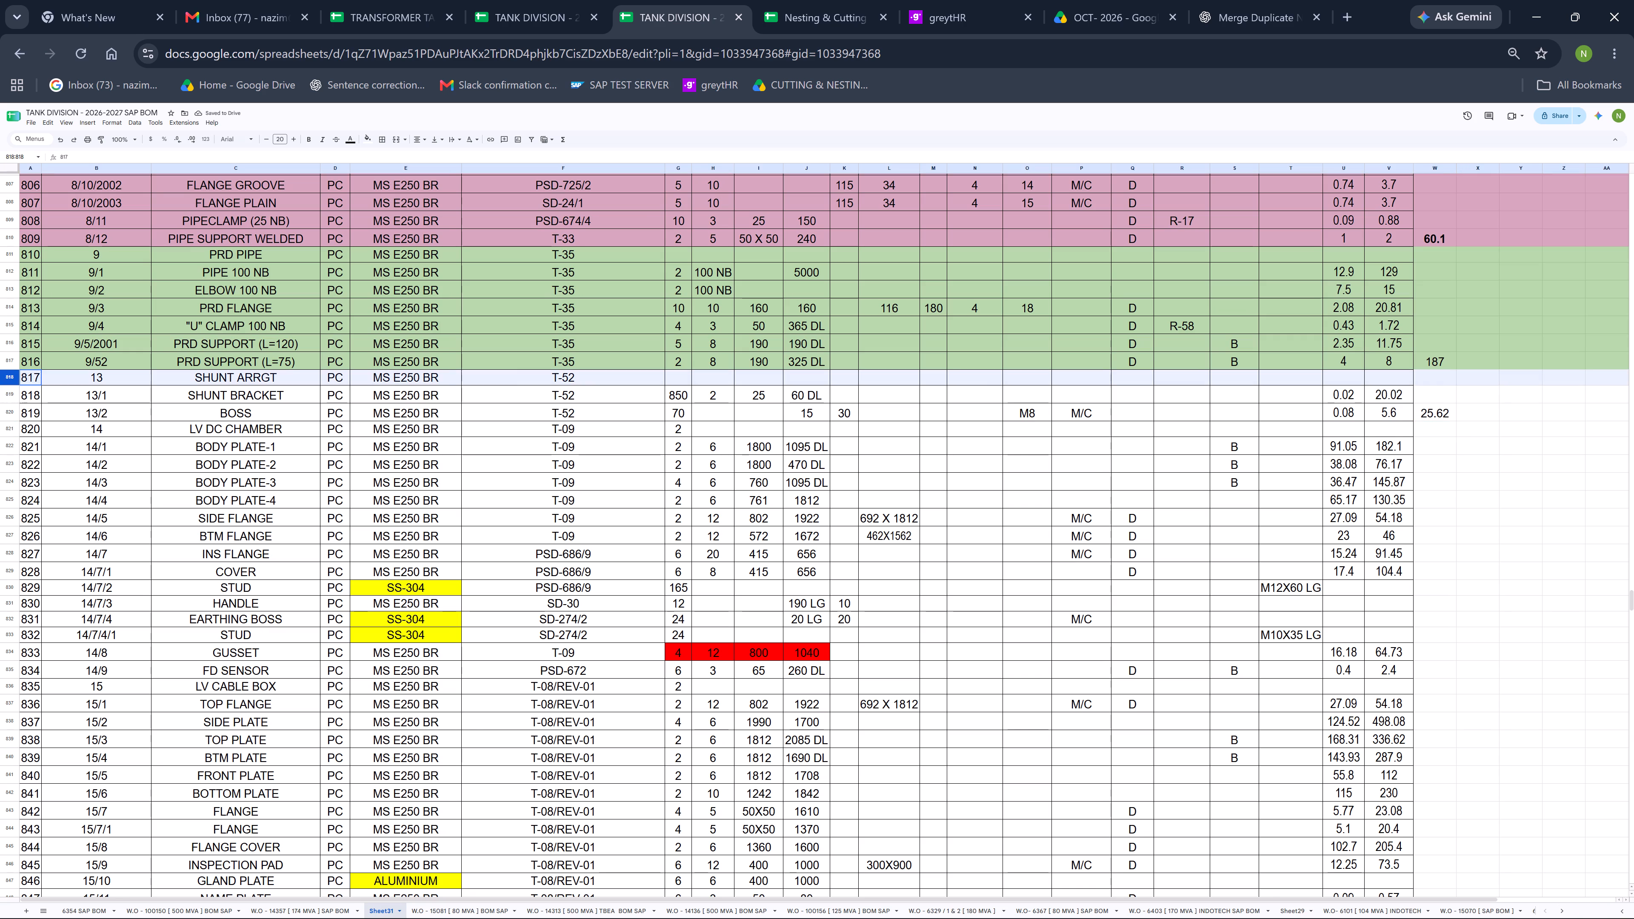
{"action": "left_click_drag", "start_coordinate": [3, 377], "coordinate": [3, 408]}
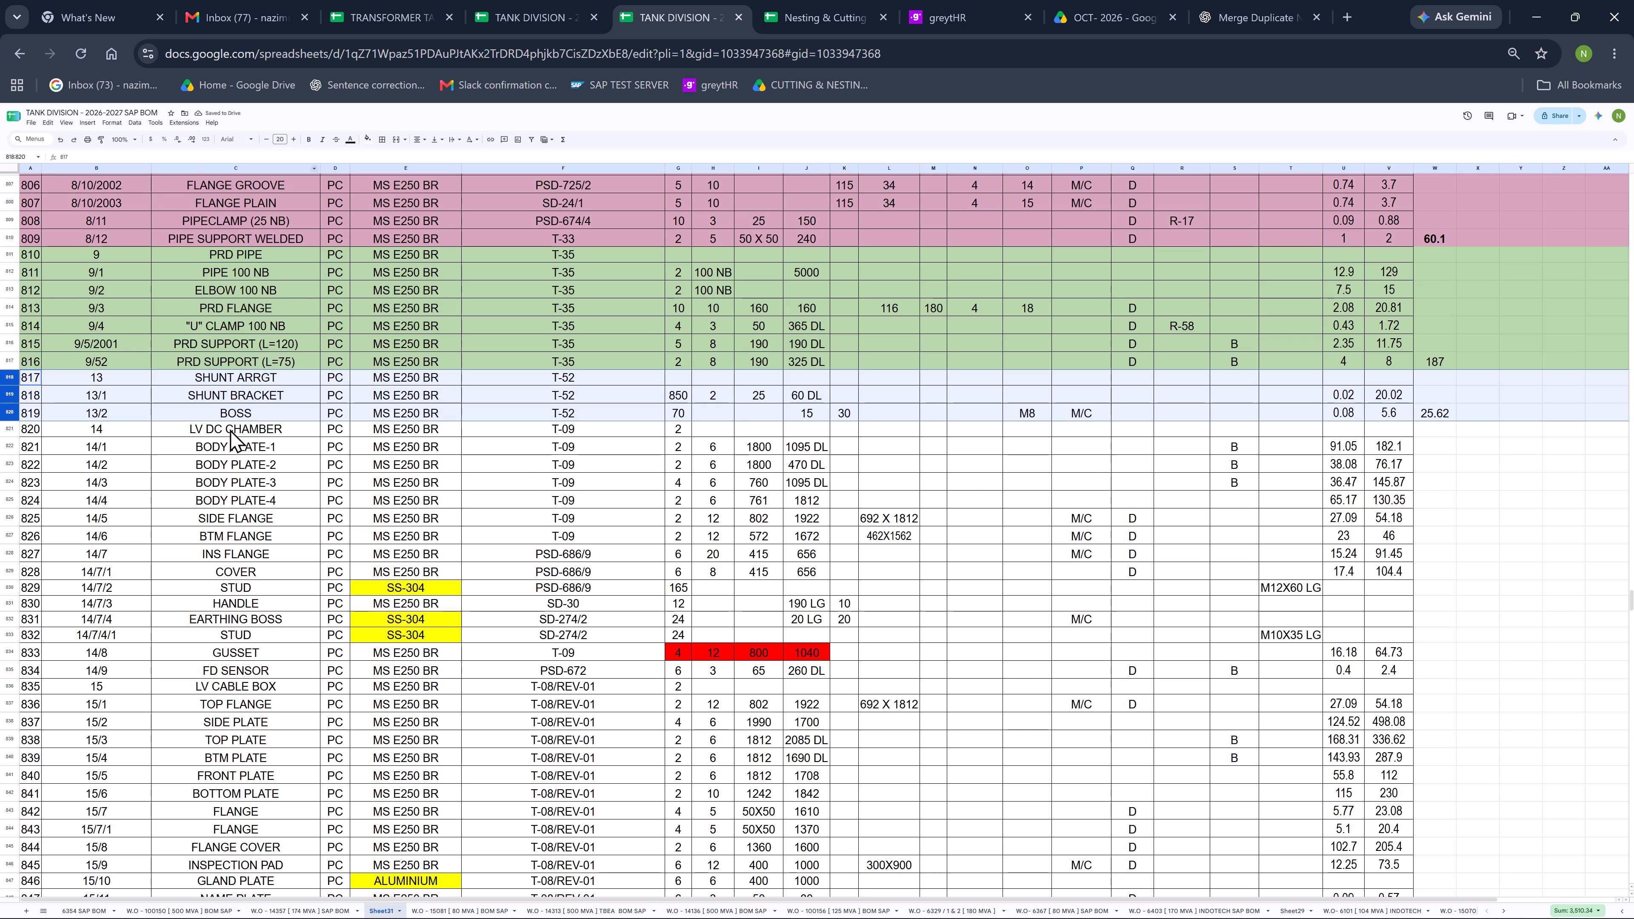
Fill all the LV DC CHAMBER rows, from SN 820 to SN 834, with light magenta.
{"action": "left_click_drag", "start_coordinate": [5, 428], "coordinate": [4, 454]}
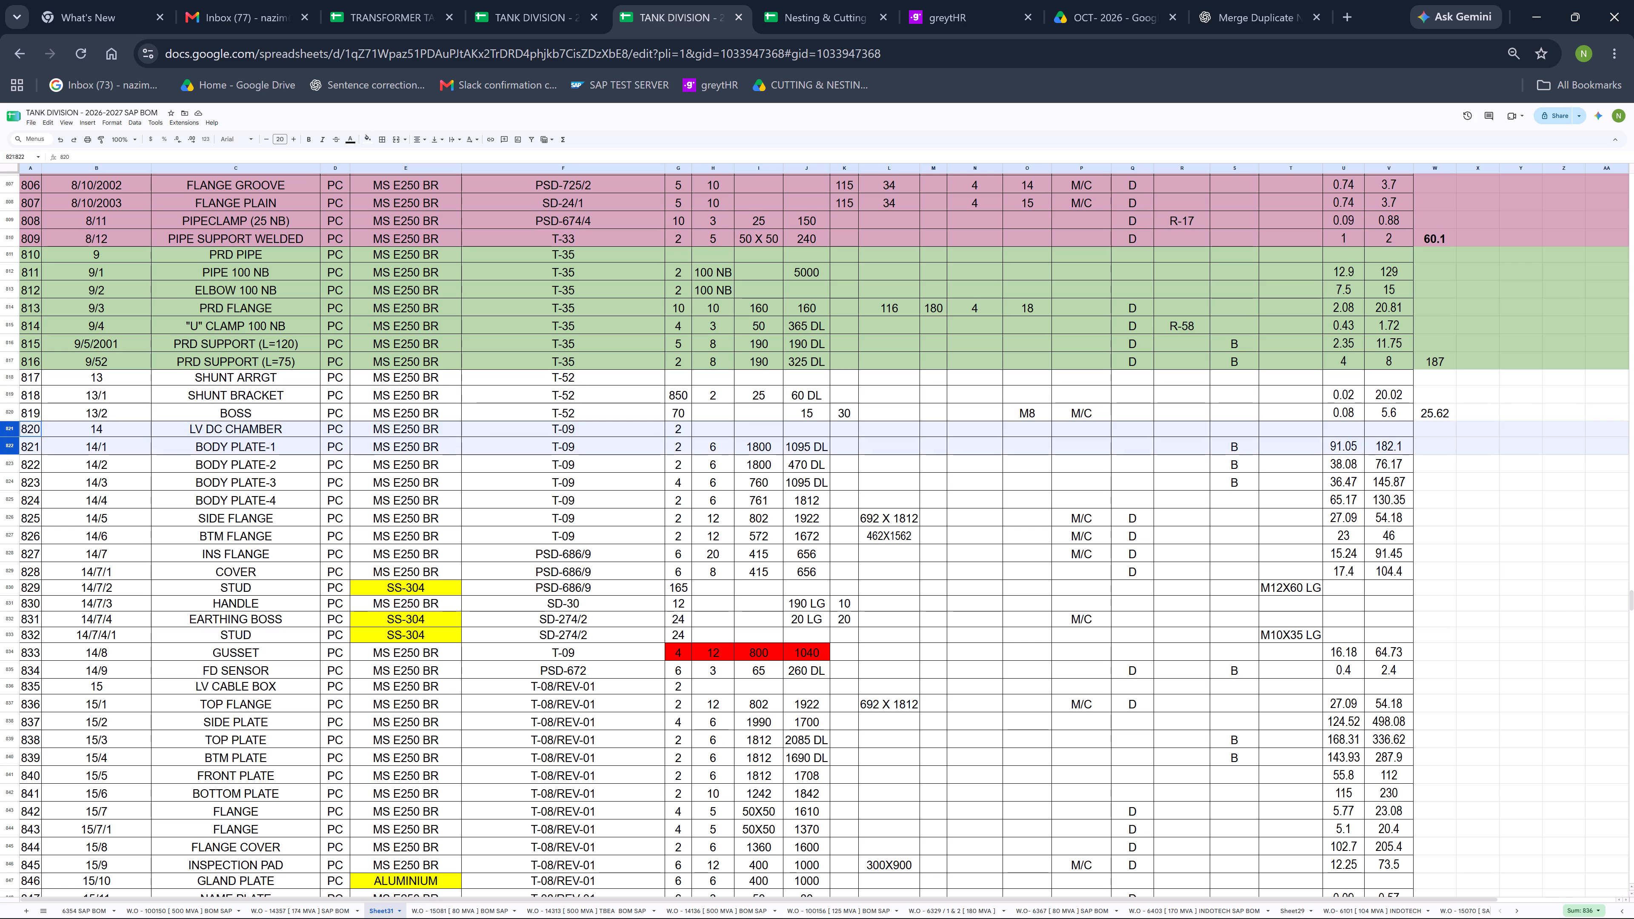
{"action": "left_click_drag", "start_coordinate": [4, 454], "coordinate": [0, 675]}
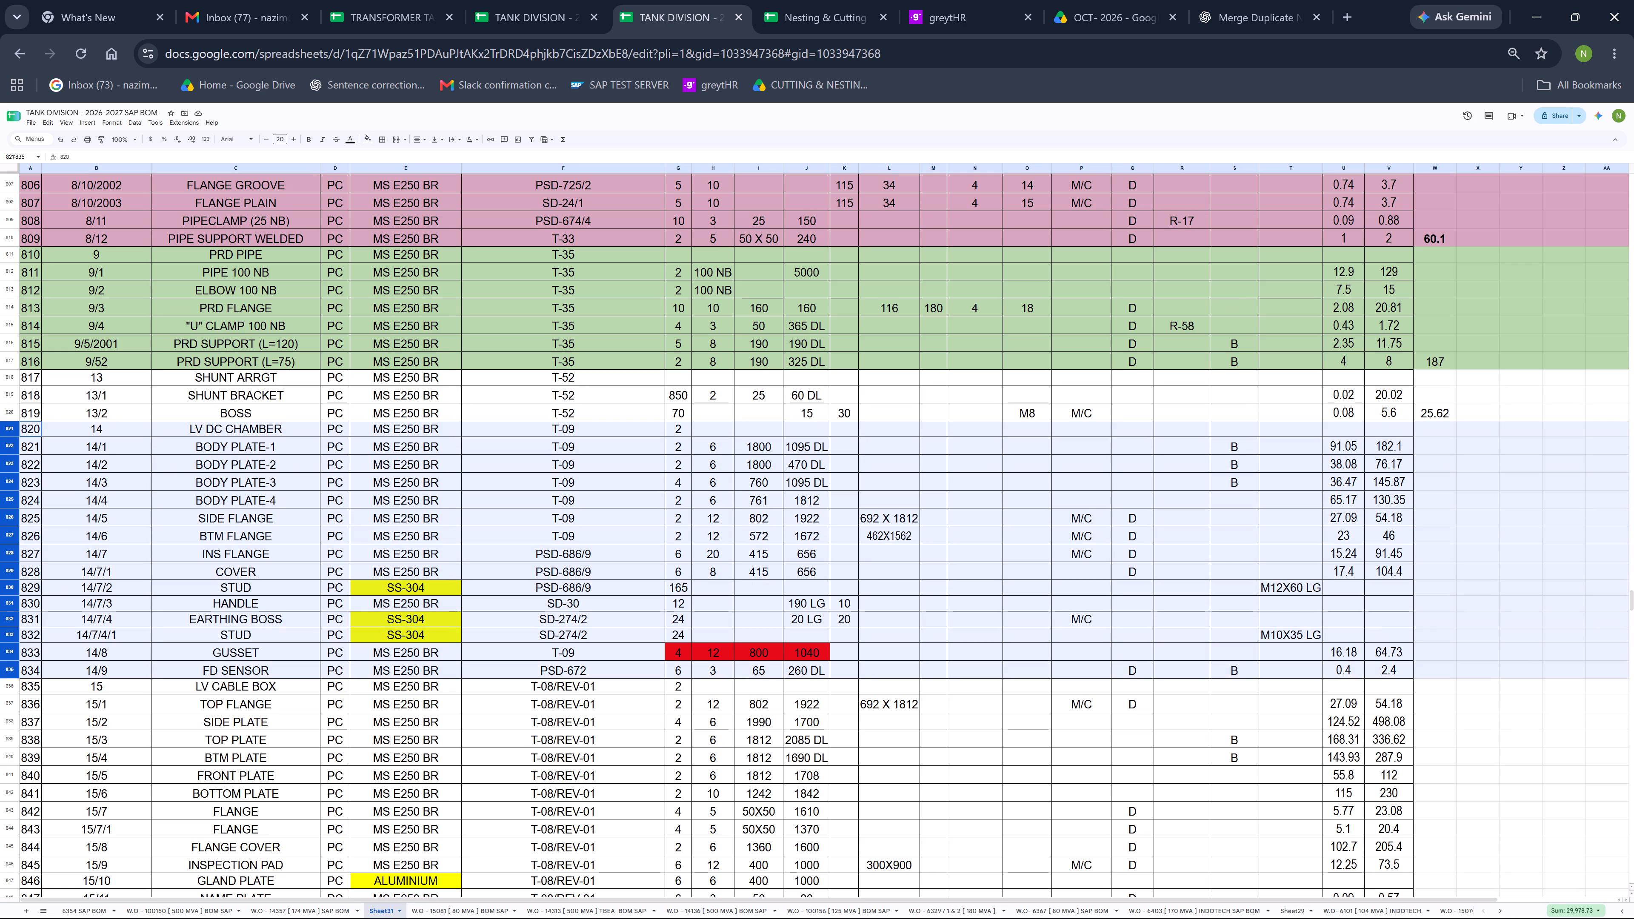
{"action": "left_click_drag", "start_coordinate": [0, 675], "coordinate": [0, 676]}
{"action": "left_click", "coordinate": [369, 138]}
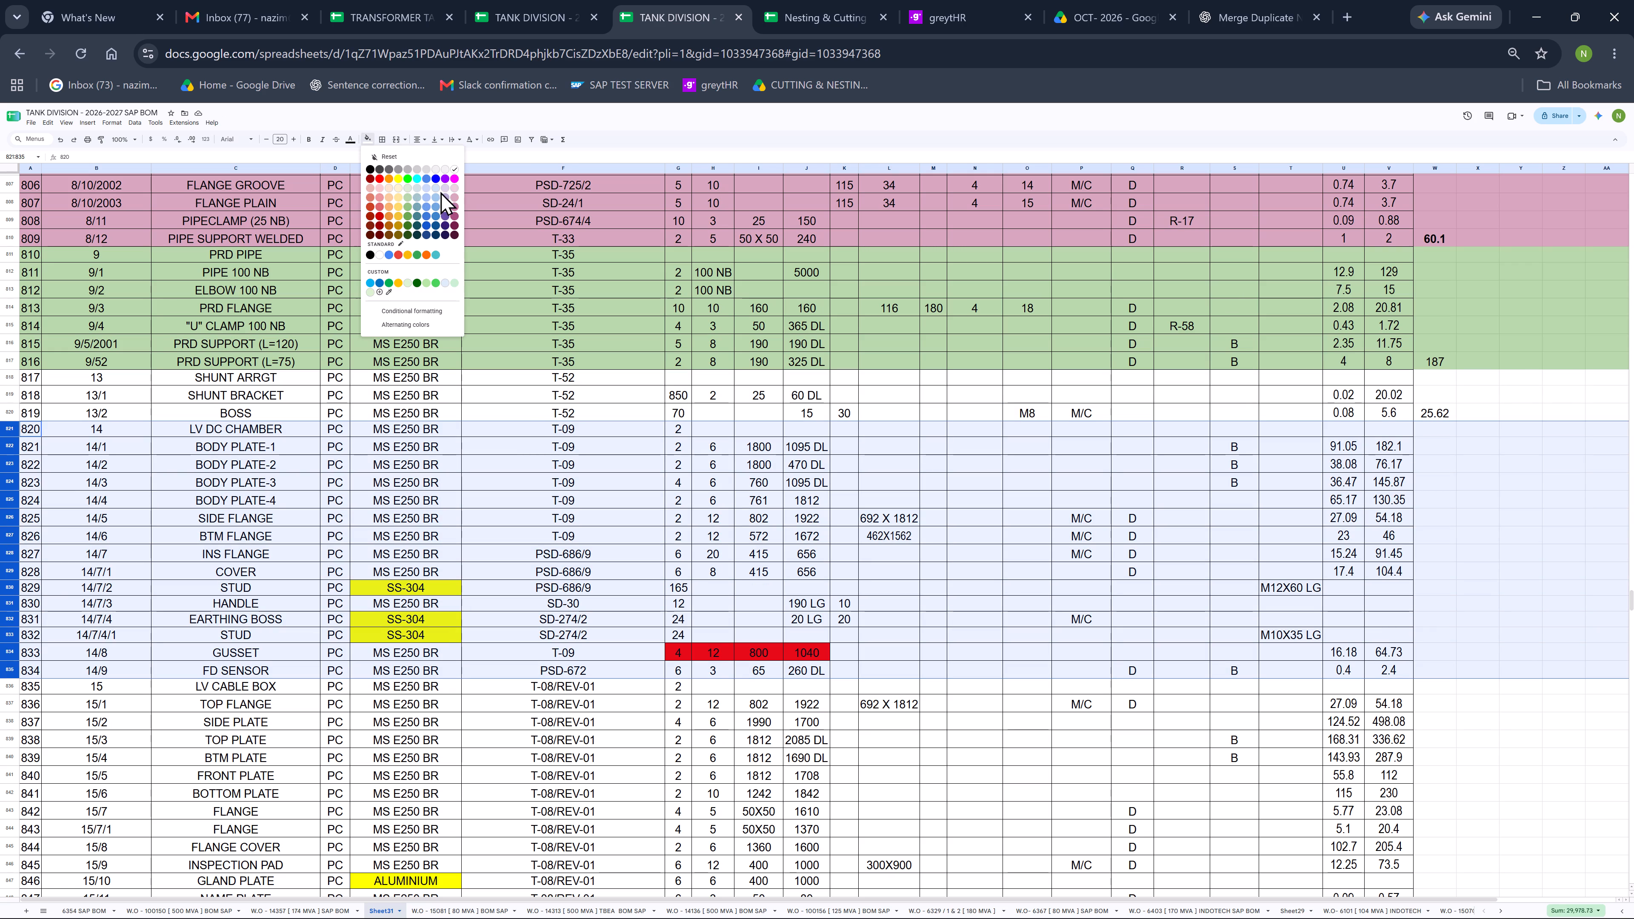
{"action": "left_click", "coordinate": [452, 197]}
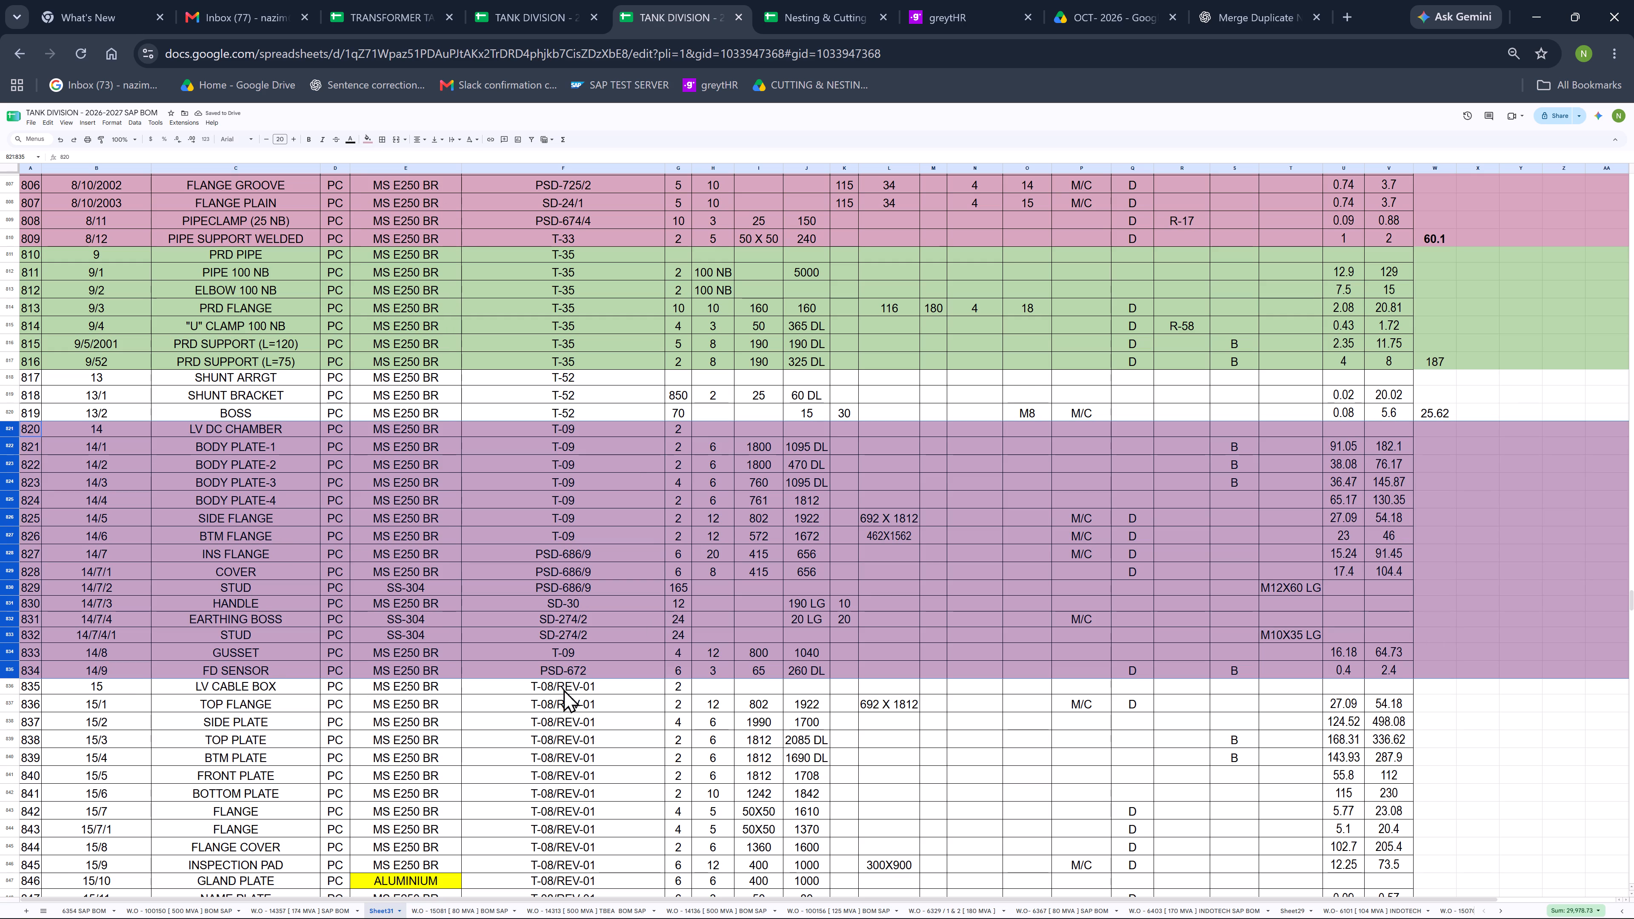
Sum the LV DC CHAMBER WEIGHT cells for SN 820 to 834 and enter 898 in the blank cell beside the SN 834 weight.
{"action": "left_click_drag", "start_coordinate": [1379, 431], "coordinate": [1397, 613]}
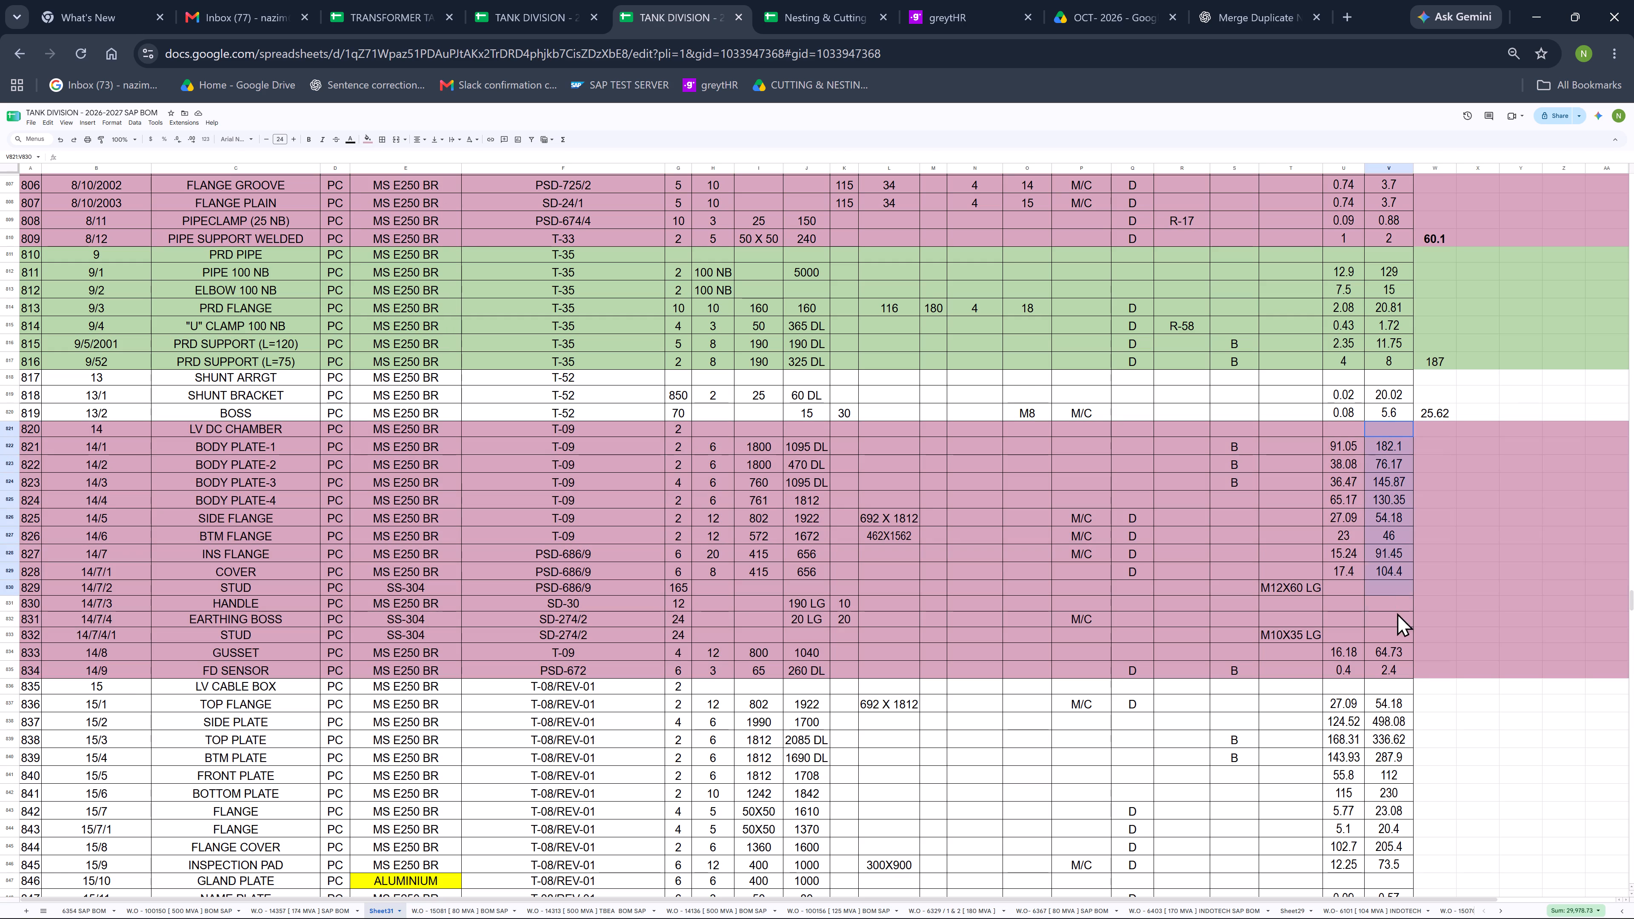
{"action": "left_click_drag", "start_coordinate": [1397, 613], "coordinate": [1395, 667]}
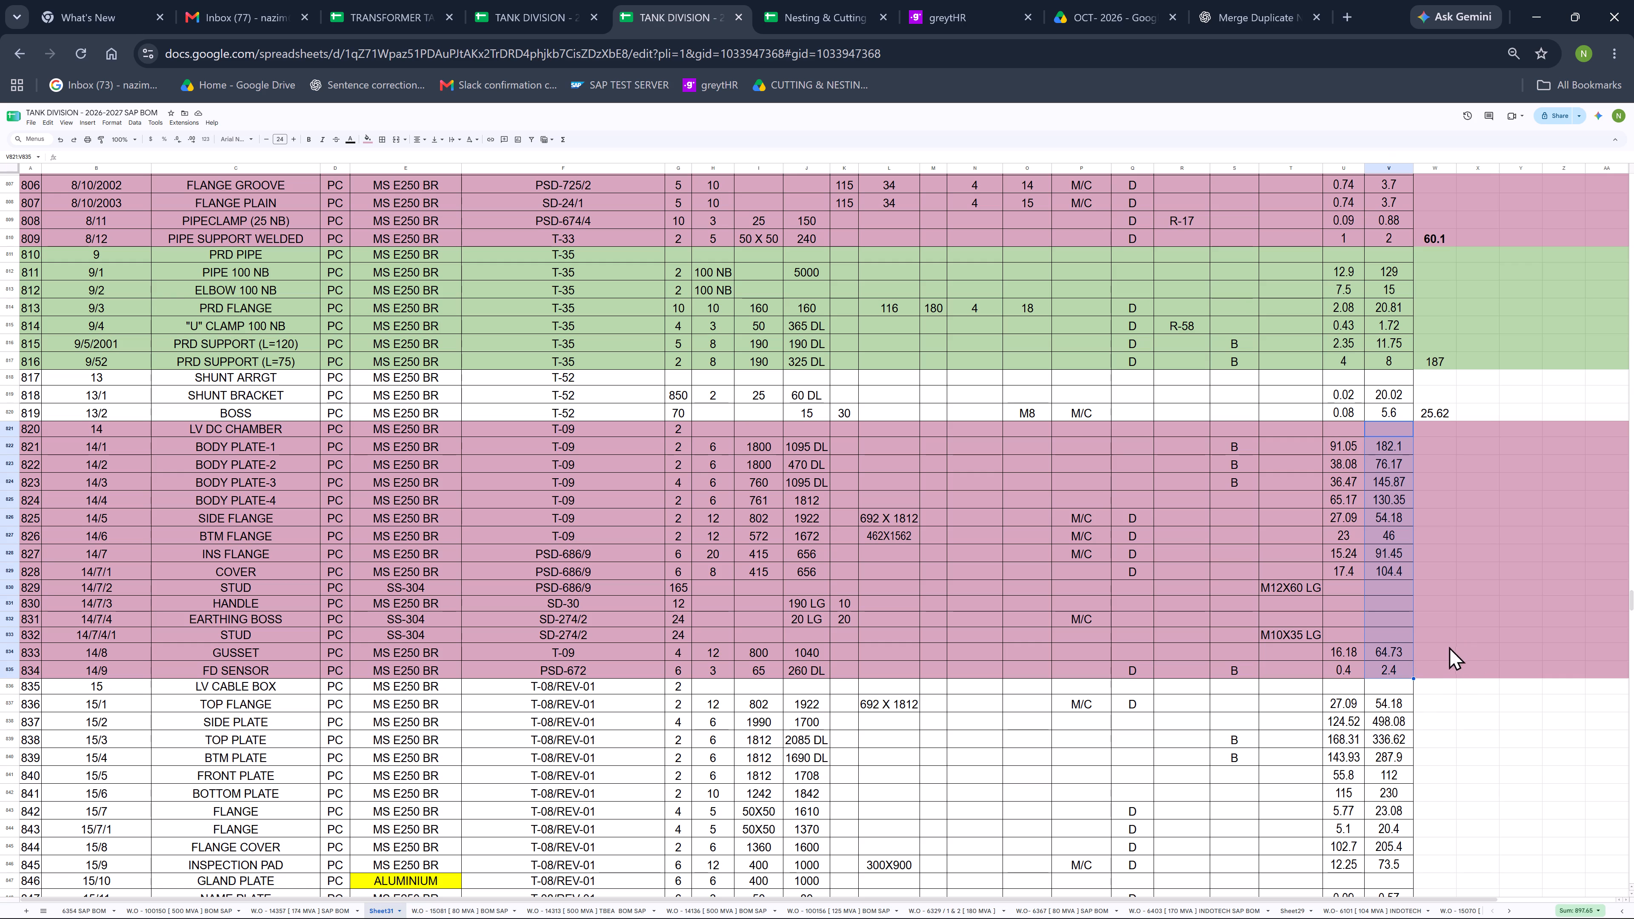
{"action": "left_click", "coordinate": [1439, 667]}
{"action": "type", "text": "898"}
{"action": "key", "text": "Return"}
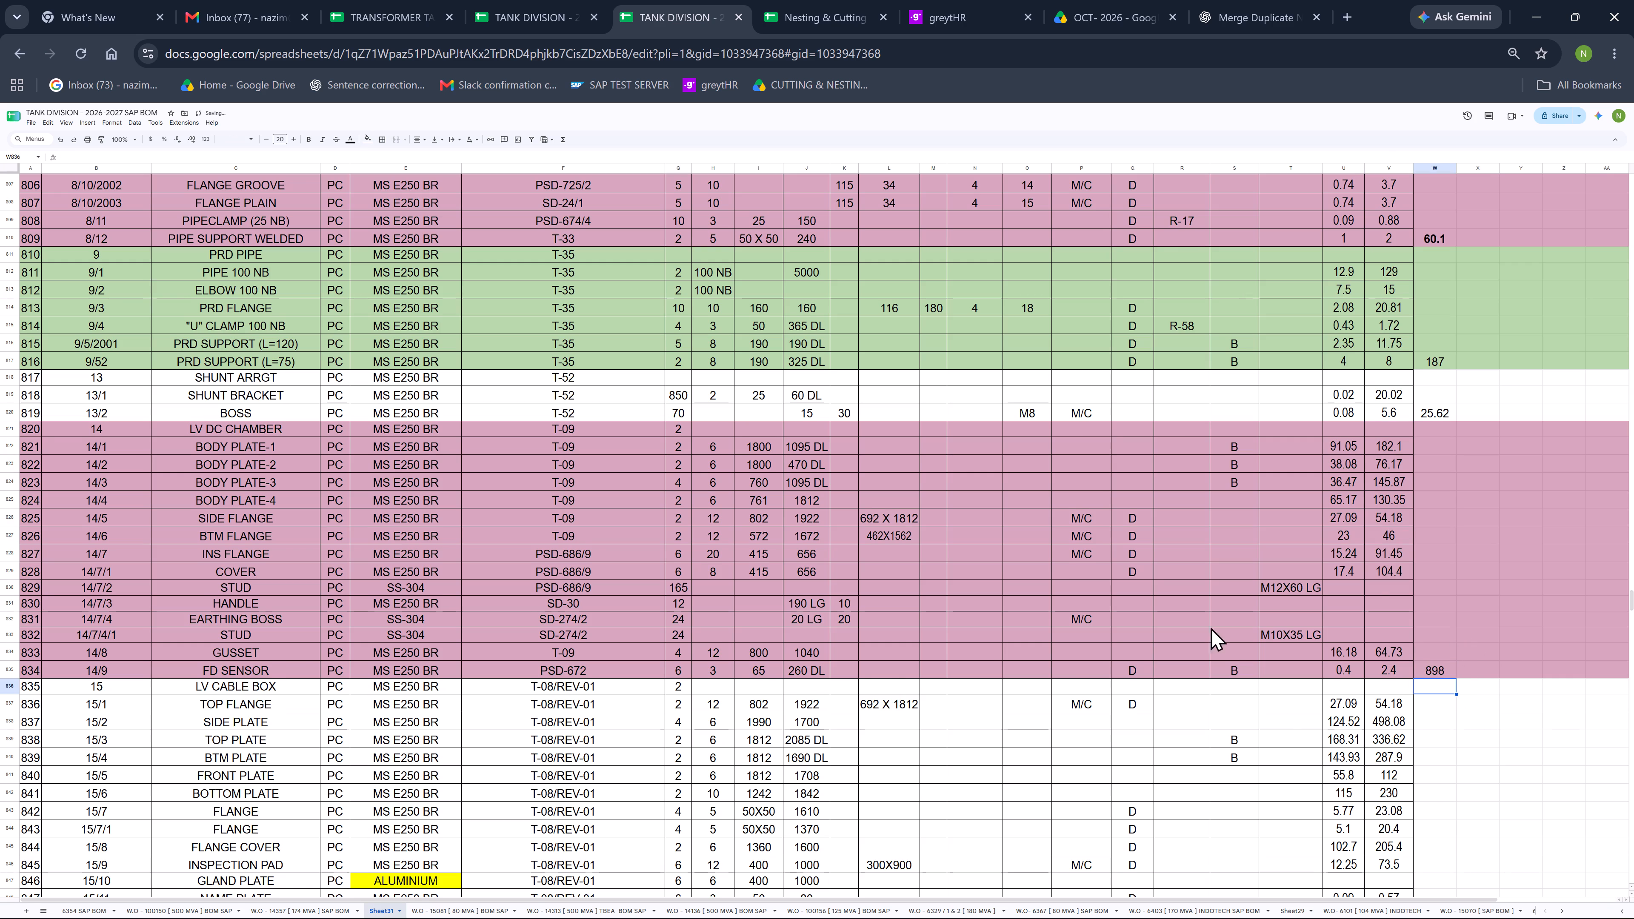
Fill all the LV CABLE BOX rows, from SN 835 to SN 877, with light green.
{"action": "scroll", "coordinate": [1087, 542], "scroll_direction": "down", "scroll_amount": 2}
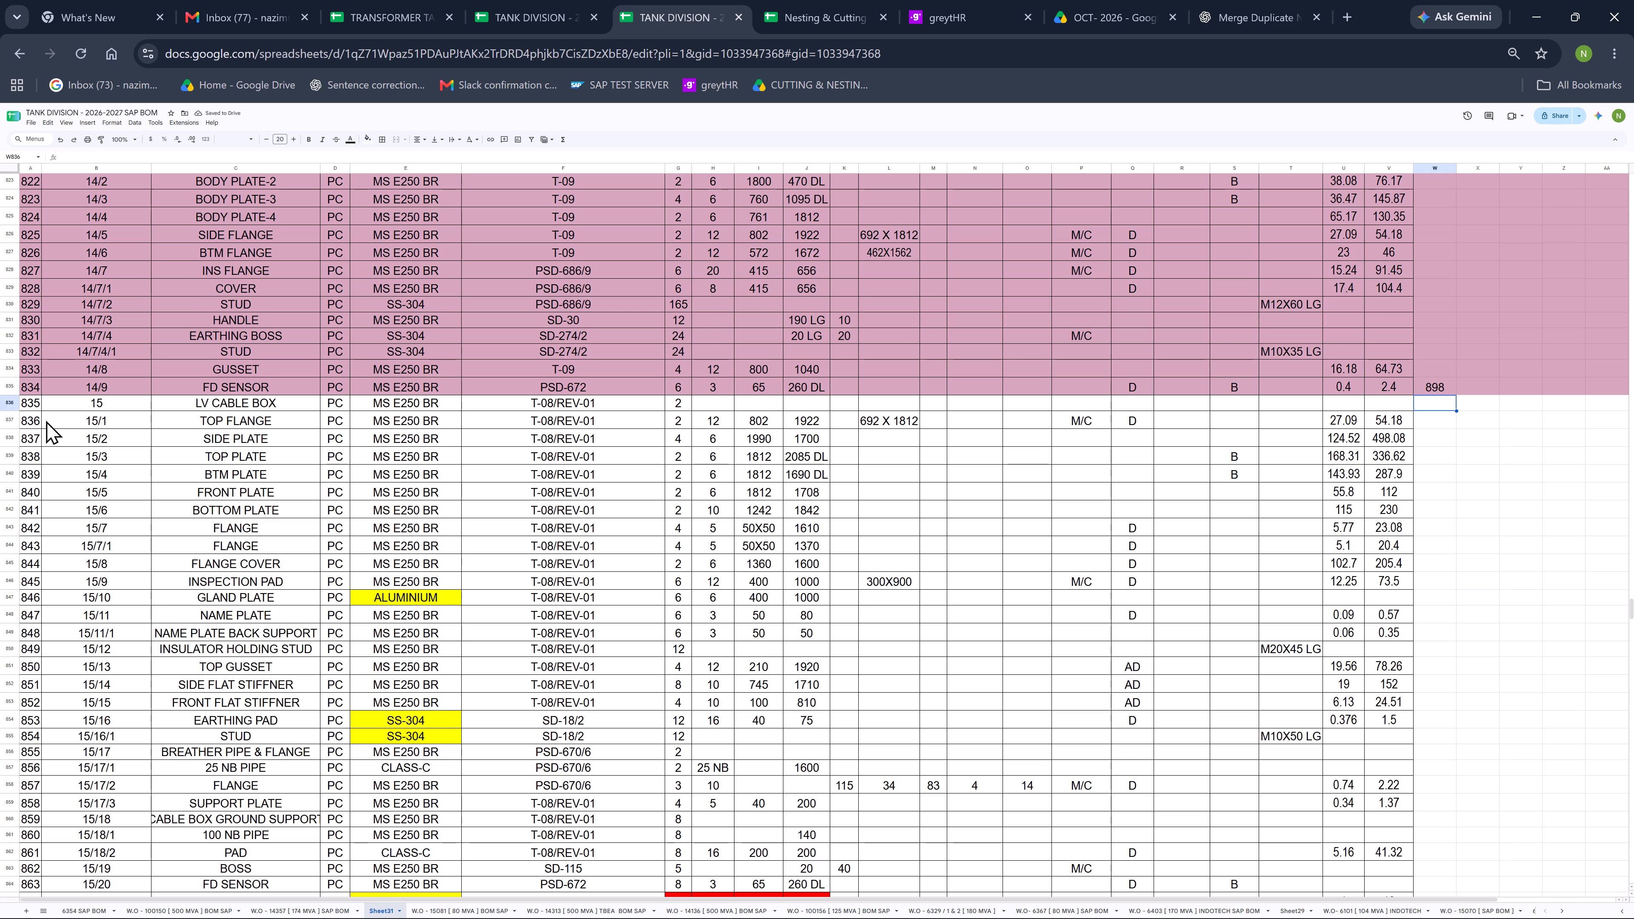
{"action": "left_click_drag", "start_coordinate": [5, 403], "coordinate": [5, 521]}
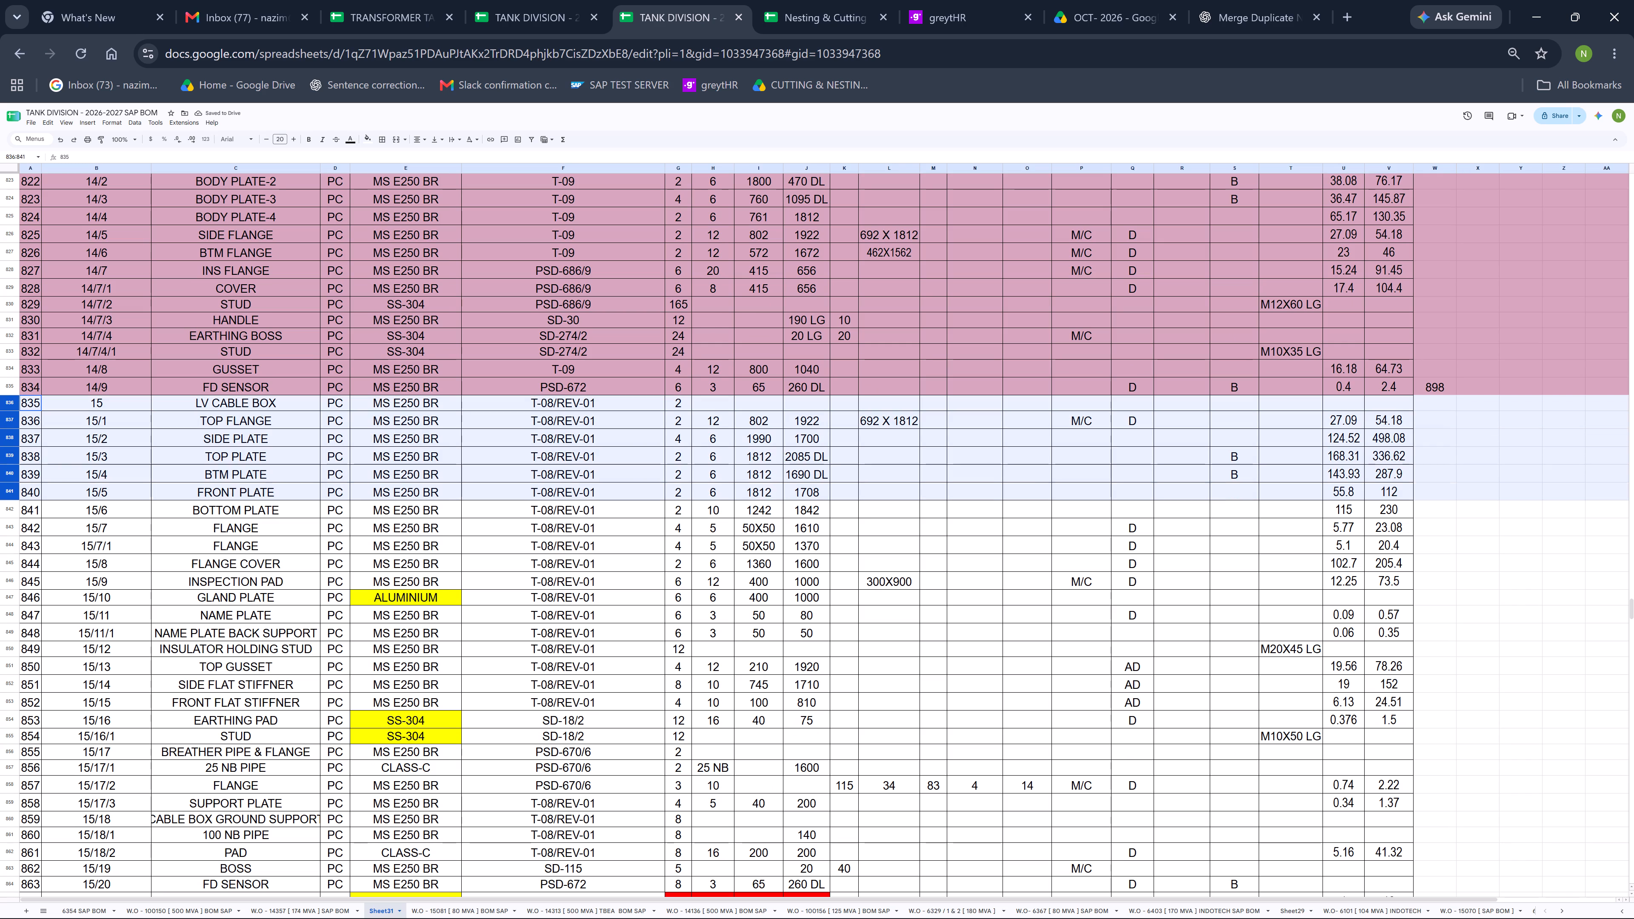
{"action": "left_click_drag", "start_coordinate": [5, 521], "coordinate": [31, 827]}
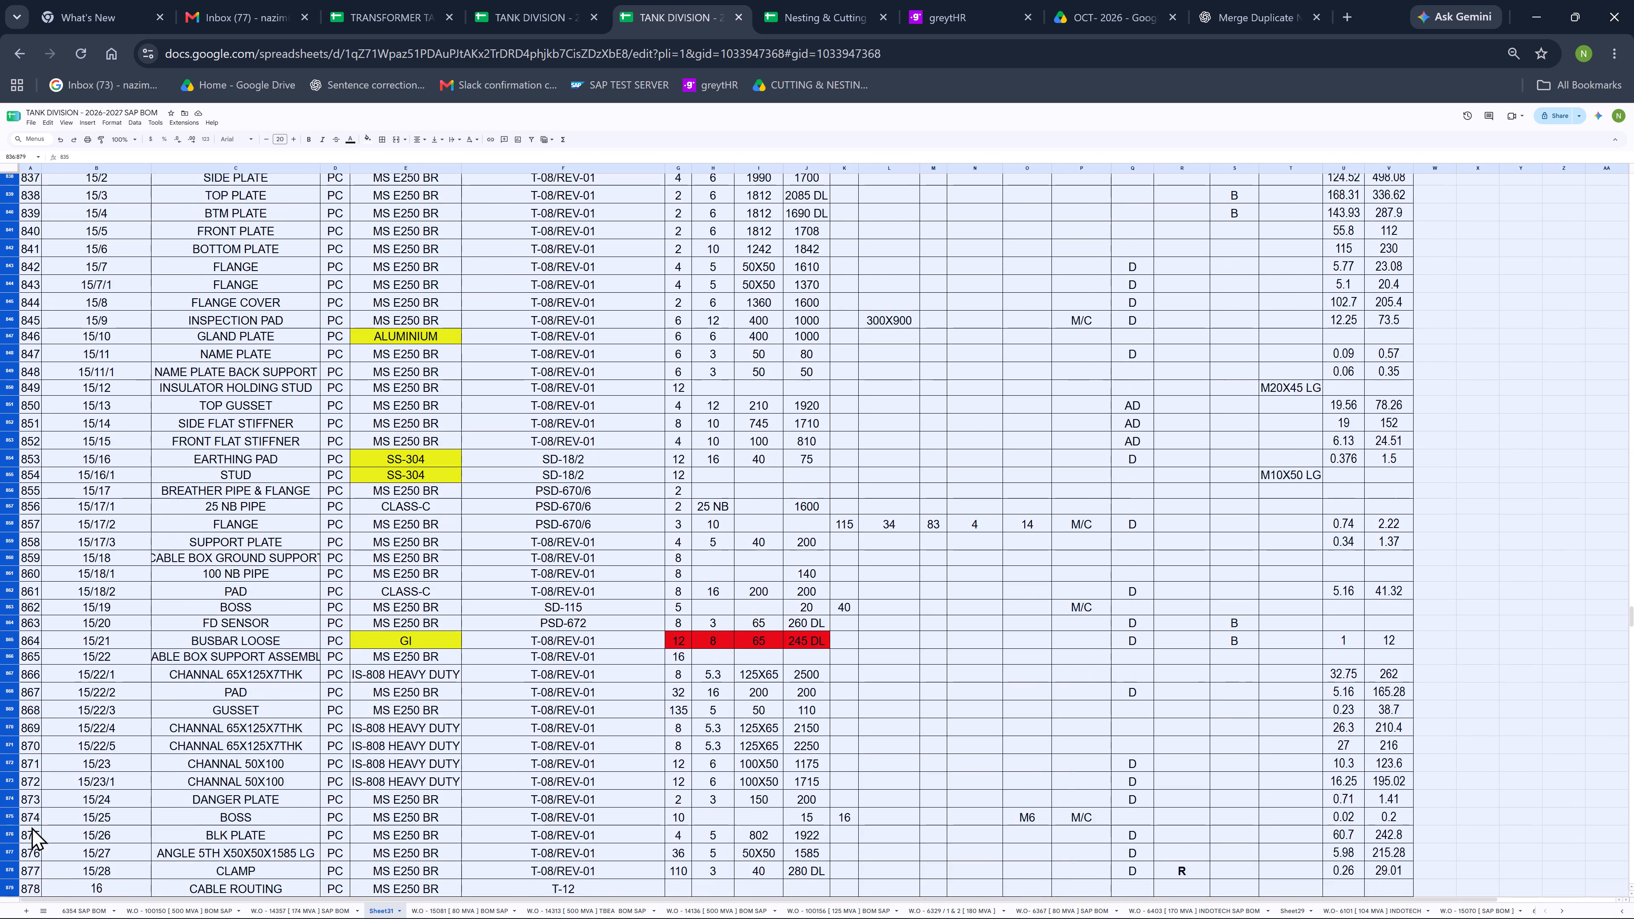
{"action": "left_click_drag", "start_coordinate": [31, 827], "coordinate": [27, 820]}
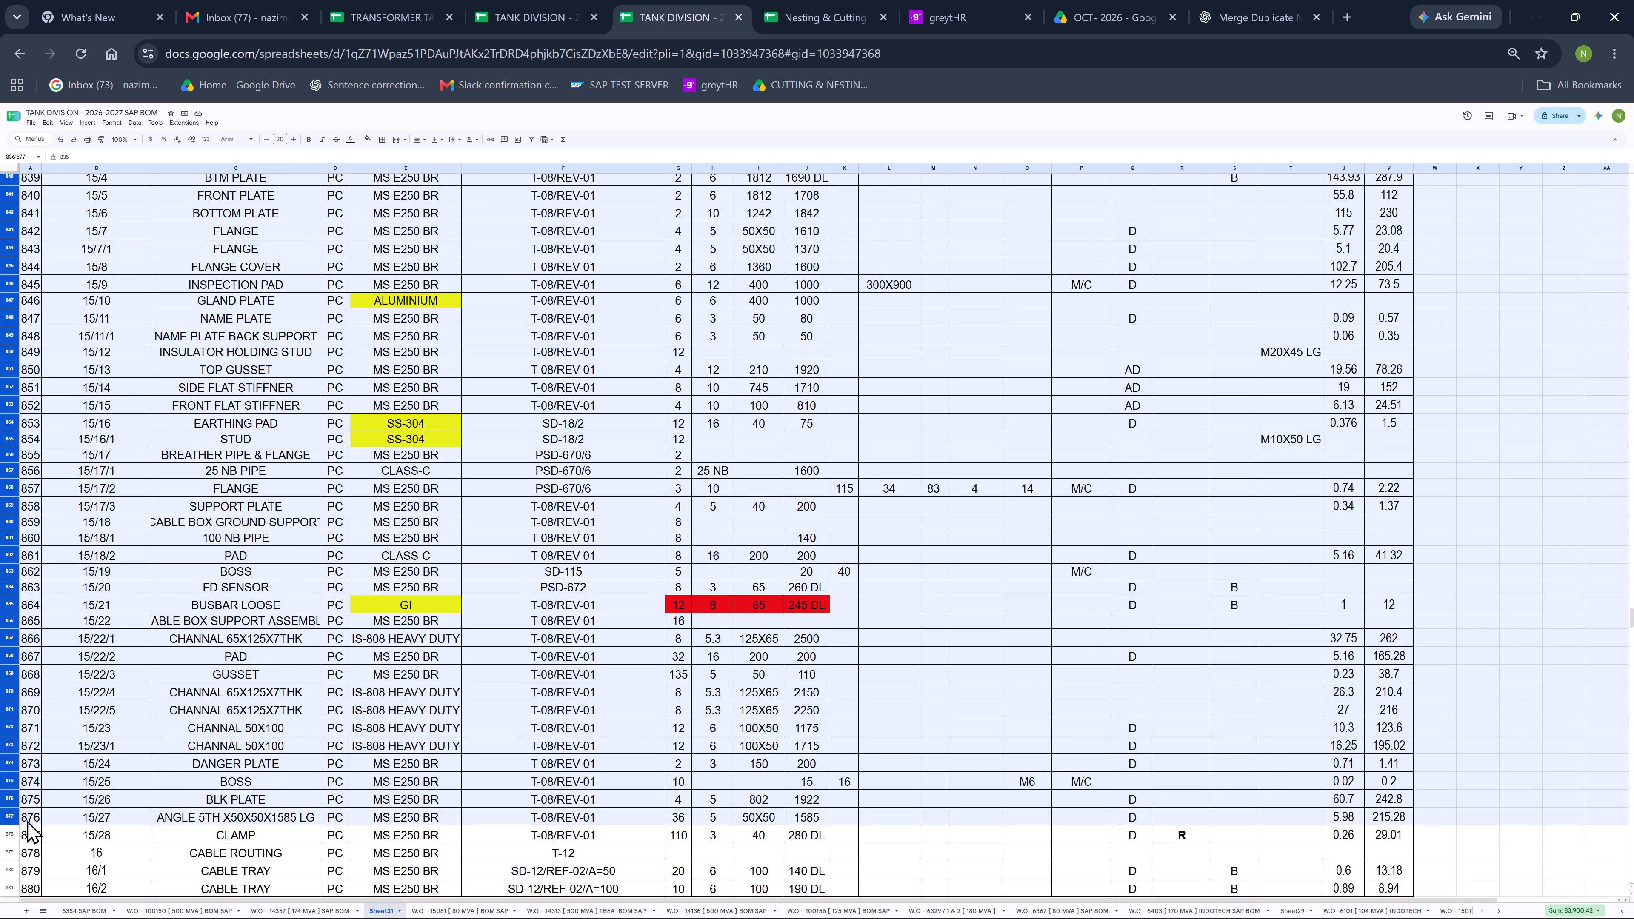
{"action": "left_click_drag", "start_coordinate": [27, 820], "coordinate": [27, 829]}
{"action": "scroll", "coordinate": [215, 549], "scroll_direction": "up", "scroll_amount": 2}
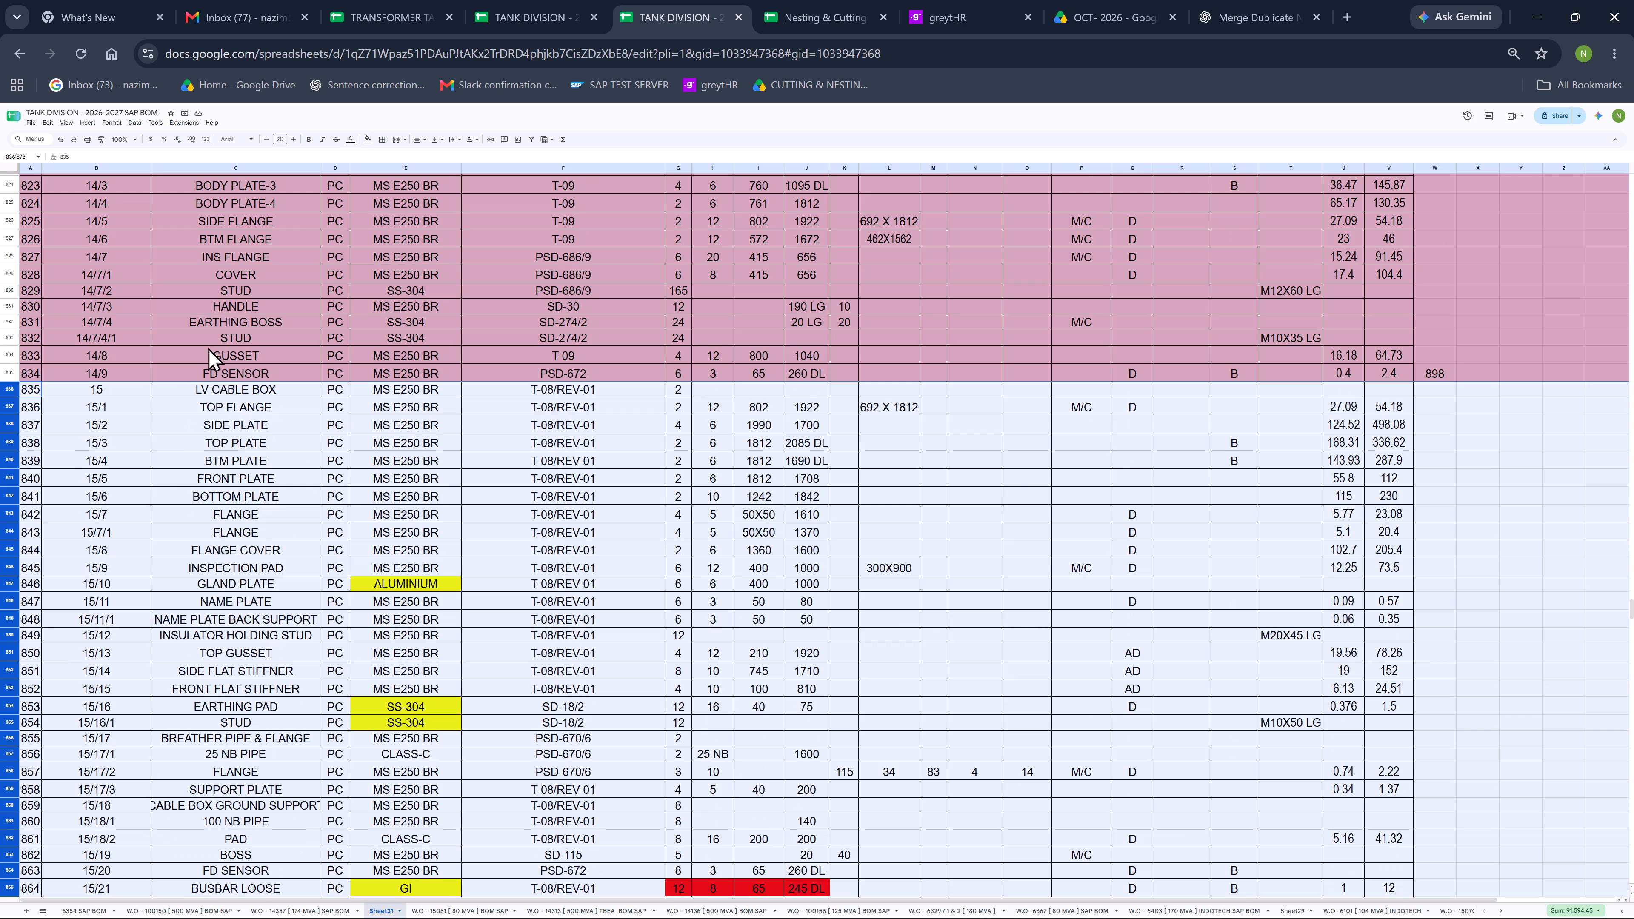
{"action": "left_click", "coordinate": [369, 139]}
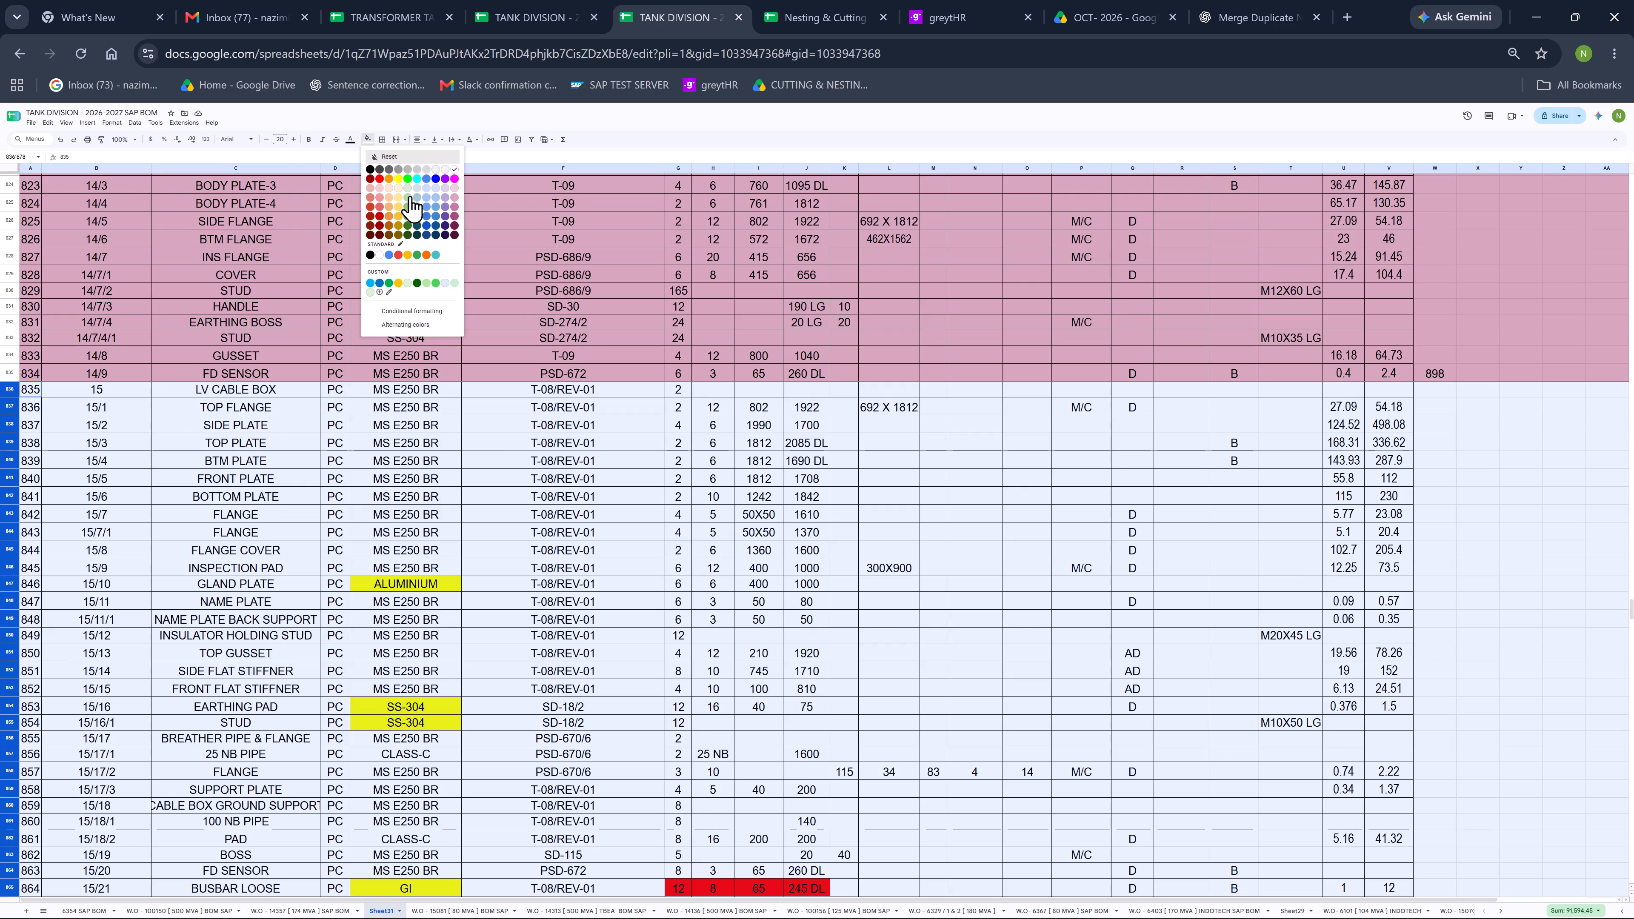
{"action": "left_click", "coordinate": [409, 196]}
Sum the LV CABLE BOX WEIGHT cells for SN 835 to 877 and enter 3855 in the blank cell beside the SN 877 weight.
{"action": "scroll", "coordinate": [366, 295], "scroll_direction": "down", "scroll_amount": 1}
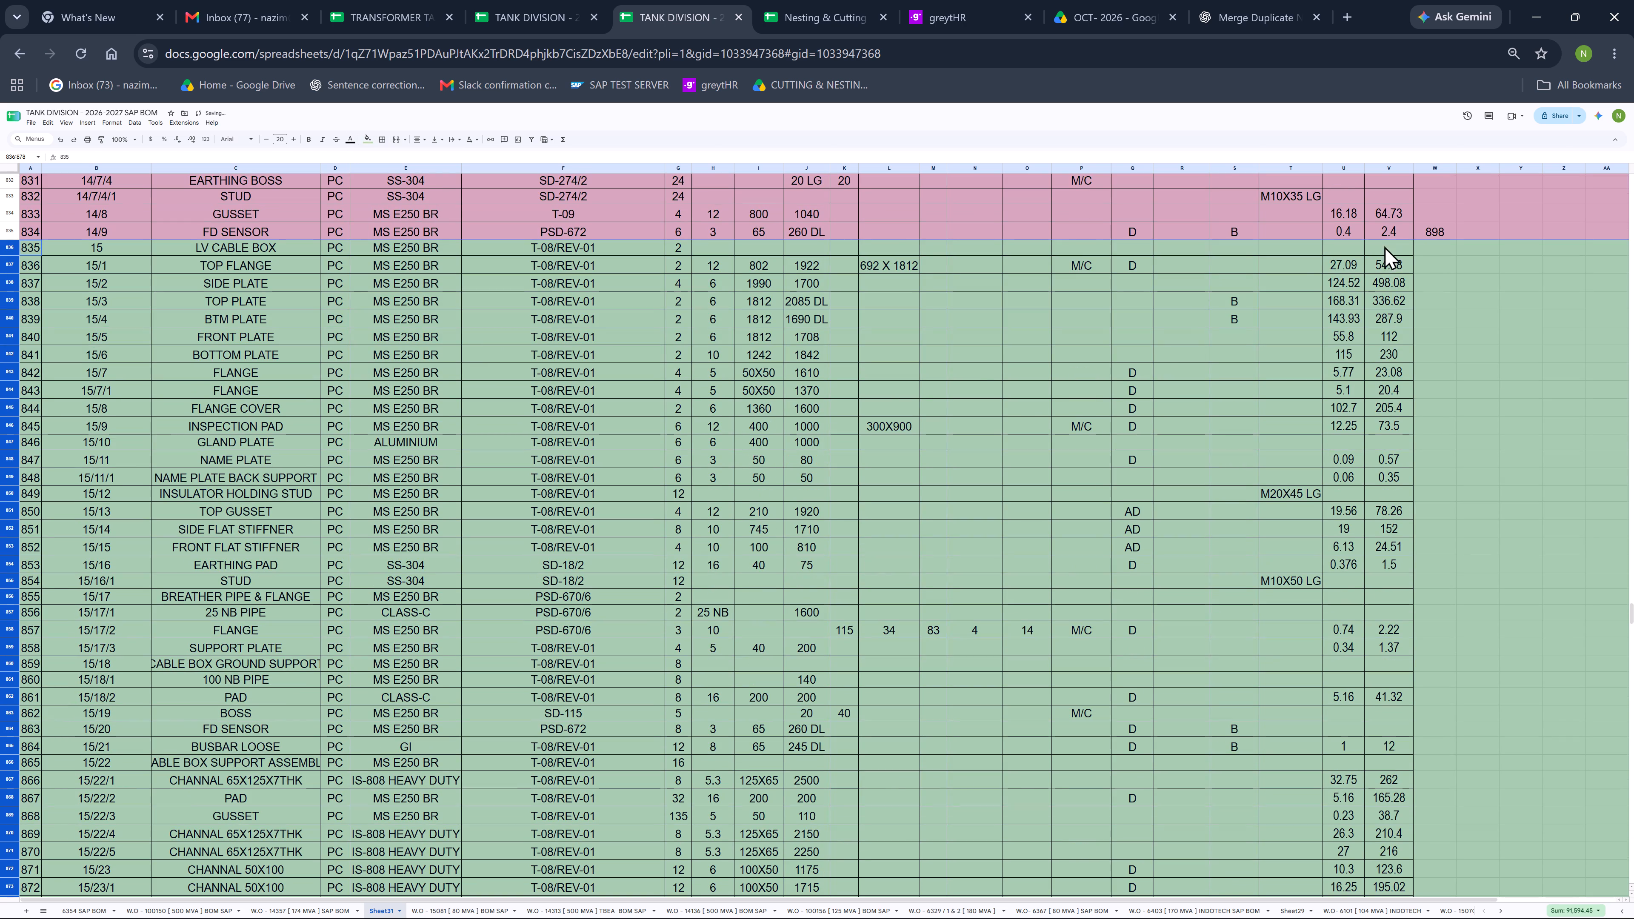
{"action": "left_click_drag", "start_coordinate": [1384, 252], "coordinate": [1416, 736]}
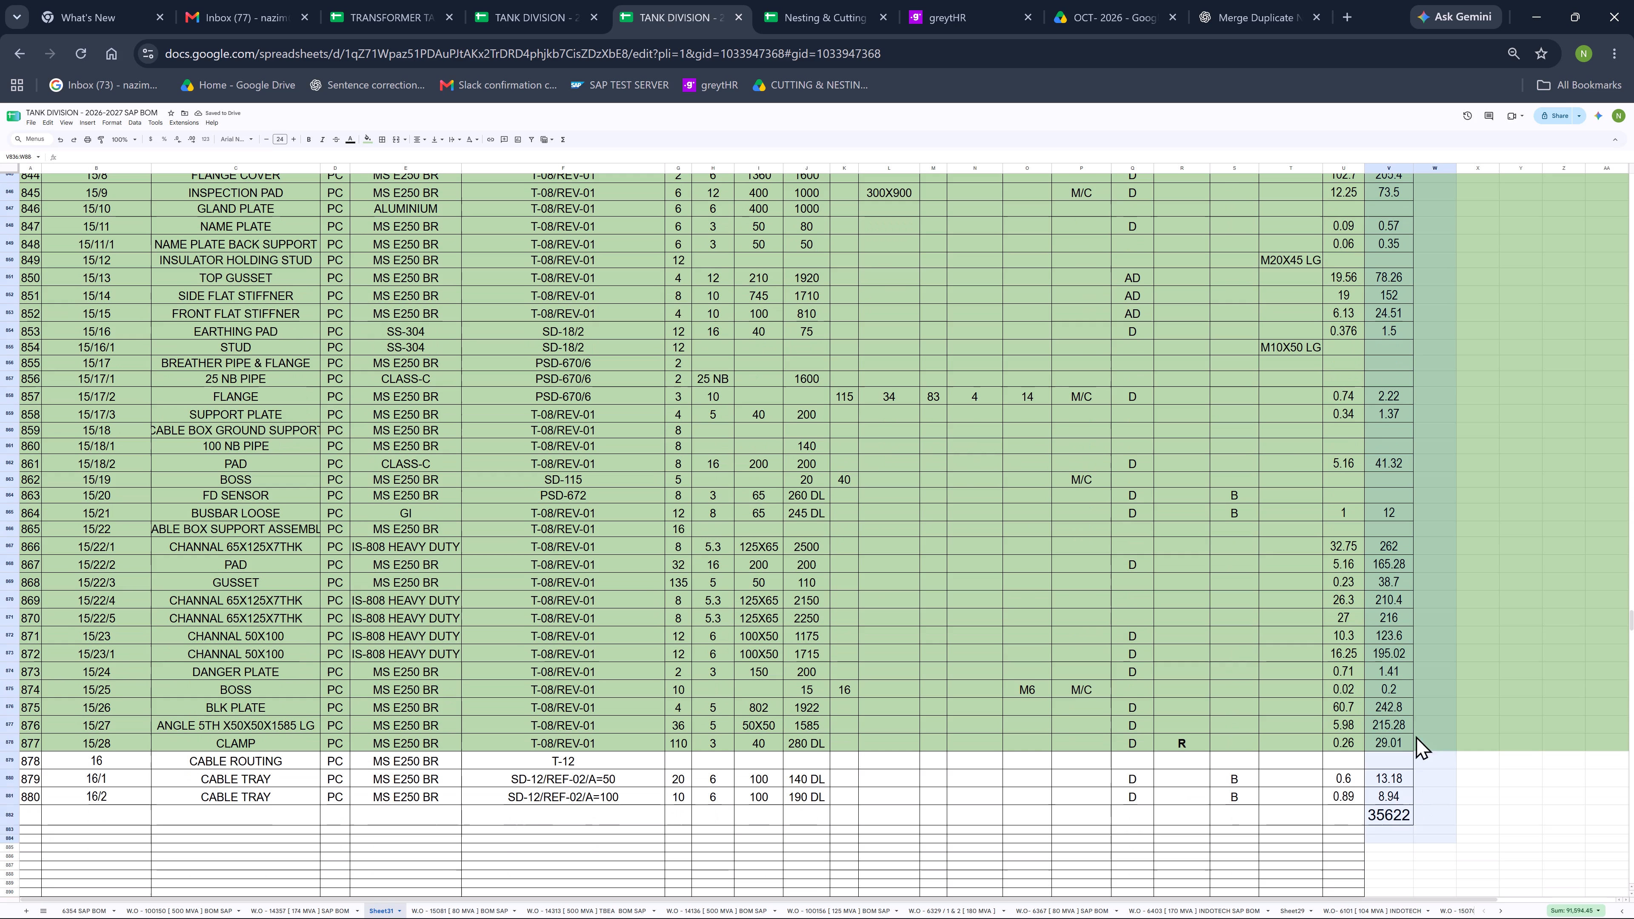
{"action": "left_click_drag", "start_coordinate": [1416, 736], "coordinate": [1390, 741]}
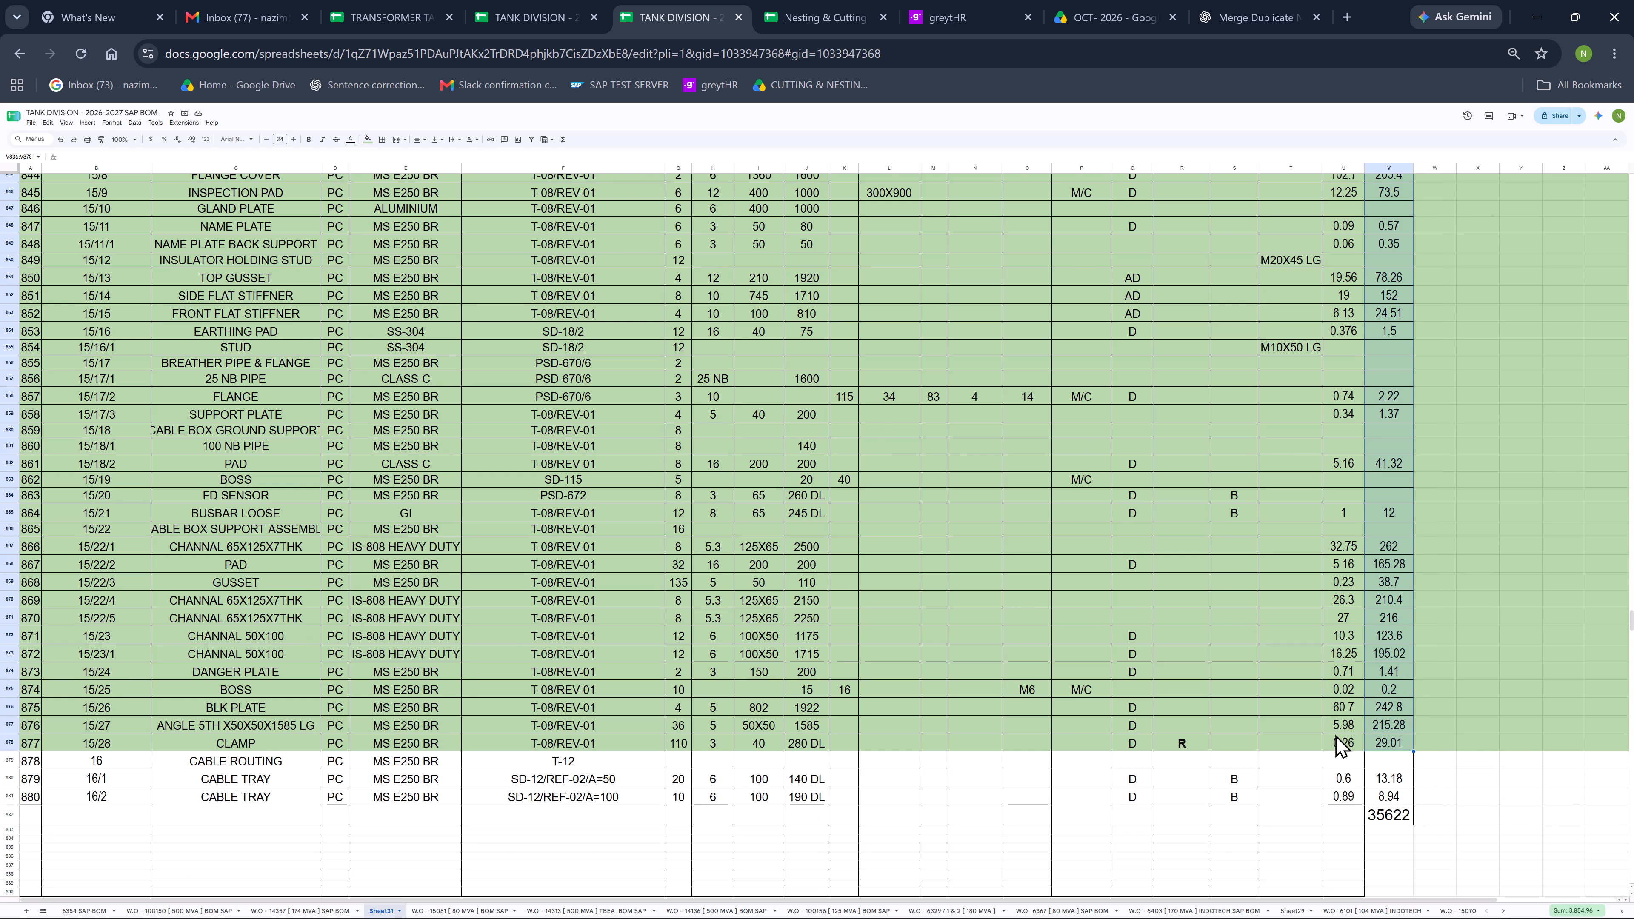
{"action": "left_click", "coordinate": [1445, 740]}
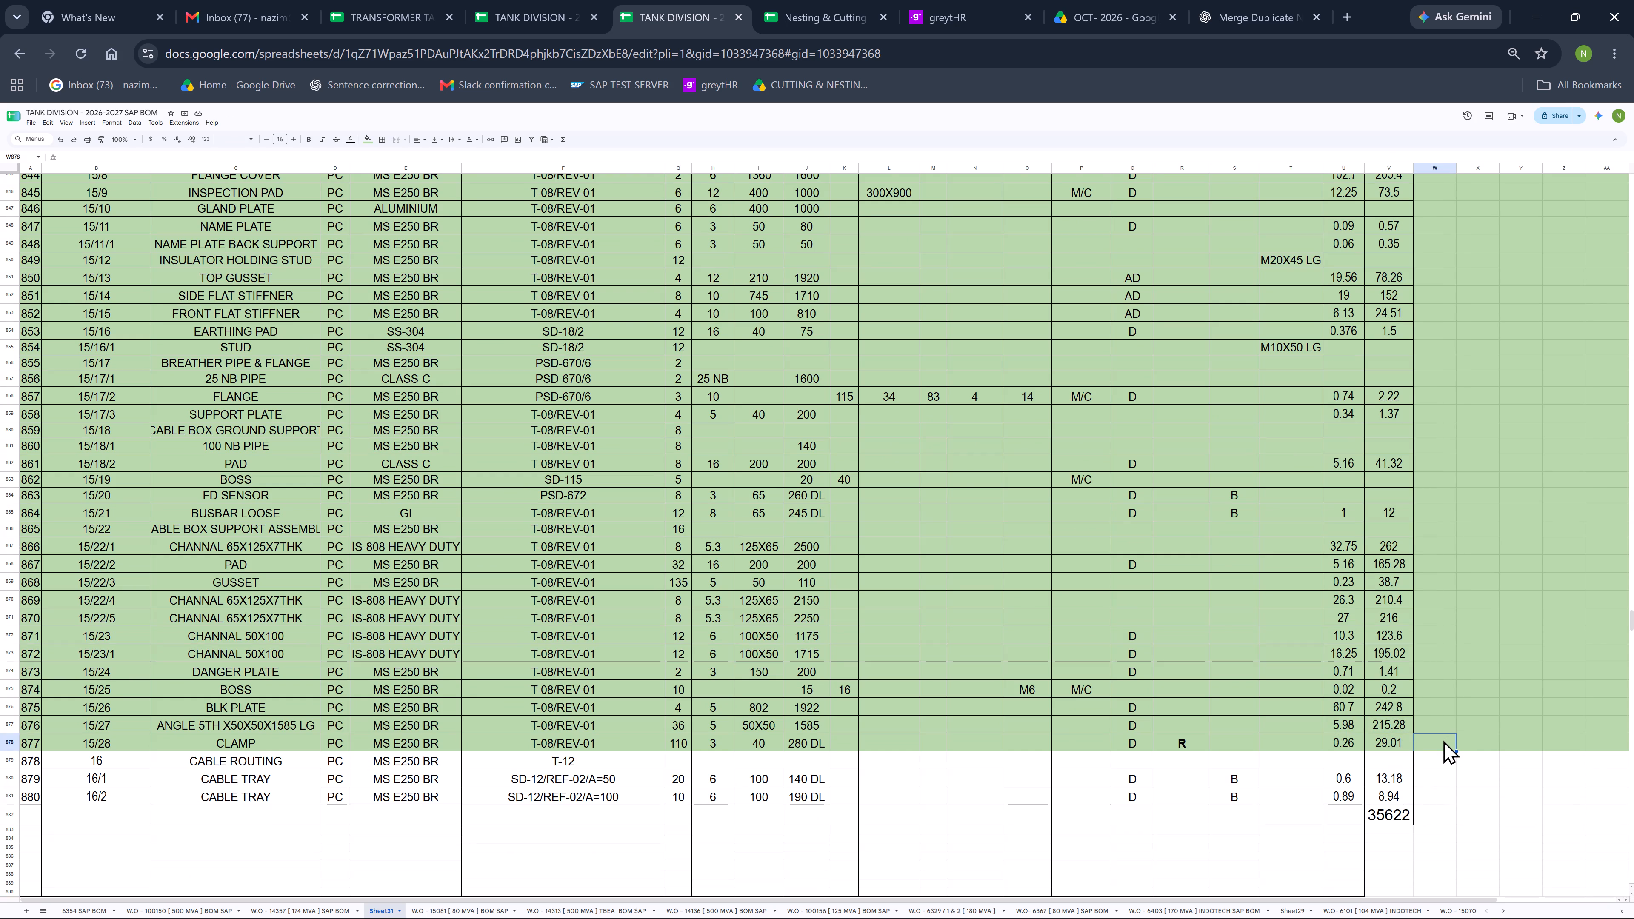
{"action": "type", "text": "35"}
{"action": "key", "text": "BackSpace"}
{"action": "type", "text": "855"}
{"action": "key", "text": "Return"}
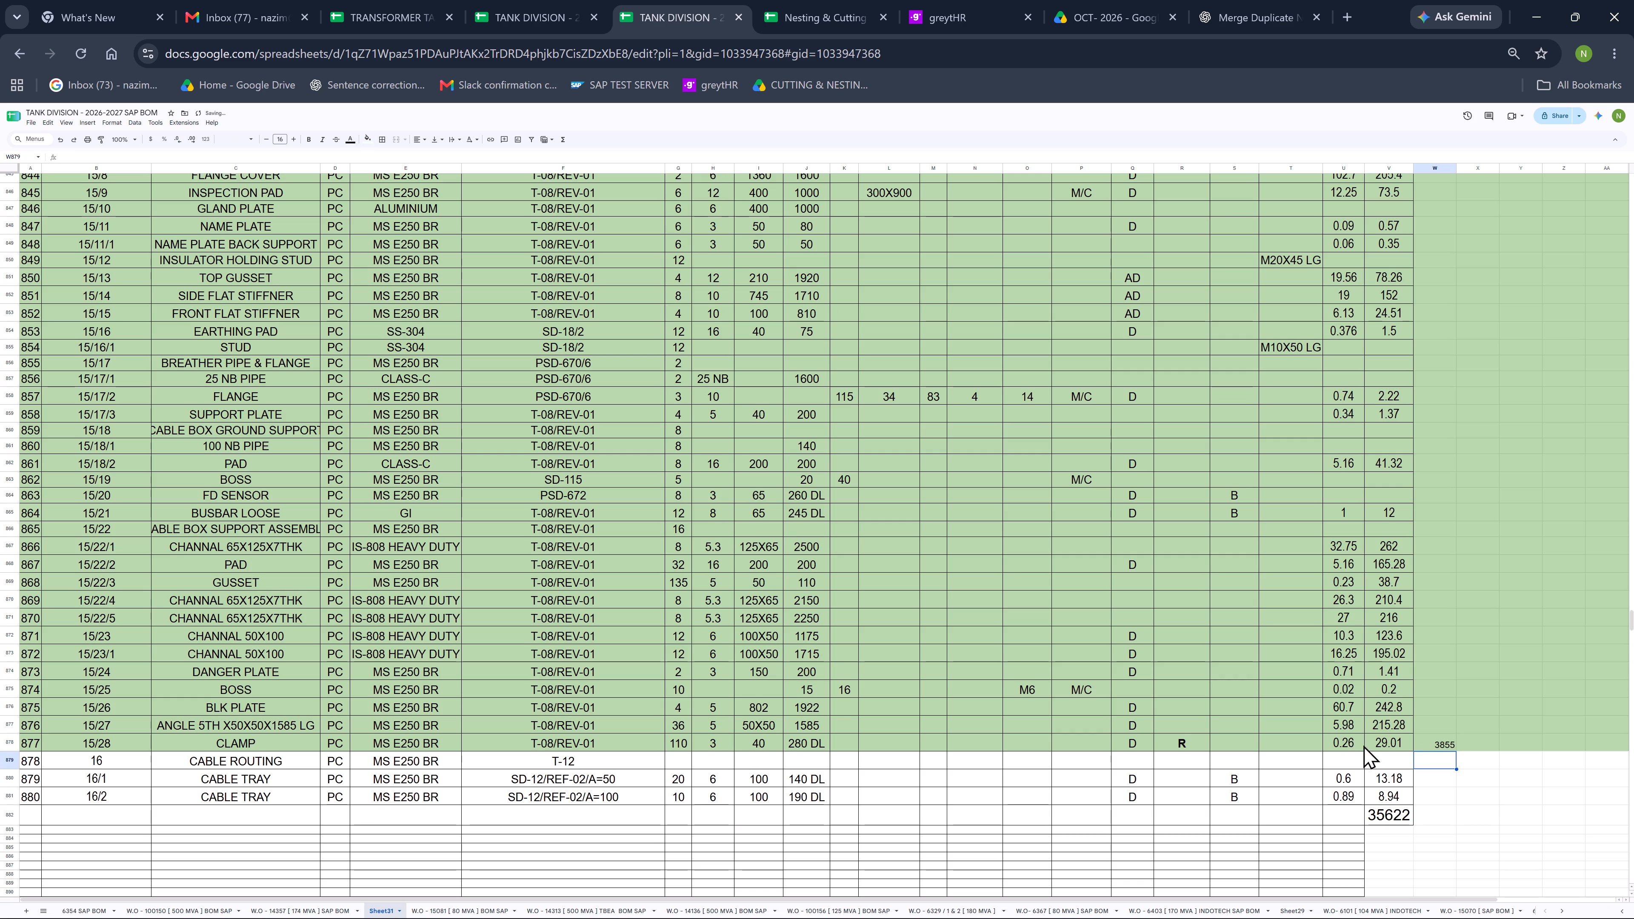
Sum the CABLE ROUTING WEIGHT cells for SN 878 to 880 and enter 22.12 in the blank cell beside the SN 880 weight.
{"action": "scroll", "coordinate": [771, 694], "scroll_direction": "down", "scroll_amount": 1}
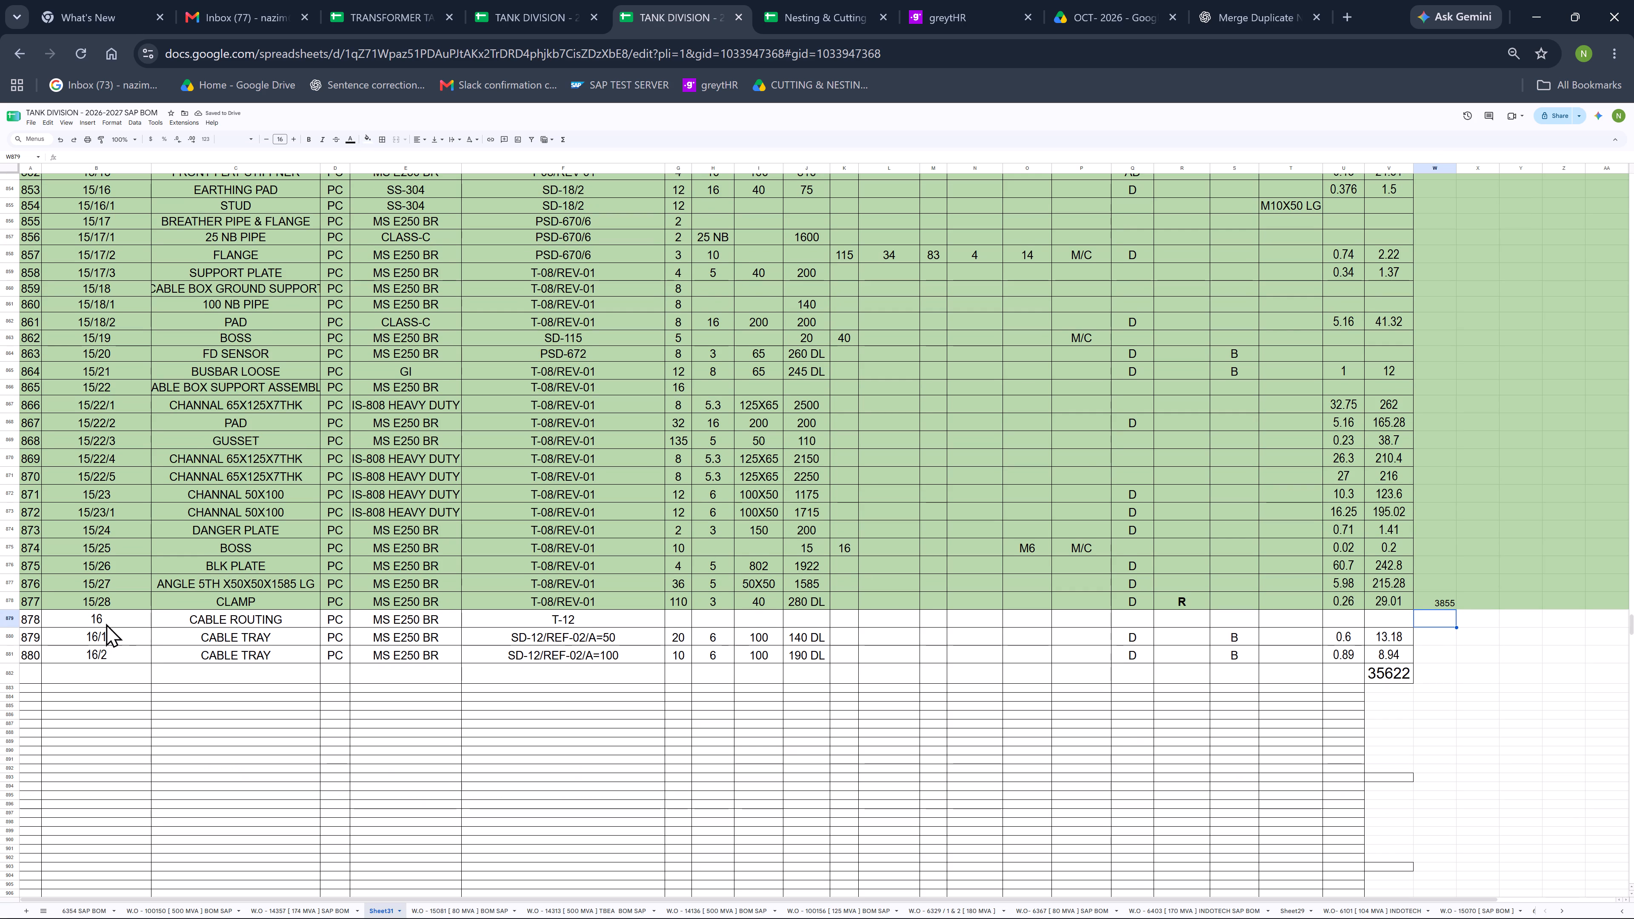
{"action": "left_click", "coordinate": [95, 624]}
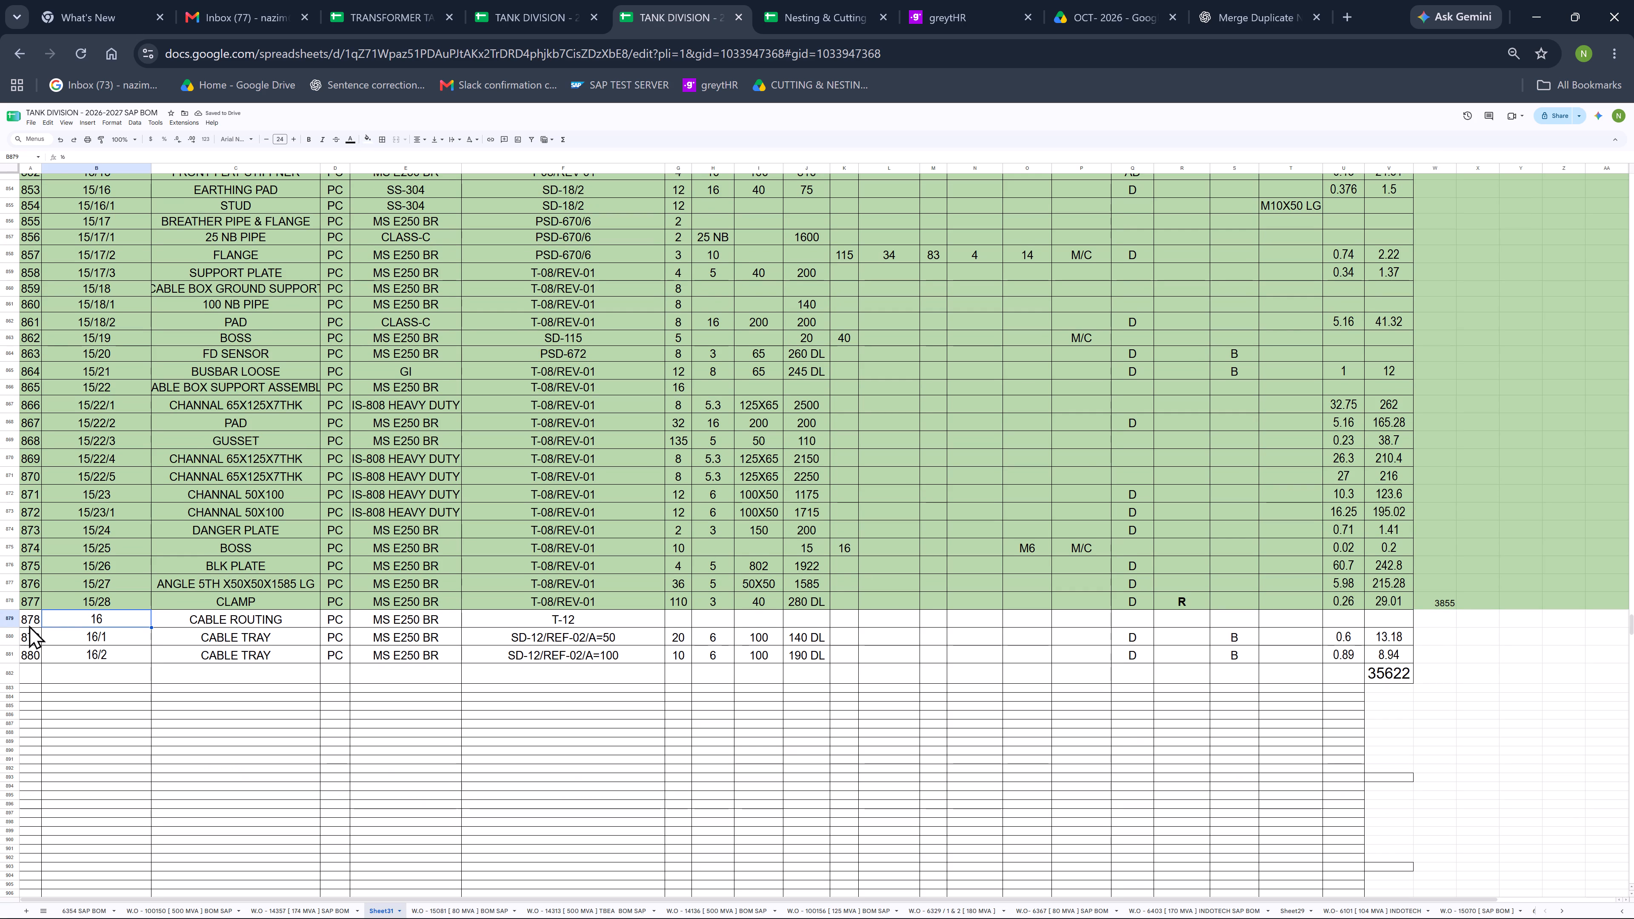
{"action": "left_click_drag", "start_coordinate": [1394, 616], "coordinate": [1397, 636]}
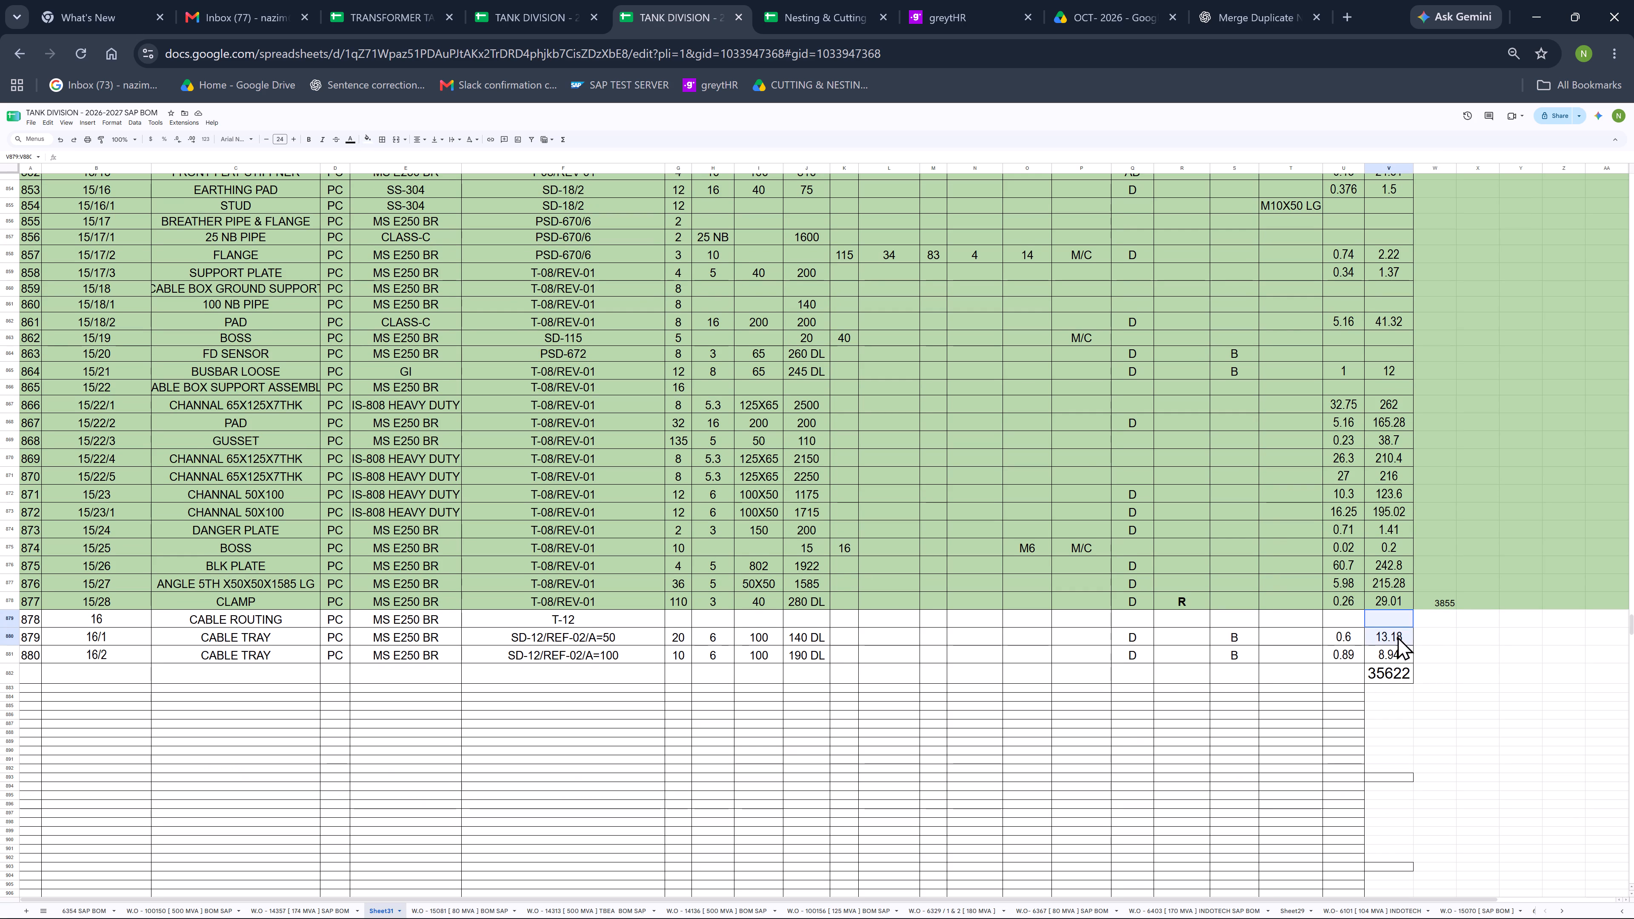
{"action": "left_click_drag", "start_coordinate": [1397, 636], "coordinate": [1397, 650]}
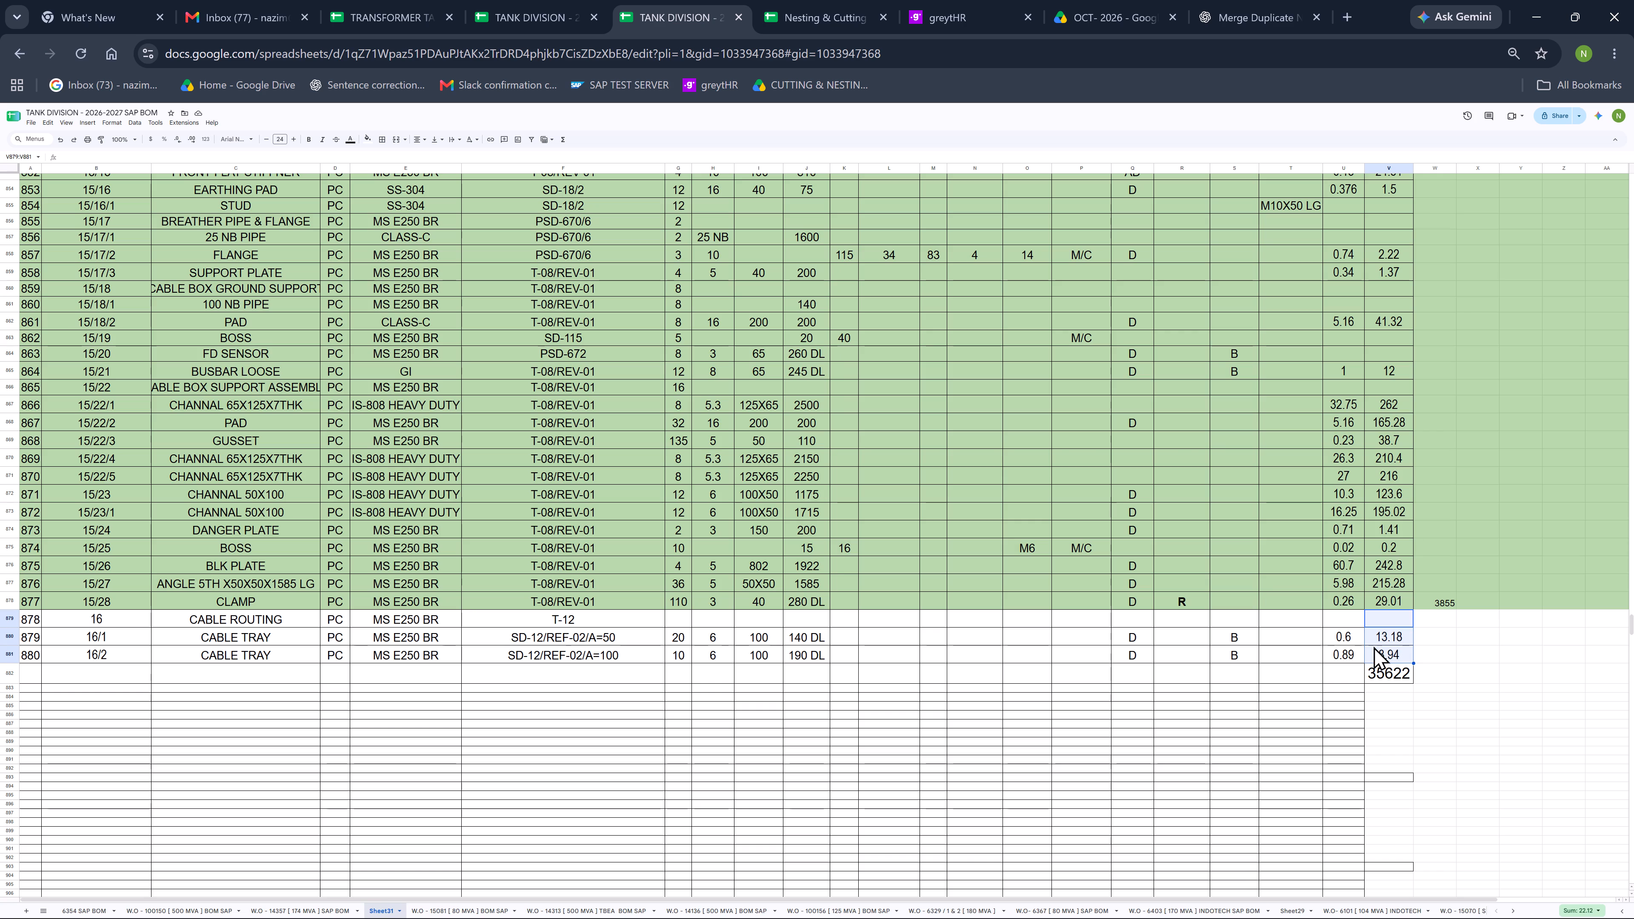
{"action": "left_click", "coordinate": [1434, 659]}
{"action": "type", "text": "22.12"}
{"action": "key", "text": "Return"}
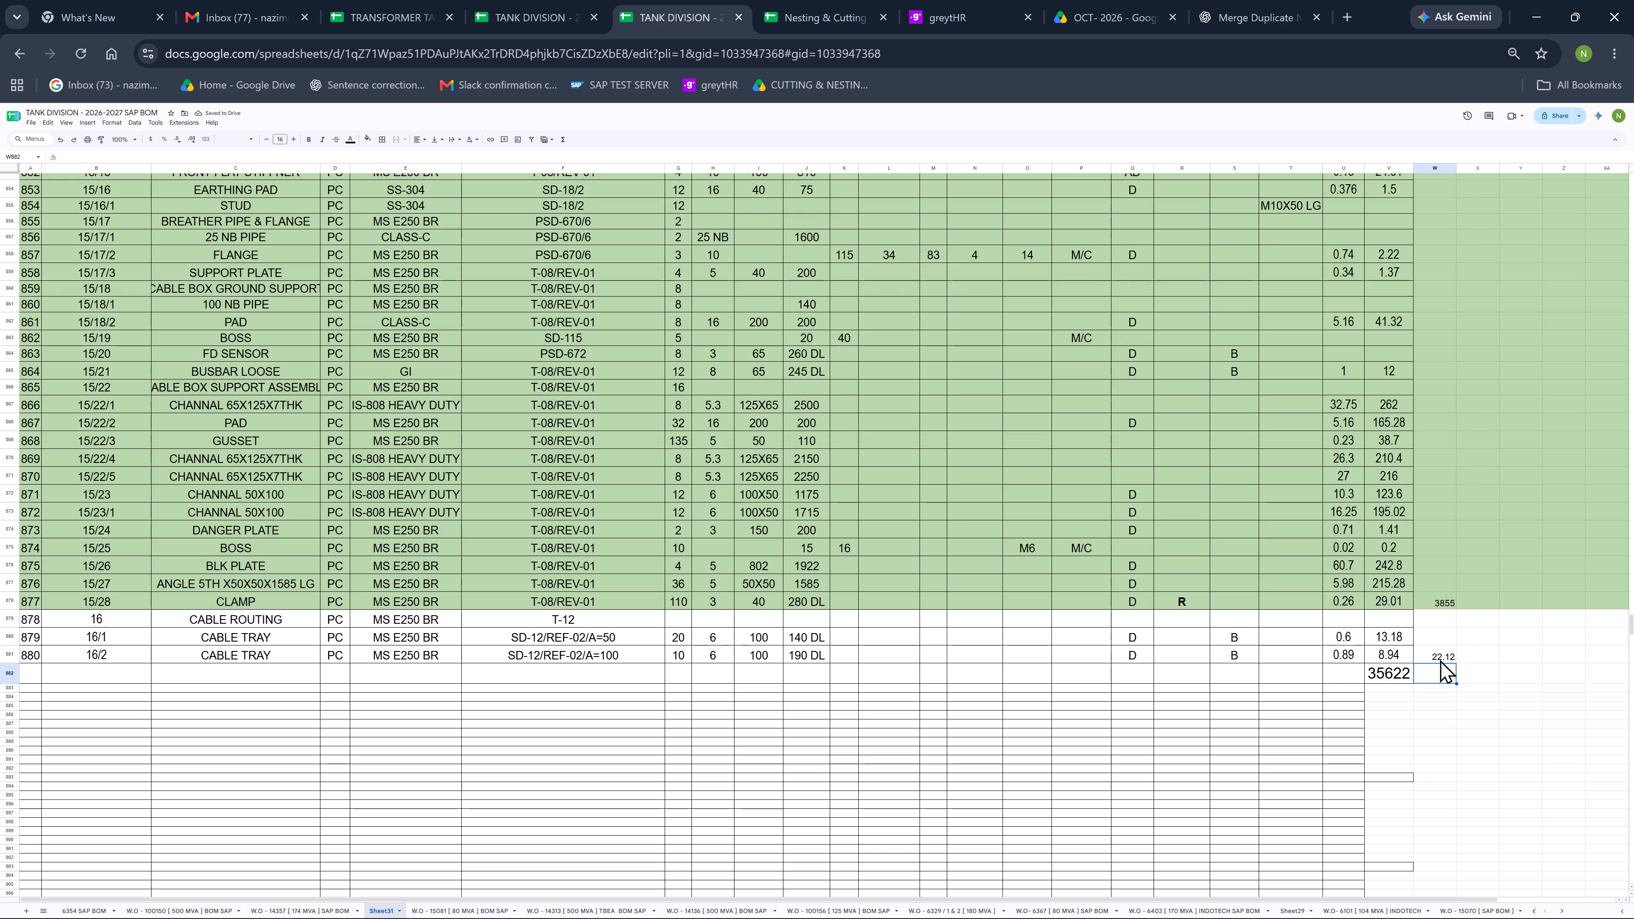
Sum all the assembly totals in the column beside WEIGHT, from SN 880 up to SN 1.
{"action": "left_click_drag", "start_coordinate": [1440, 659], "coordinate": [1404, 36]}
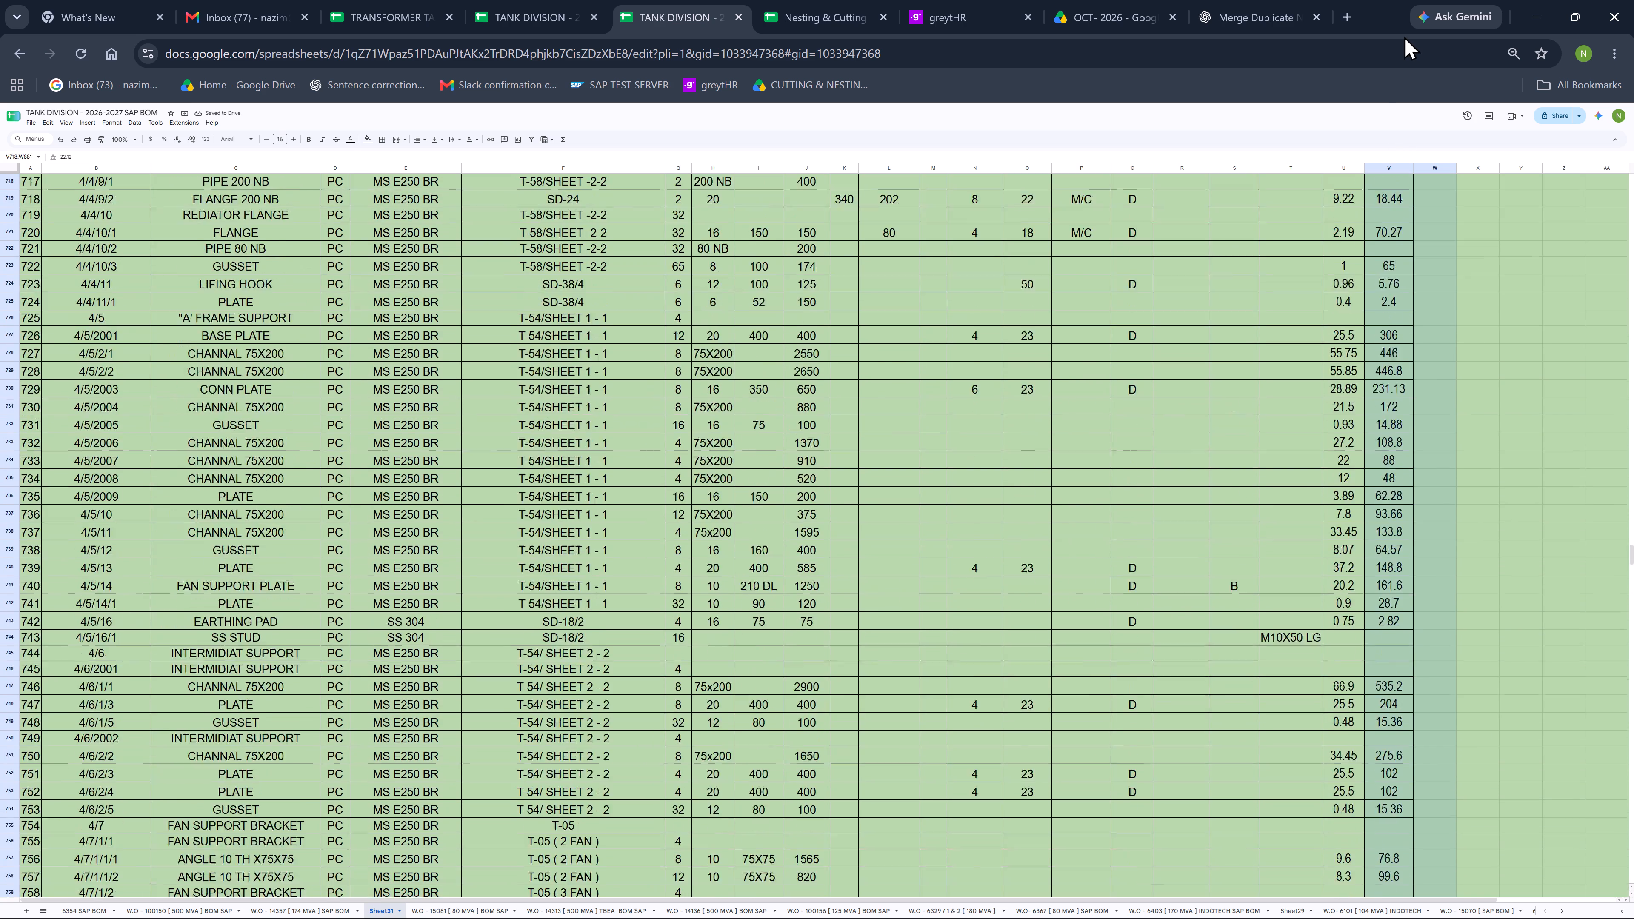
{"action": "left_click_drag", "start_coordinate": [1404, 36], "coordinate": [1415, 0]}
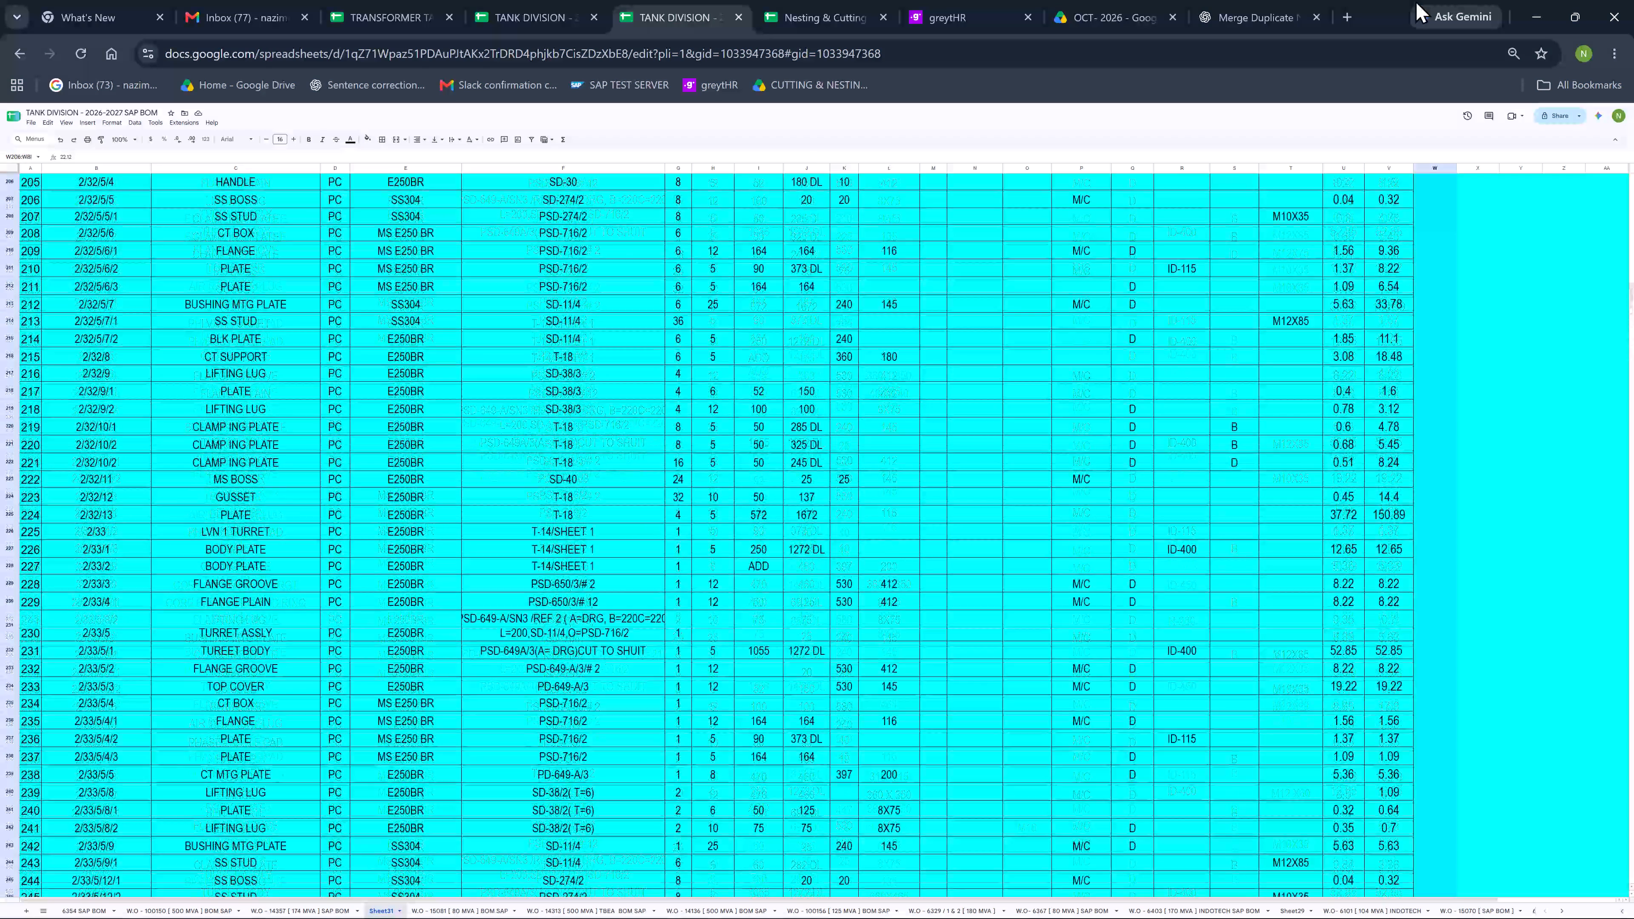
{"action": "left_click_drag", "start_coordinate": [1415, 0], "coordinate": [1449, 206]}
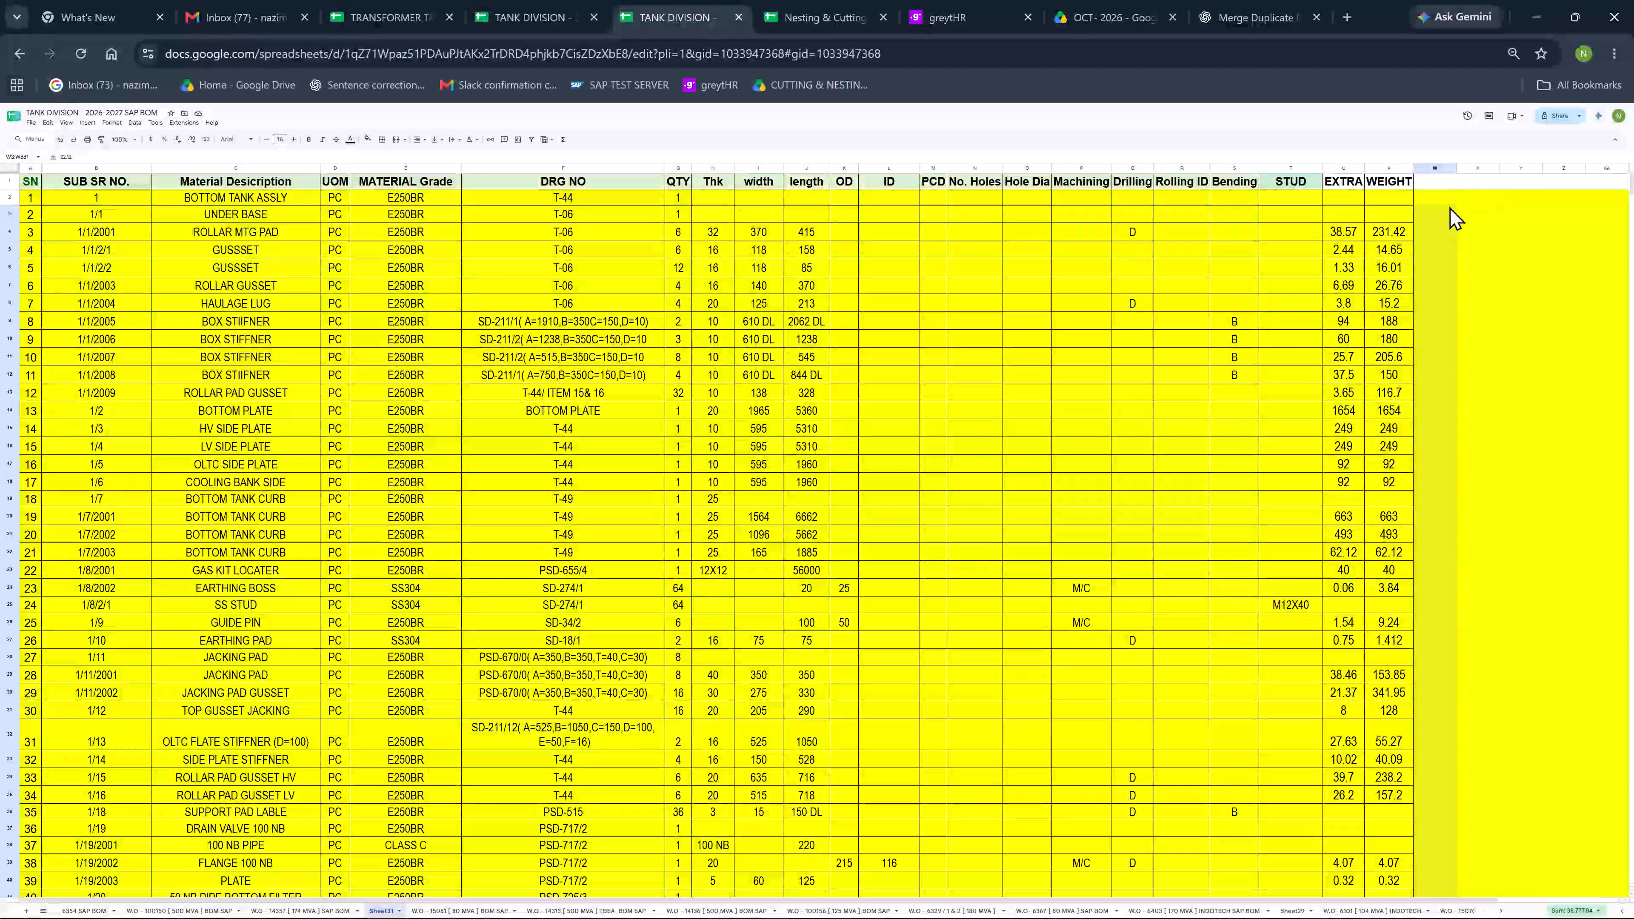
{"action": "left_click_drag", "start_coordinate": [1449, 206], "coordinate": [1448, 200]}
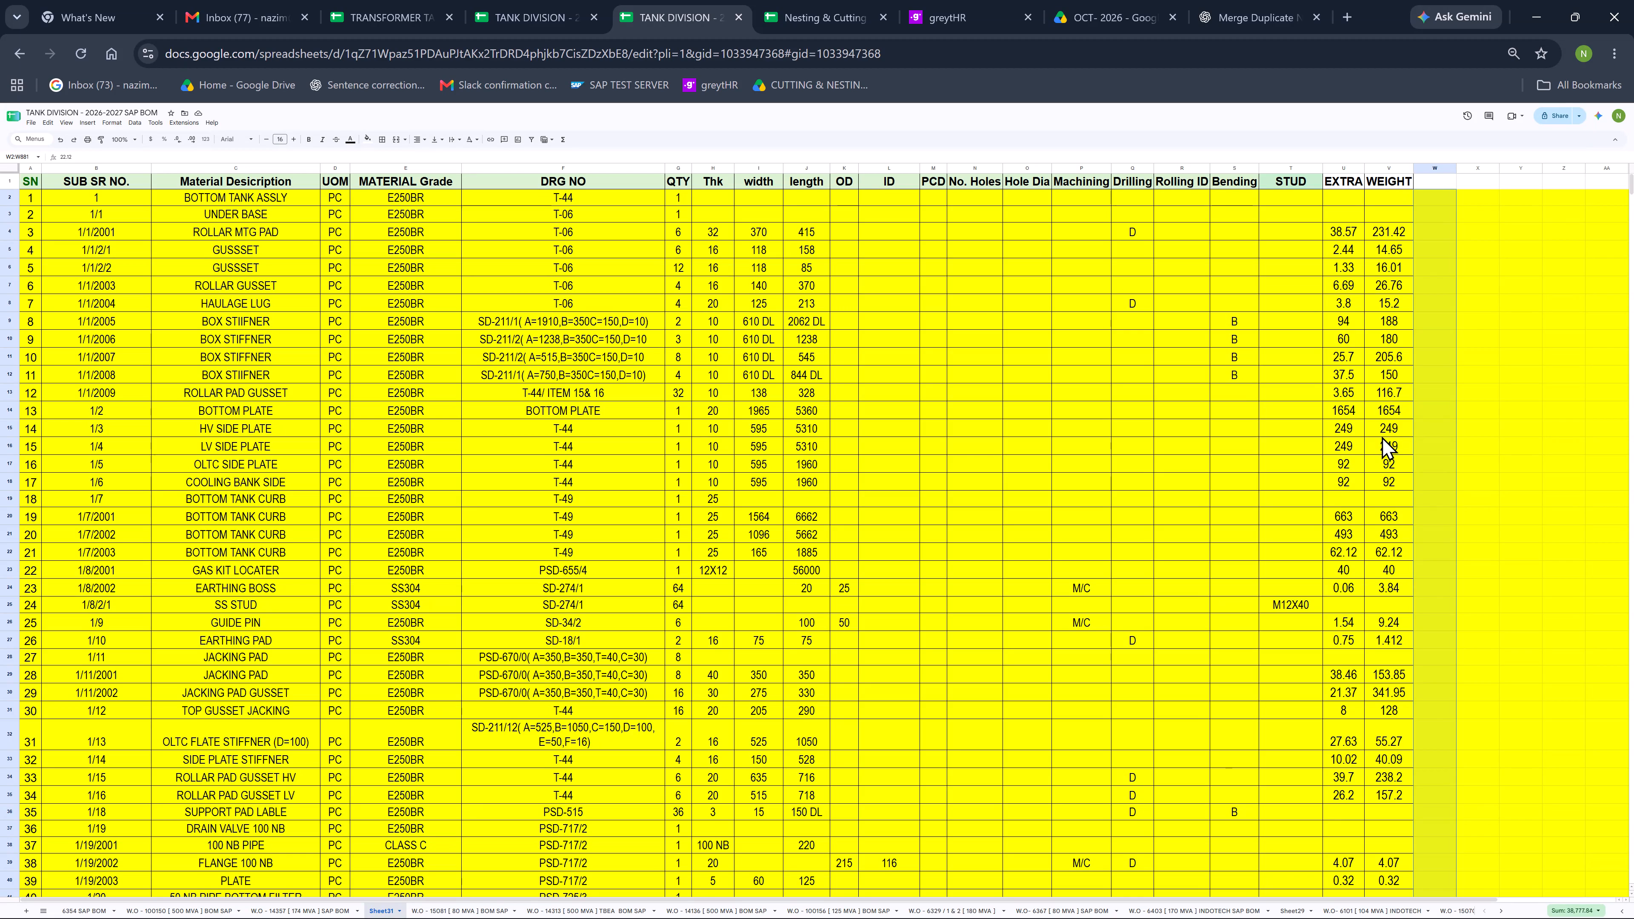
Open Calculator and start cross-checking the assembly totals by adding 5934 (SN 55) and 15187 (SN 488).
{"action": "scroll", "coordinate": [1282, 477], "scroll_direction": "down", "scroll_amount": 2}
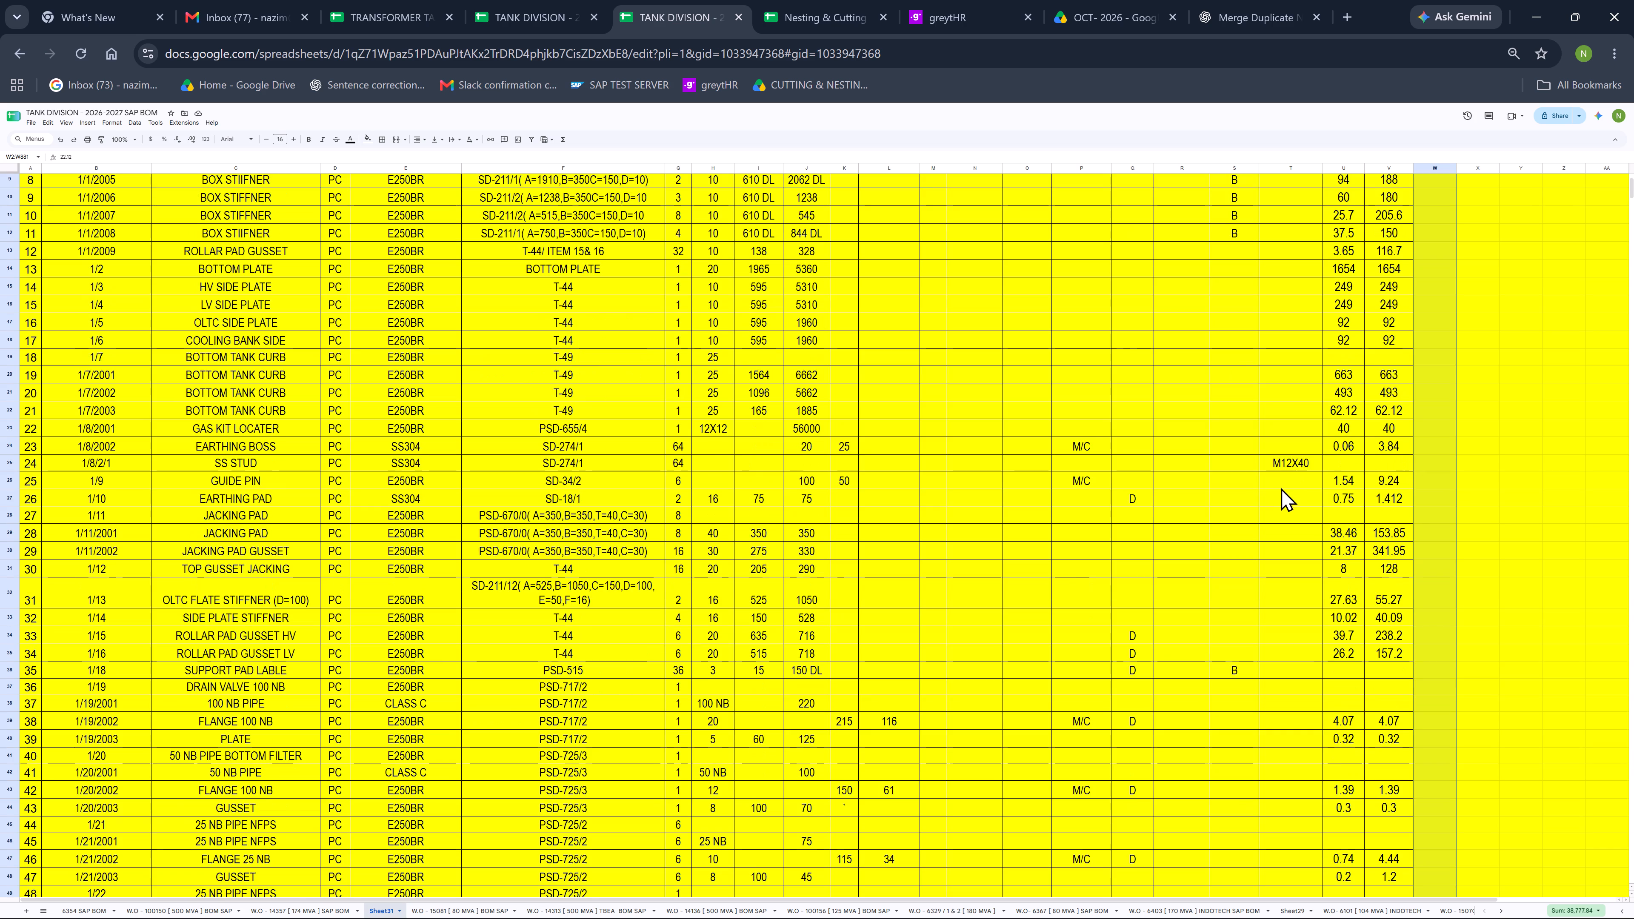
{"action": "scroll", "coordinate": [1287, 479], "scroll_direction": "down", "scroll_amount": 4}
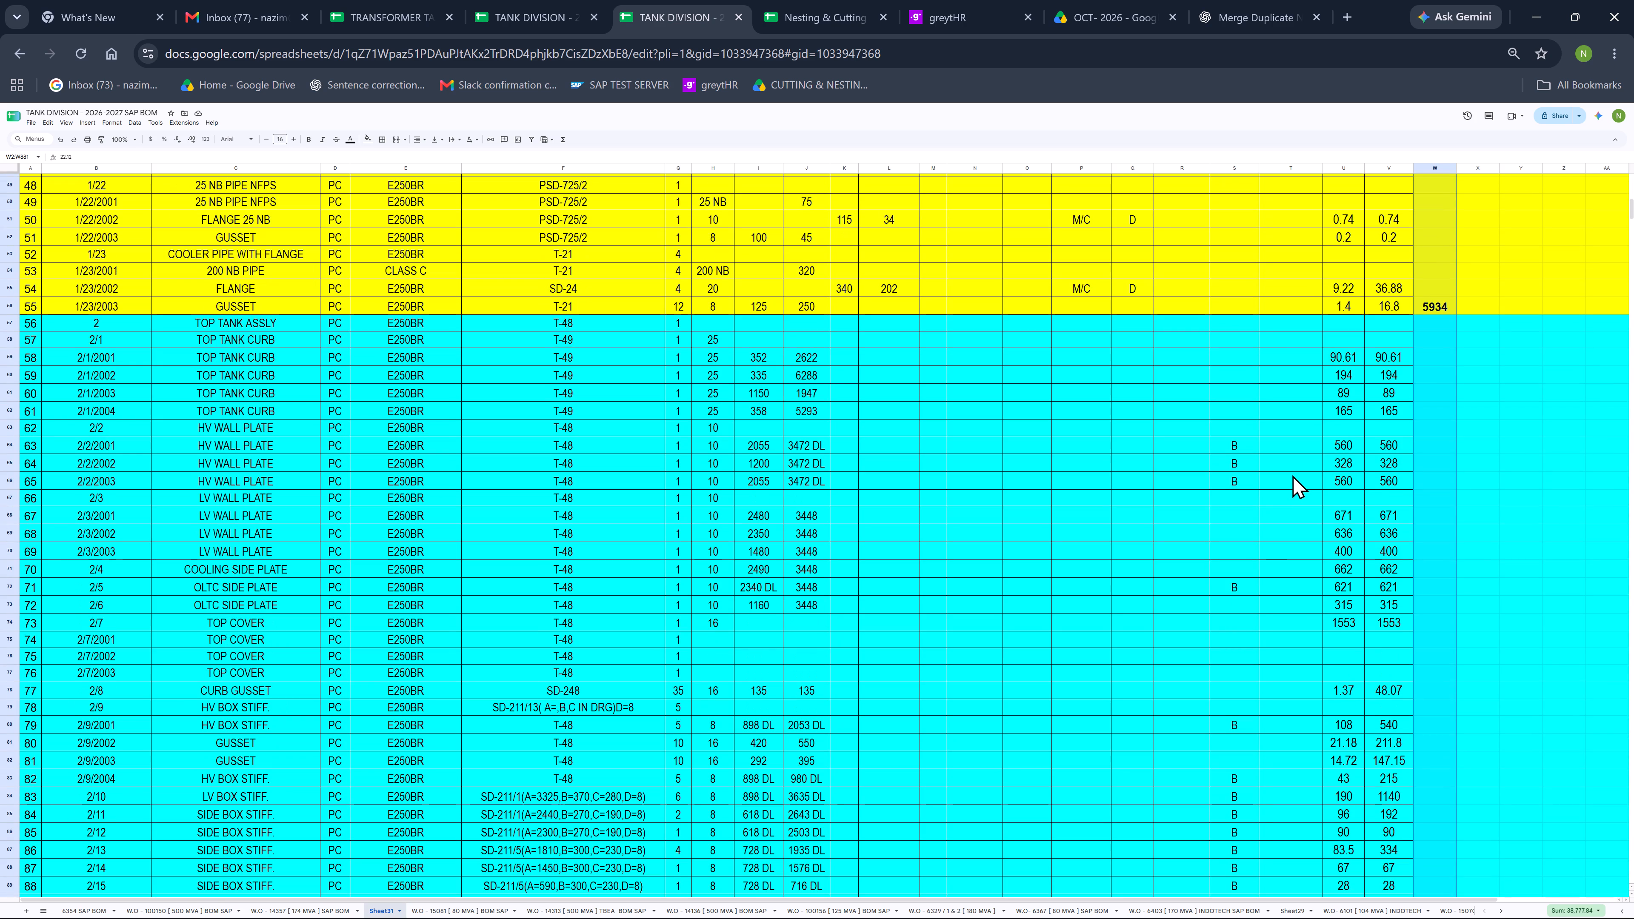
{"action": "left_click", "coordinate": [840, 892]}
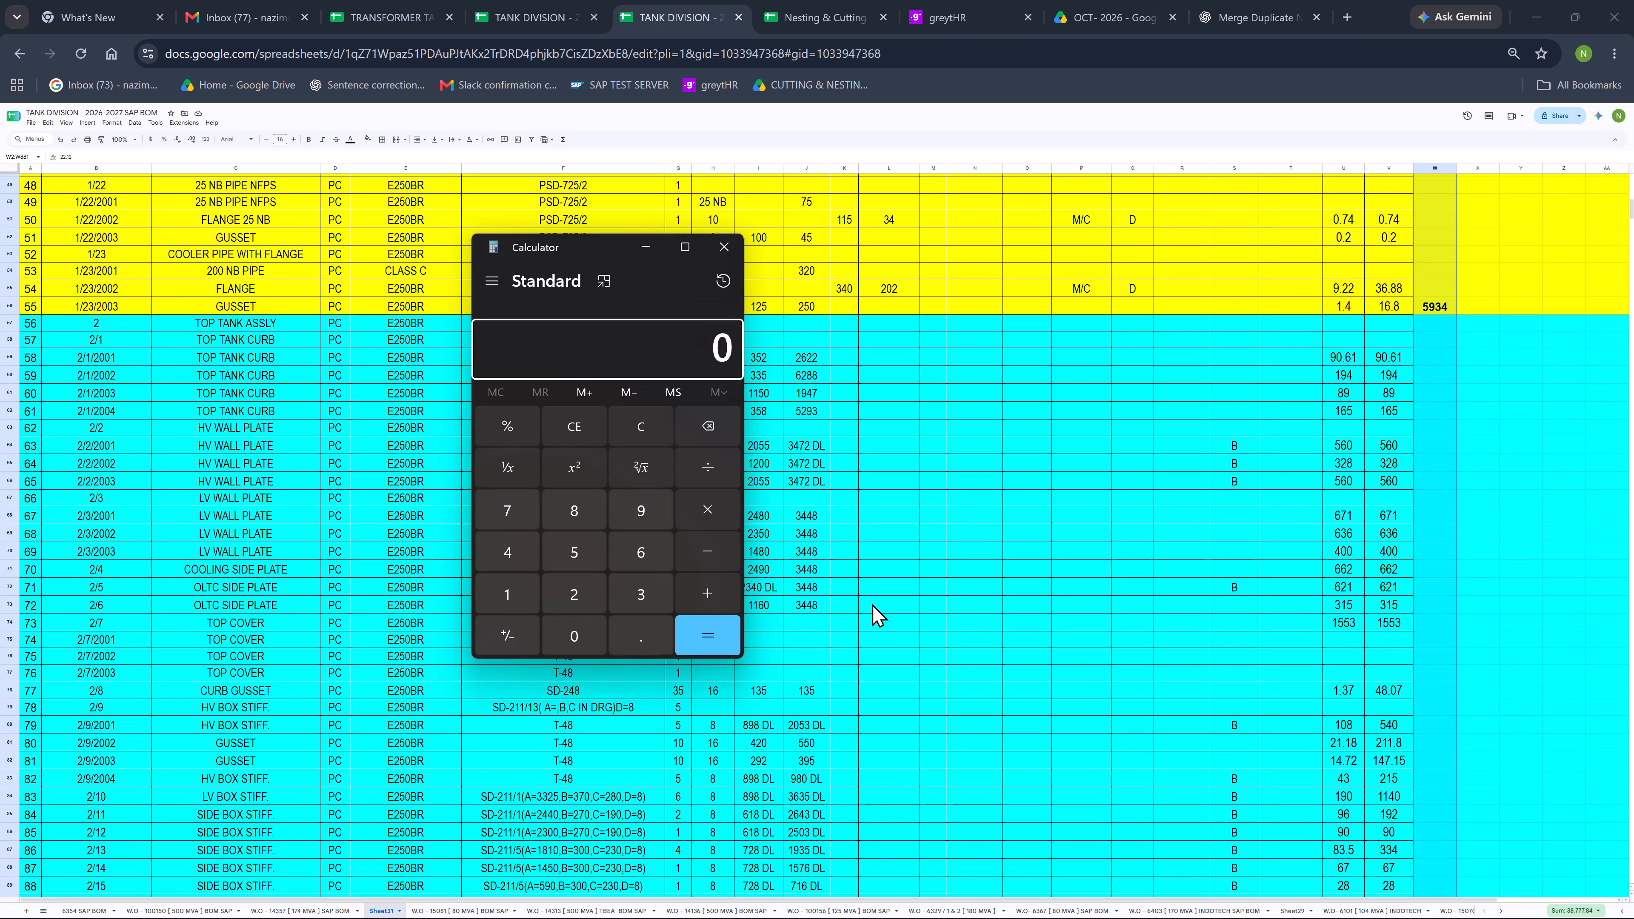
{"action": "type", "text": "5934"}
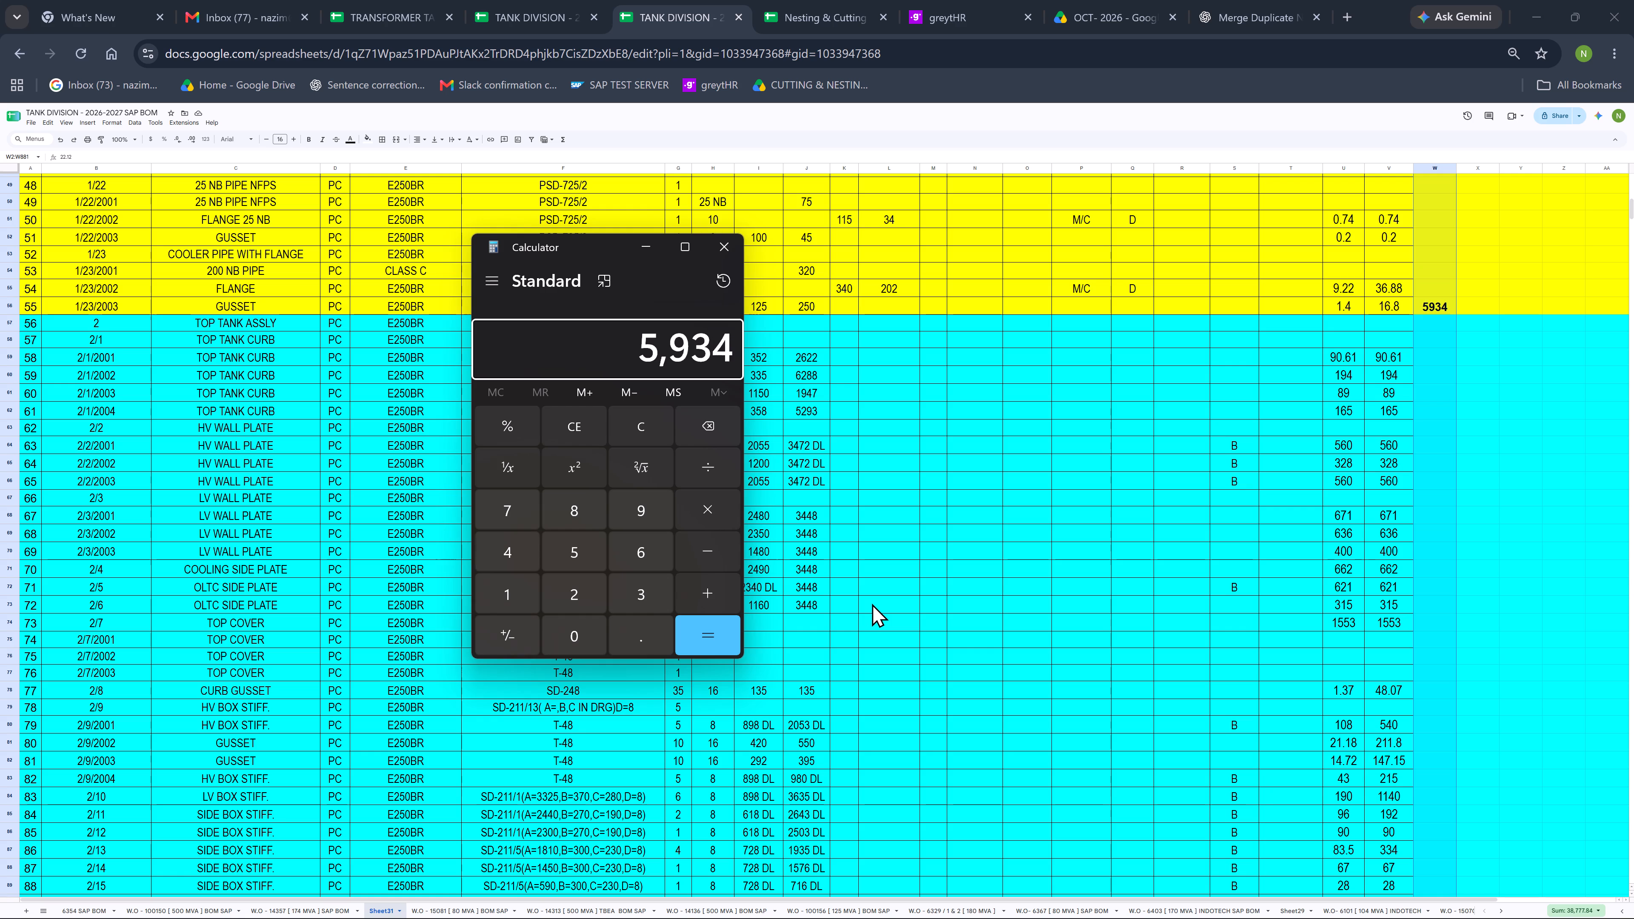
{"action": "key", "text": "plus"}
{"action": "scroll", "coordinate": [1168, 450], "scroll_direction": "down", "scroll_amount": 4}
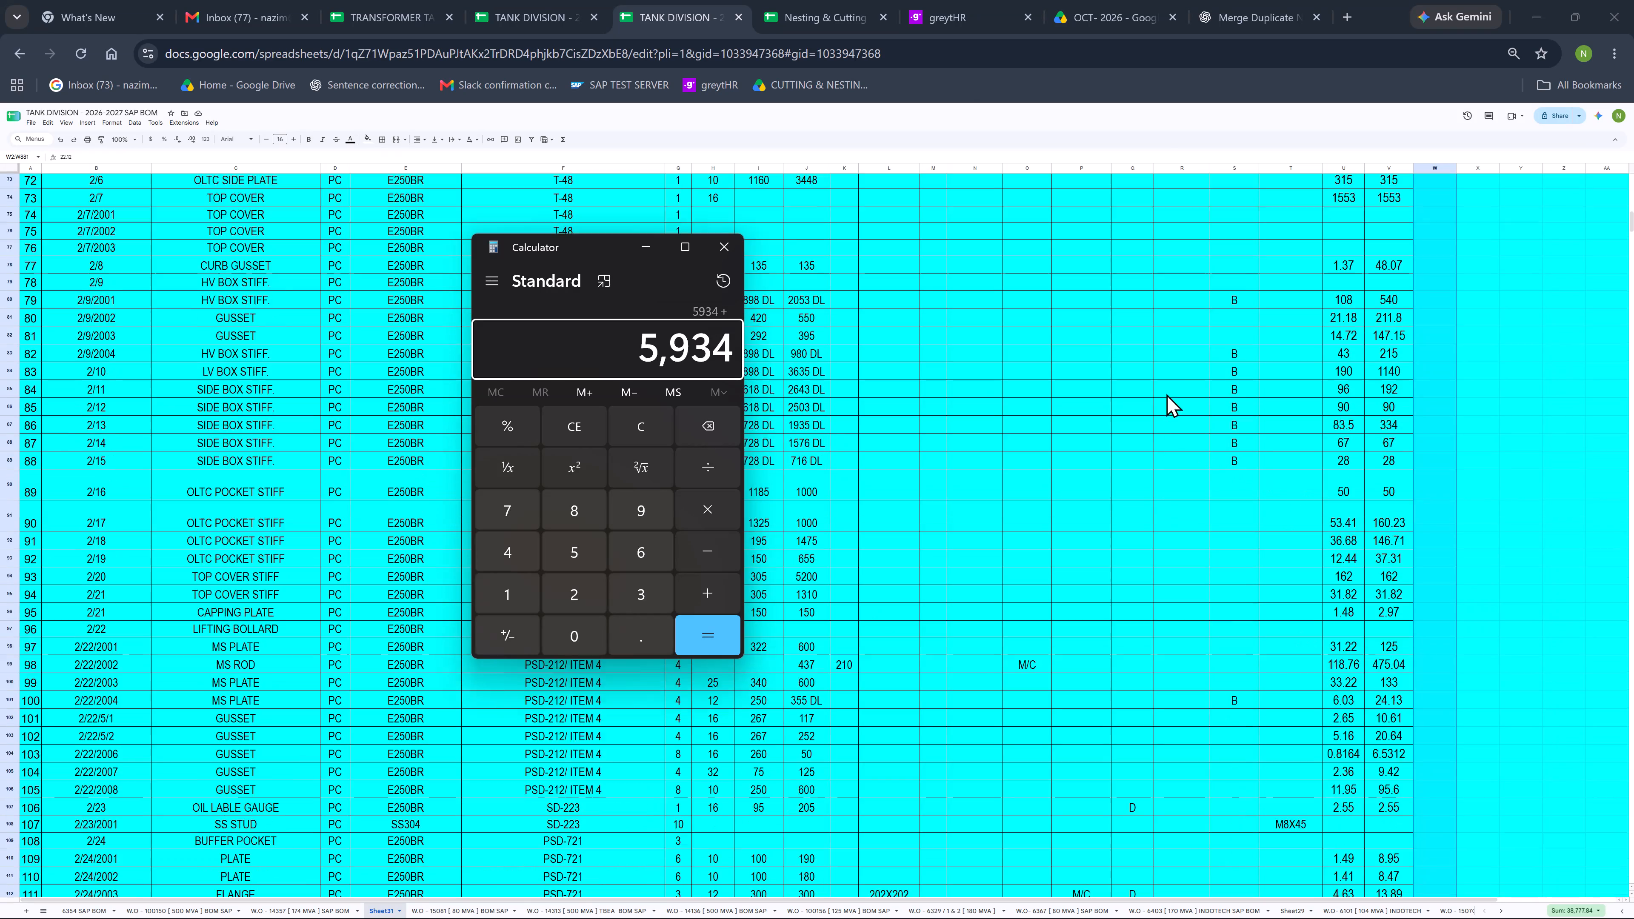
{"action": "scroll", "coordinate": [1161, 369], "scroll_direction": "down", "scroll_amount": 20}
{"action": "scroll", "coordinate": [1161, 369], "scroll_direction": "down", "scroll_amount": 9}
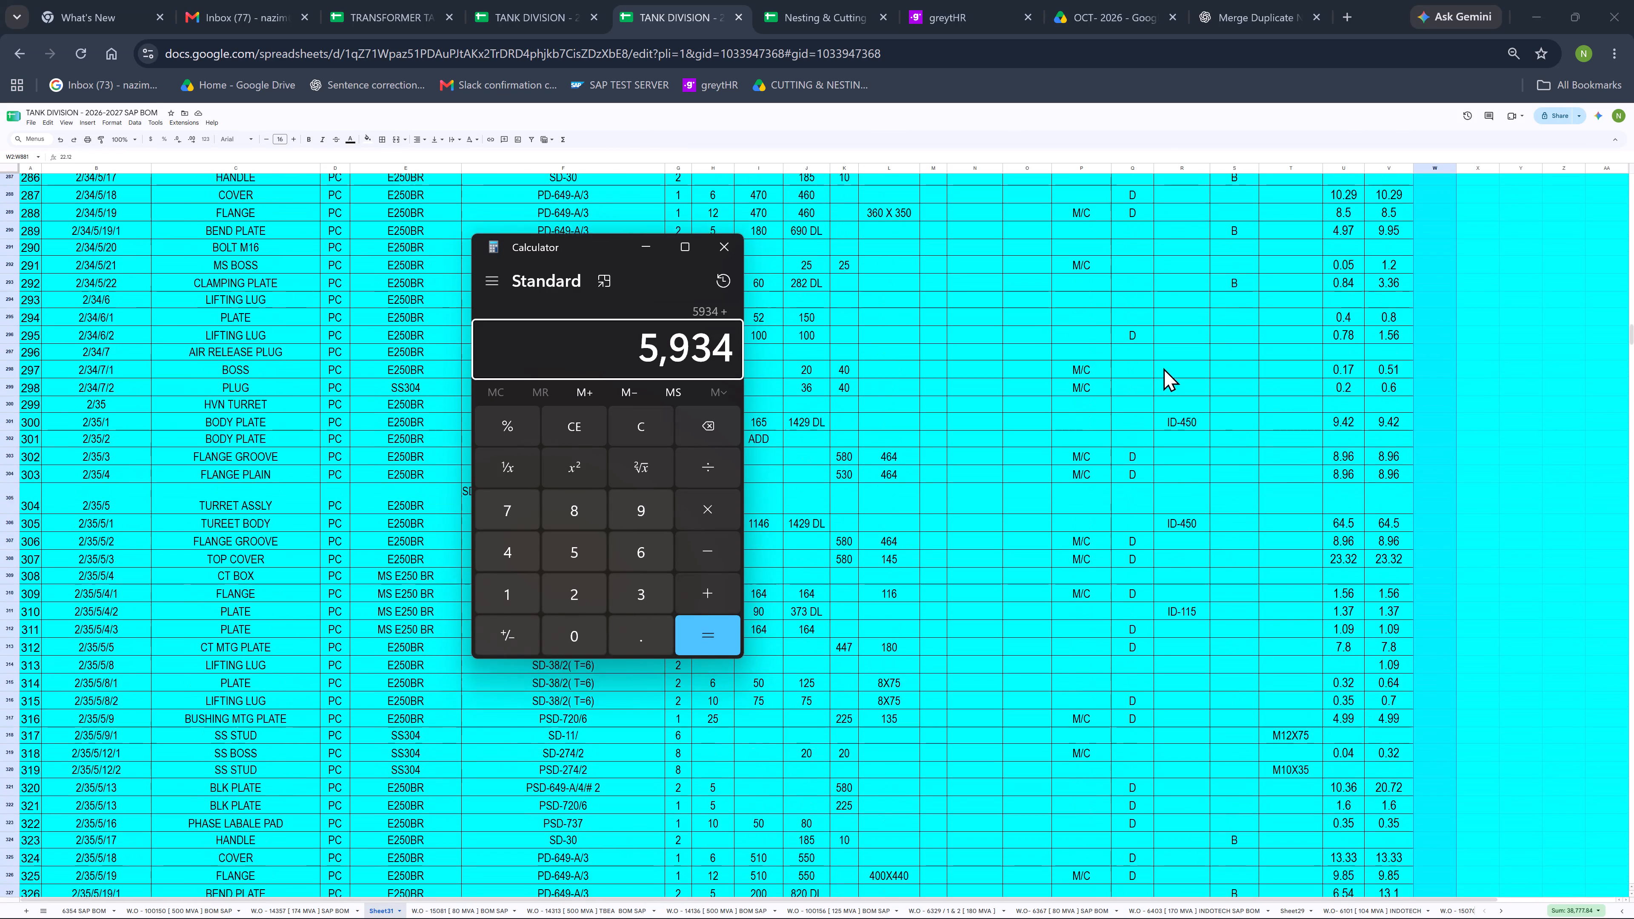
{"action": "scroll", "coordinate": [1163, 368], "scroll_direction": "down", "scroll_amount": 20}
{"action": "scroll", "coordinate": [1163, 368], "scroll_direction": "down", "scroll_amount": 3}
{"action": "scroll", "coordinate": [1173, 363], "scroll_direction": "up", "scroll_amount": 2}
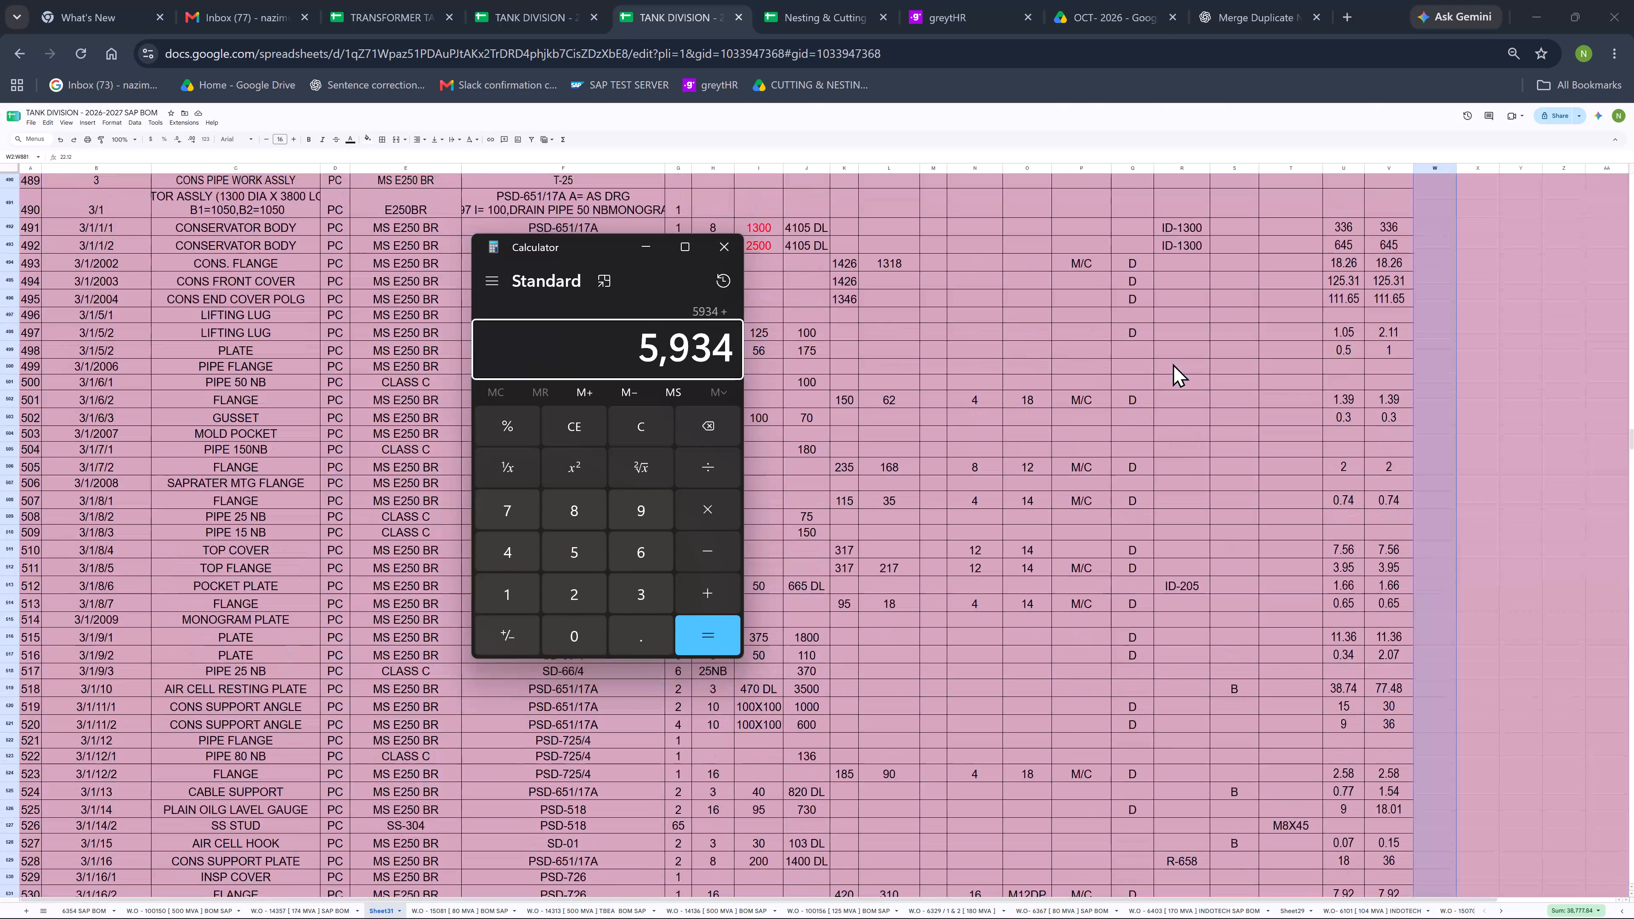
{"action": "type", "text": "15187"}
{"action": "key", "text": "plus"}
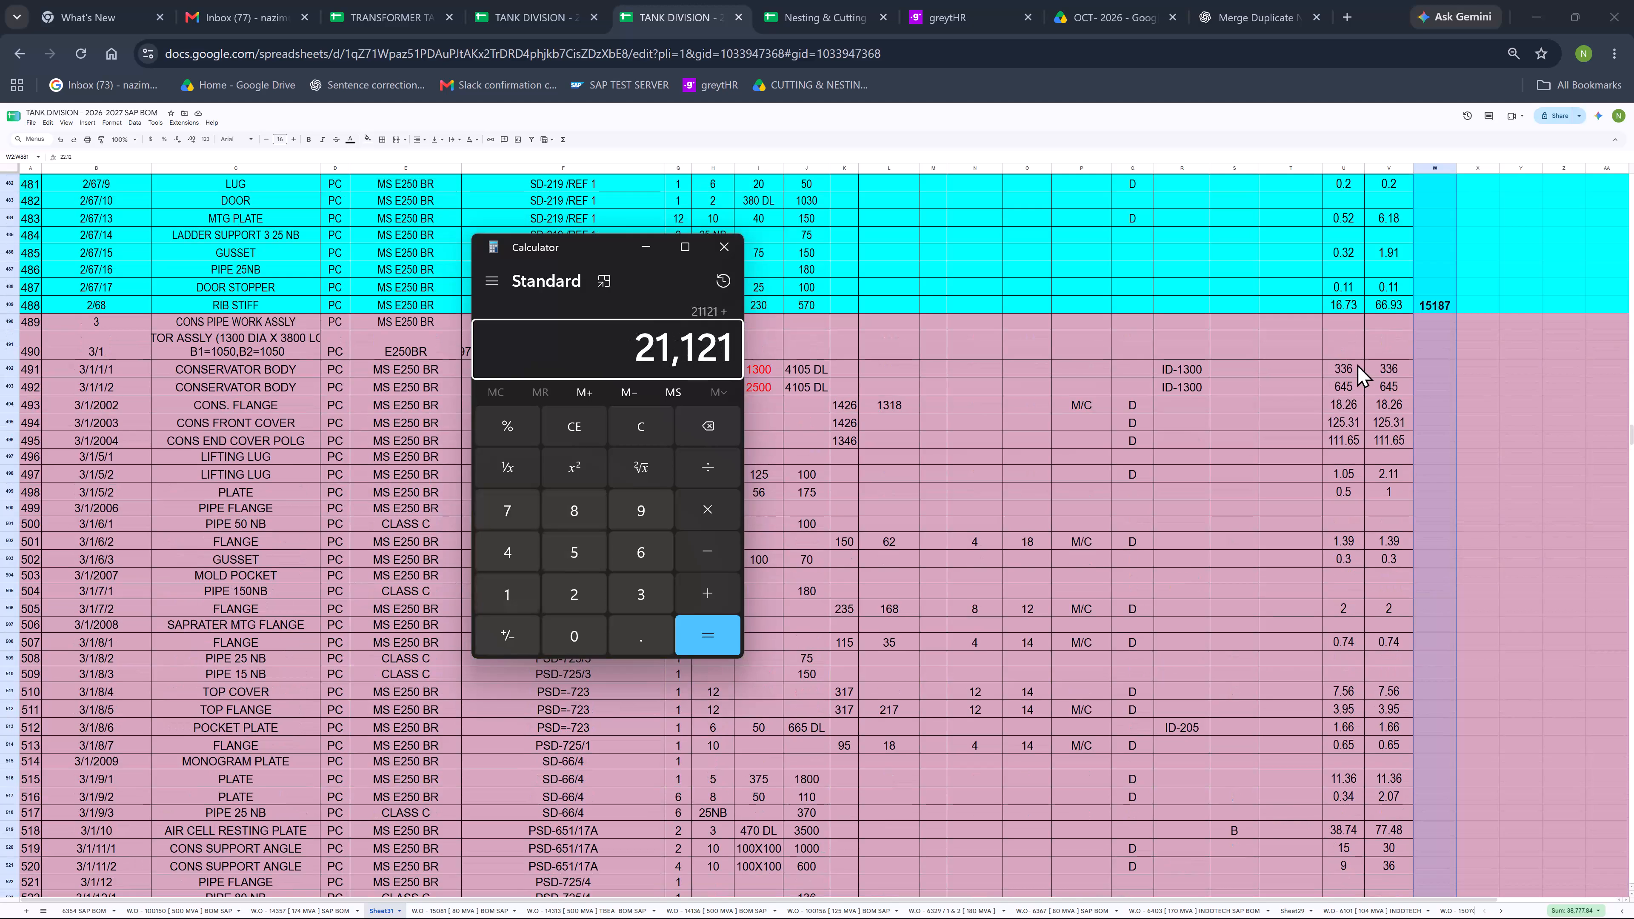
Add the conservator pipe work total of 2360 and the SN 787 total of 10249 to the running calculator sum.
{"action": "scroll", "coordinate": [1351, 363], "scroll_direction": "down", "scroll_amount": 5}
{"action": "scroll", "coordinate": [1303, 353], "scroll_direction": "down", "scroll_amount": 10}
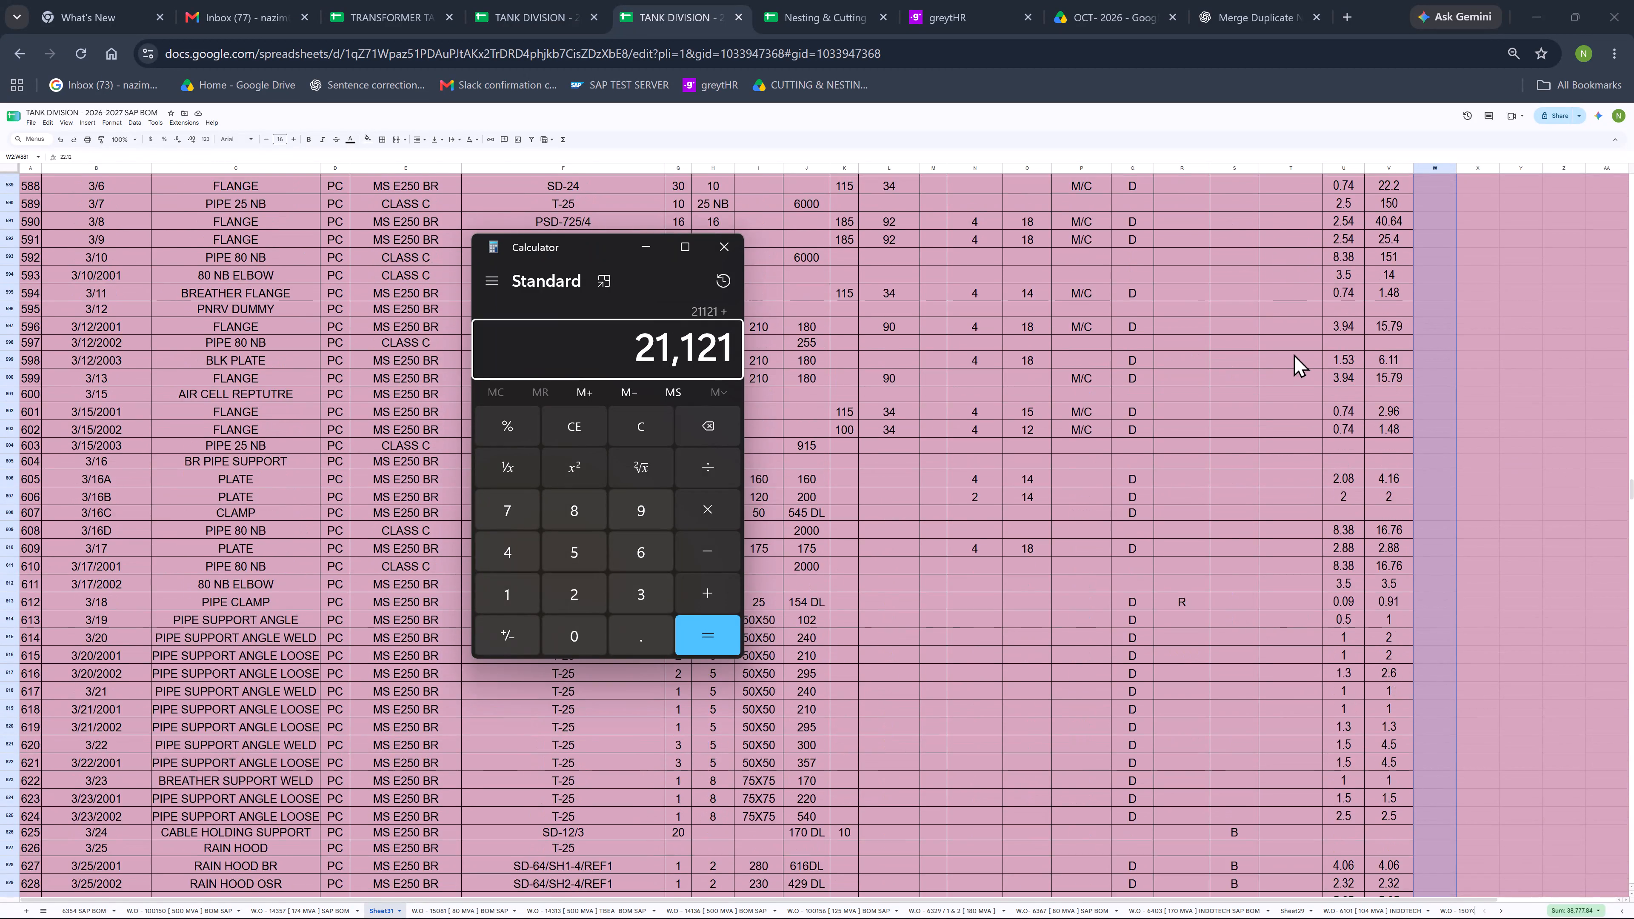
{"action": "scroll", "coordinate": [1294, 354], "scroll_direction": "down", "scroll_amount": 3}
{"action": "type", "text": "2360+"}
{"action": "scroll", "coordinate": [1278, 367], "scroll_direction": "down", "scroll_amount": 4}
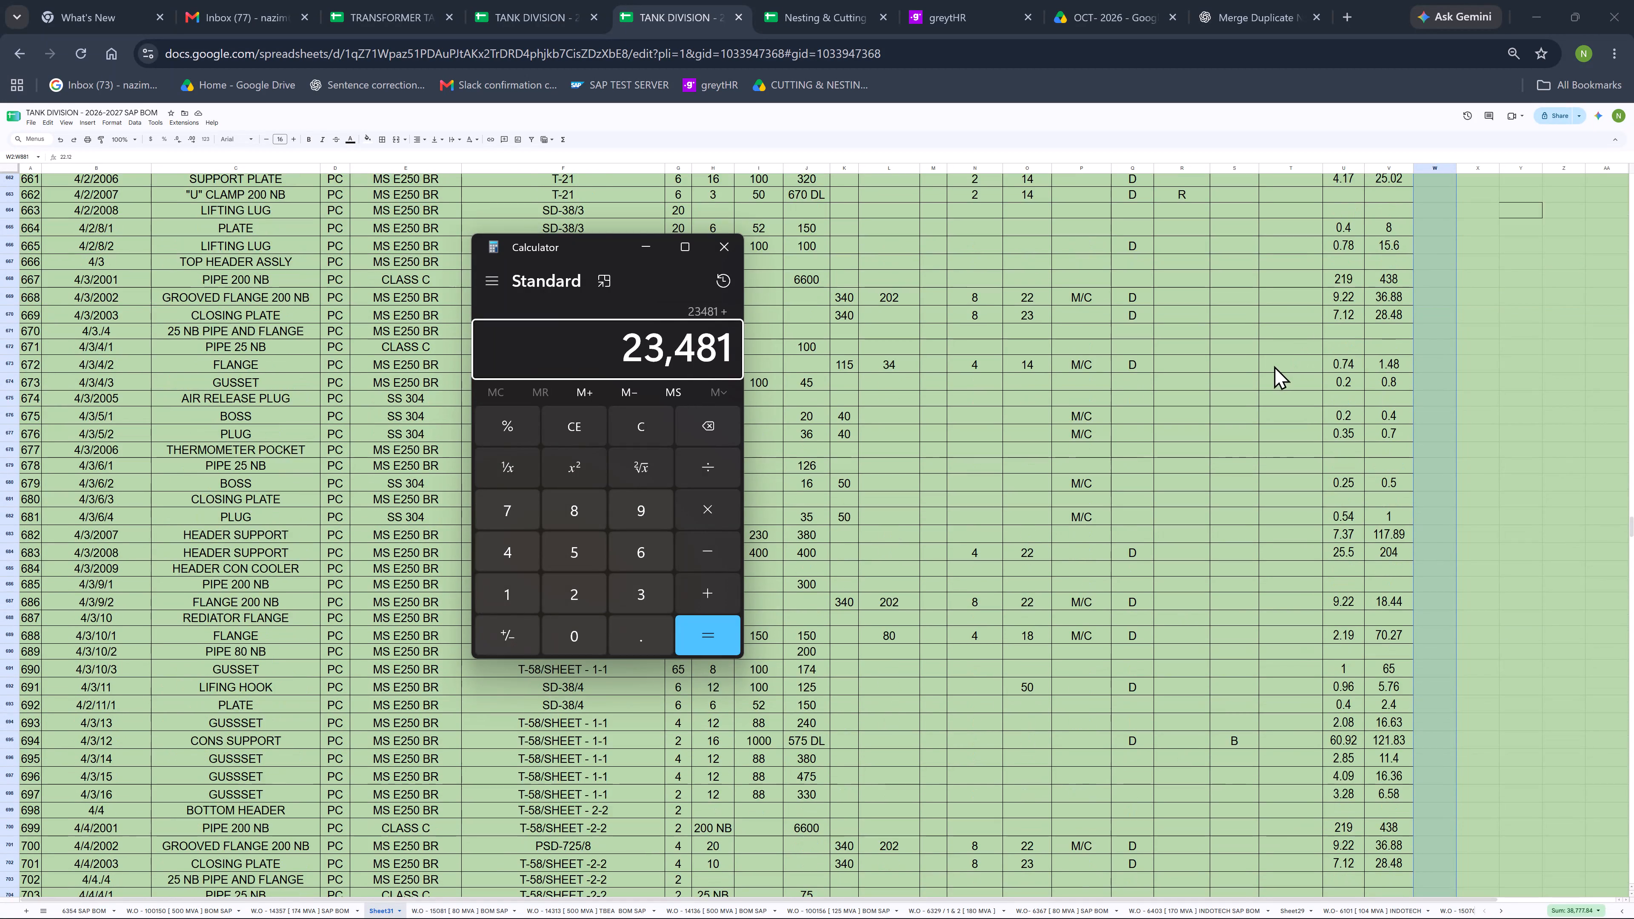
{"action": "scroll", "coordinate": [1273, 362], "scroll_direction": "down", "scroll_amount": 15}
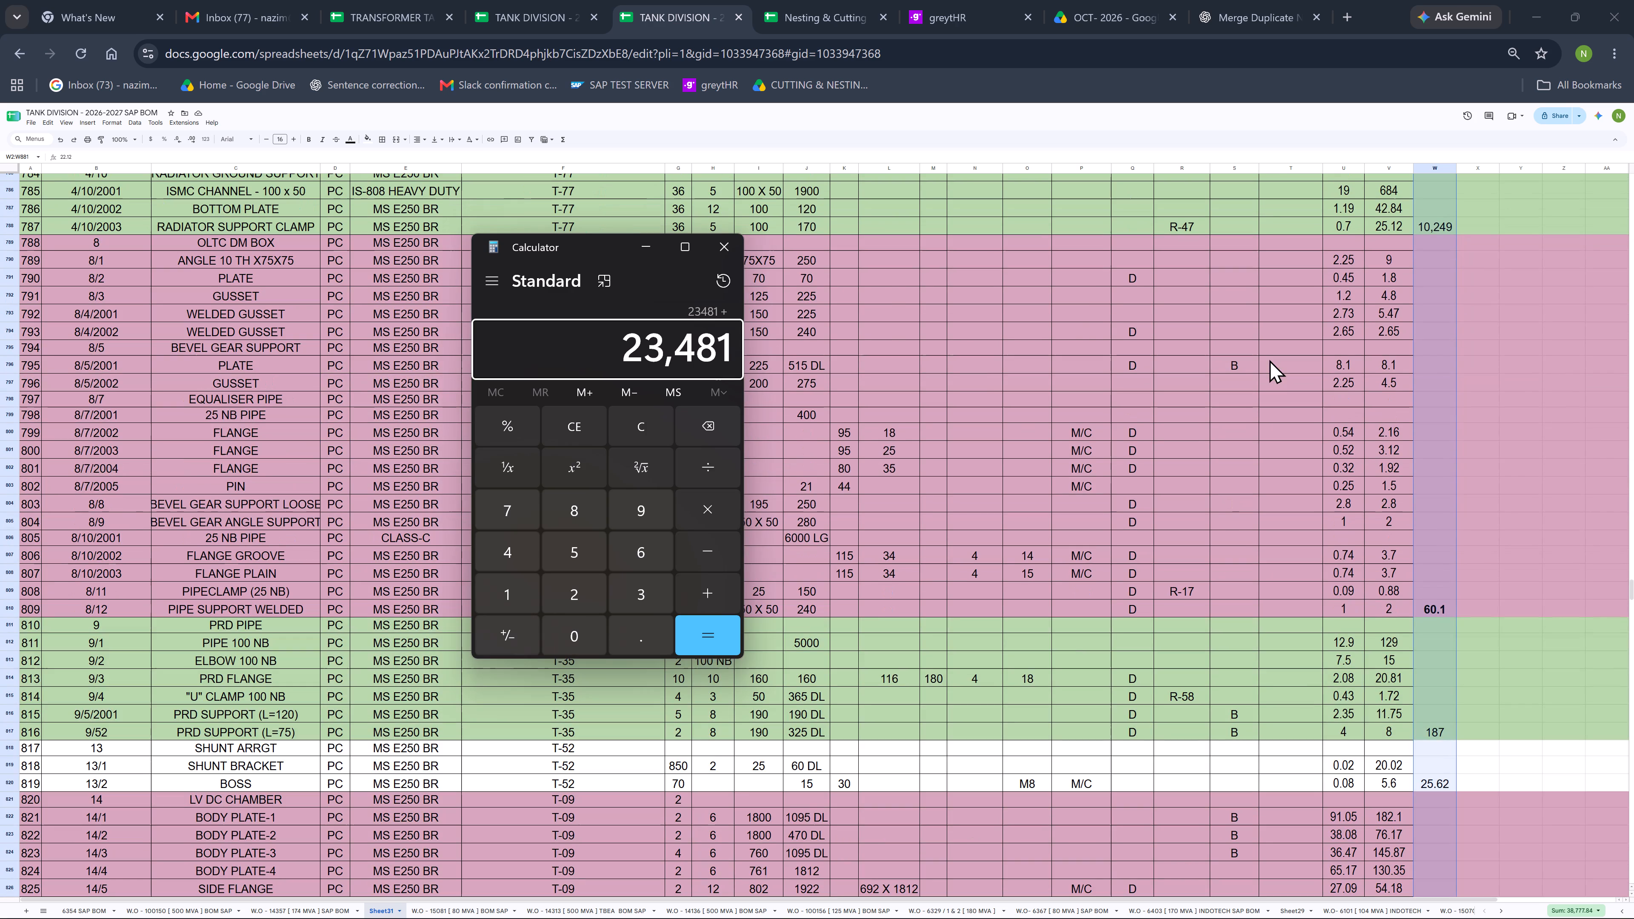
{"action": "type", "text": "10249"}
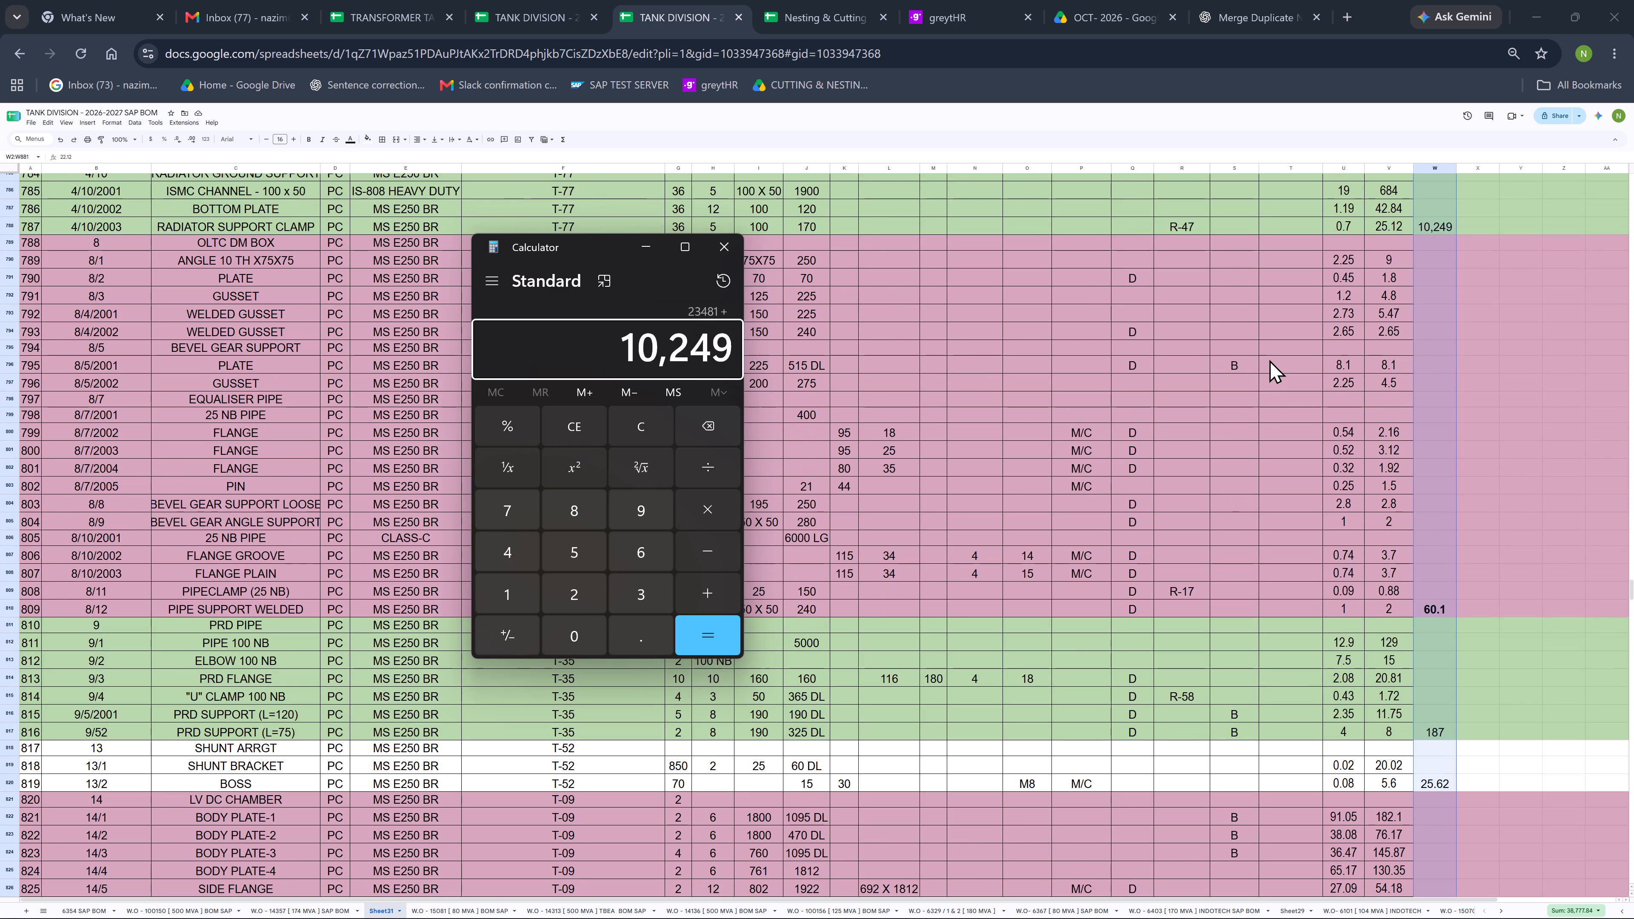
{"action": "key", "text": "plus"}
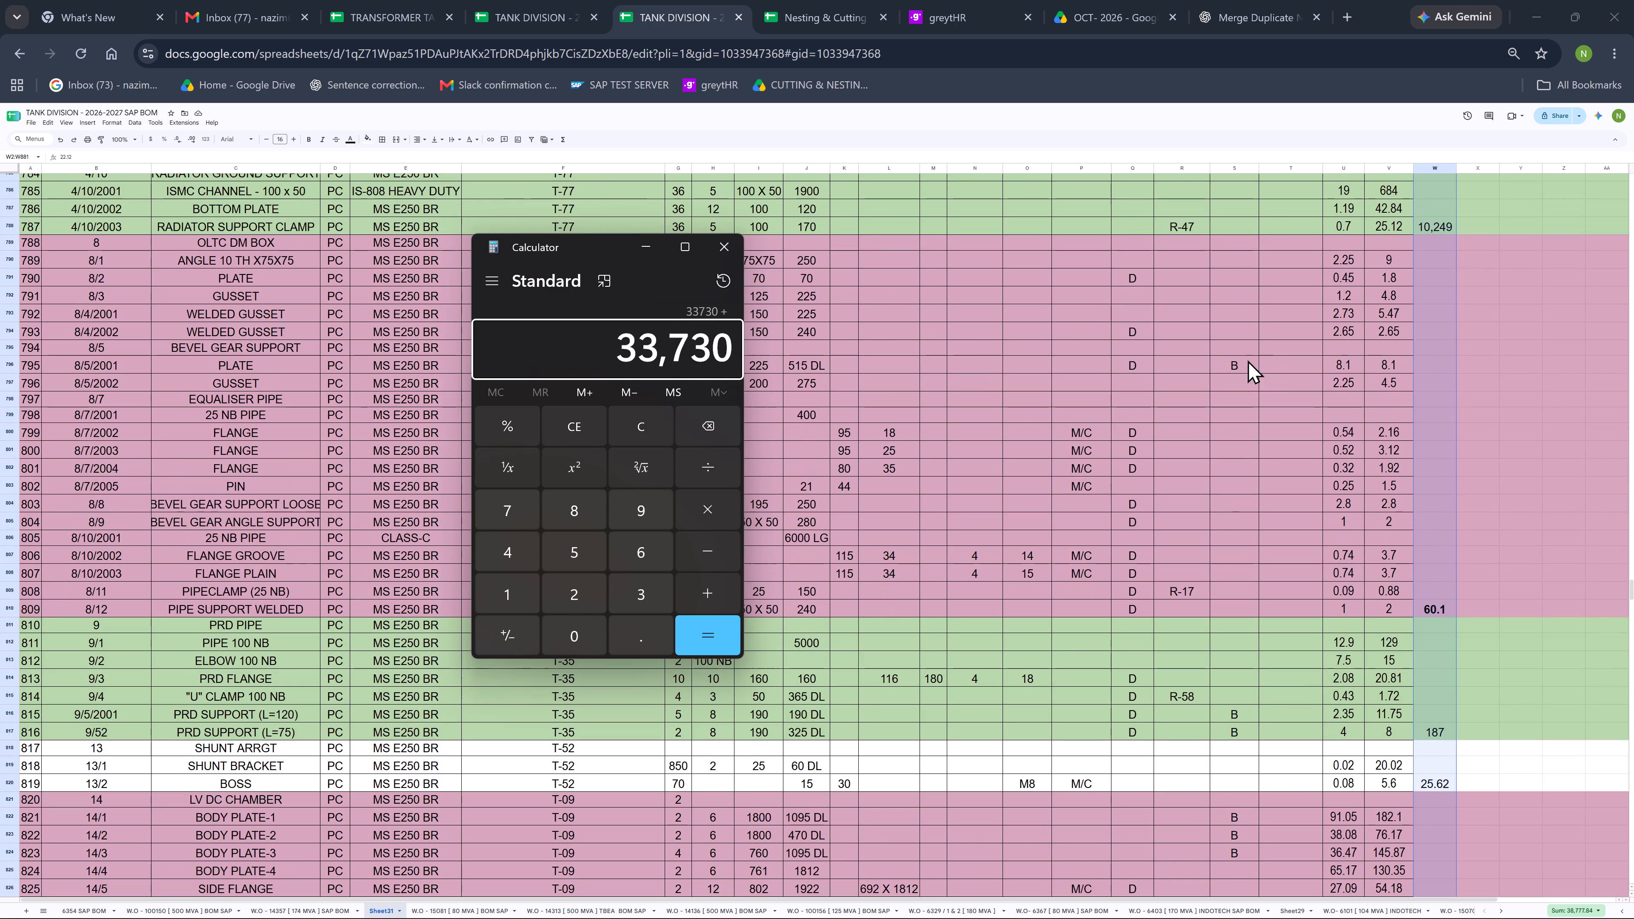
Add the totals 60.1, 187, 25.62 and 898, from SN 809 to SN 834, to the running calculator sum.
{"action": "scroll", "coordinate": [1237, 387], "scroll_direction": "down", "scroll_amount": 1}
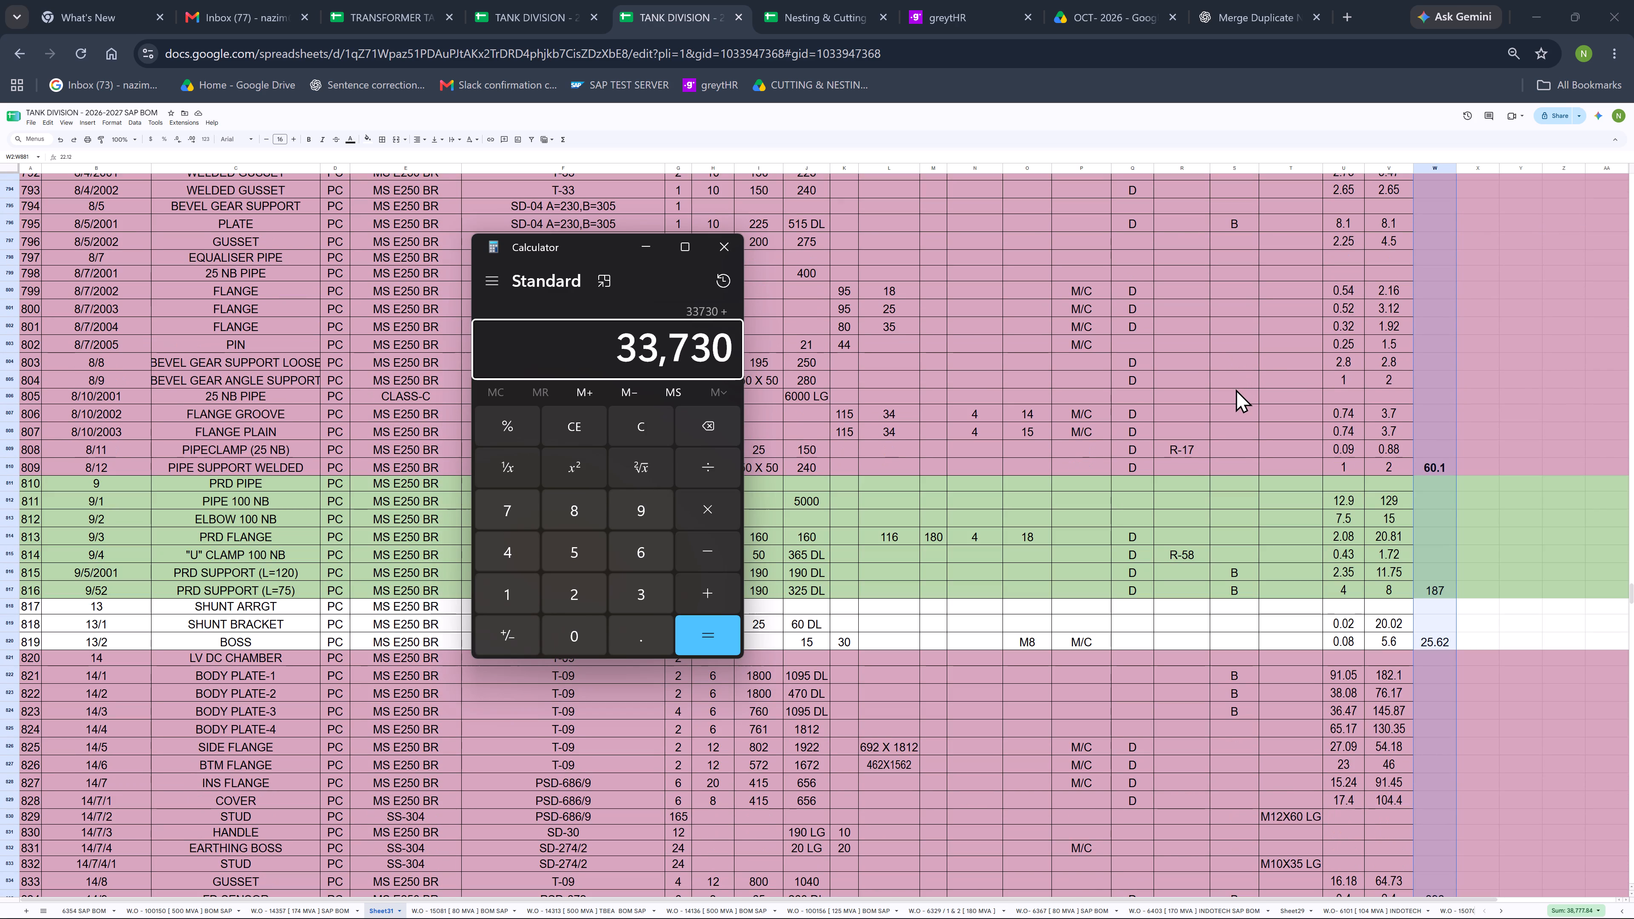
{"action": "type", "text": "60.1"}
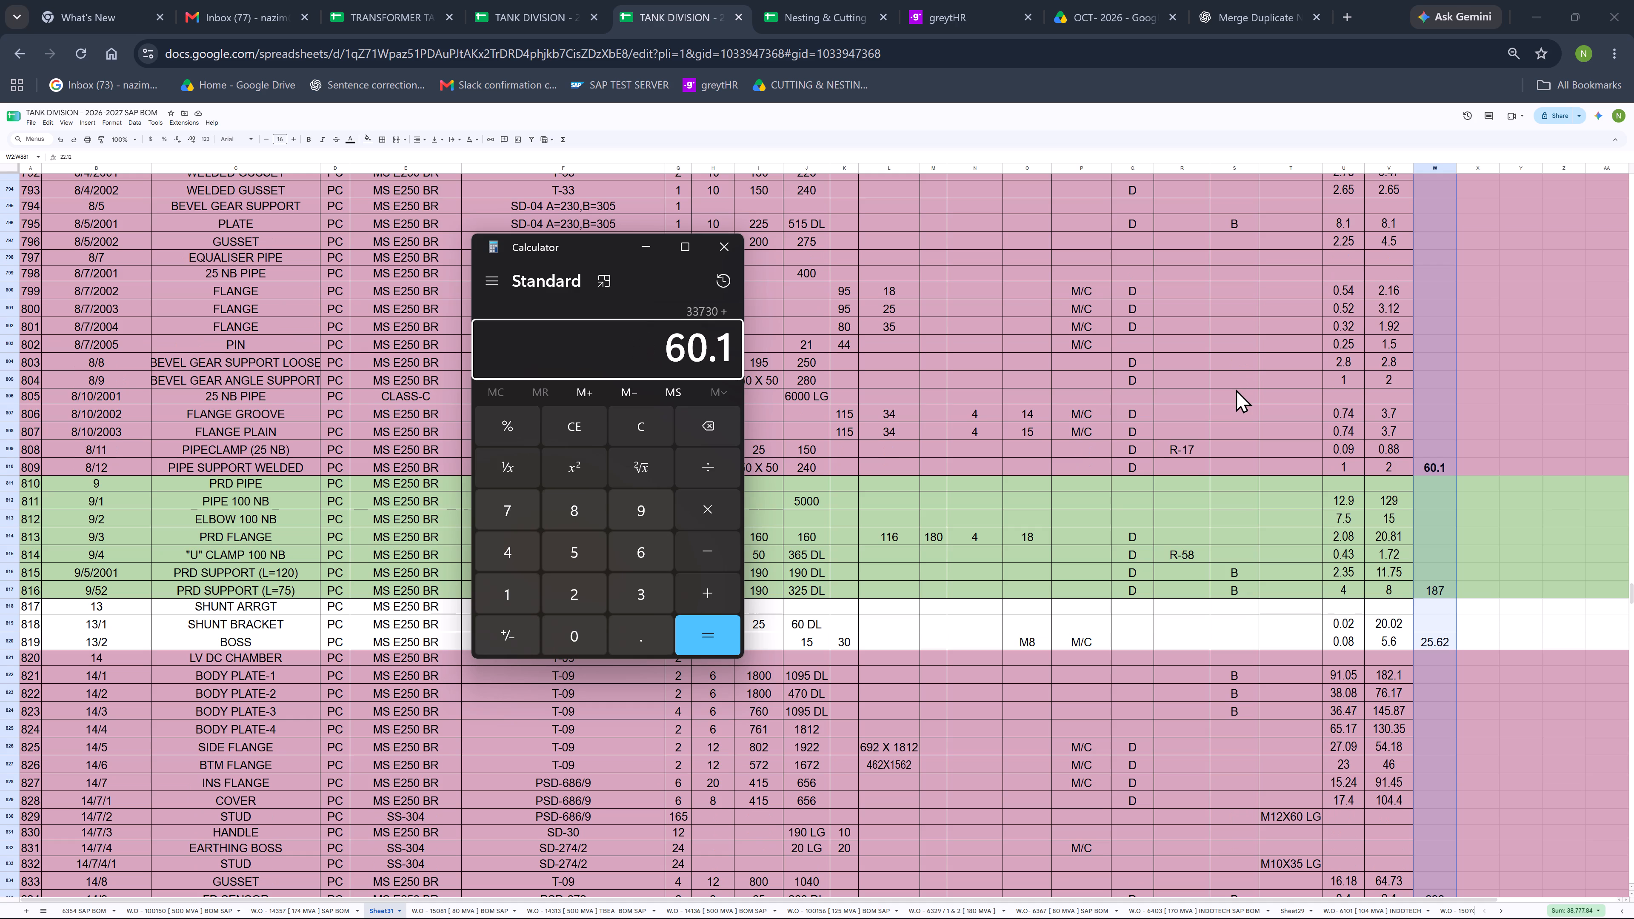
{"action": "type", "text": "+187"}
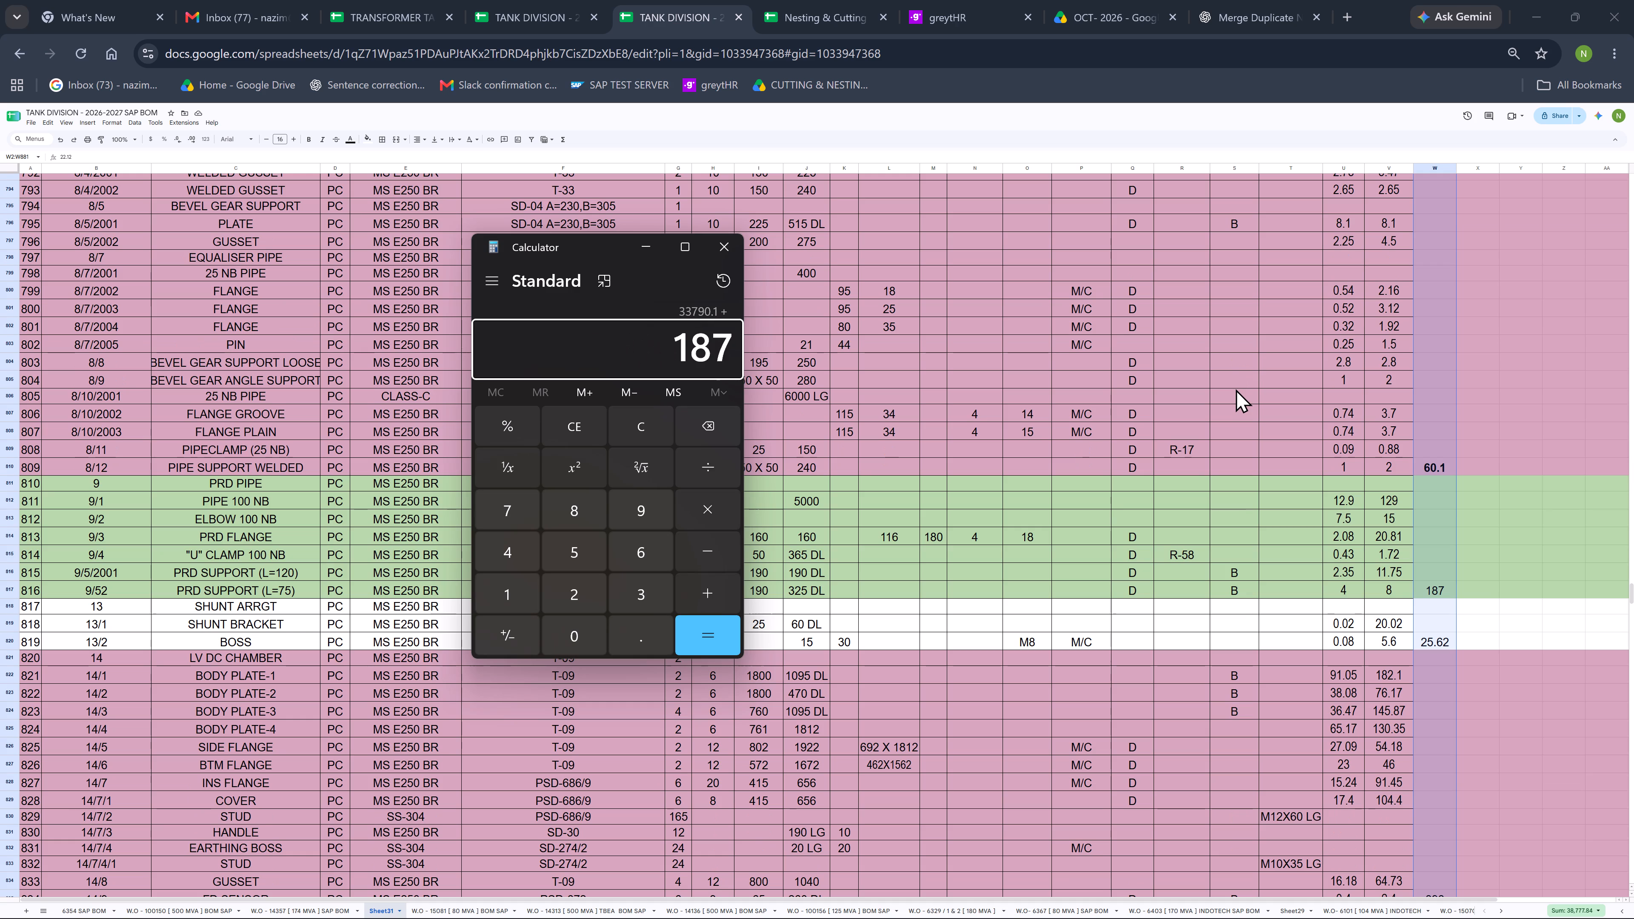
{"action": "type", "text": "+25.62+"}
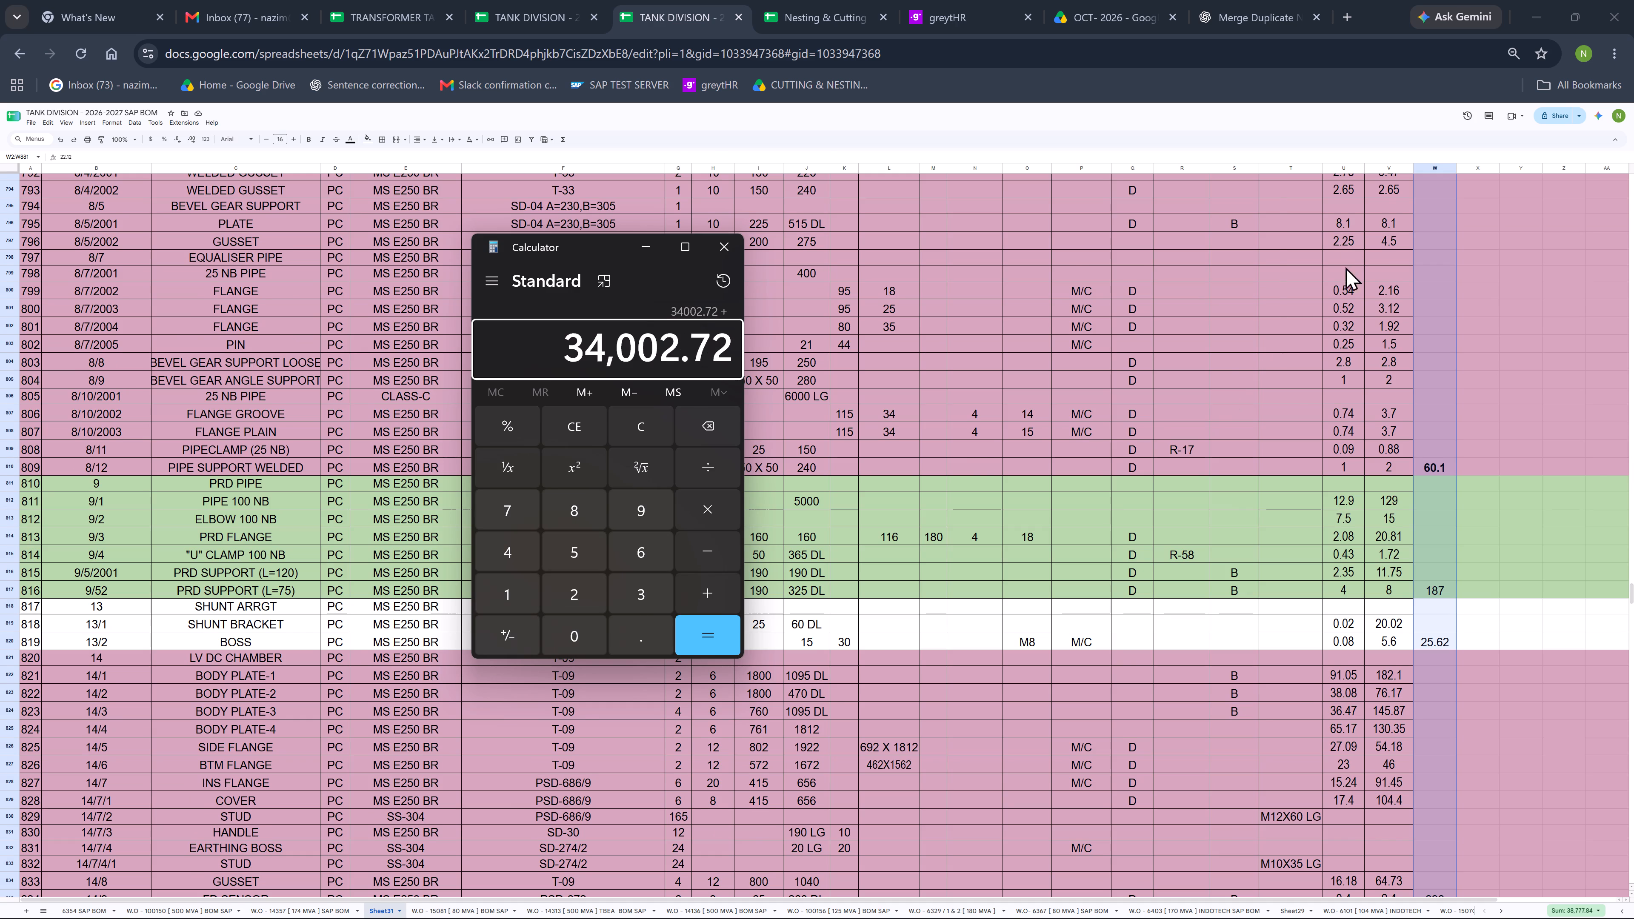
{"action": "scroll", "coordinate": [1344, 300], "scroll_direction": "down", "scroll_amount": 3}
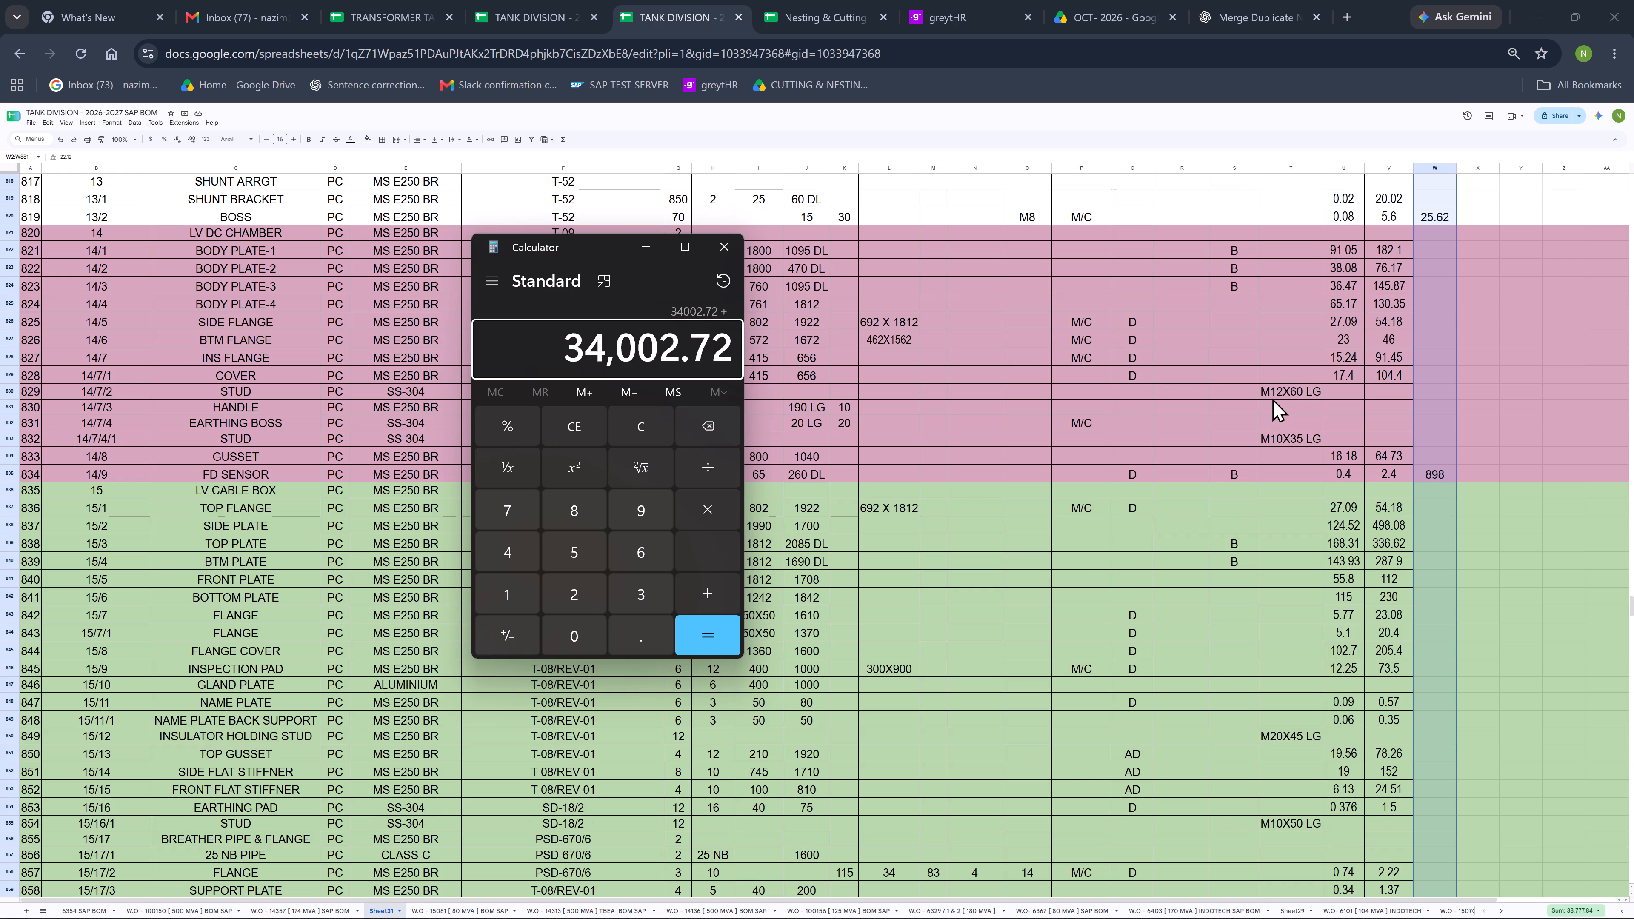
{"action": "type", "text": "898"}
{"action": "key", "text": "plus"}
Add the LV CABLE BOX total of 3855 and the CABLE ROUTING total of 22.12, evaluate the sum and minimise Calculator.
{"action": "scroll", "coordinate": [1150, 514], "scroll_direction": "down", "scroll_amount": 5}
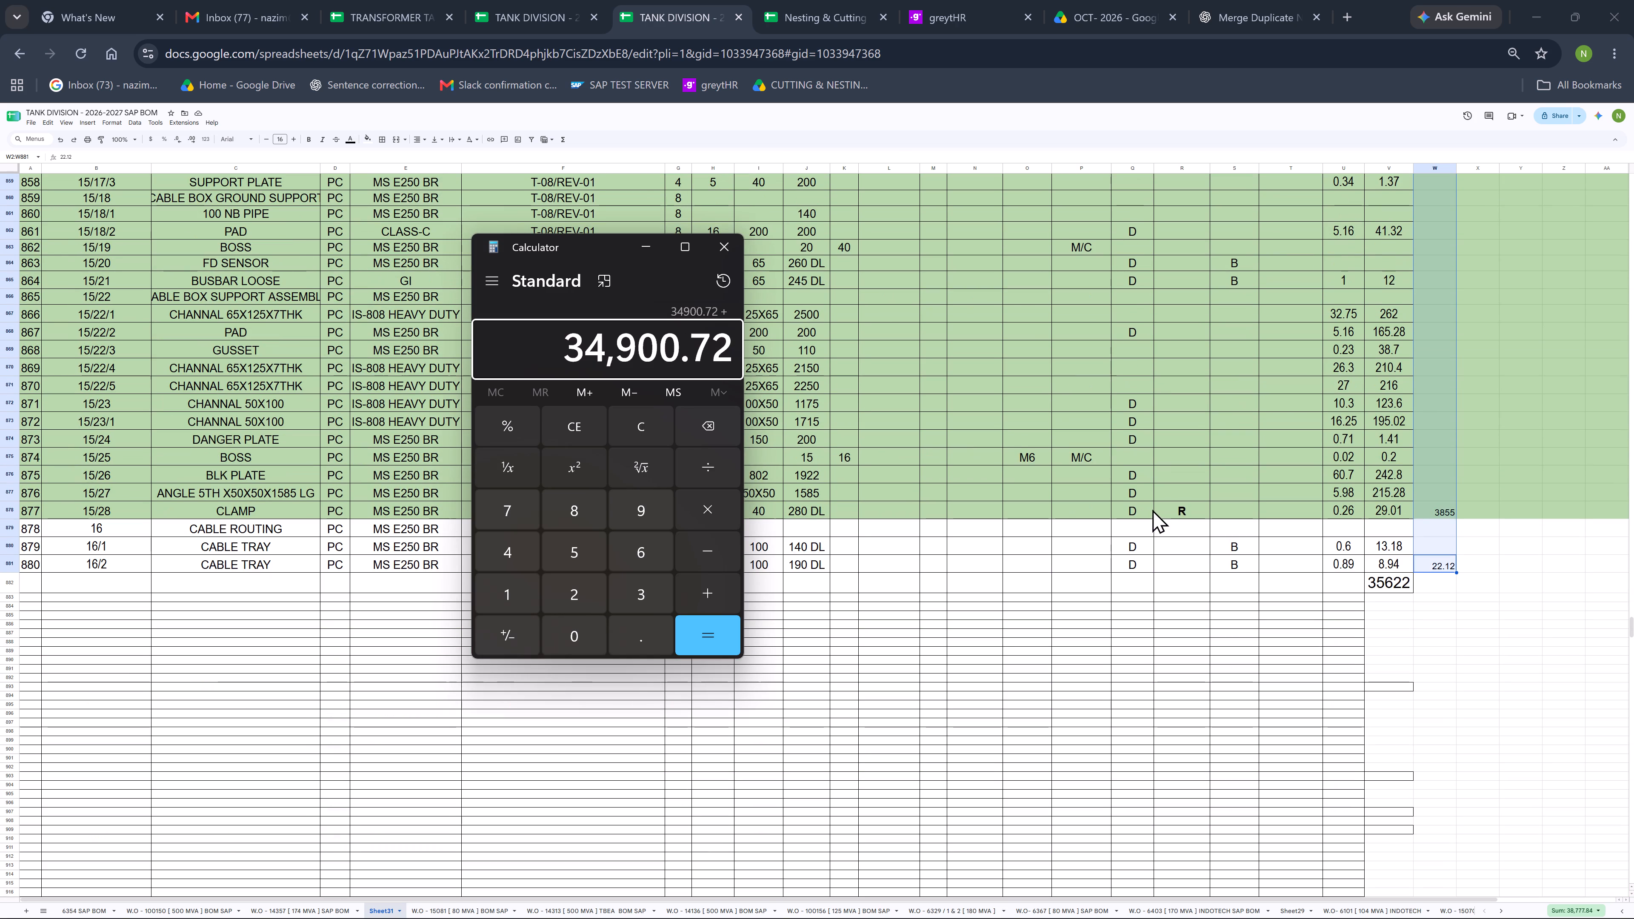
{"action": "type", "text": "3855"}
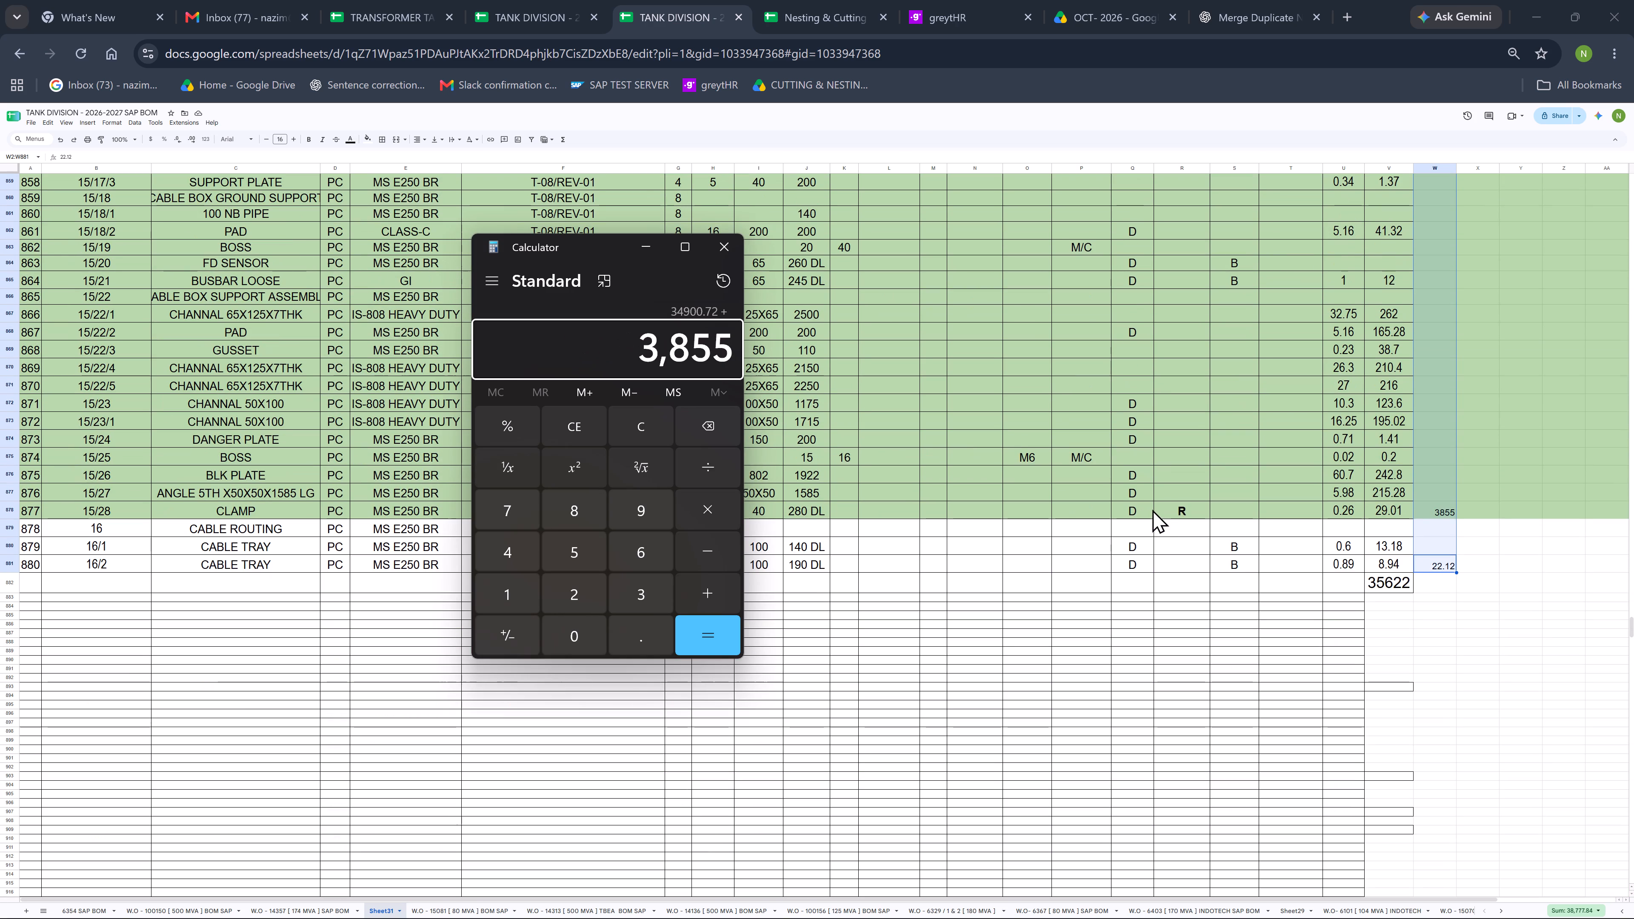
{"action": "type", "text": "+22.12"}
{"action": "key", "text": "Return"}
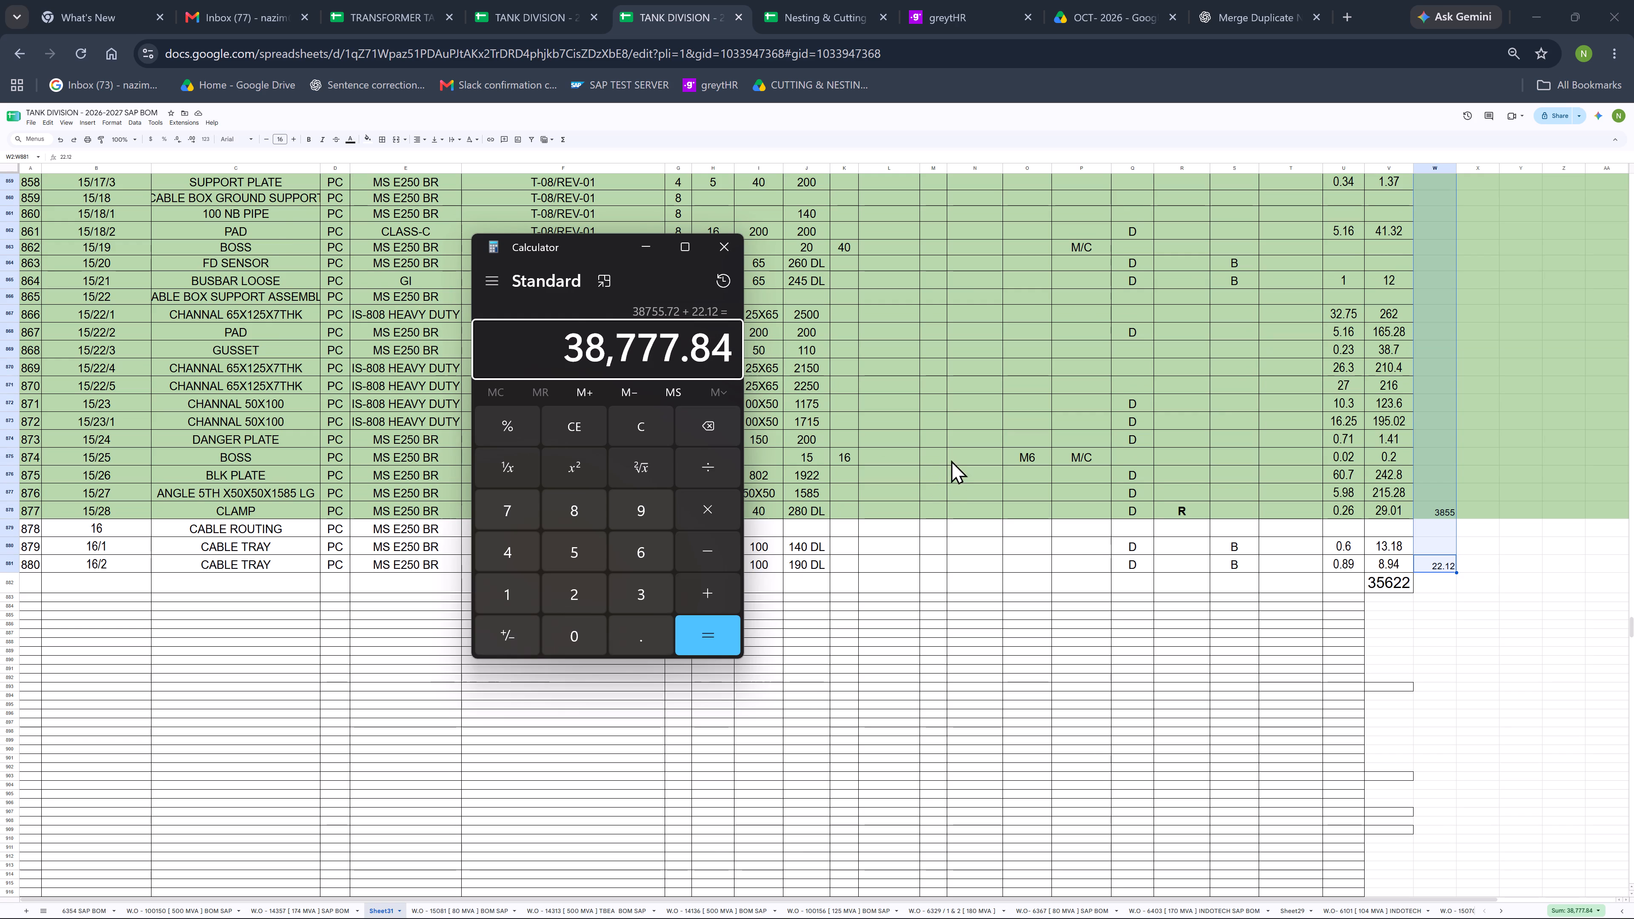
{"action": "left_click", "coordinate": [653, 245]}
{"action": "left_click", "coordinate": [766, 512]}
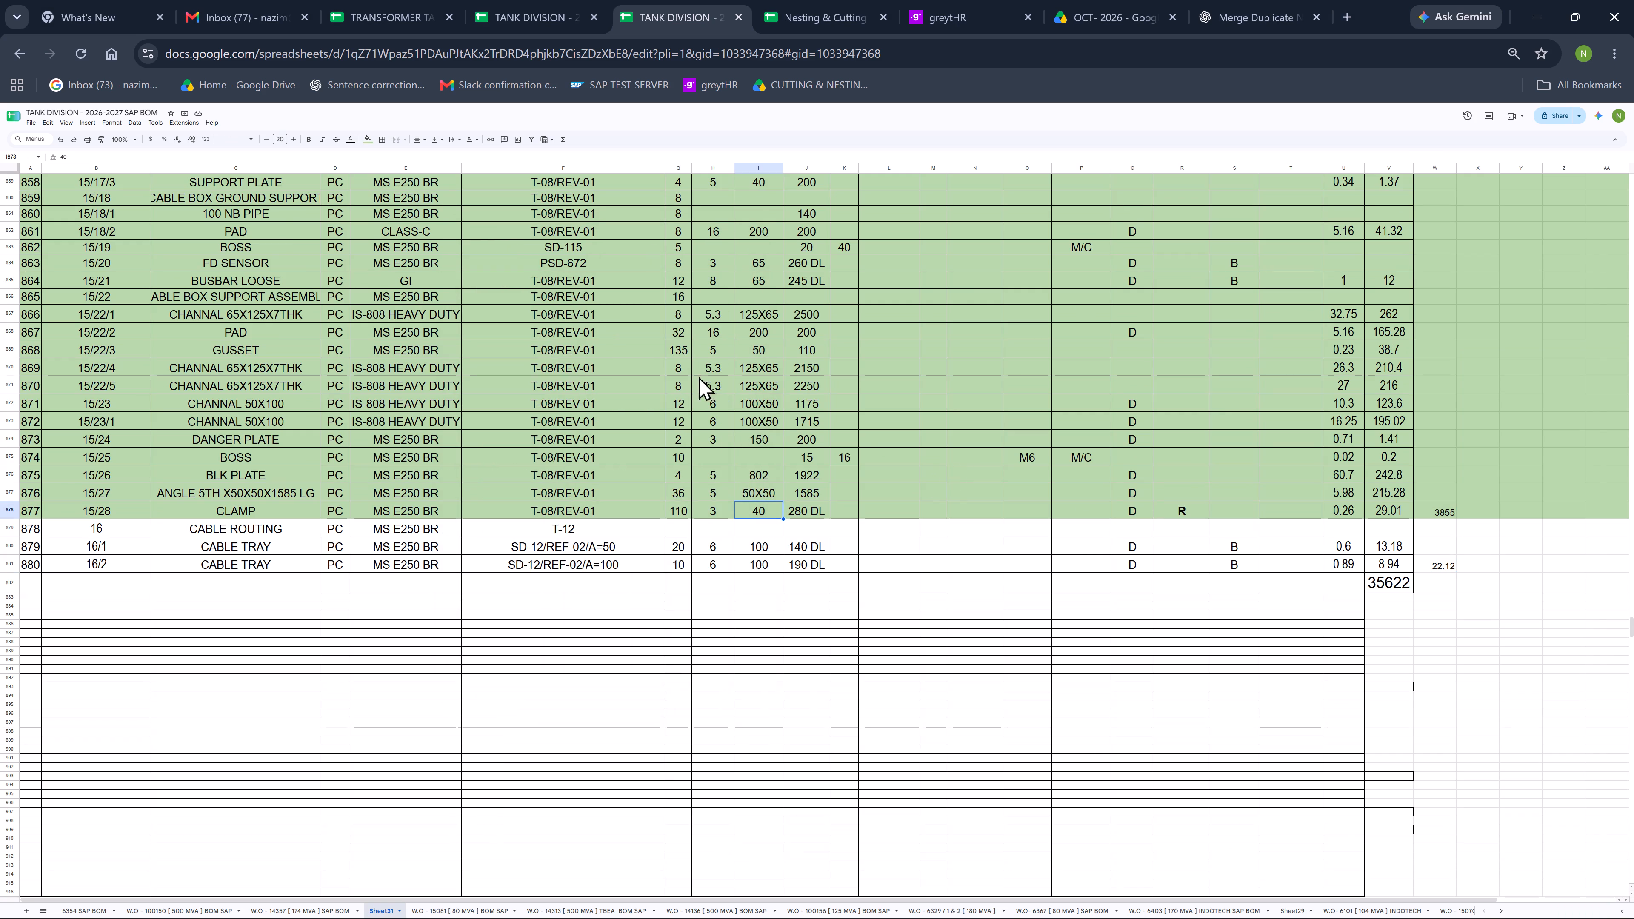
Switch to Excel and close the 6403 (170 MVA) BOM workbook without keeping the copied data on the clipboard.
{"action": "left_click", "coordinate": [1534, 11]}
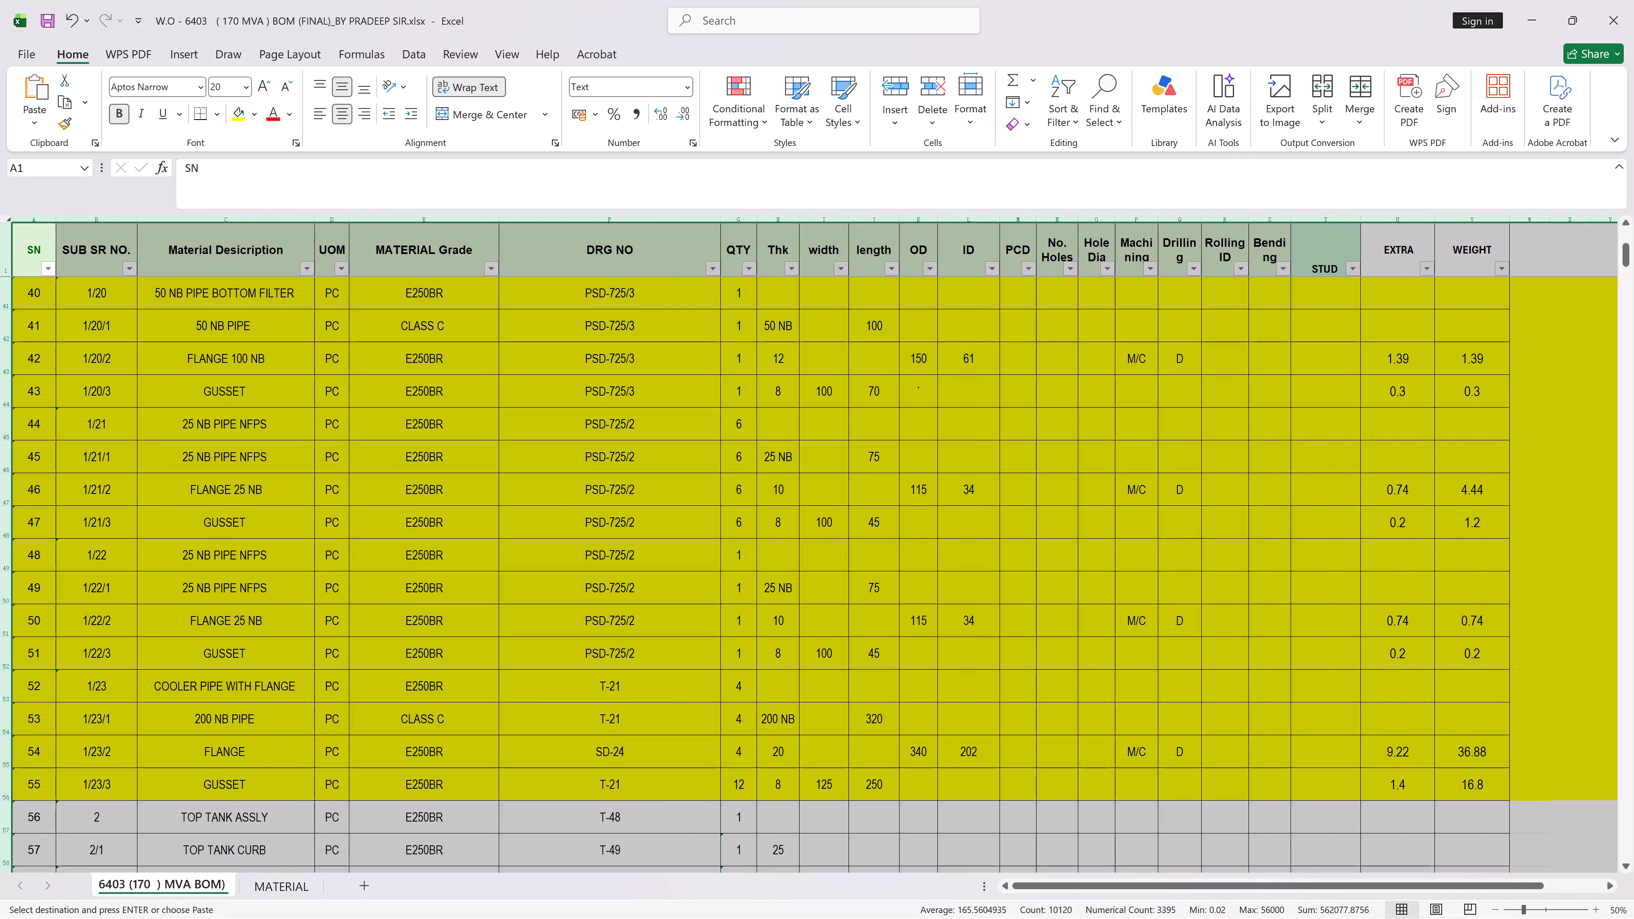
{"action": "left_click", "coordinate": [786, 338]}
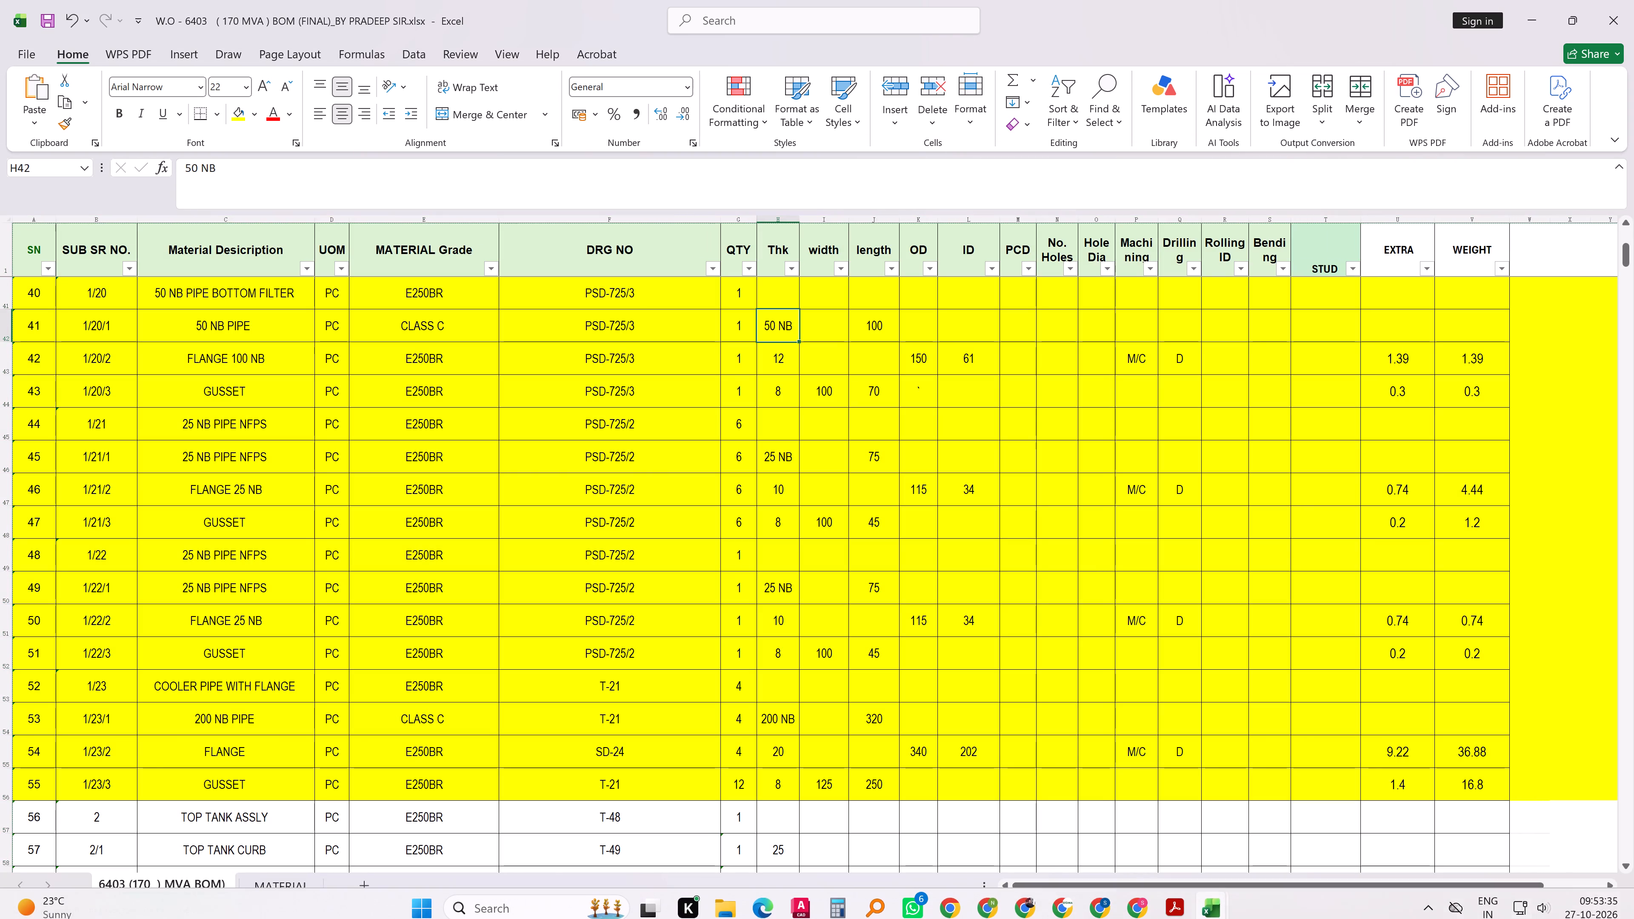
{"action": "left_click", "coordinate": [1633, 0]}
{"action": "left_click", "coordinate": [906, 506]}
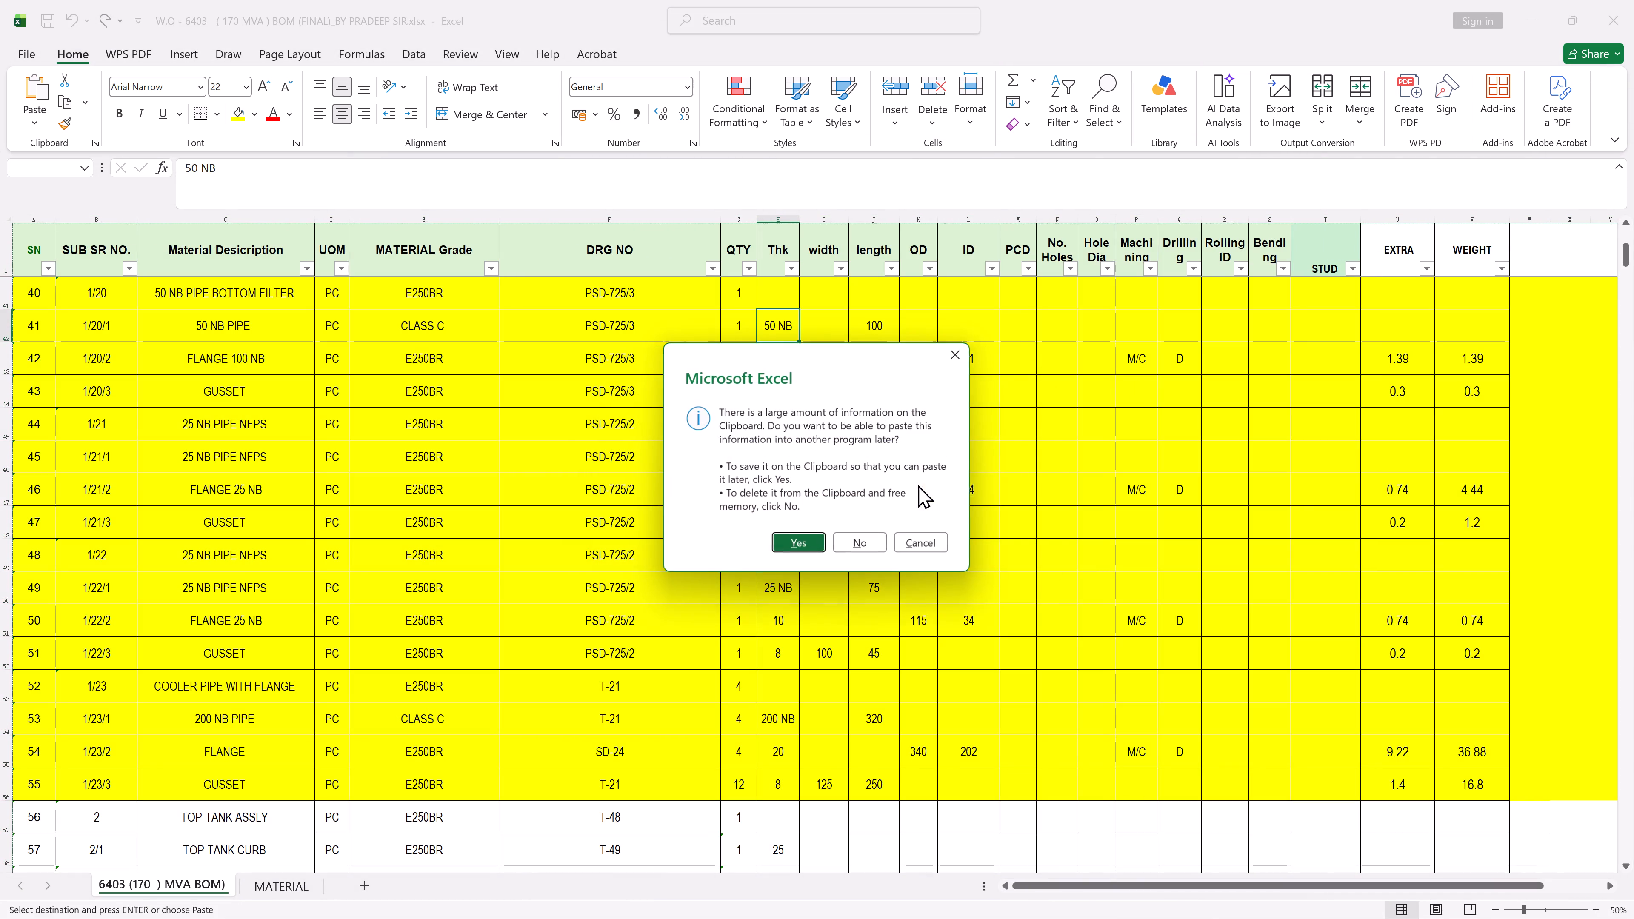
{"action": "left_click", "coordinate": [870, 534]}
{"action": "left_click", "coordinate": [871, 534]}
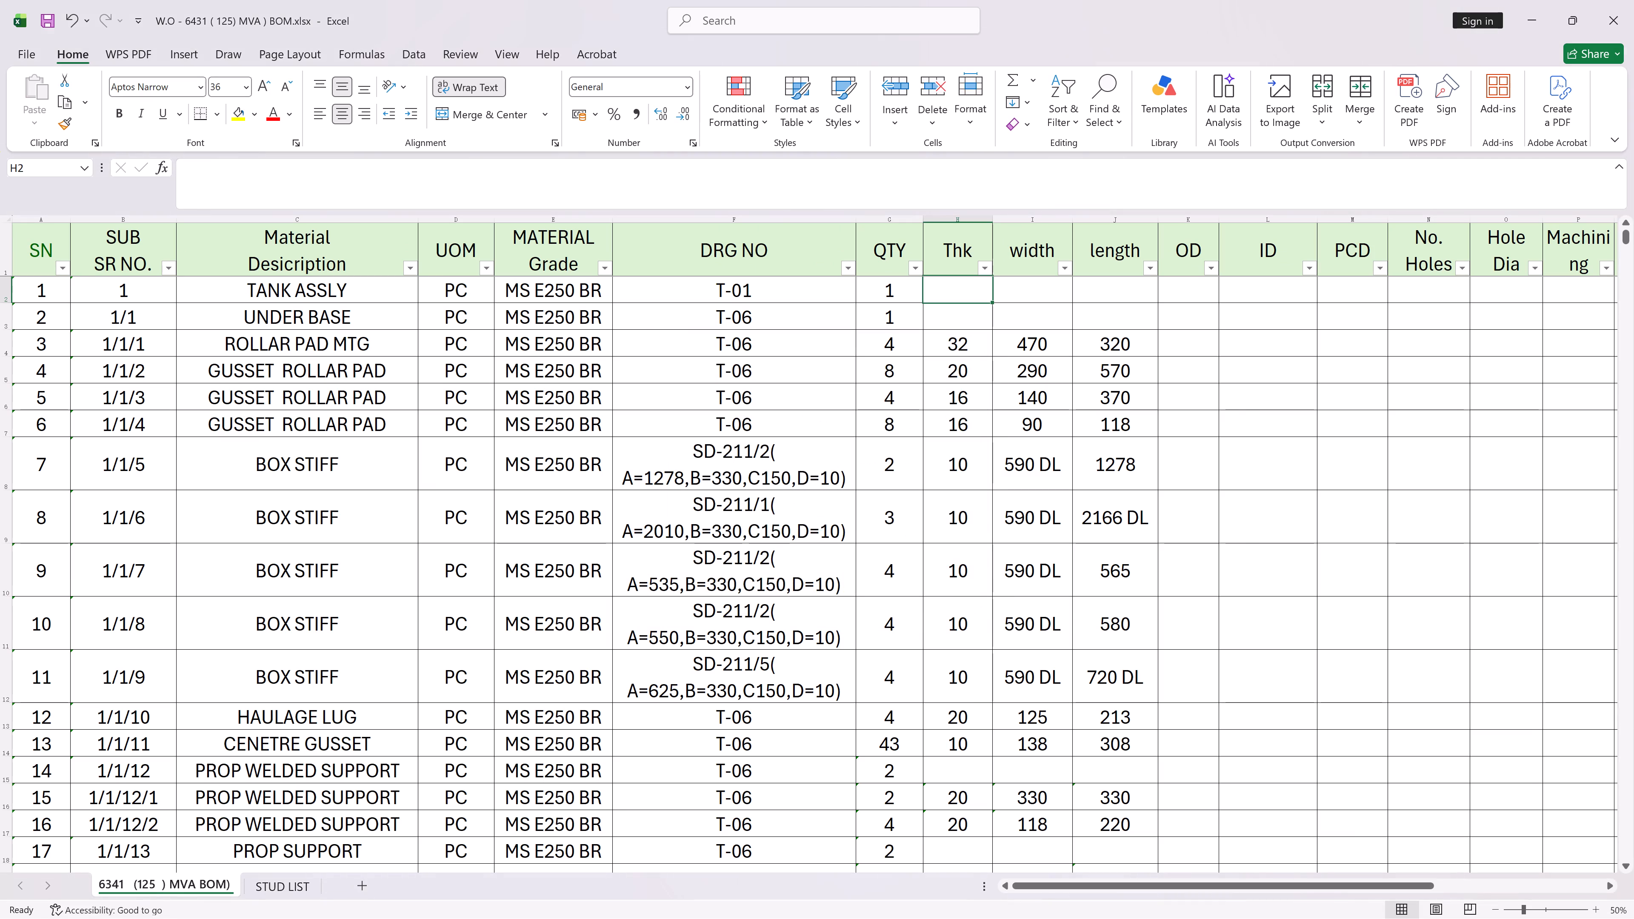
Examine the 6431 (125 MVA) BOM's columns at 40% zoom, from OD through to the one after FILE NAME.
{"action": "left_click", "coordinate": [1181, 358]}
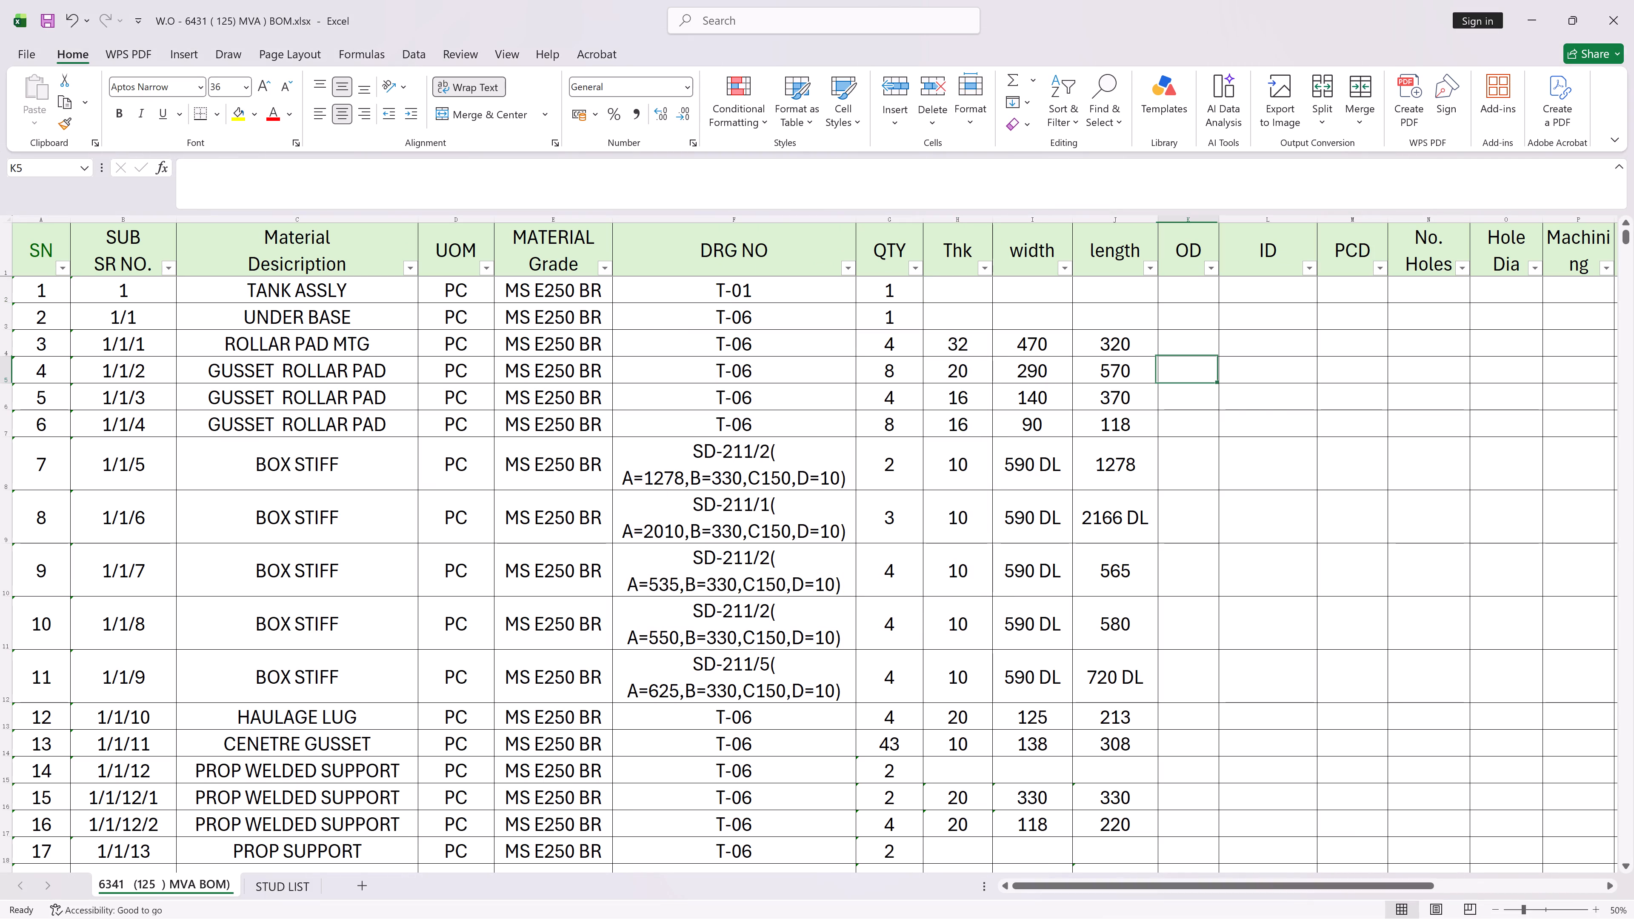
{"action": "scroll", "coordinate": [630, 418], "scroll_direction": "down", "scroll_amount": 1, "text": "ctrl"}
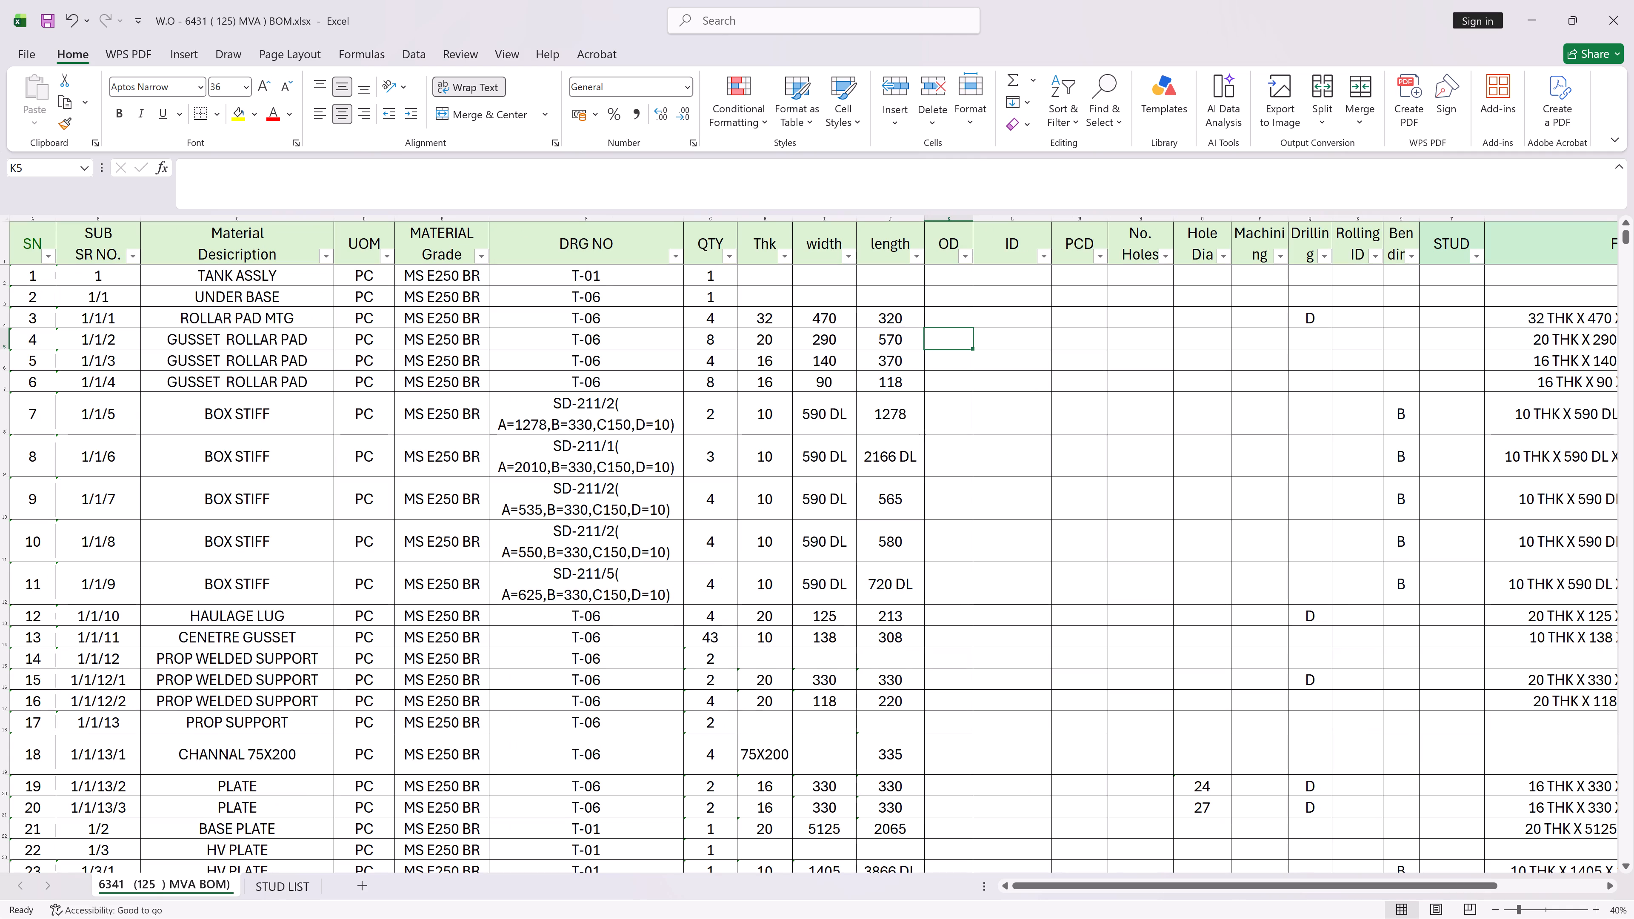
{"action": "key", "text": "Right"}
{"action": "key", "text": "Right"}
{"action": "key", "text": "Right"}
{"action": "key", "text": "Right"}
{"action": "key", "text": "Right"}
{"action": "key", "text": "Right"}
{"action": "key", "text": "Right"}
{"action": "key", "text": "Right"}
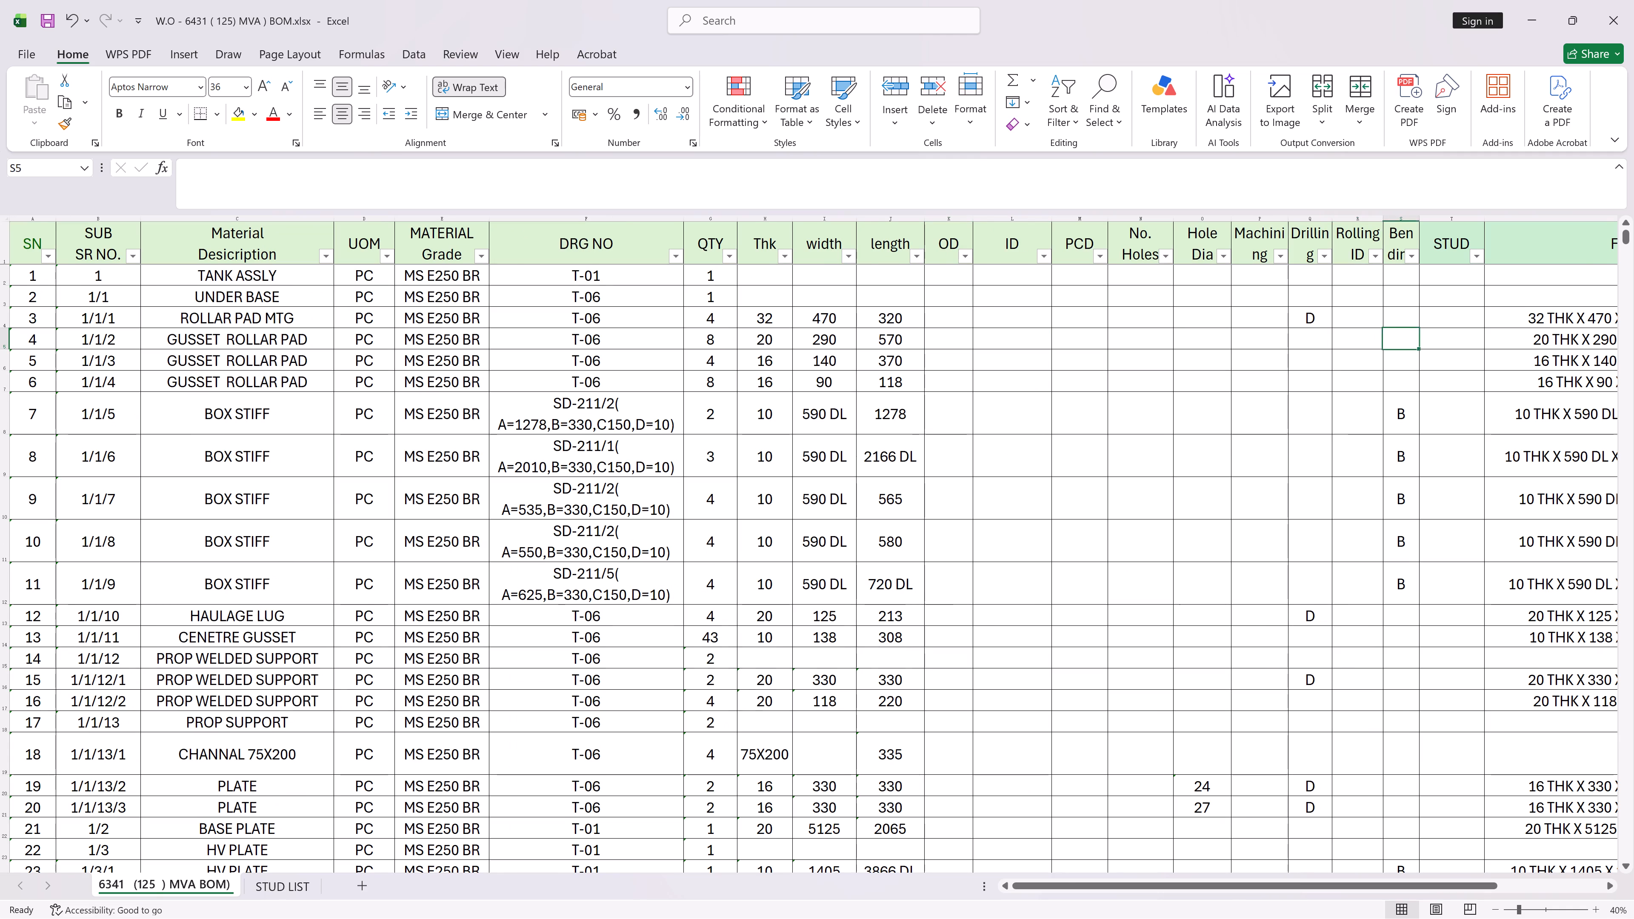
{"action": "key", "text": "Right"}
{"action": "key", "text": "Right"}
{"action": "key", "text": "Right"}
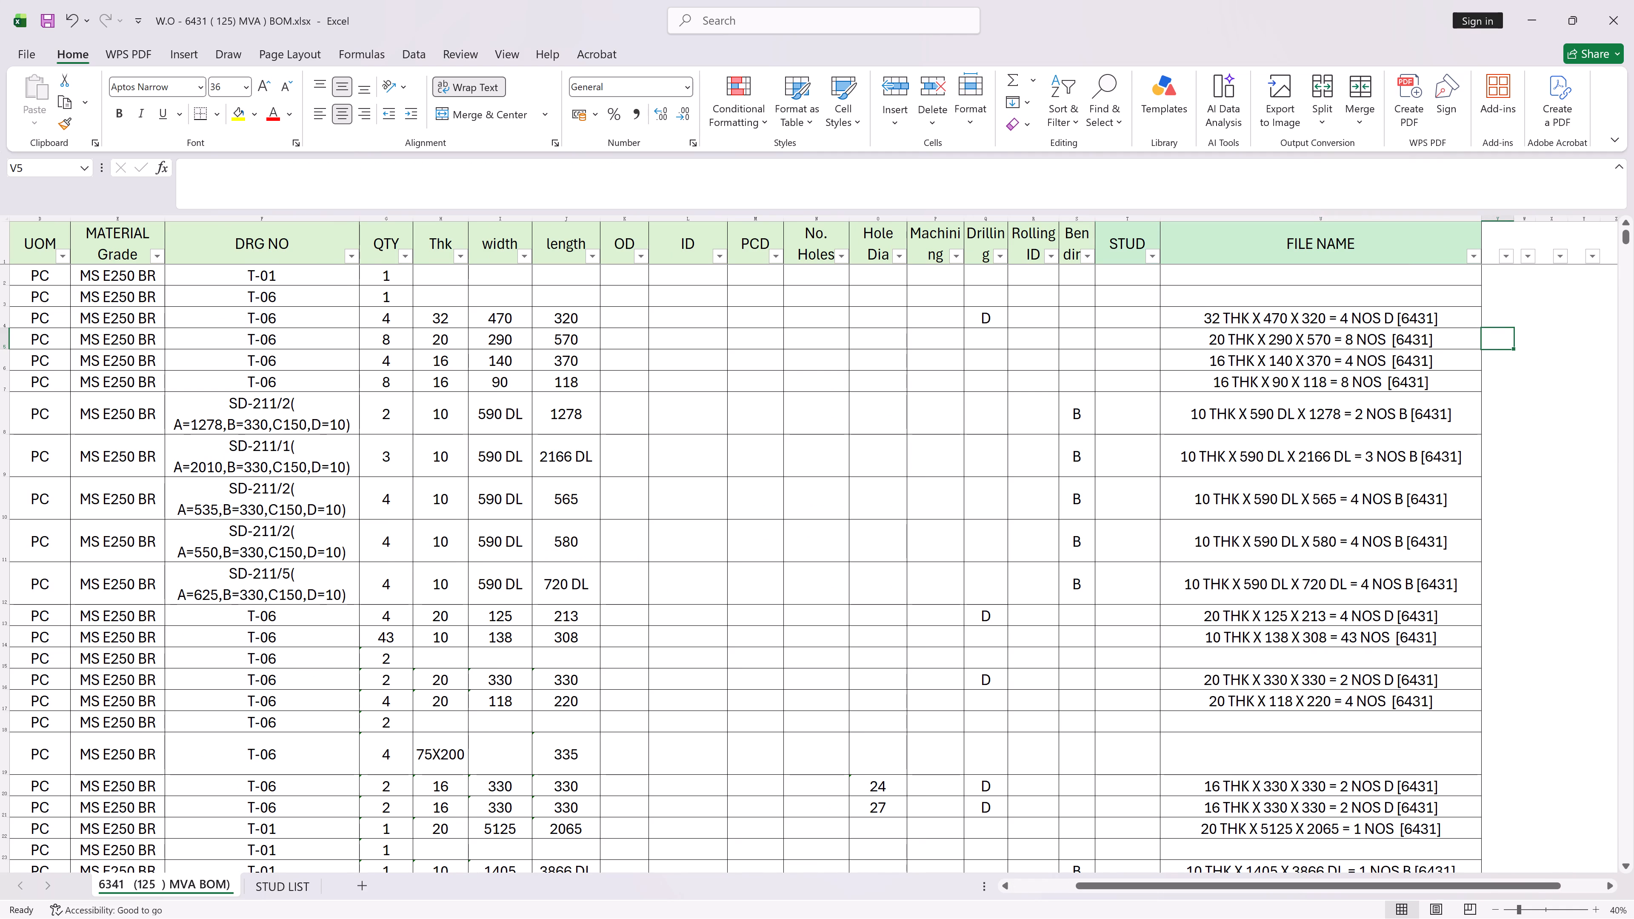
Filter the Thk column of the 6431 BOM to exclude blank entries and look through the filtered rows.
{"action": "left_click", "coordinate": [460, 255]}
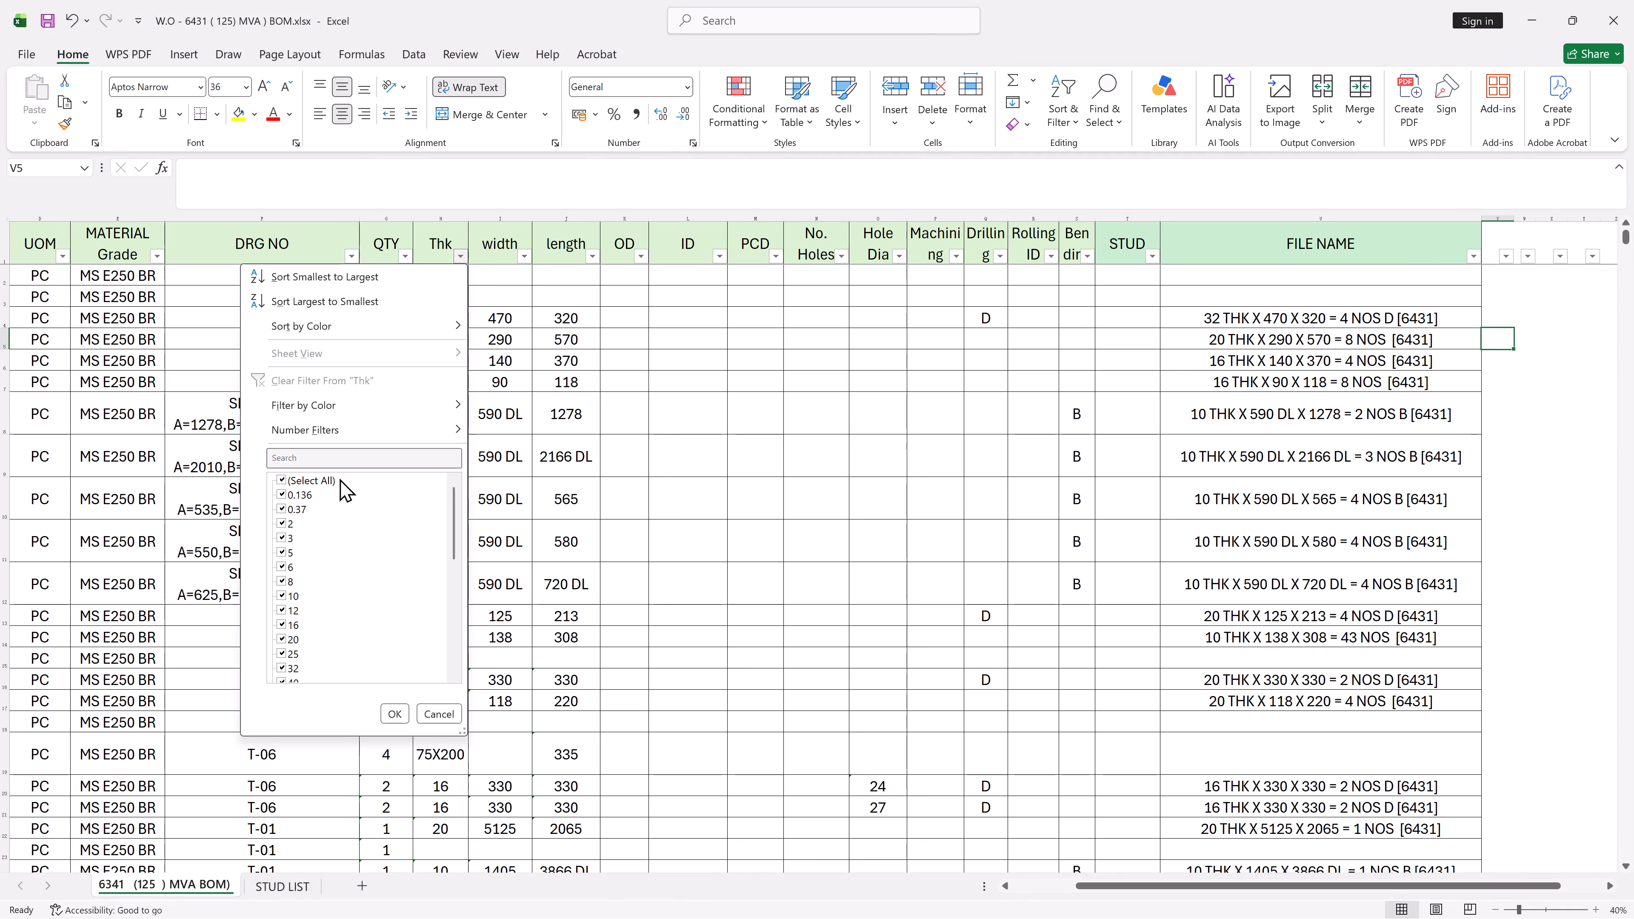
{"action": "scroll", "coordinate": [325, 517], "scroll_direction": "down", "scroll_amount": 16}
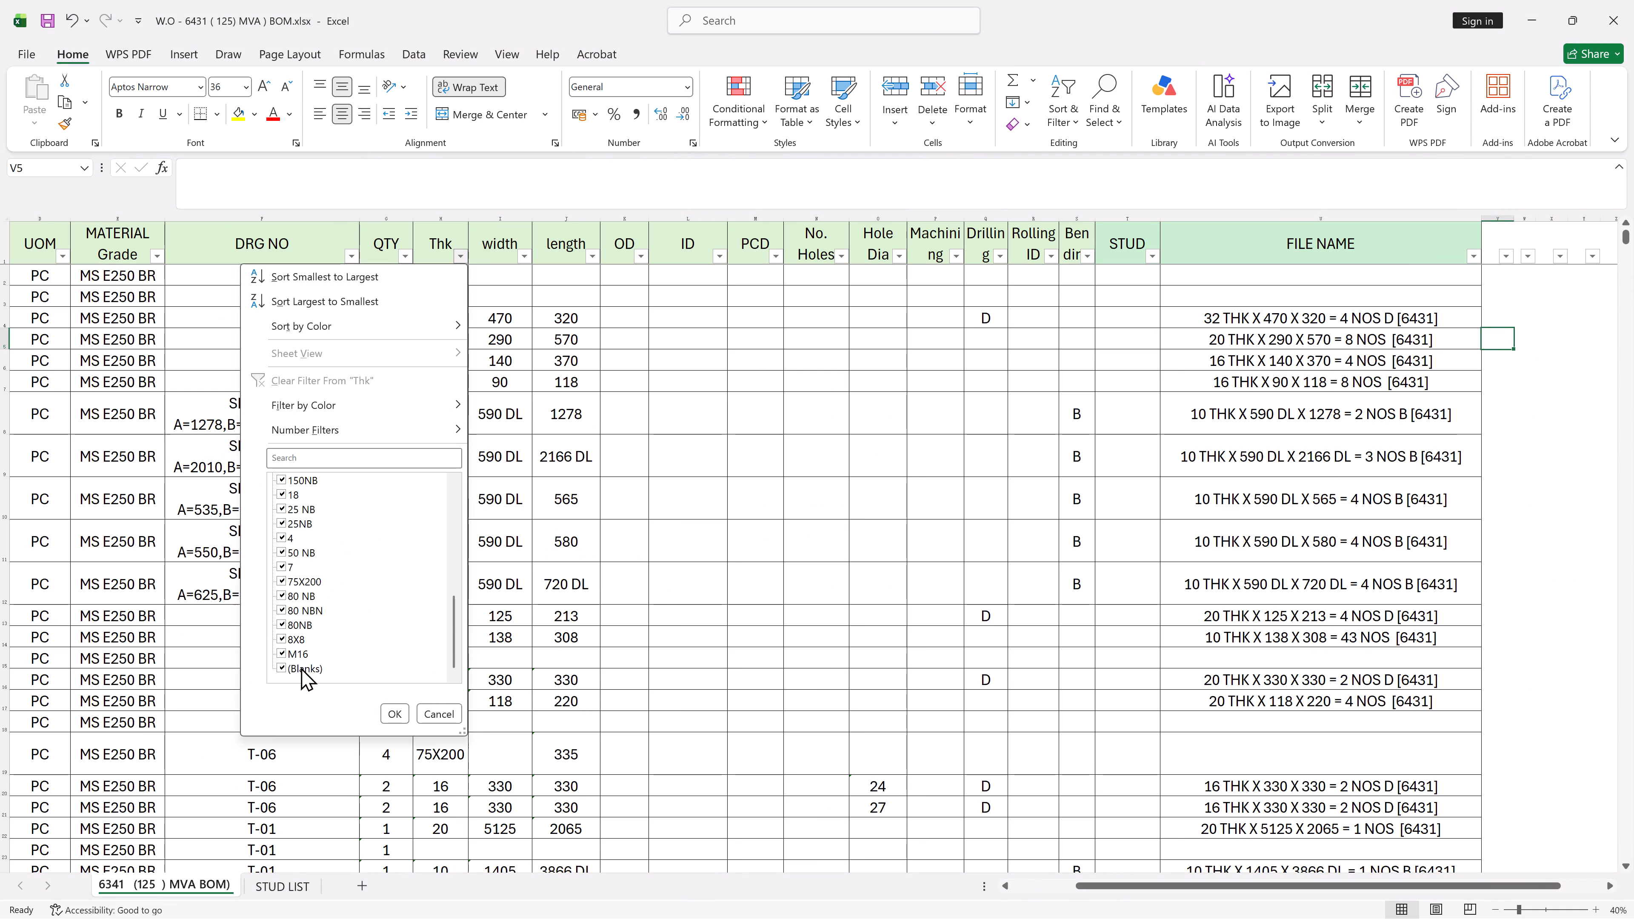
{"action": "left_click", "coordinate": [301, 667]}
{"action": "left_click", "coordinate": [390, 715]}
{"action": "scroll", "coordinate": [1361, 494], "scroll_direction": "up", "scroll_amount": 5}
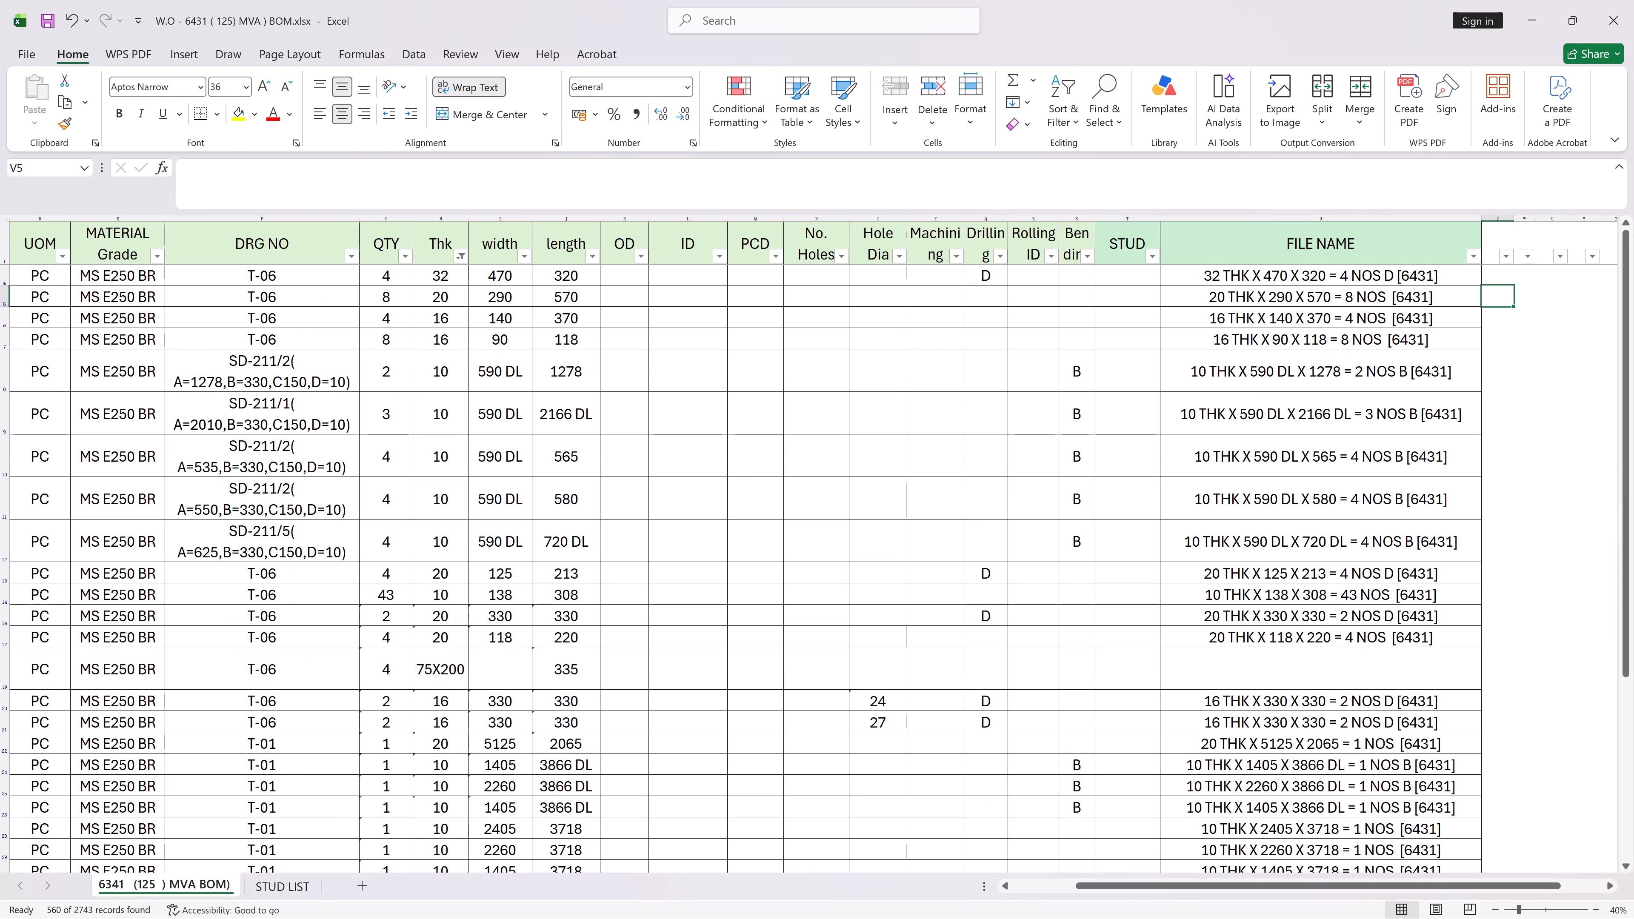
{"action": "scroll", "coordinate": [1358, 467], "scroll_direction": "down", "scroll_amount": 5}
{"action": "scroll", "coordinate": [1358, 467], "scroll_direction": "up", "scroll_amount": 2}
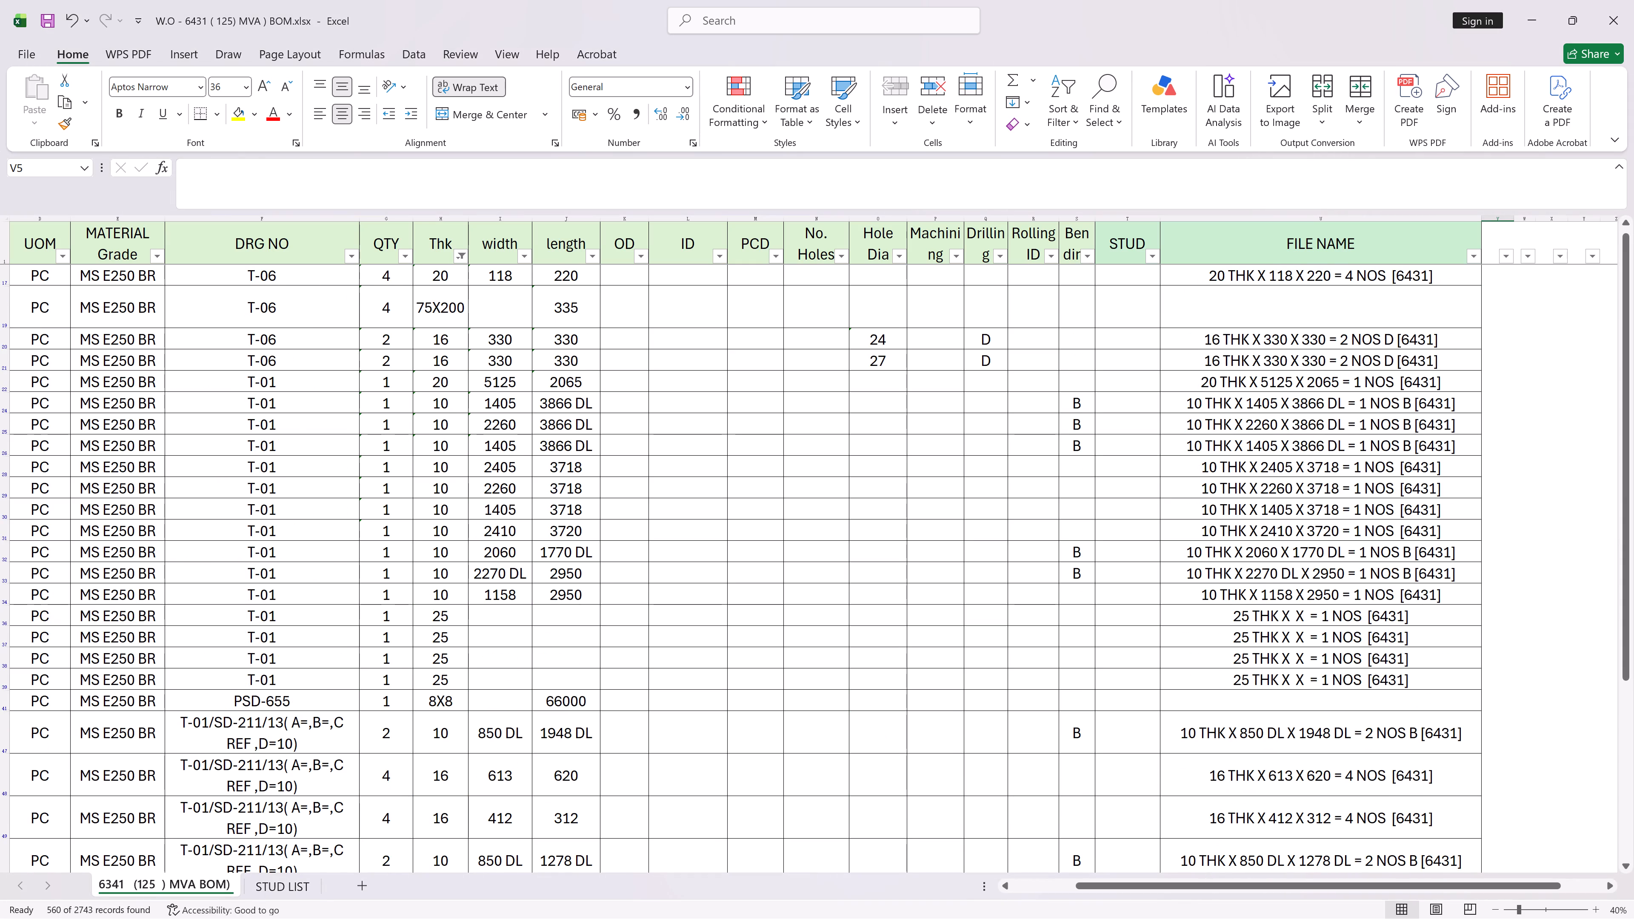
Enter the file name "75 X 200 X 335 LG = 4 NOS" for the T-06 75X200 row and save the workbook.
{"action": "left_click", "coordinate": [400, 310]}
{"action": "left_click", "coordinate": [1201, 302]}
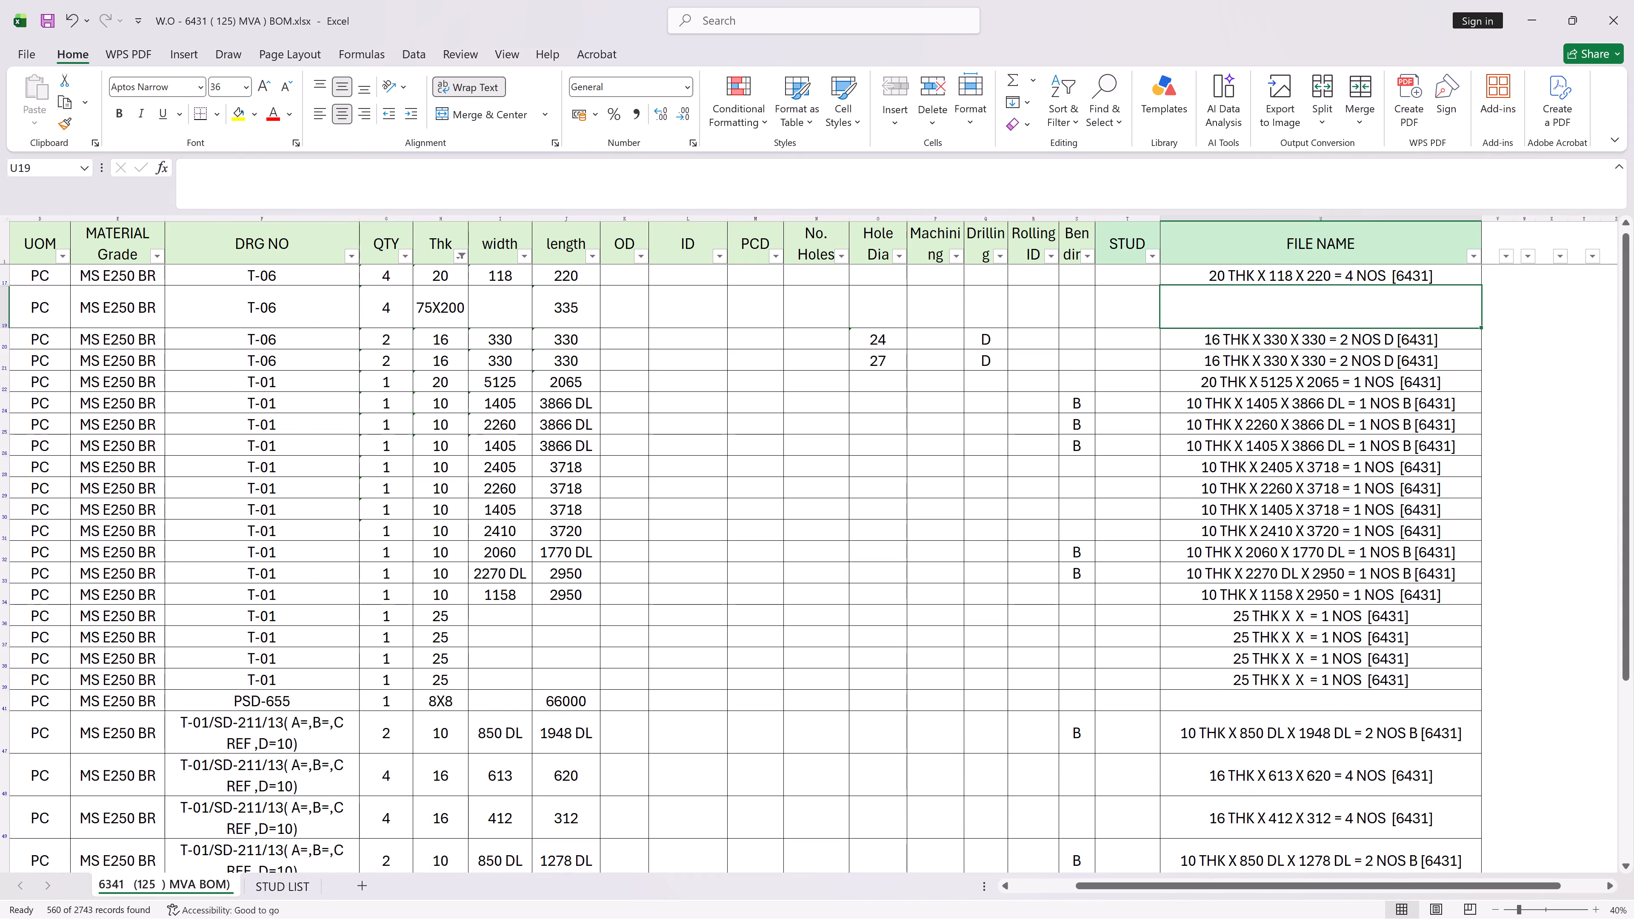
{"action": "type", "text": "4 THK X"}
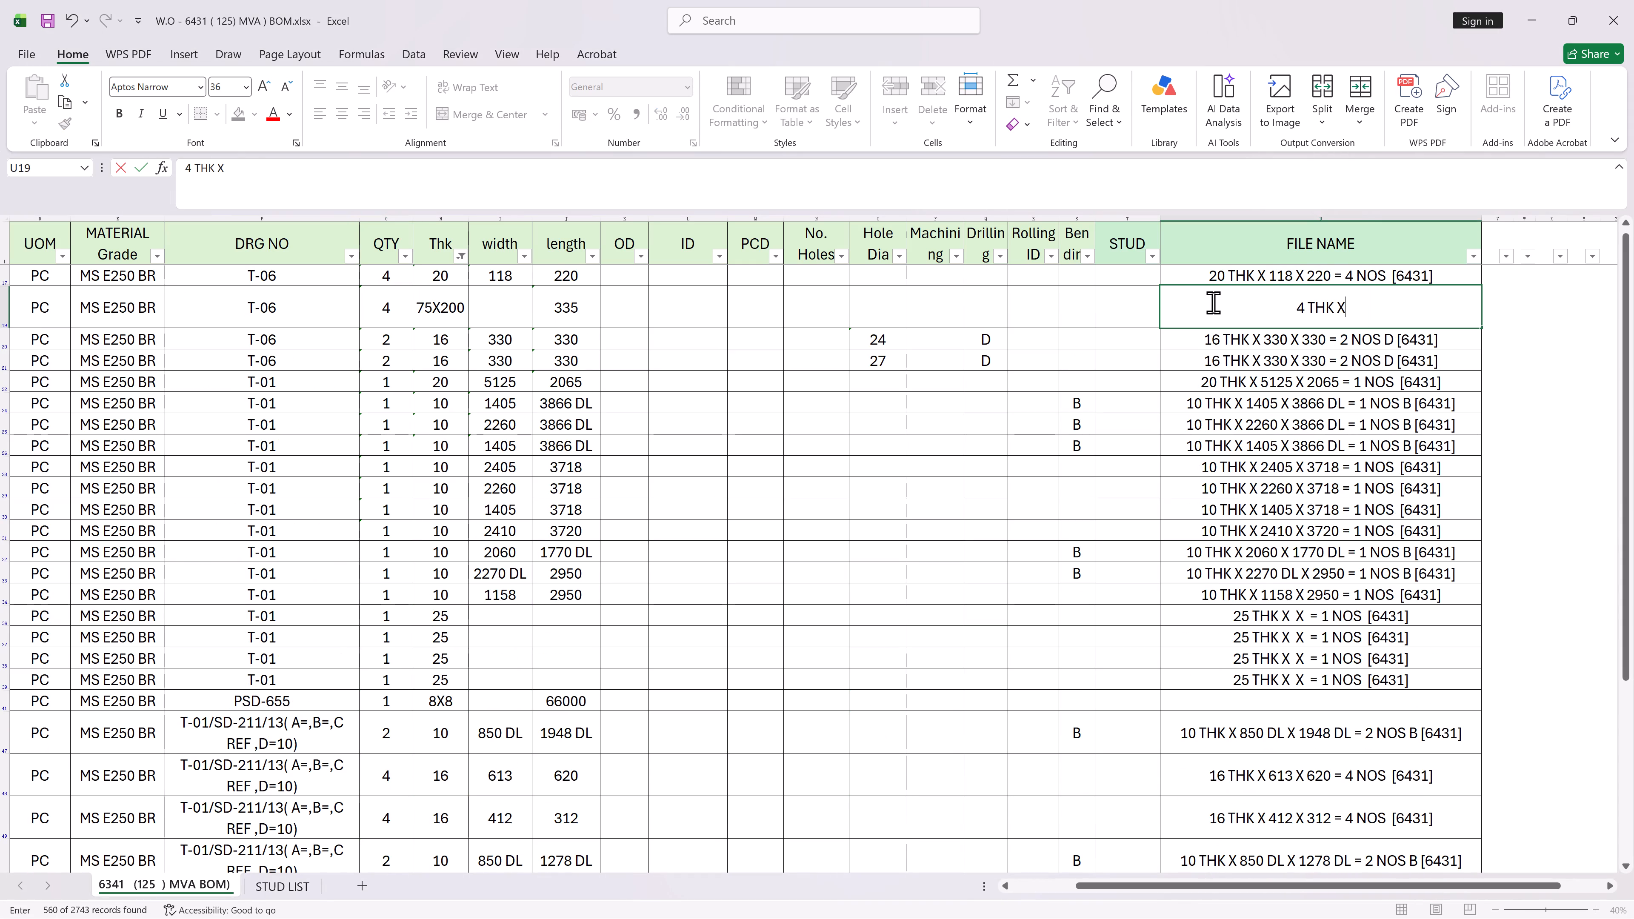
{"action": "key", "text": "space"}
{"action": "type", "text": "75 X 200 X 335 LG ="}
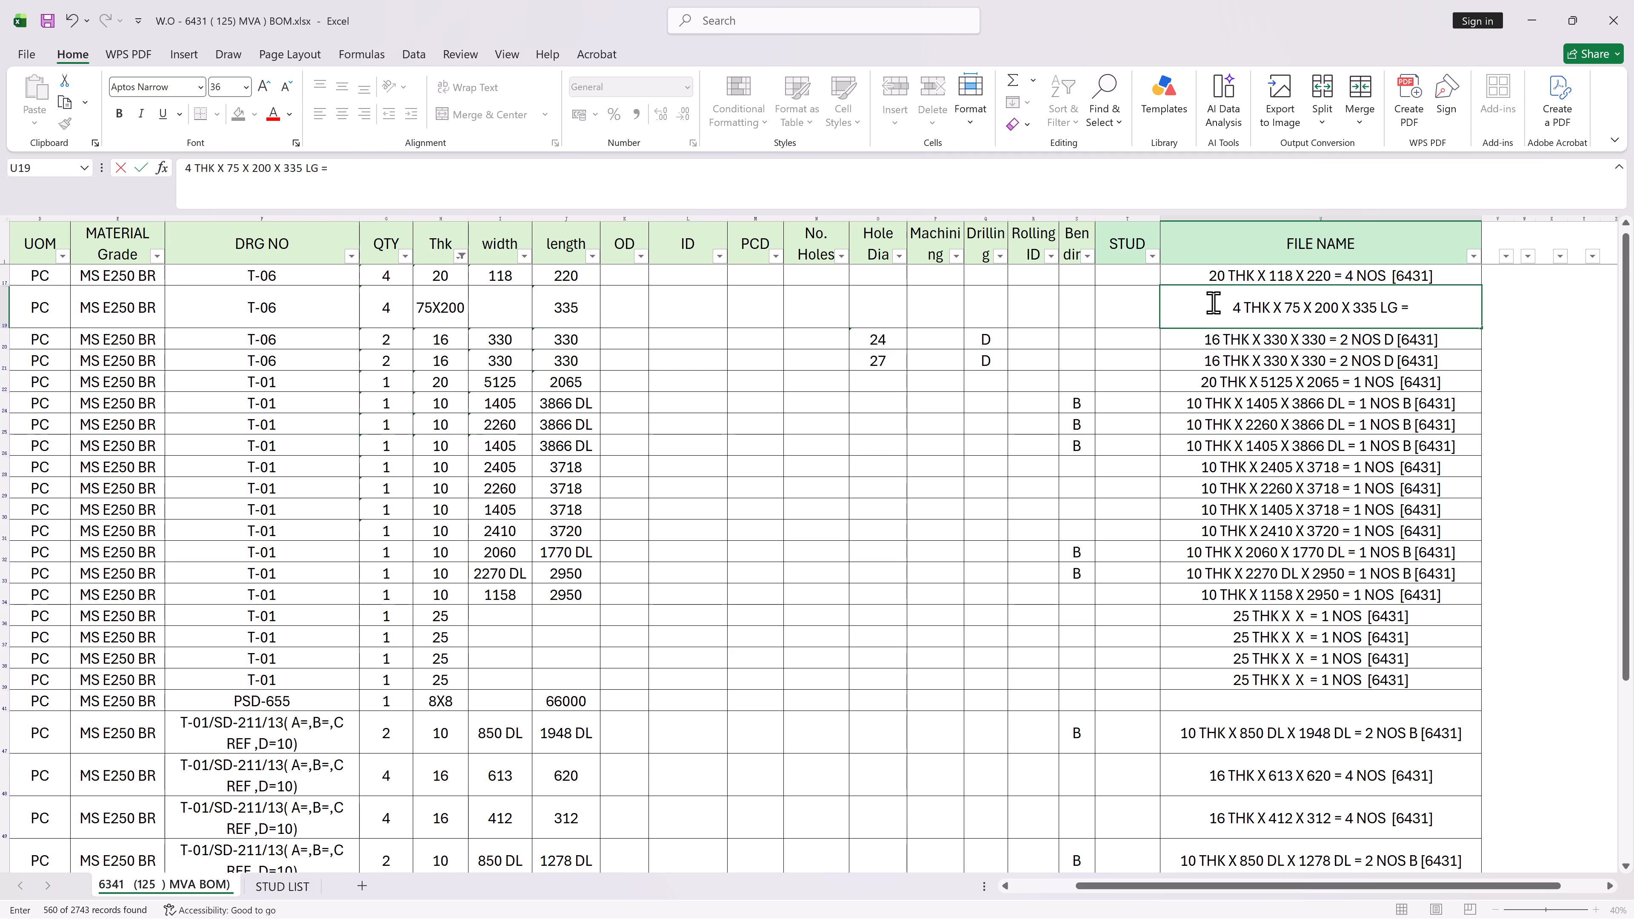
{"action": "left_click_drag", "start_coordinate": [1279, 308], "coordinate": [1223, 323]}
{"action": "key", "text": "Delete"}
{"action": "key", "text": "End"}
{"action": "left_click", "coordinate": [1401, 308]}
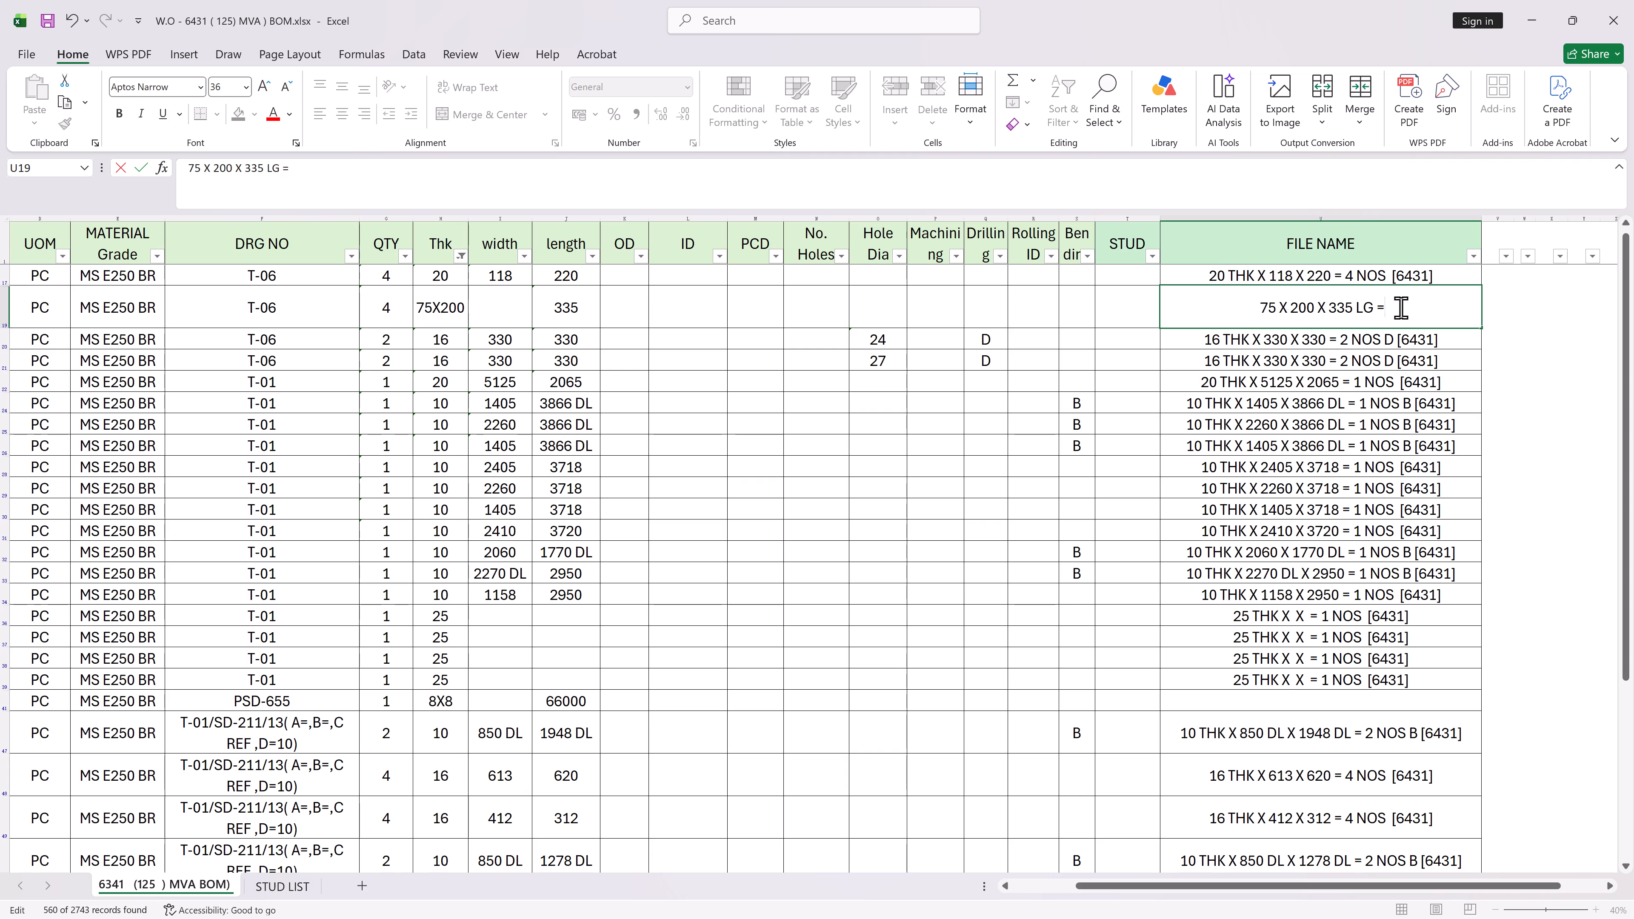
{"action": "key", "text": "space"}
{"action": "type", "text": "4 NOS"}
{"action": "key", "text": "Return"}
{"action": "key", "text": "ctrl+s"}
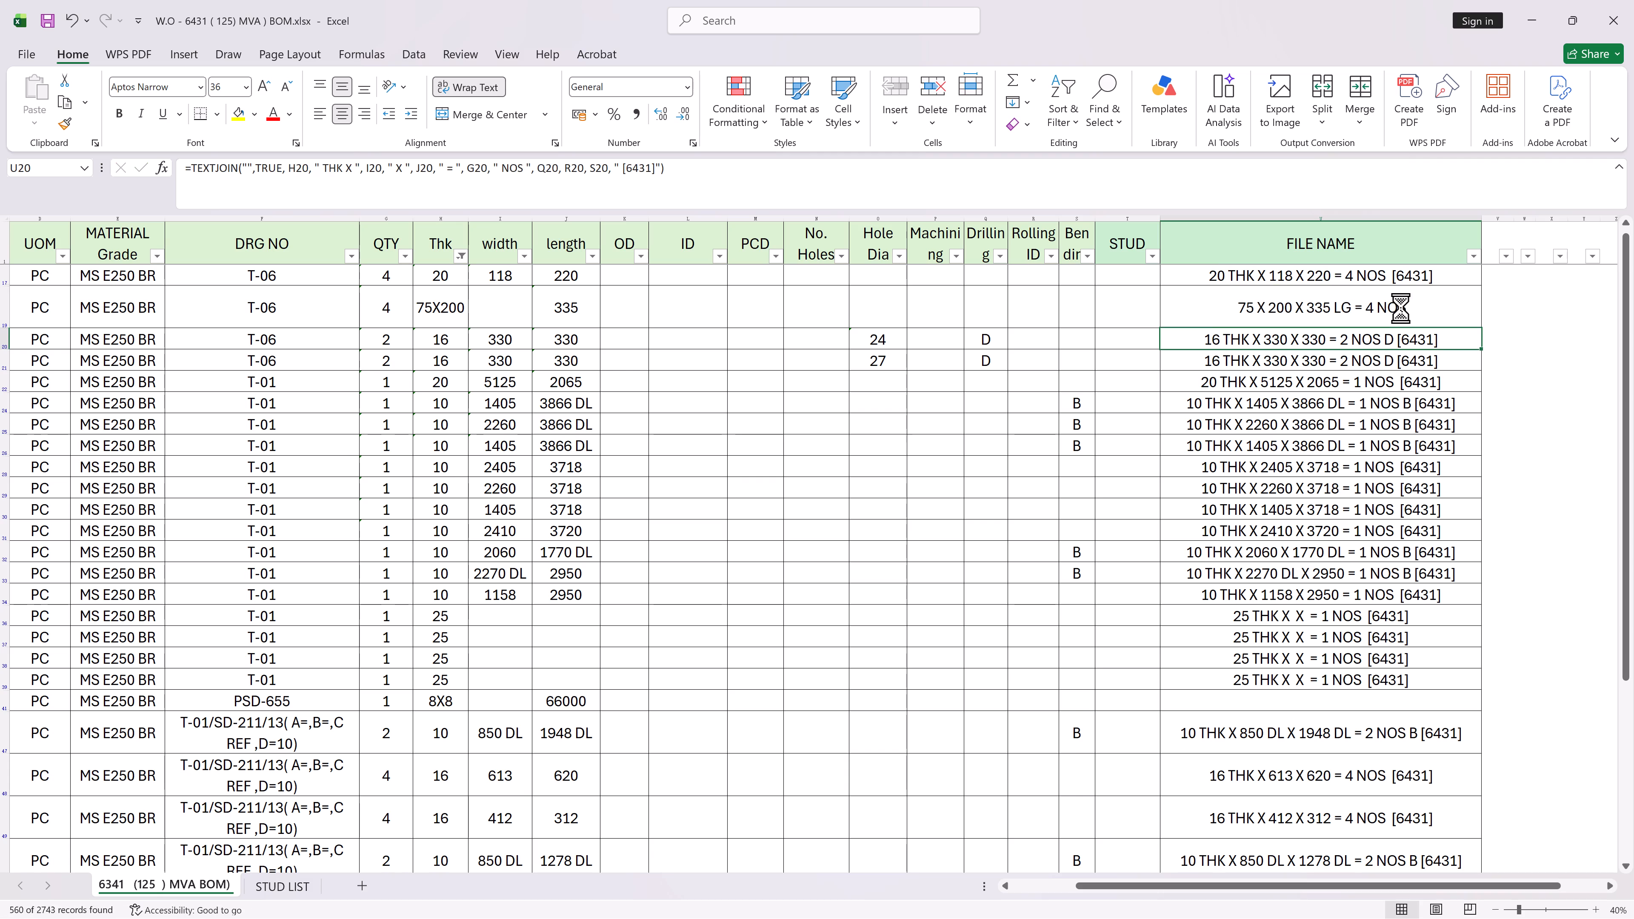
Enter the file name "8X8 X 66000 LG = 1 NOS" for the PSD-655 row.
{"action": "scroll", "coordinate": [1267, 371], "scroll_direction": "down", "scroll_amount": 1}
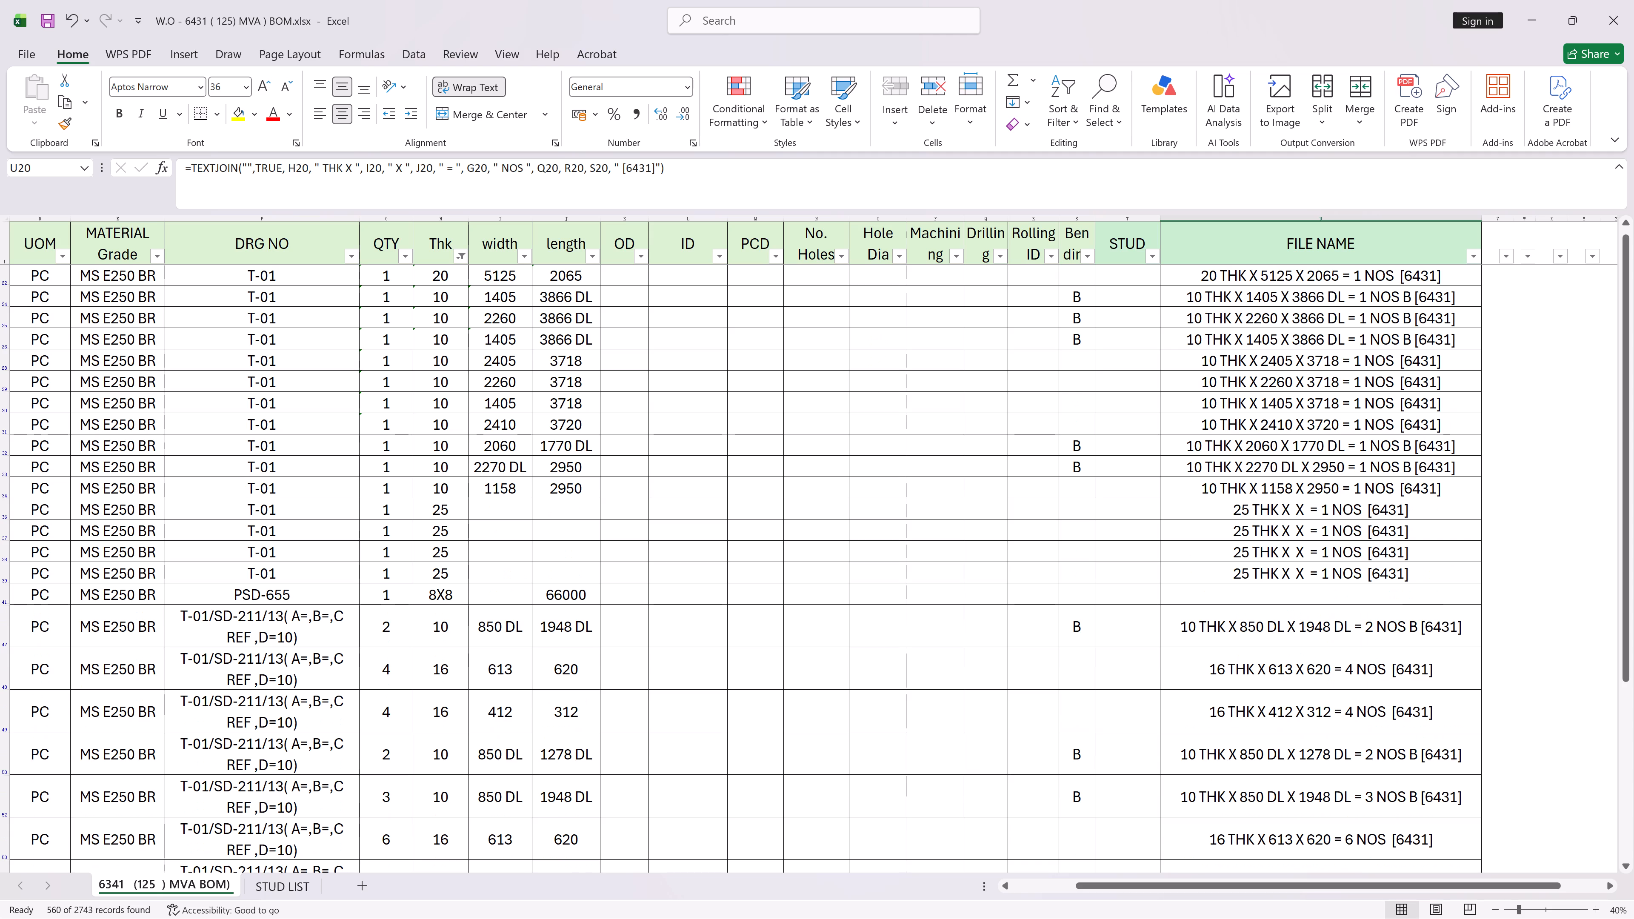
{"action": "left_click", "coordinate": [442, 597]}
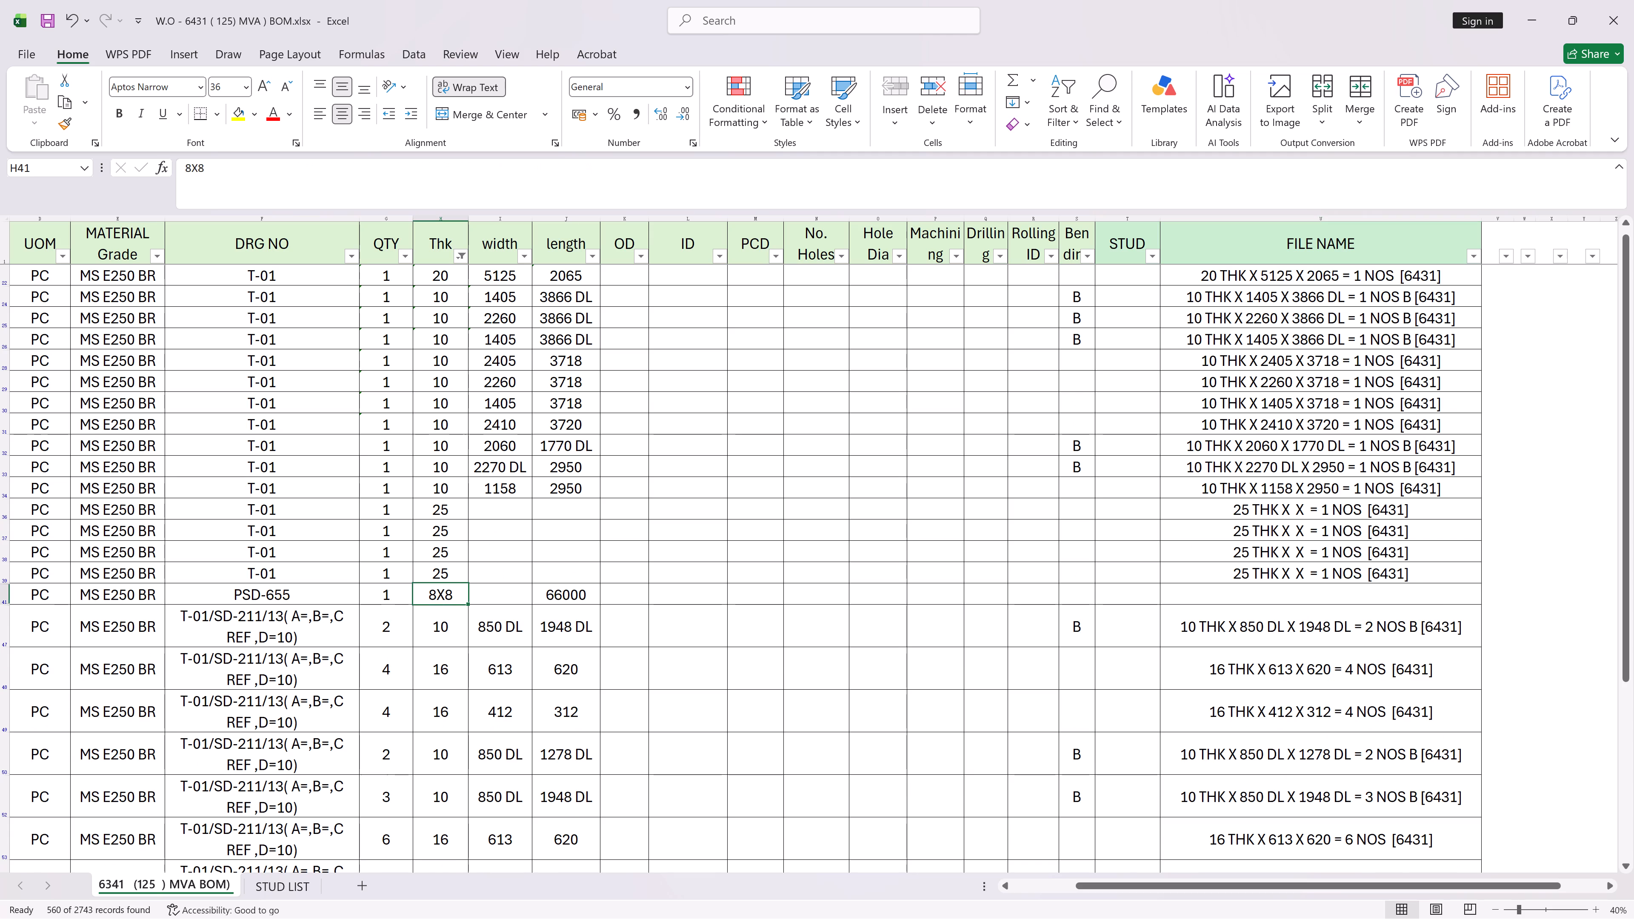
{"action": "left_click", "coordinate": [1232, 594]}
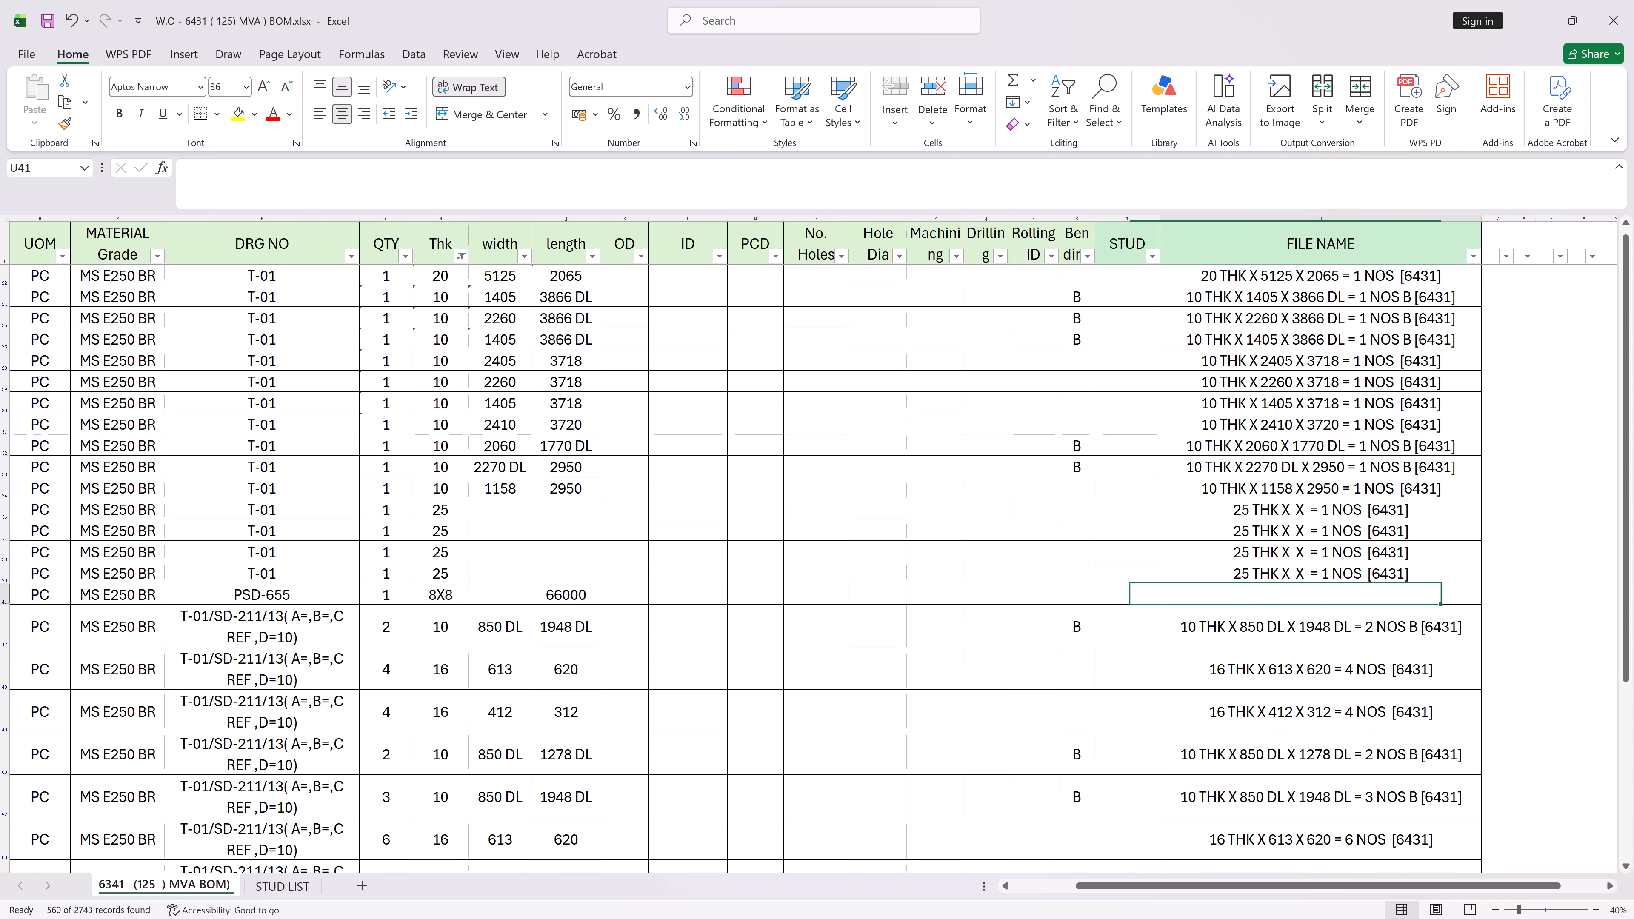
{"action": "type", "text": "8X8"}
{"action": "key", "text": "space"}
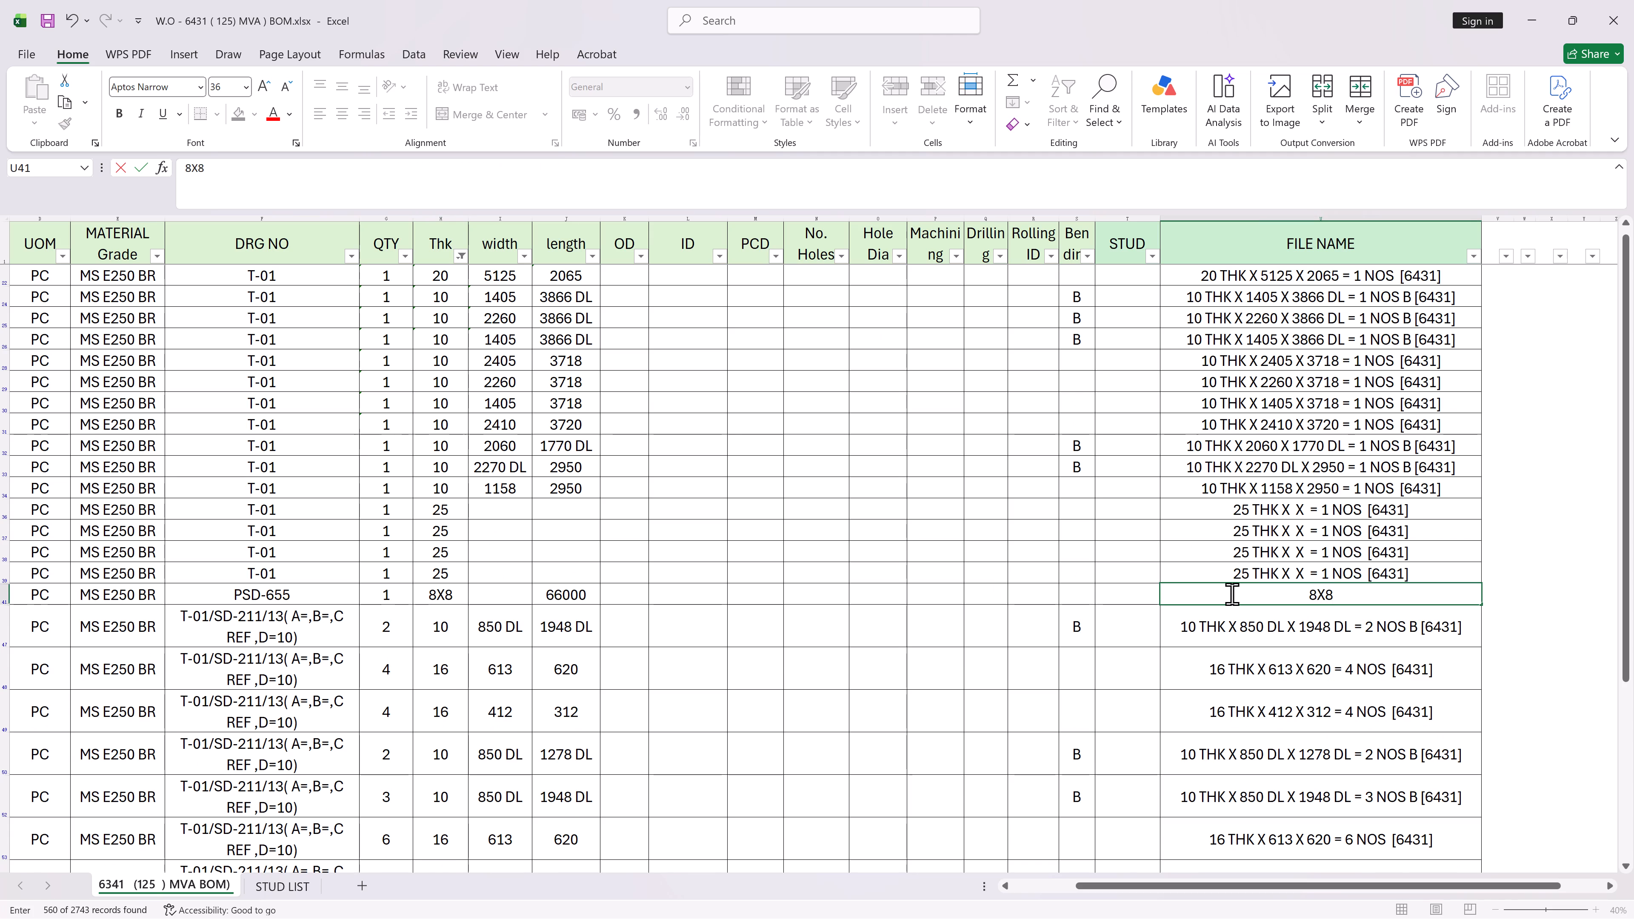
{"action": "type", "text": "X"}
{"action": "key", "text": "space"}
{"action": "type", "text": "66000 LG ="}
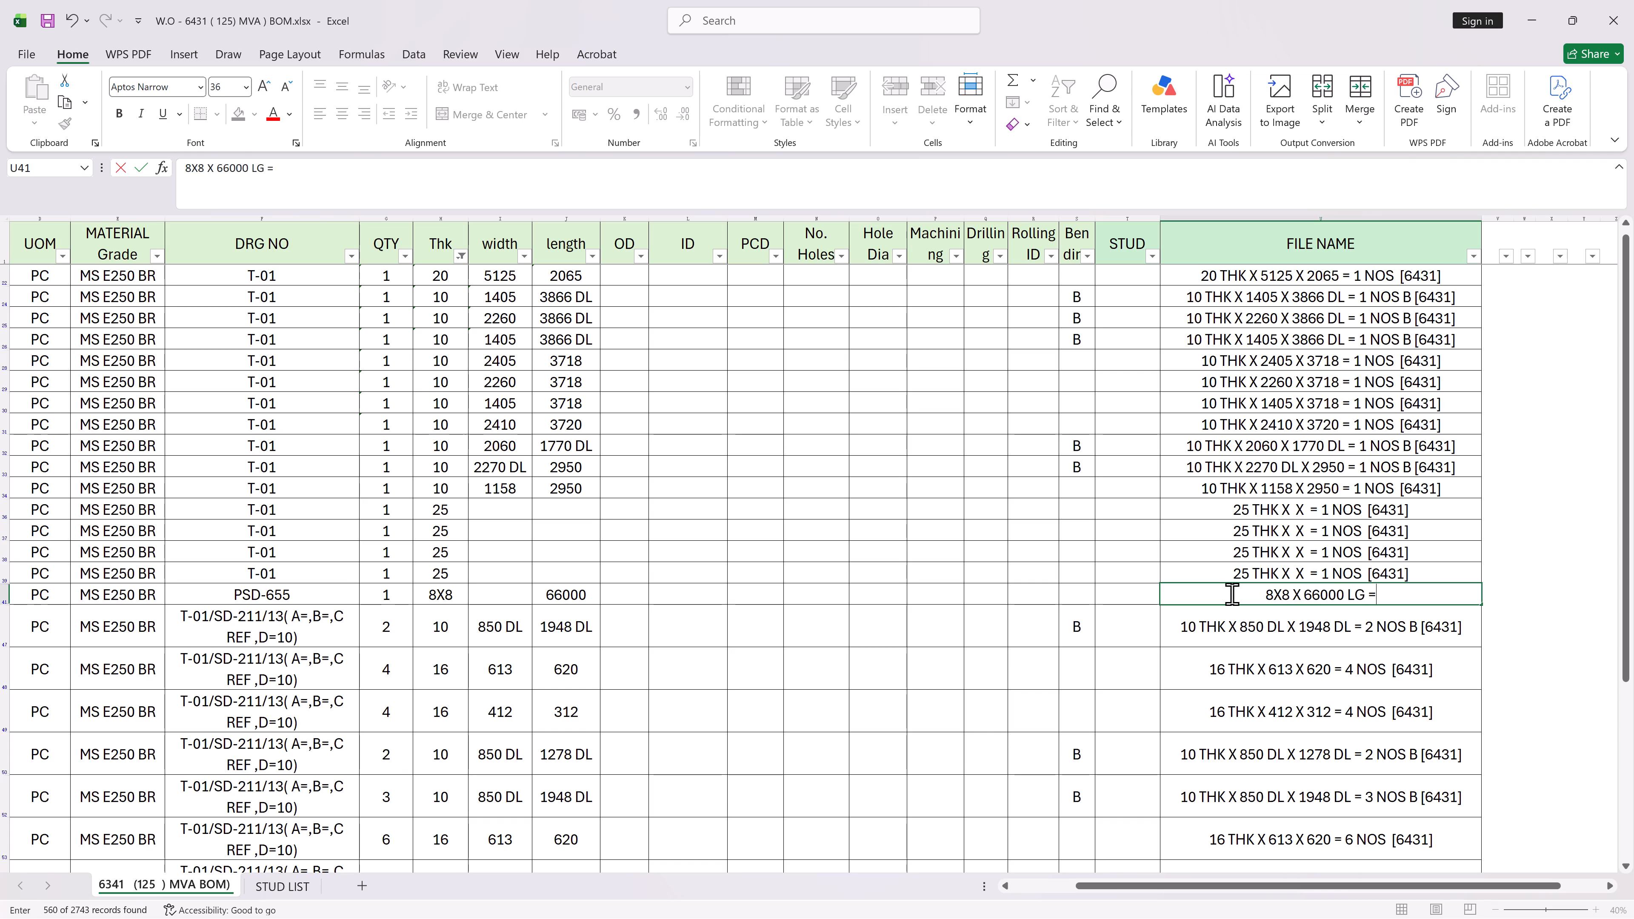
{"action": "key", "text": "space"}
{"action": "left_click", "coordinate": [1381, 596]}
{"action": "type", "text": "1 NOS"}
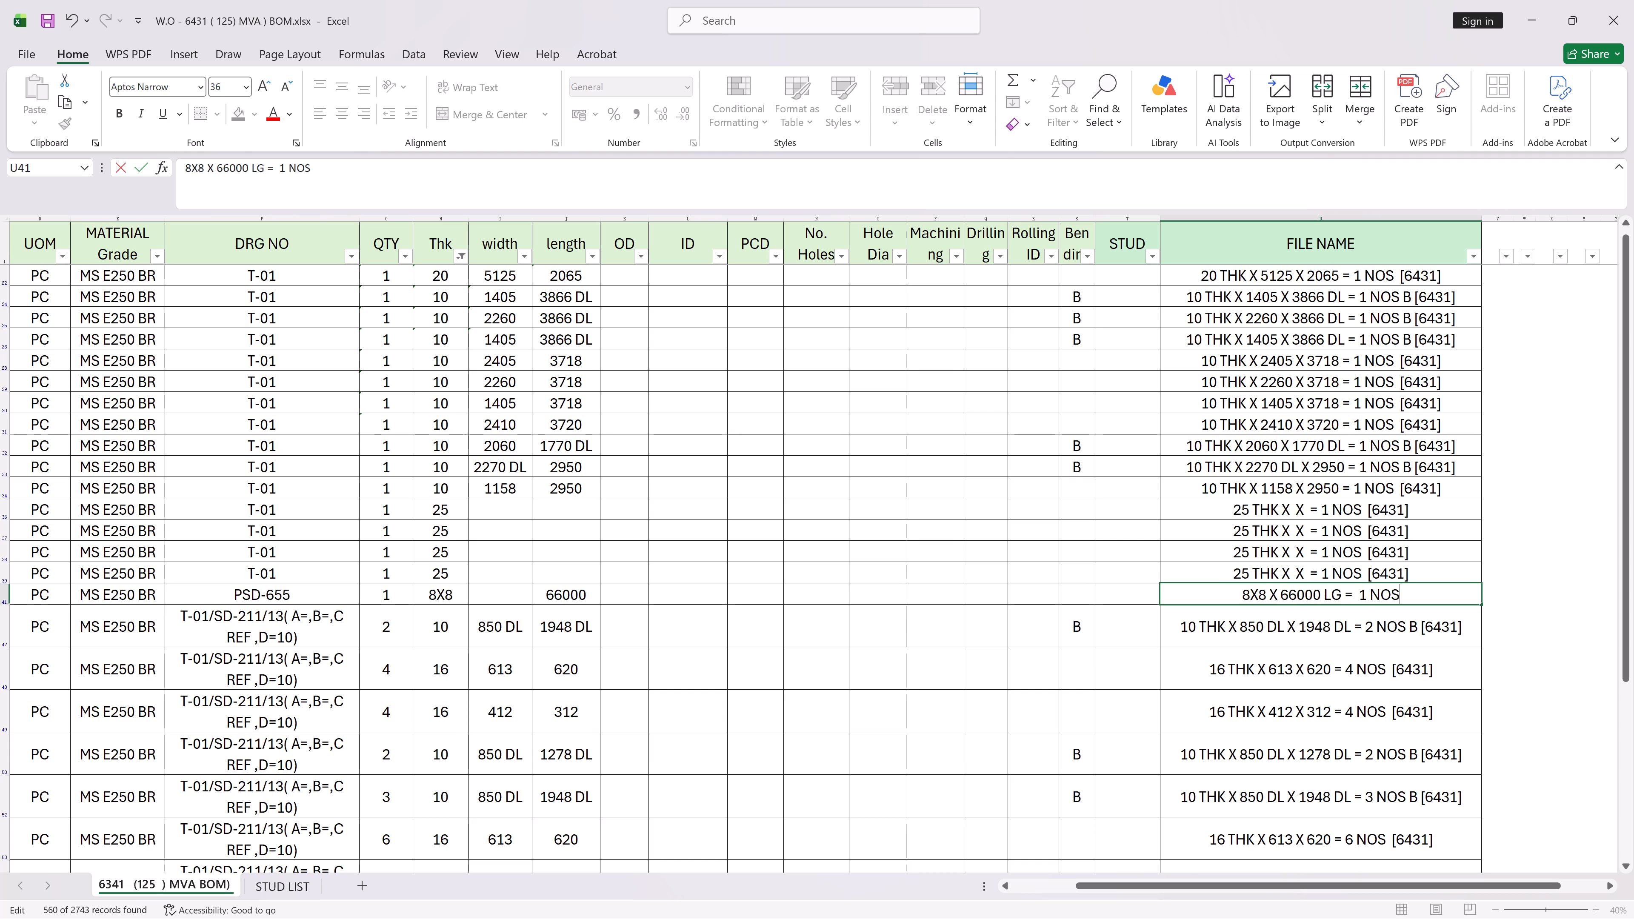
{"action": "key", "text": "Return"}
Examine the remaining filtered rows of the 6431 BOM down to its end, checking the FILE NAME column for missing entries.
{"action": "scroll", "coordinate": [1353, 574], "scroll_direction": "down", "scroll_amount": 4}
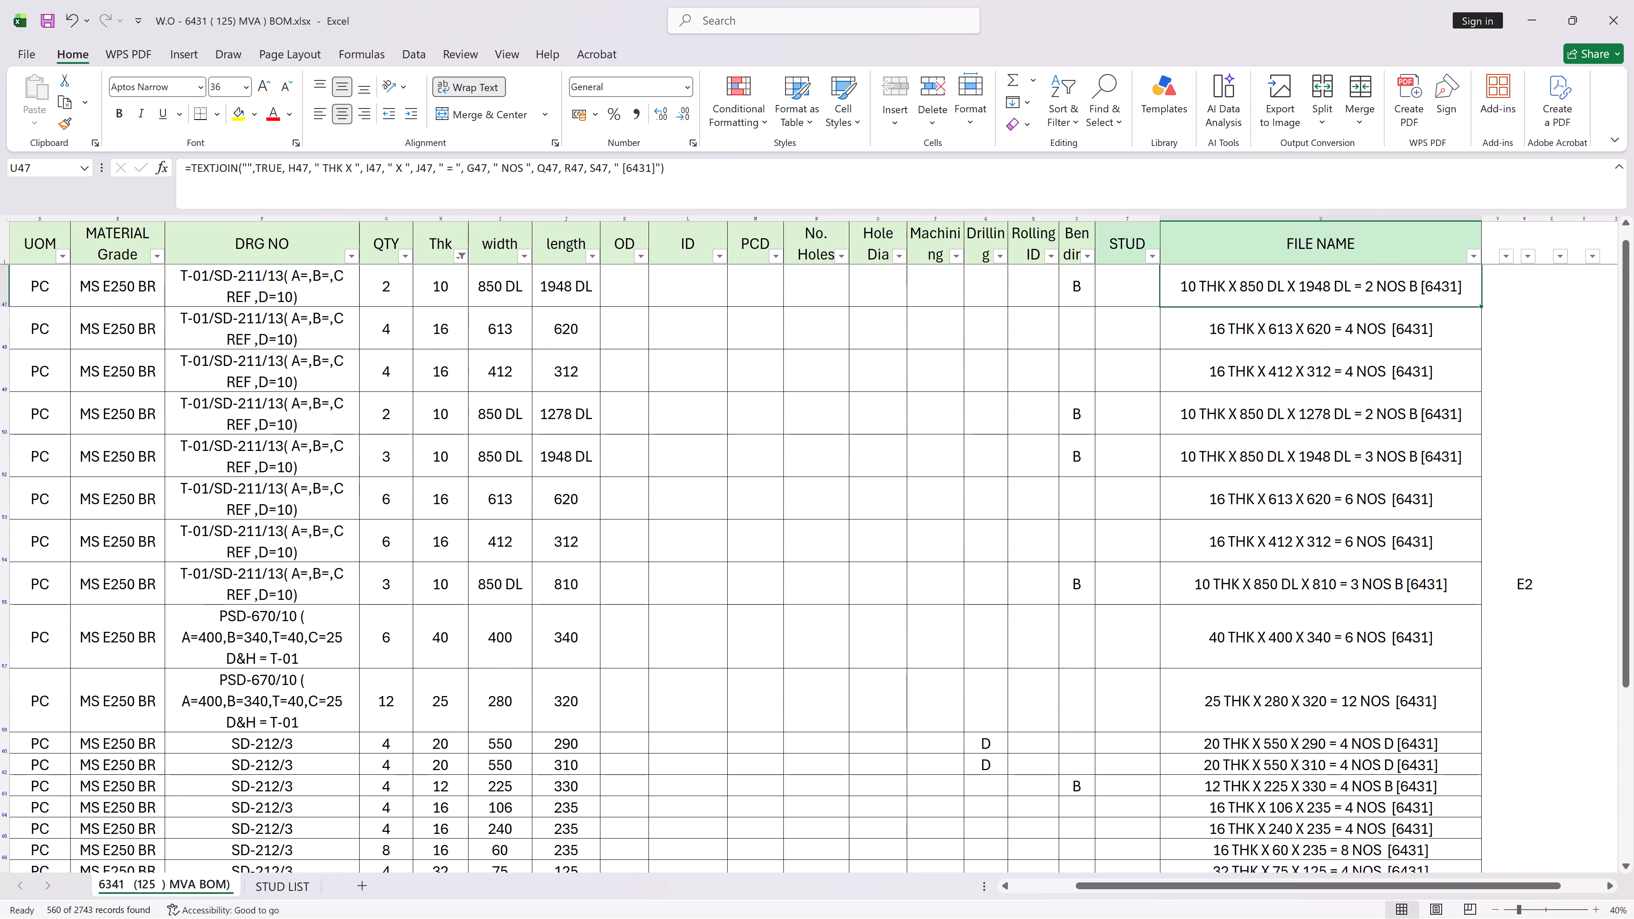
{"action": "scroll", "coordinate": [1265, 461], "scroll_direction": "down", "scroll_amount": 3}
{"action": "scroll", "coordinate": [1308, 462], "scroll_direction": "down", "scroll_amount": 5}
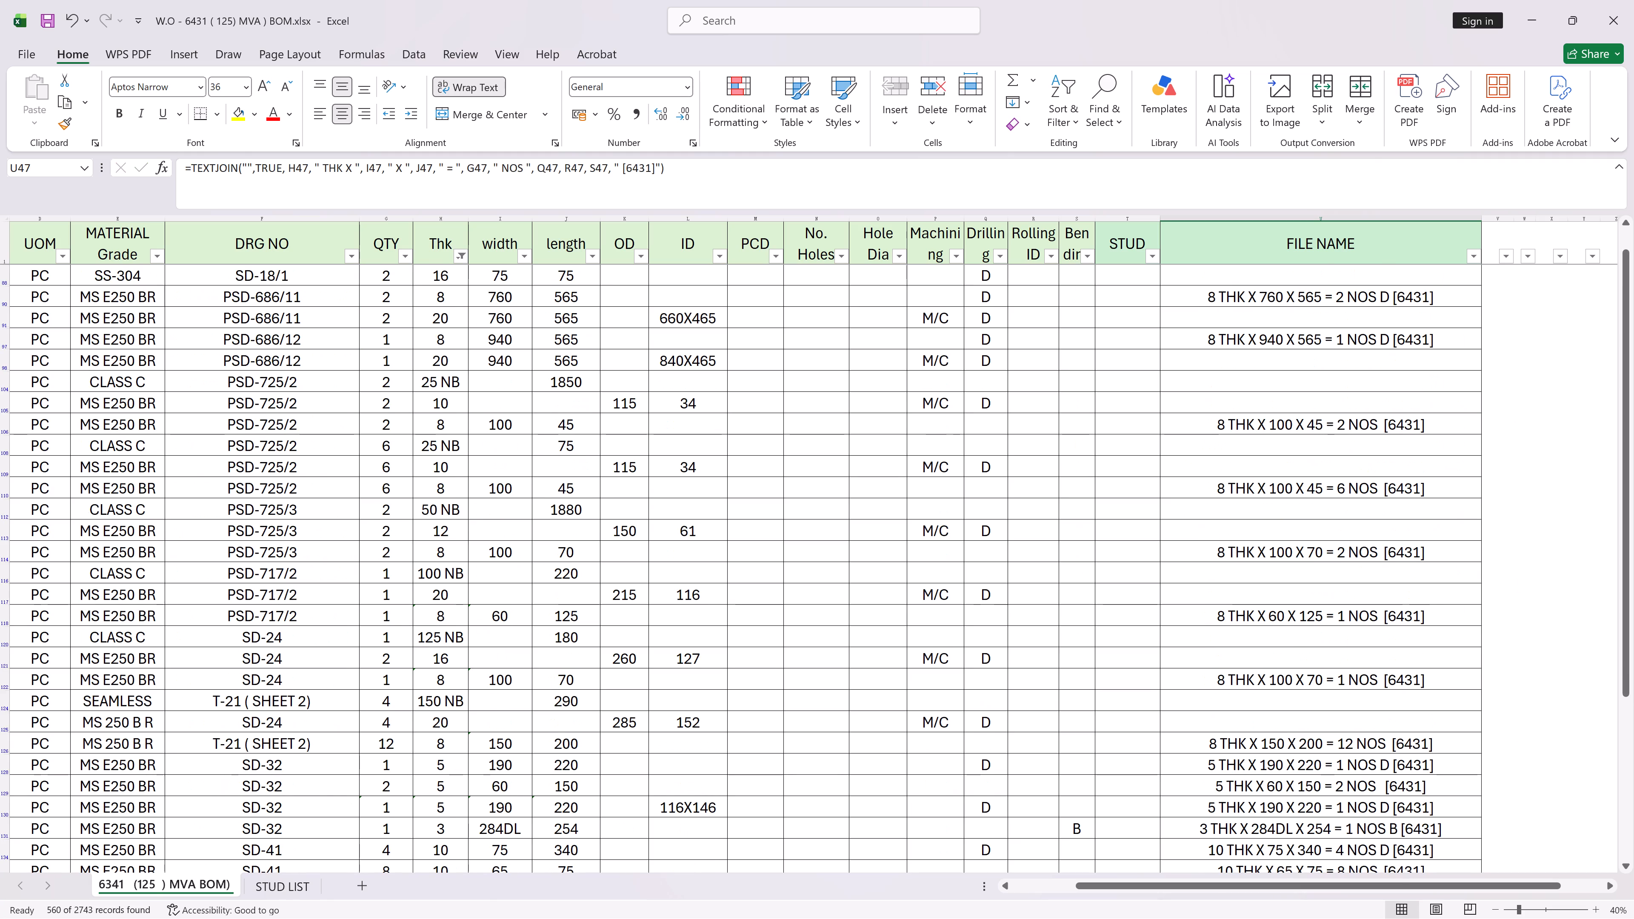
{"action": "scroll", "coordinate": [1322, 458], "scroll_direction": "up", "scroll_amount": 1}
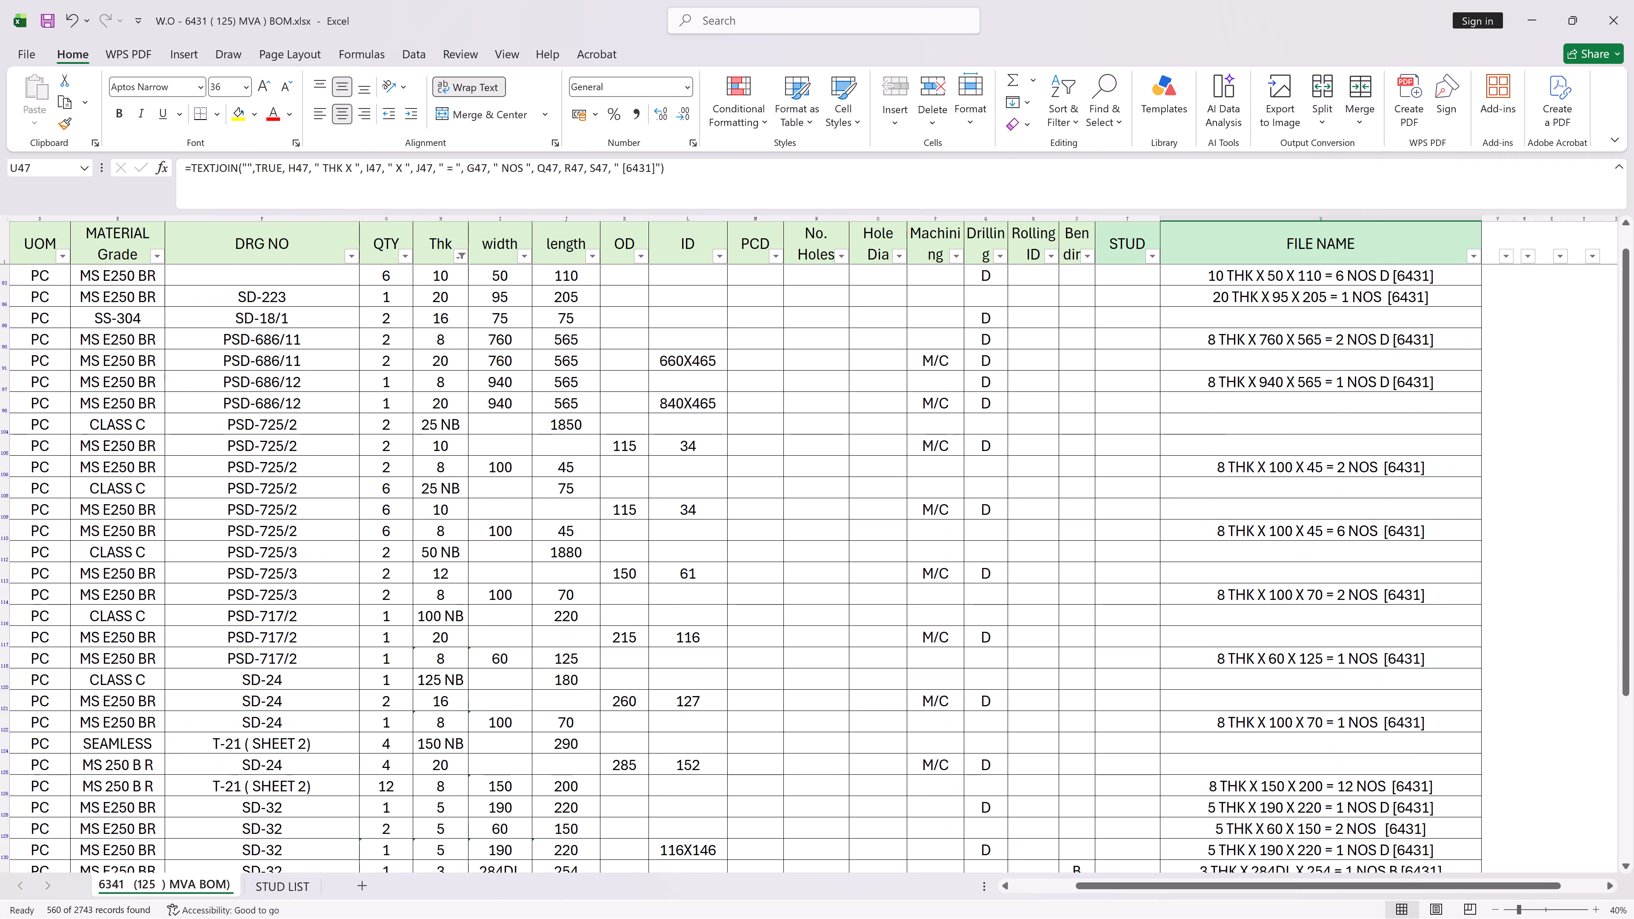
{"action": "scroll", "coordinate": [1322, 458], "scroll_direction": "down", "scroll_amount": 10}
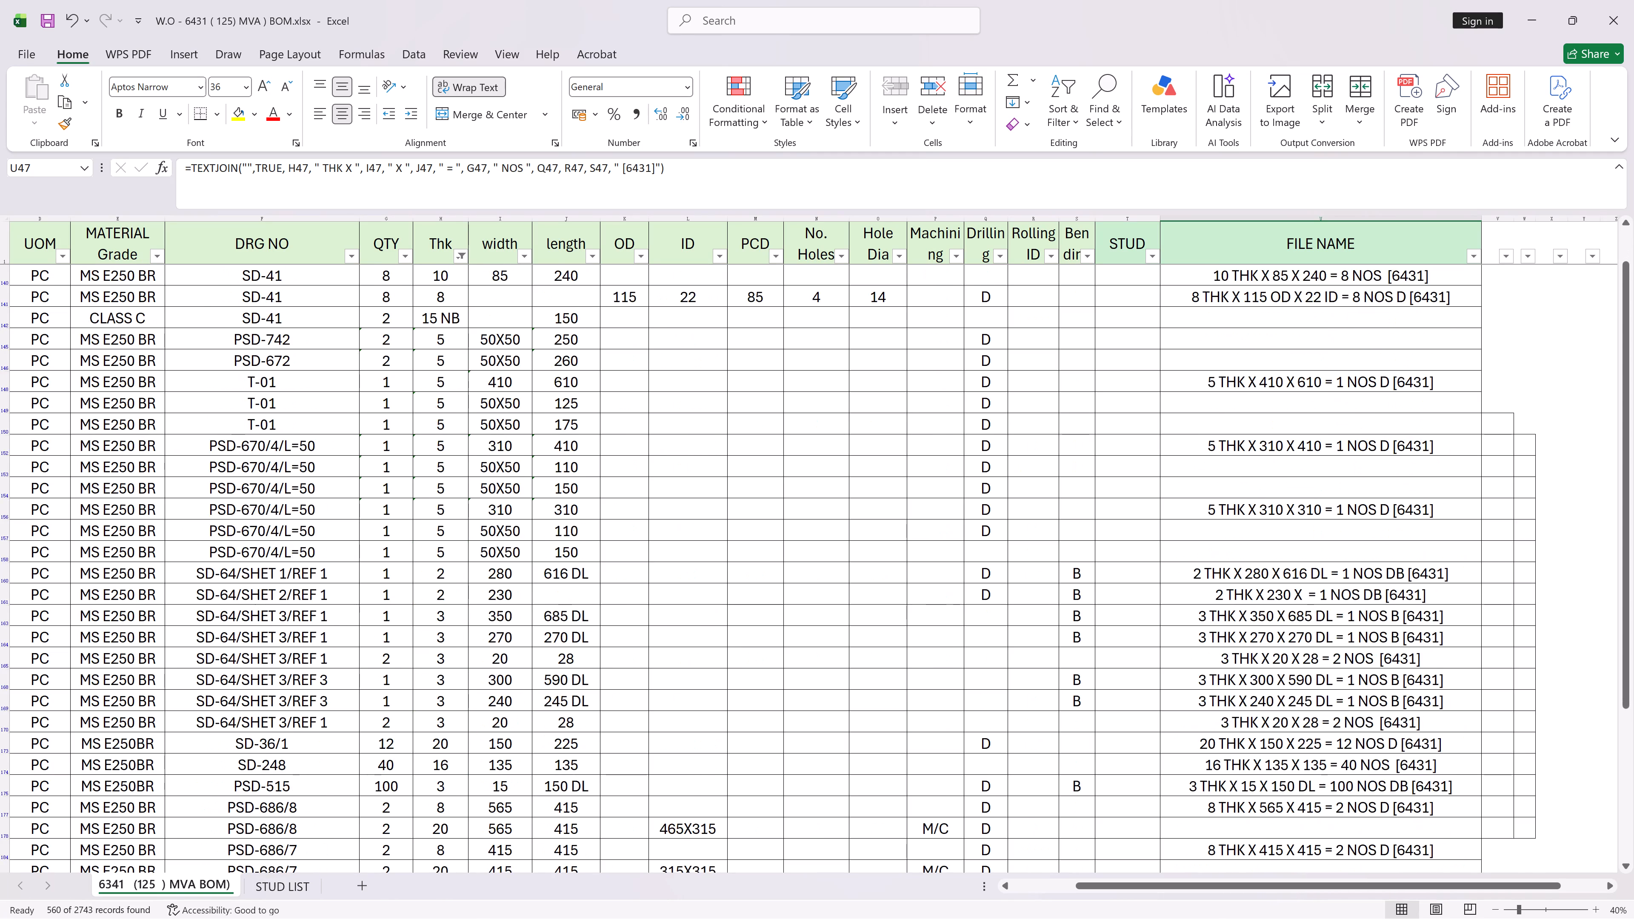
{"action": "scroll", "coordinate": [1323, 457], "scroll_direction": "down", "scroll_amount": 20}
{"action": "scroll", "coordinate": [1323, 457], "scroll_direction": "down", "scroll_amount": 15}
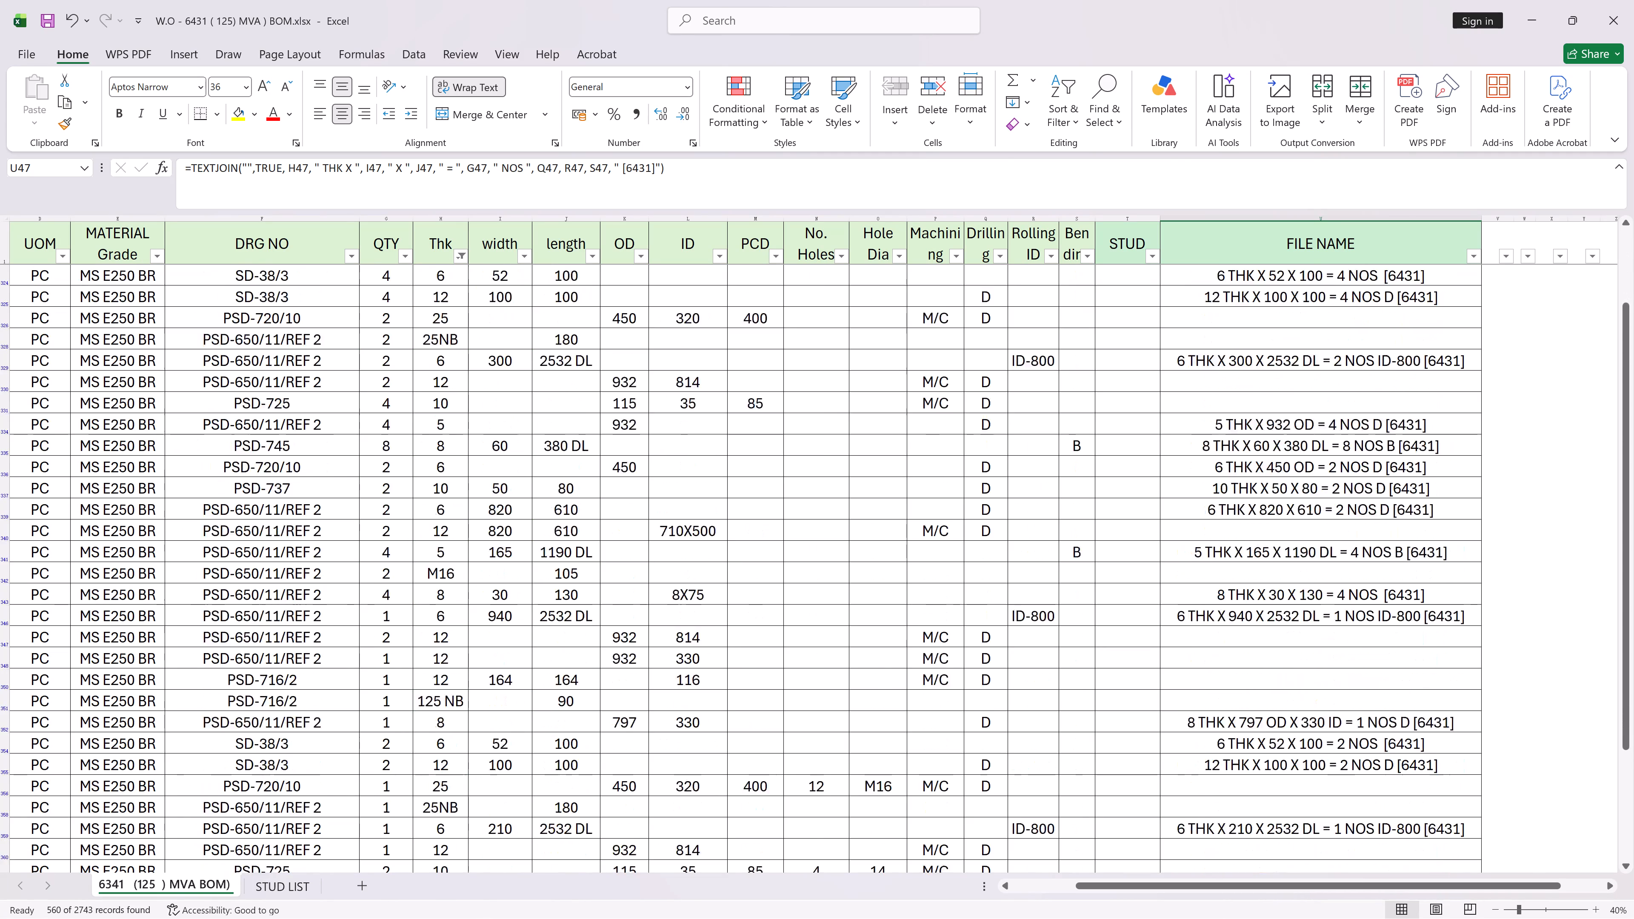
{"action": "scroll", "coordinate": [1302, 456], "scroll_direction": "down", "scroll_amount": 20}
{"action": "scroll", "coordinate": [1302, 456], "scroll_direction": "down", "scroll_amount": 16}
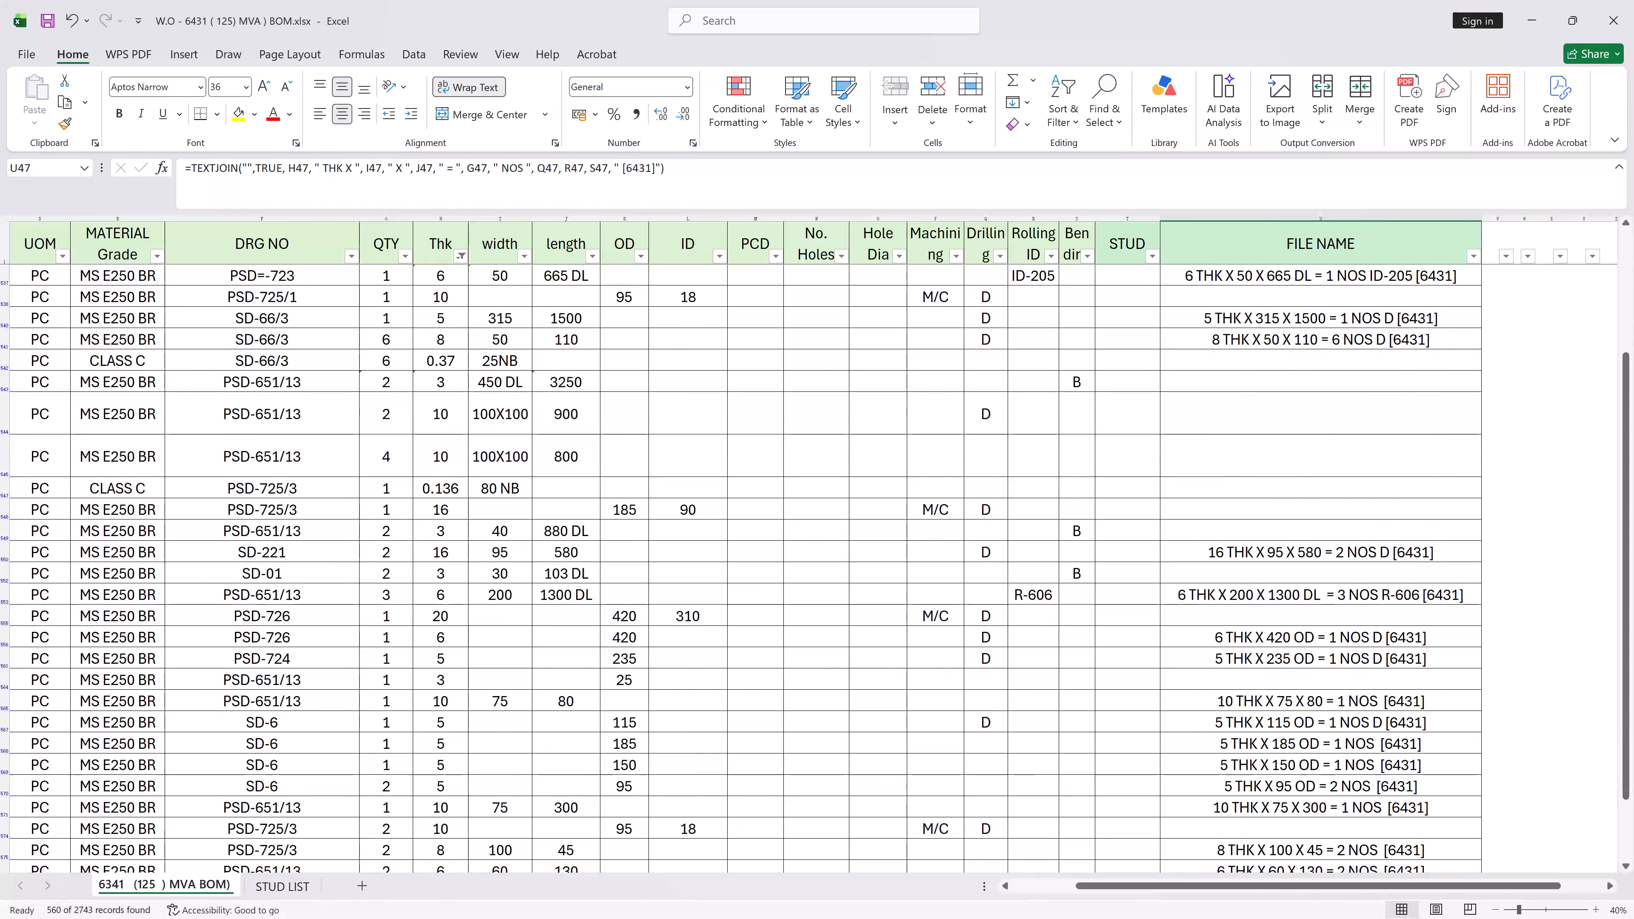
{"action": "scroll", "coordinate": [1039, 502], "scroll_direction": "down", "scroll_amount": 20}
{"action": "scroll", "coordinate": [1039, 502], "scroll_direction": "down", "scroll_amount": 16}
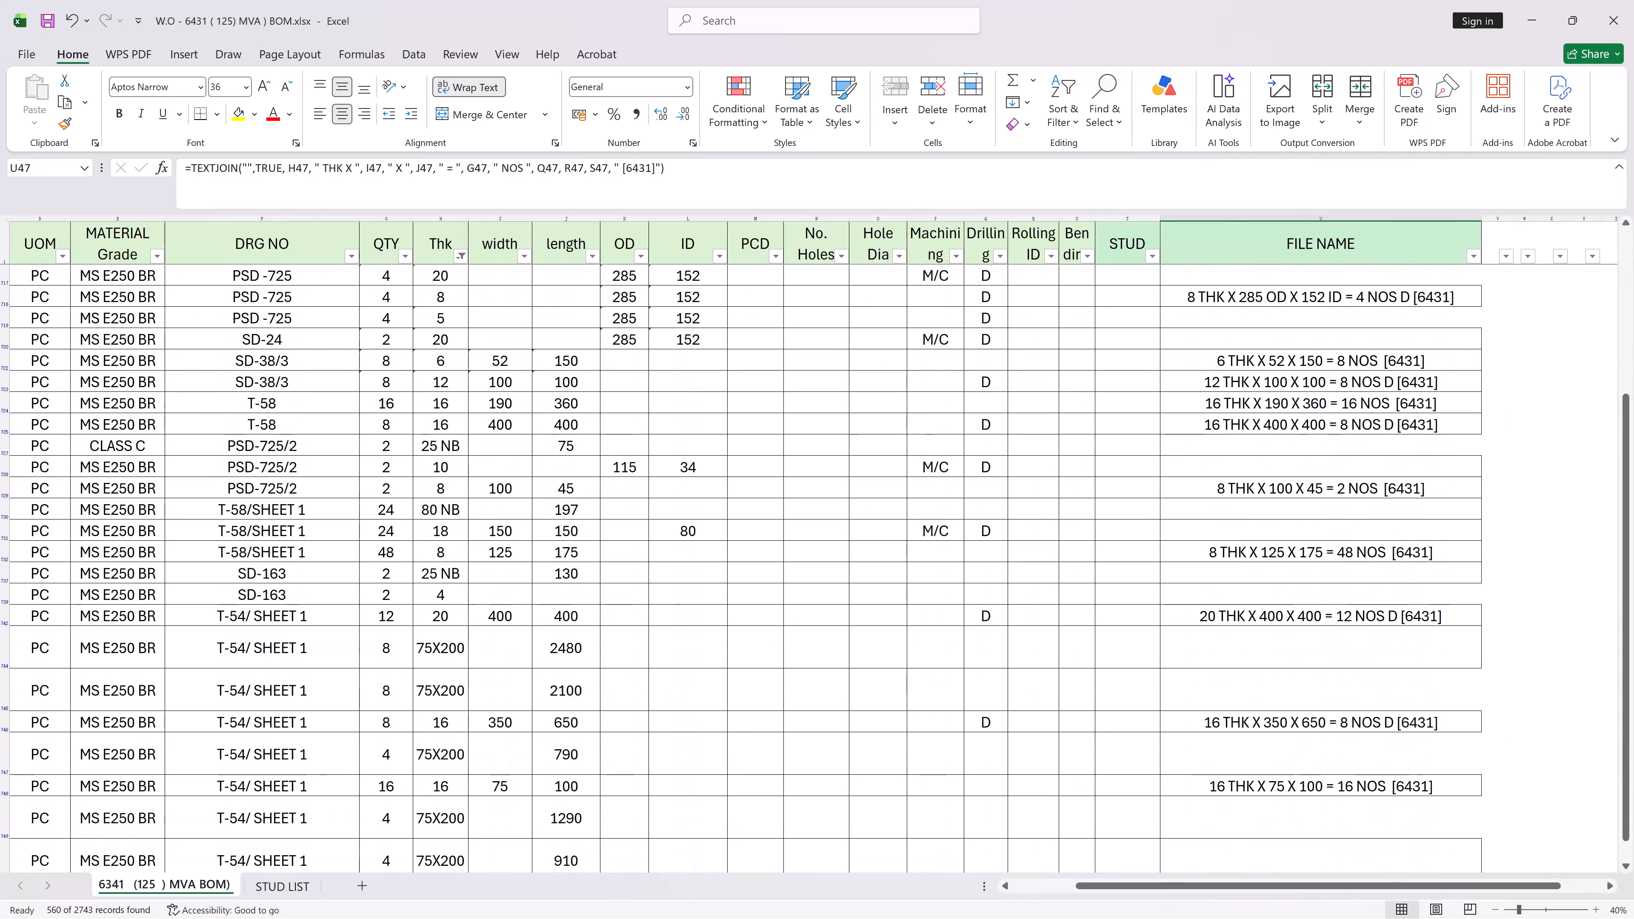
{"action": "scroll", "coordinate": [1043, 505], "scroll_direction": "down", "scroll_amount": 20}
{"action": "scroll", "coordinate": [1043, 505], "scroll_direction": "down", "scroll_amount": 3}
{"action": "scroll", "coordinate": [1043, 505], "scroll_direction": "up", "scroll_amount": 5}
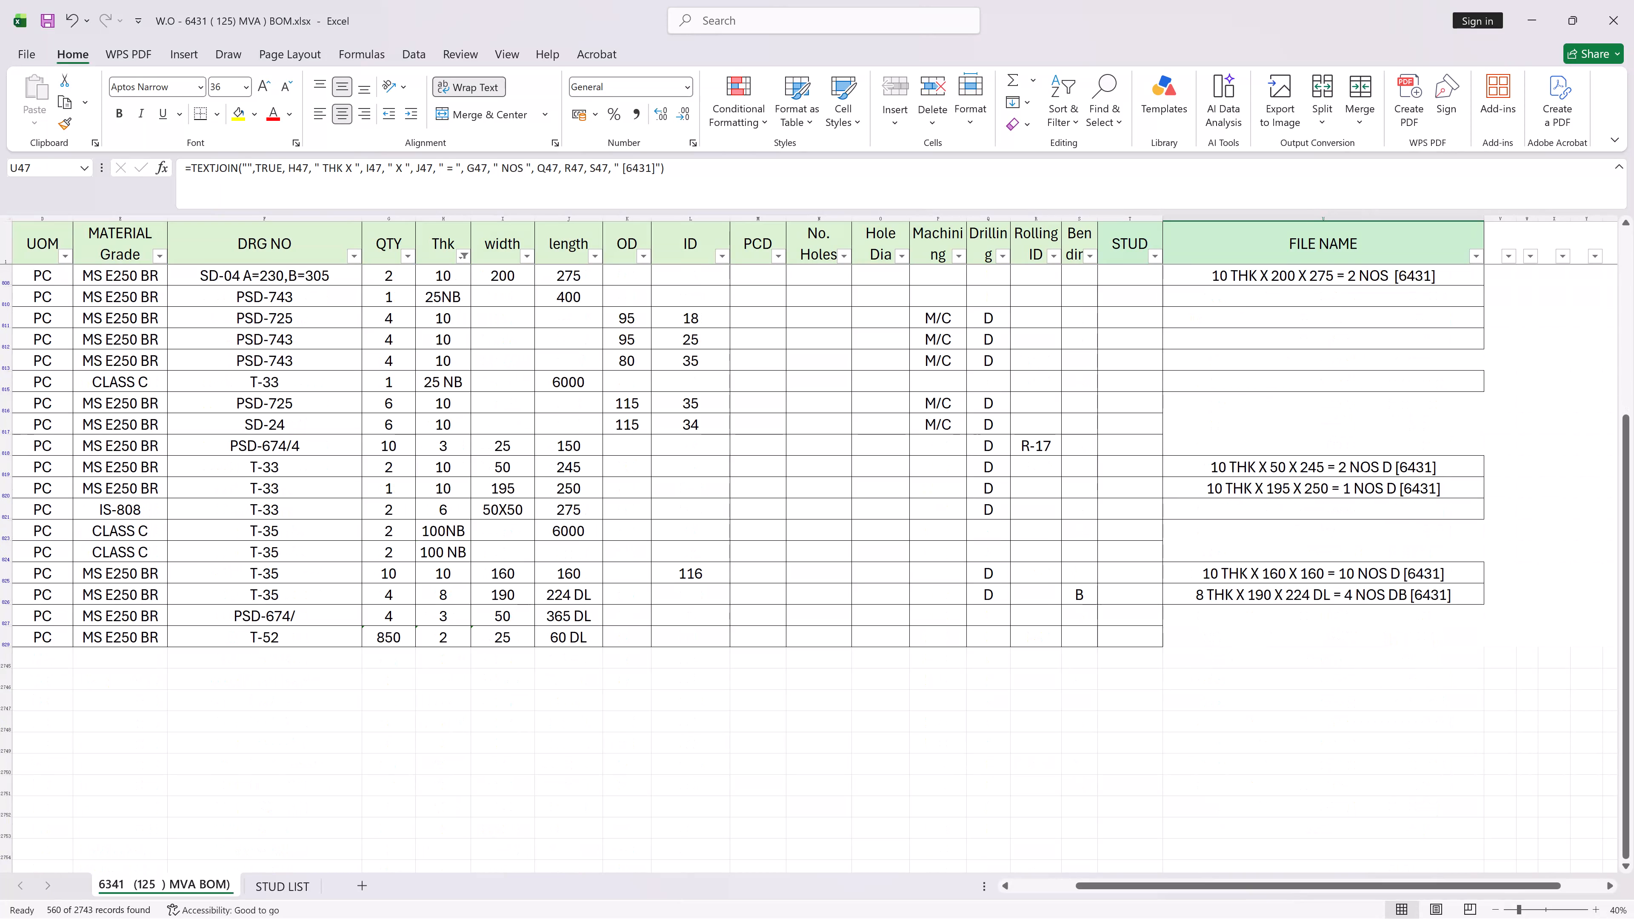
Clear the Thk column filter on the whole 6431 BOM sheet so all rows are shown again.
{"action": "middle_click_drag", "start_coordinate": [419, 700], "coordinate": [405, 437]}
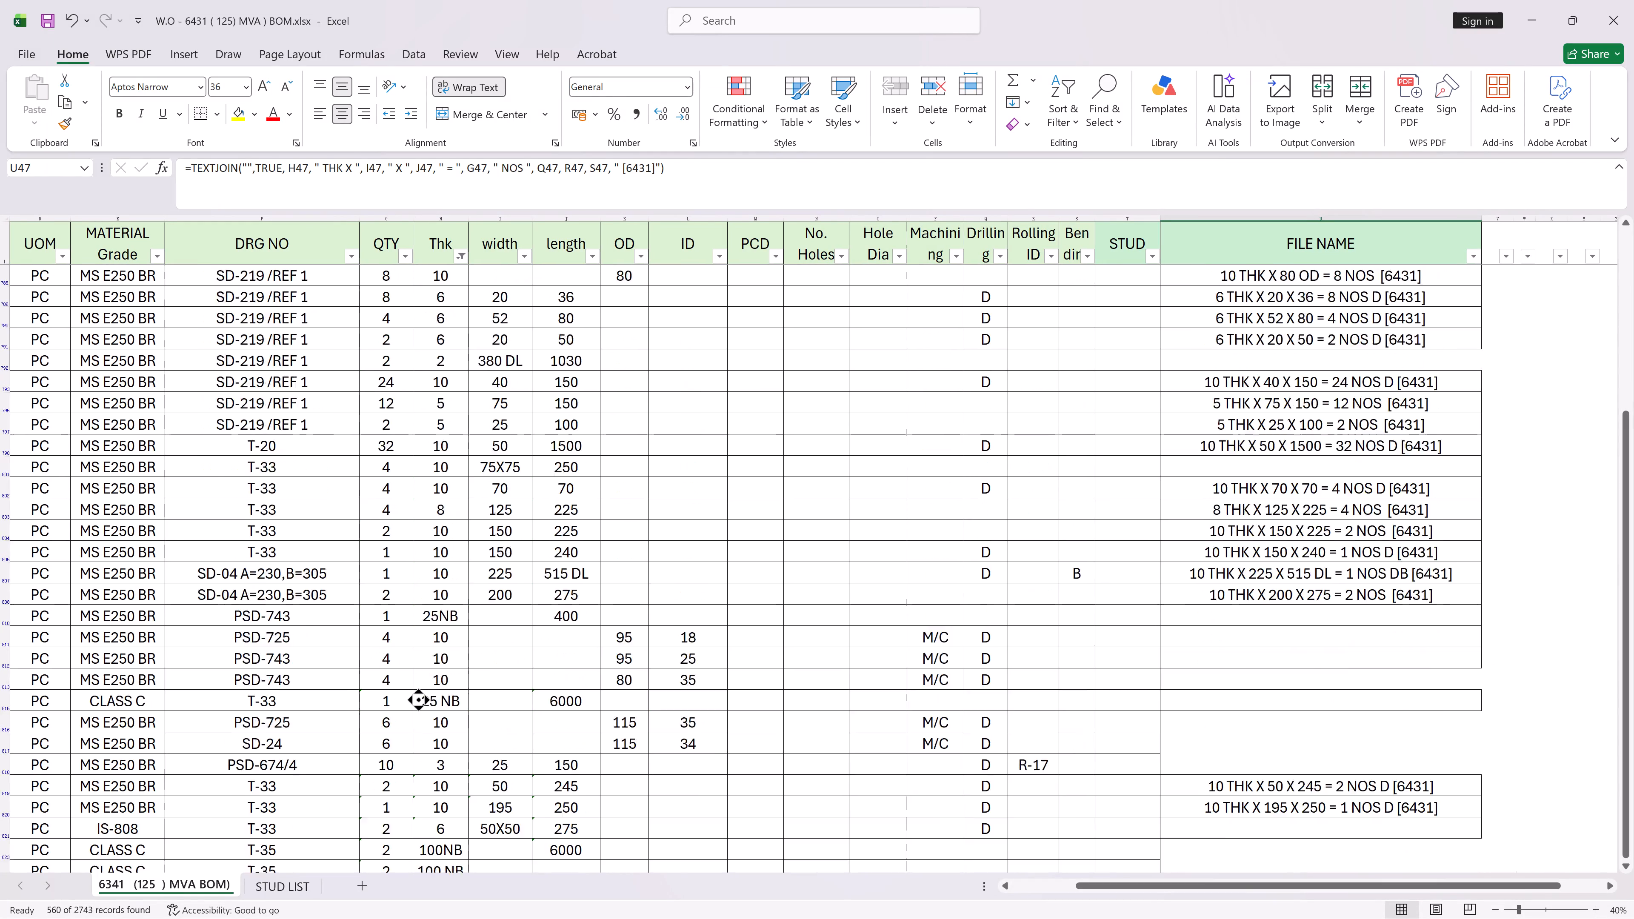
{"action": "middle_click_drag", "start_coordinate": [405, 437], "coordinate": [420, 289]}
{"action": "middle_click_drag", "start_coordinate": [504, 396], "coordinate": [332, 298]}
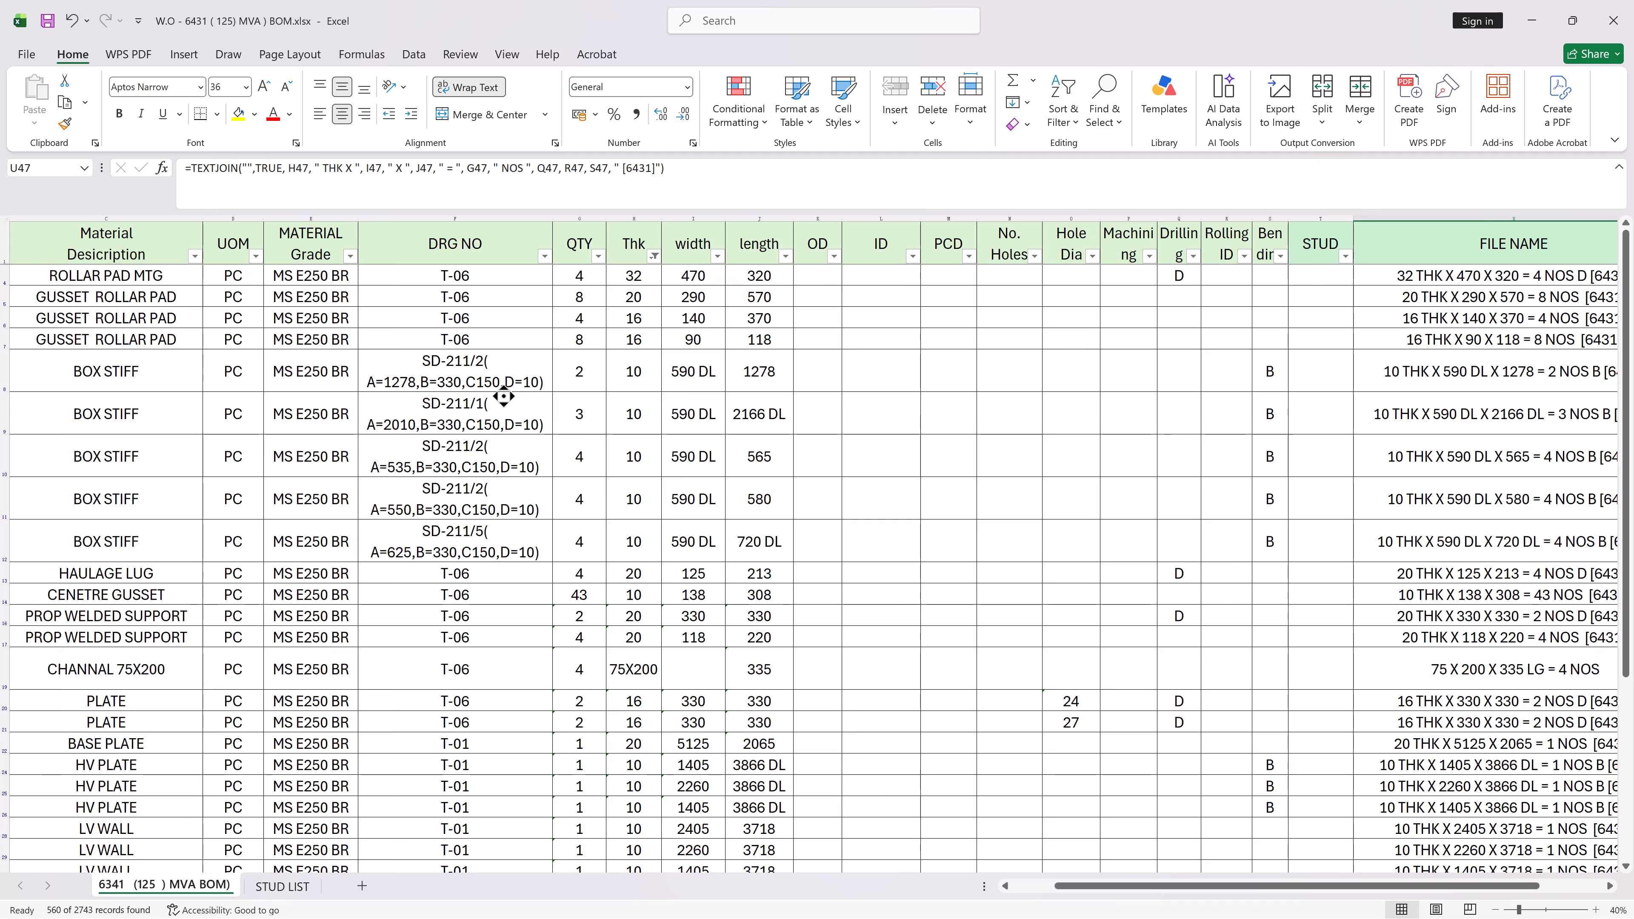
{"action": "middle_click_drag", "start_coordinate": [332, 298], "coordinate": [316, 293]}
{"action": "left_click", "coordinate": [5, 214]}
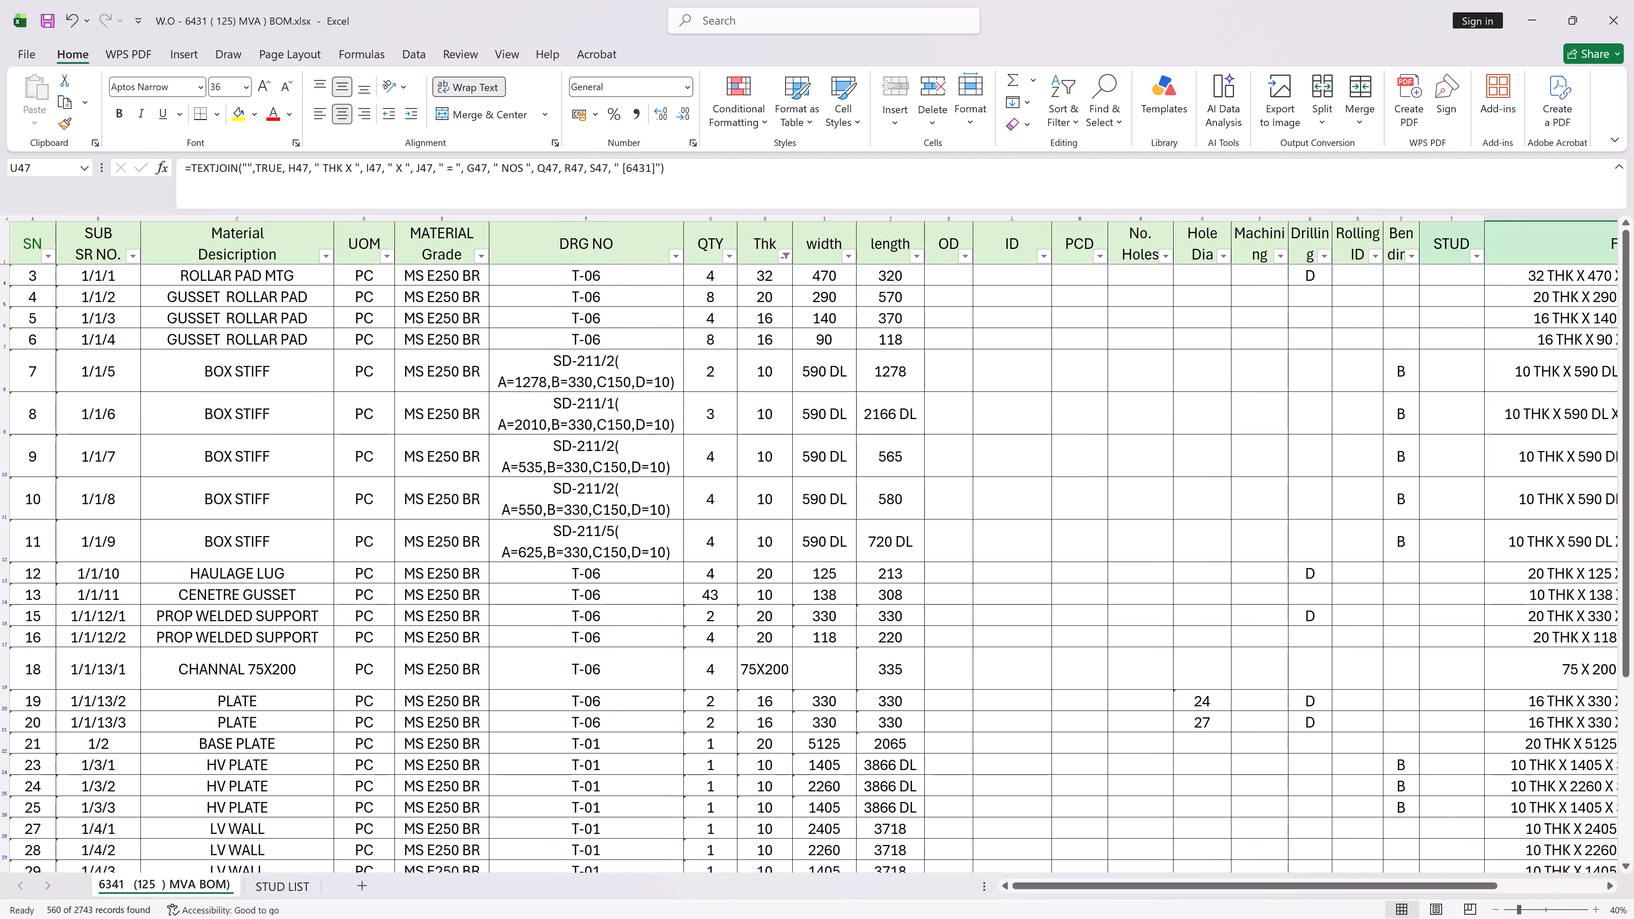
{"action": "left_click", "coordinate": [4, 217]}
{"action": "left_click", "coordinate": [1073, 102]}
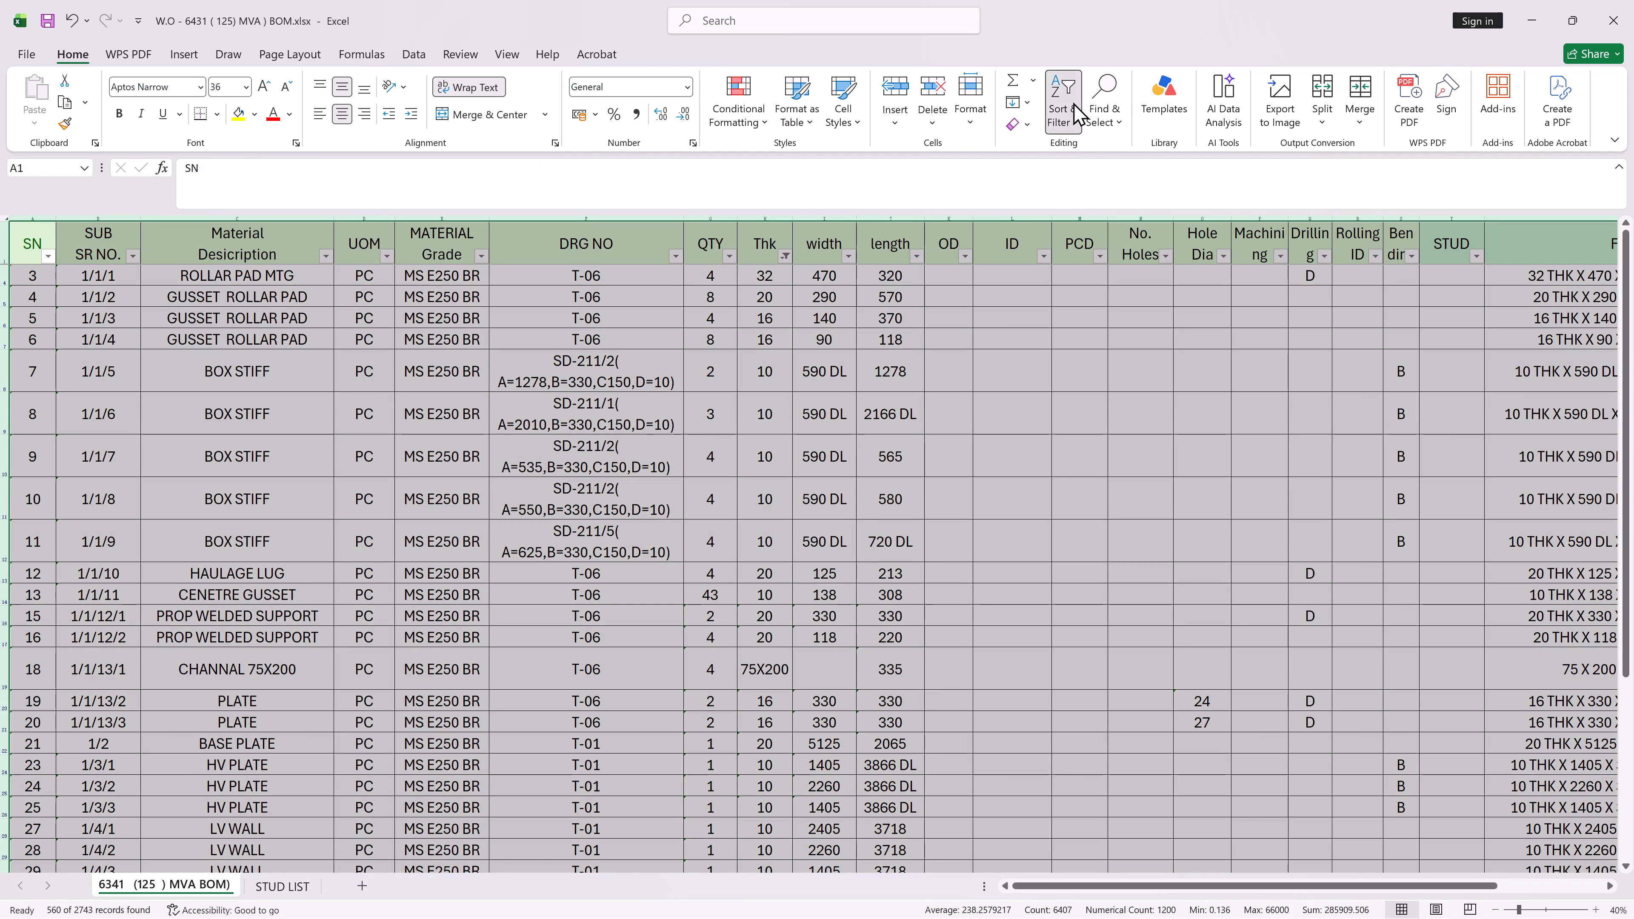
{"action": "left_click", "coordinate": [1114, 251]}
{"action": "left_click", "coordinate": [931, 277]}
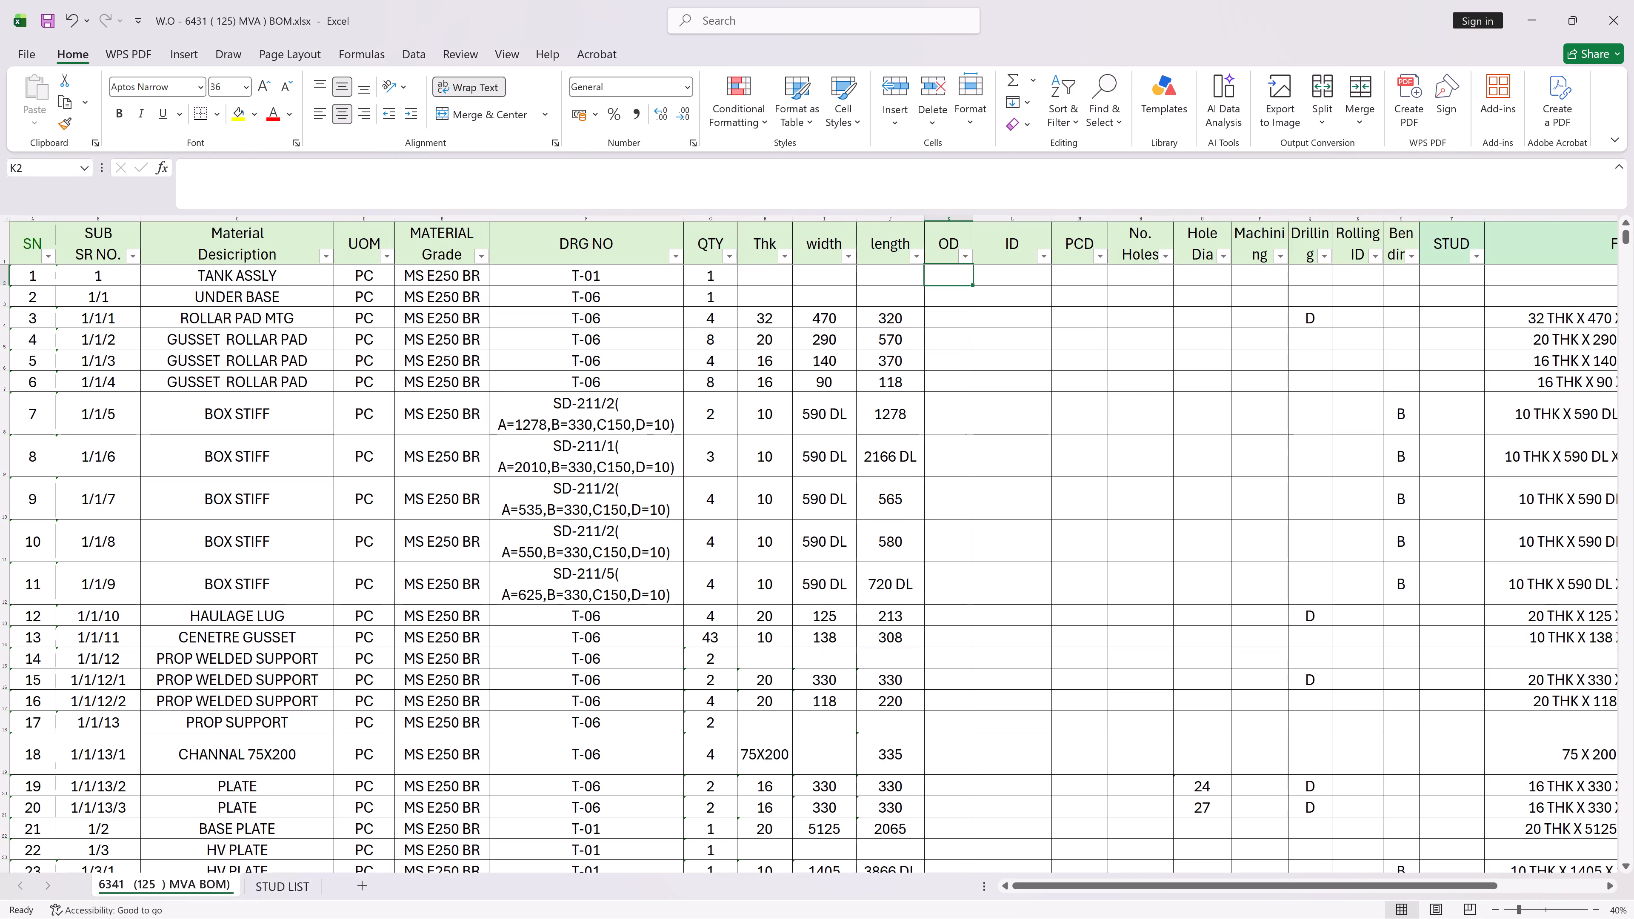
Save the BOM workbook.
{"action": "triple_click", "coordinate": [49, 23]}
{"action": "triple_click", "coordinate": [49, 23]}
{"action": "double_click", "coordinate": [49, 23]}
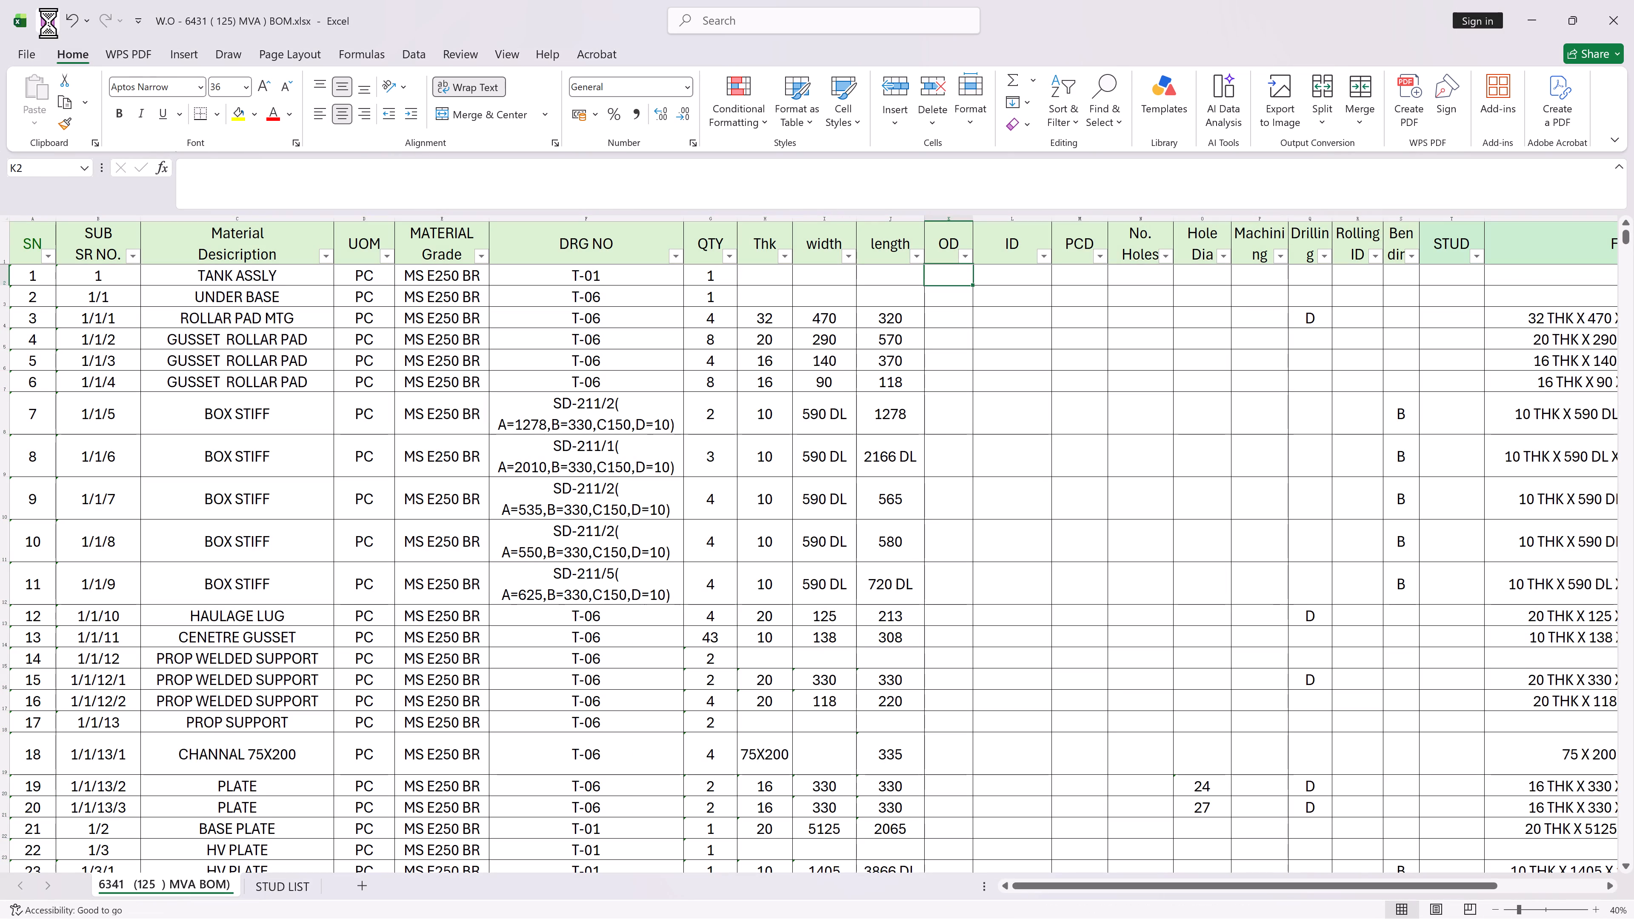
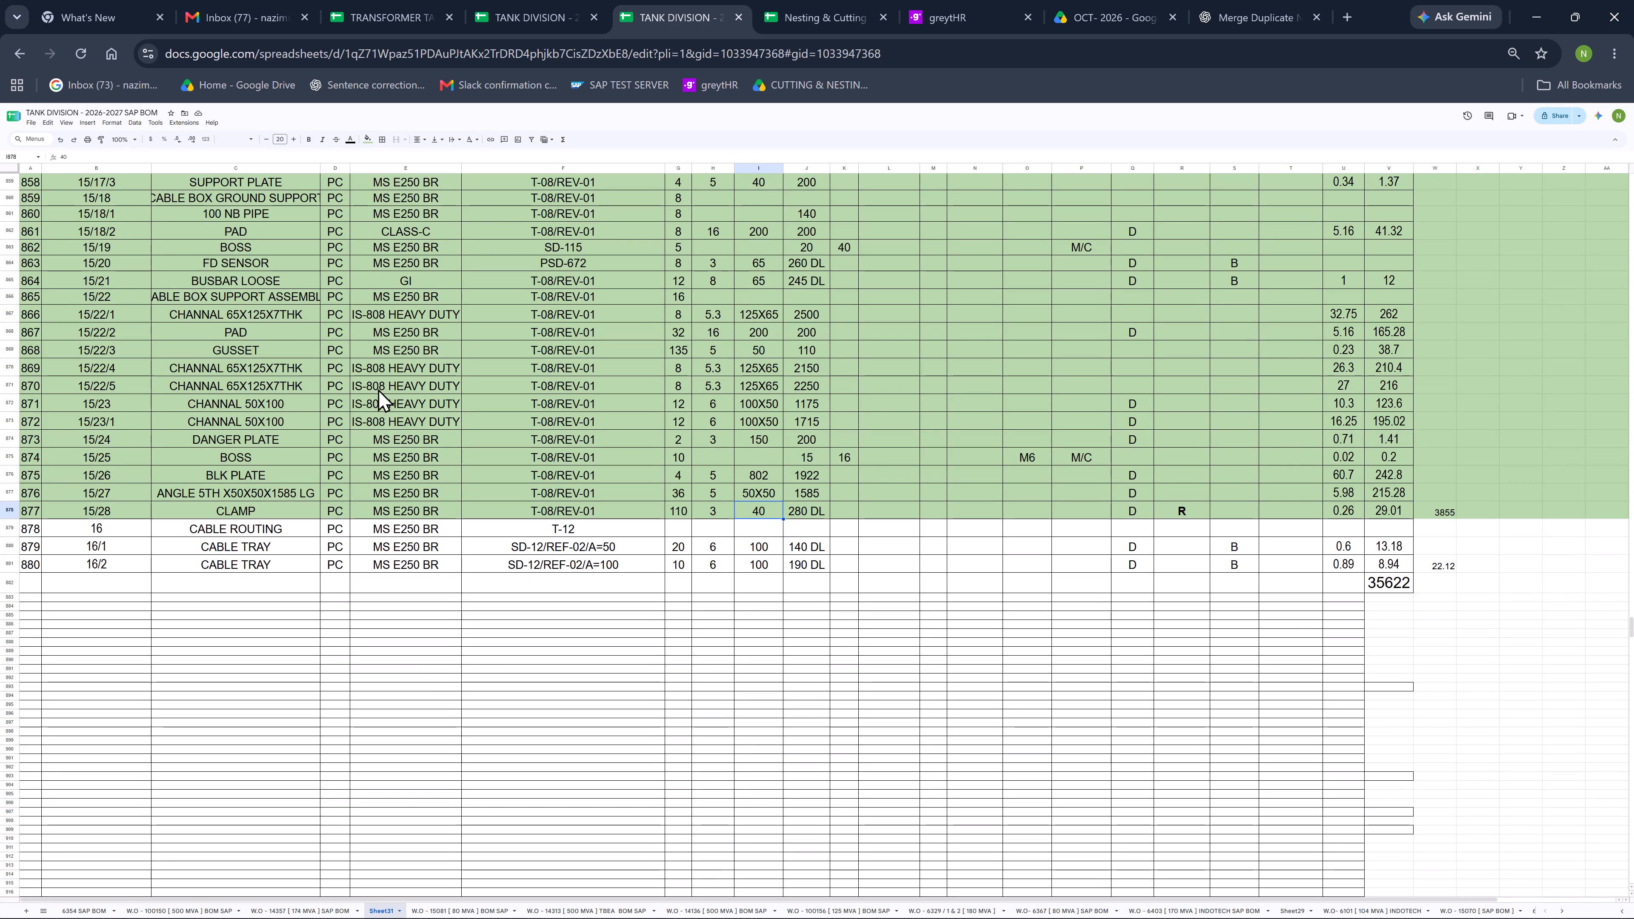
Select the empty cells across columns B to F in a blank row a few rows below the last BOM entry.
{"action": "left_click", "coordinate": [49, 585]}
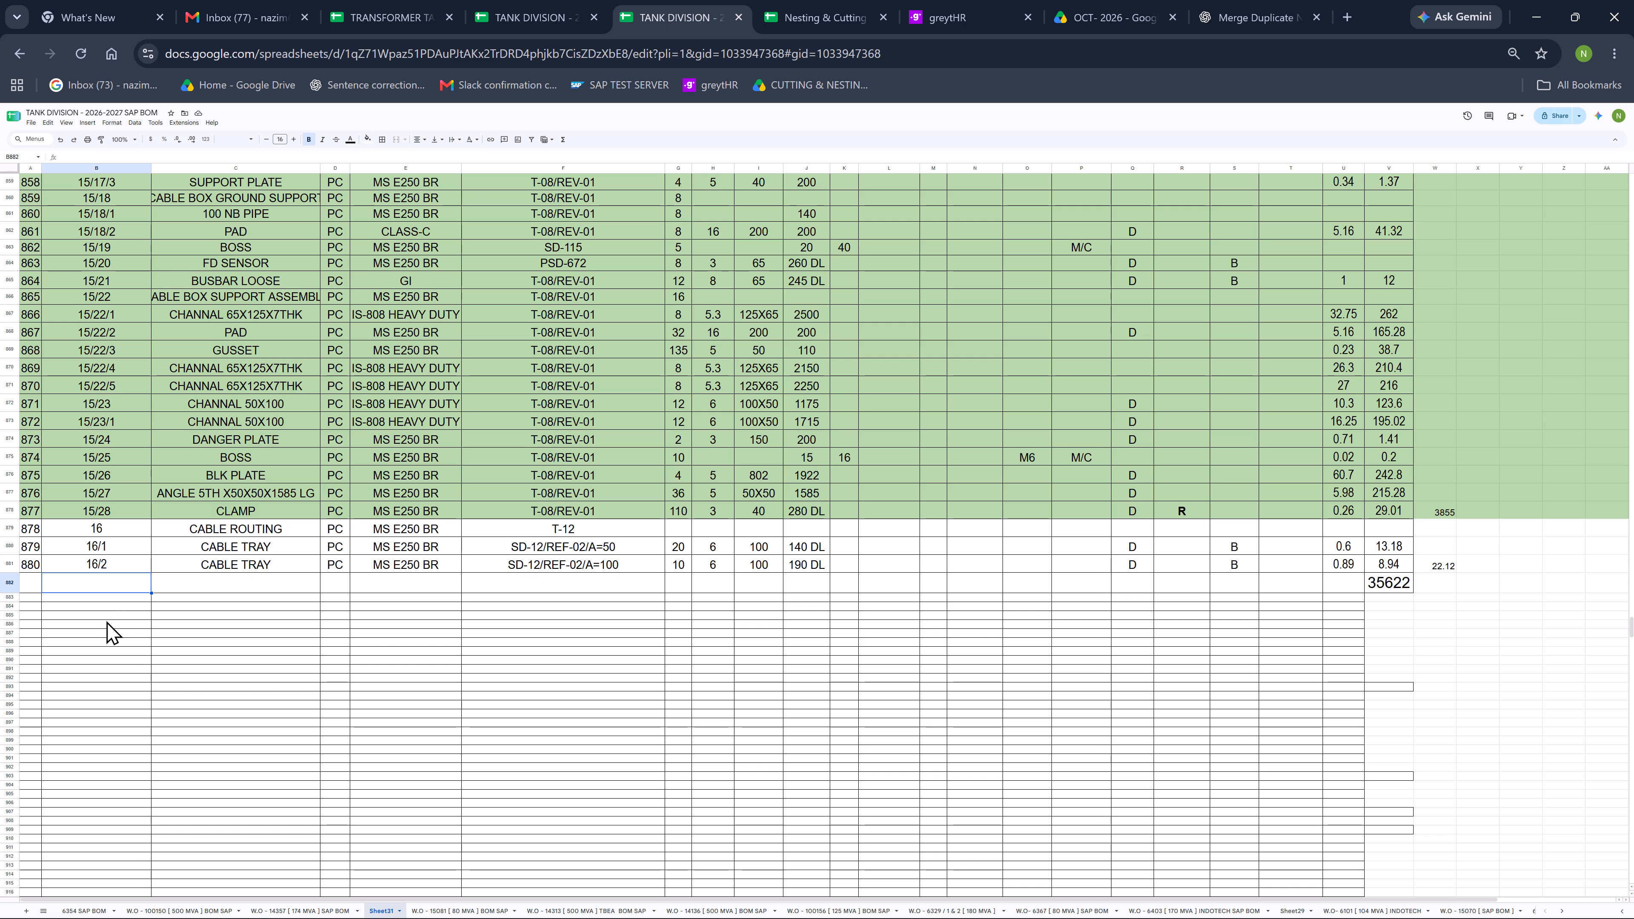
{"action": "left_click_drag", "start_coordinate": [106, 621], "coordinate": [483, 628]}
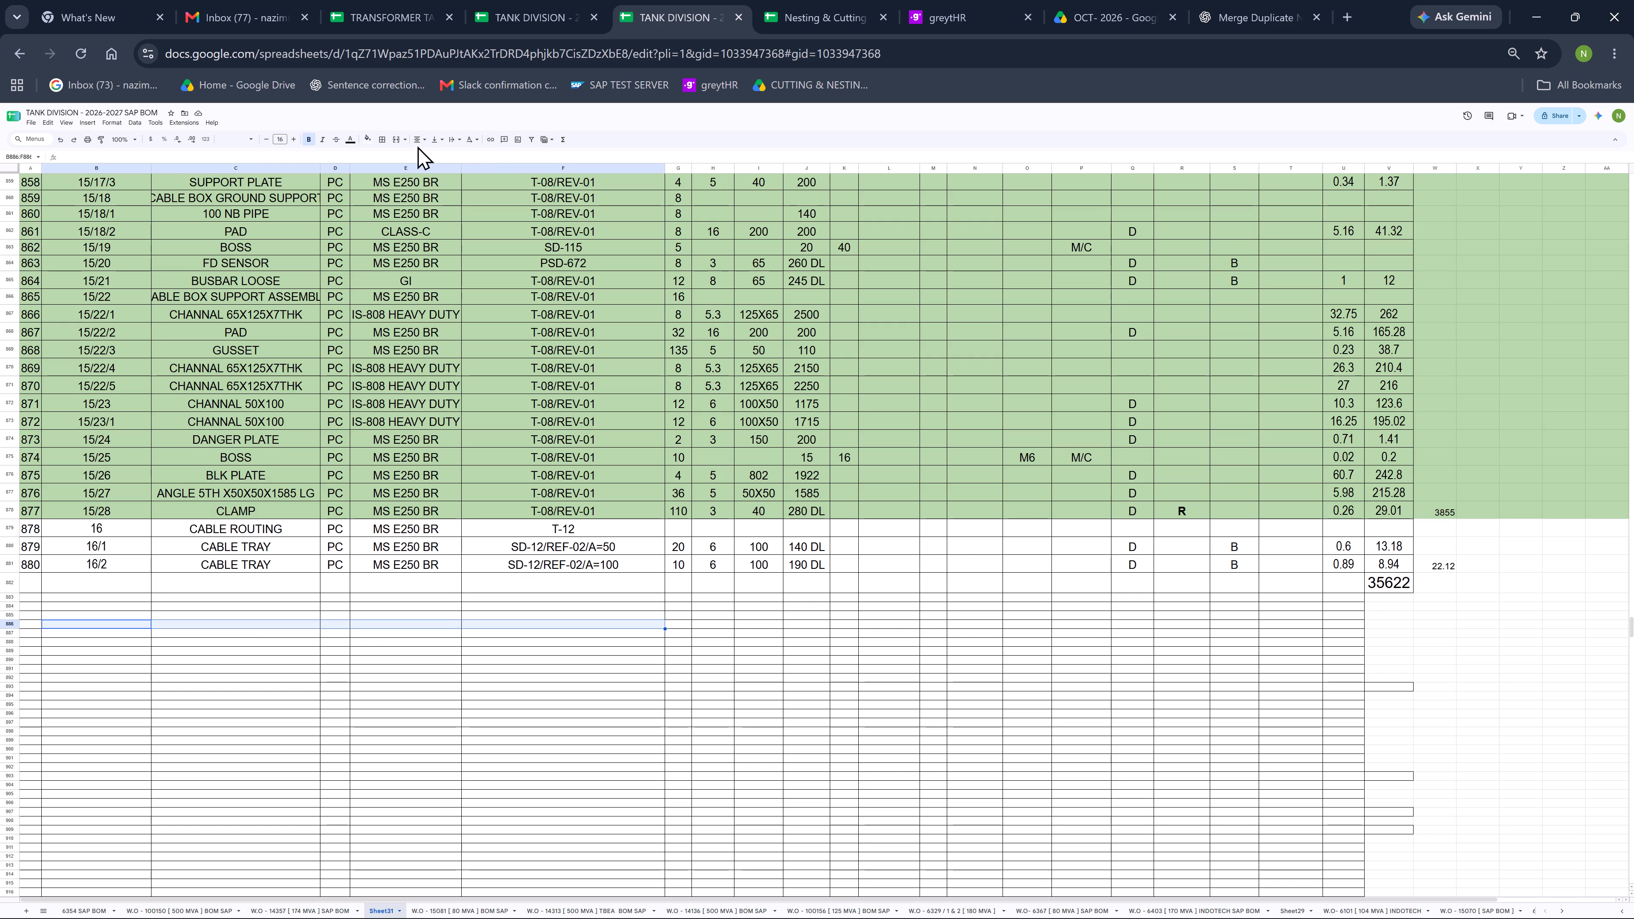
Merge columns B to F of the empty row a few rows below the BOM total and increase that row's height.
{"action": "left_click", "coordinate": [401, 137]}
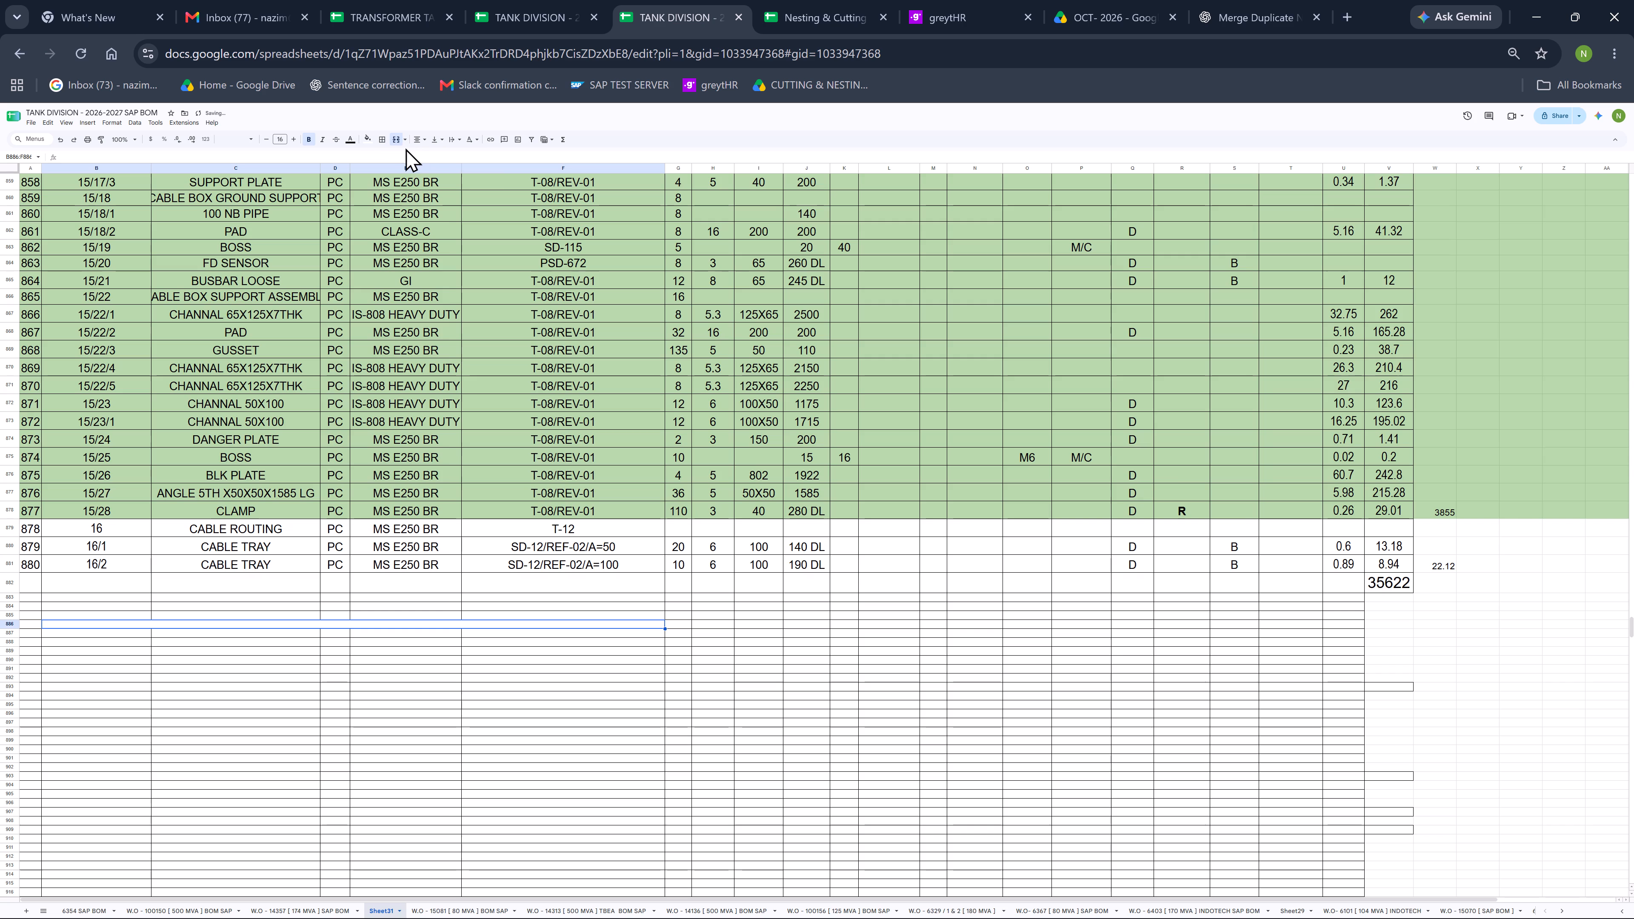
{"action": "left_click", "coordinate": [406, 143]}
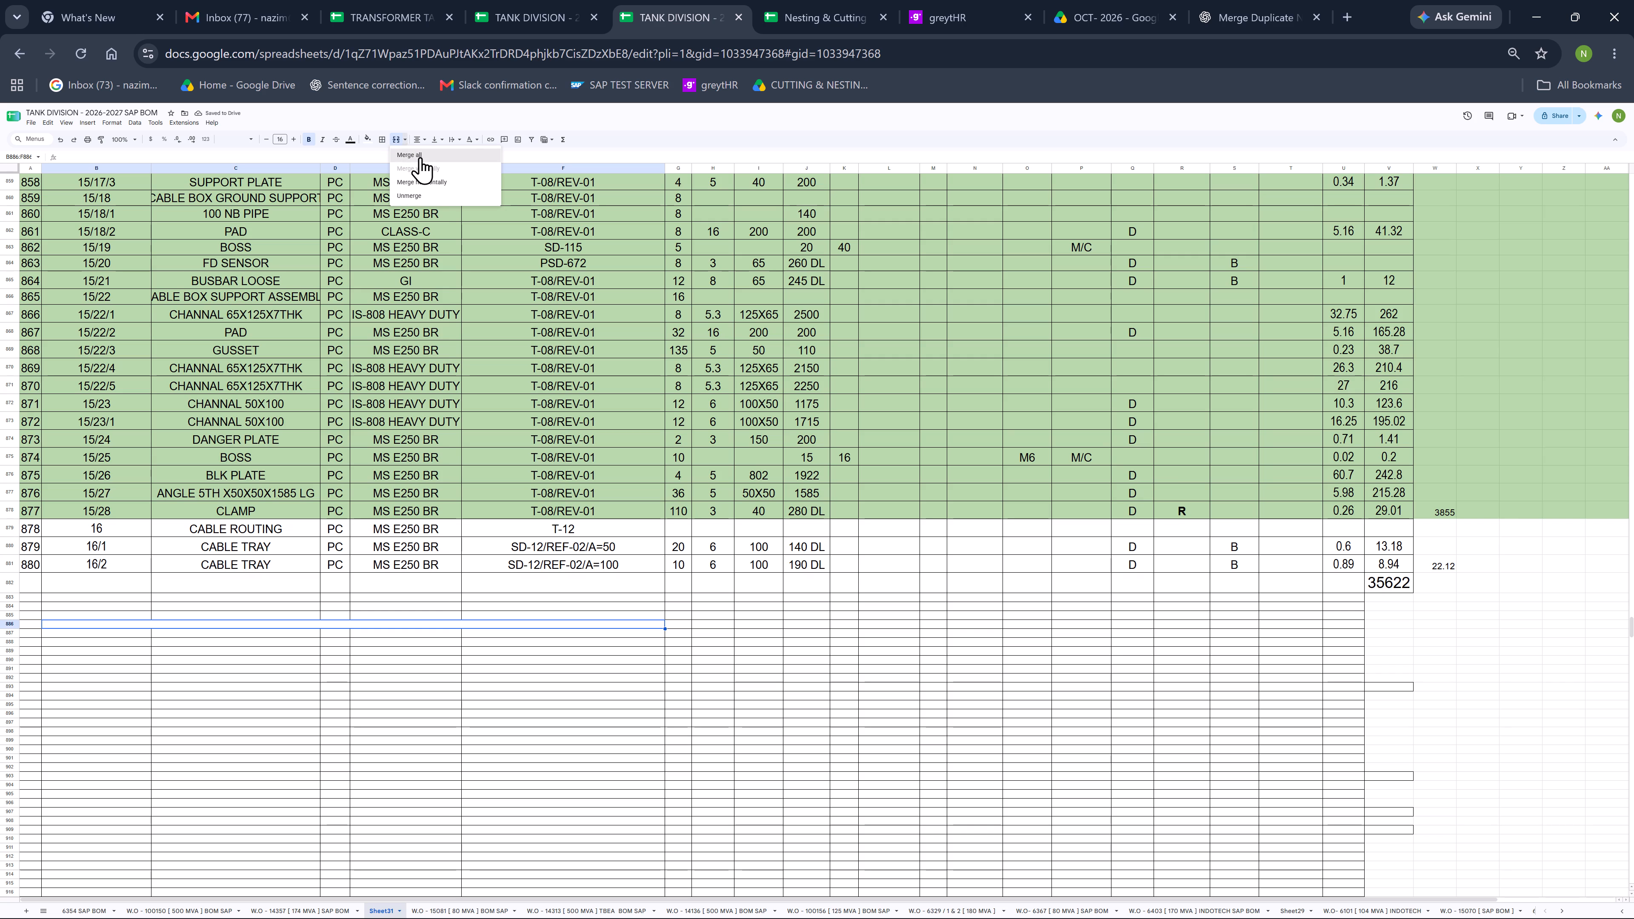
{"action": "left_click", "coordinate": [420, 157]}
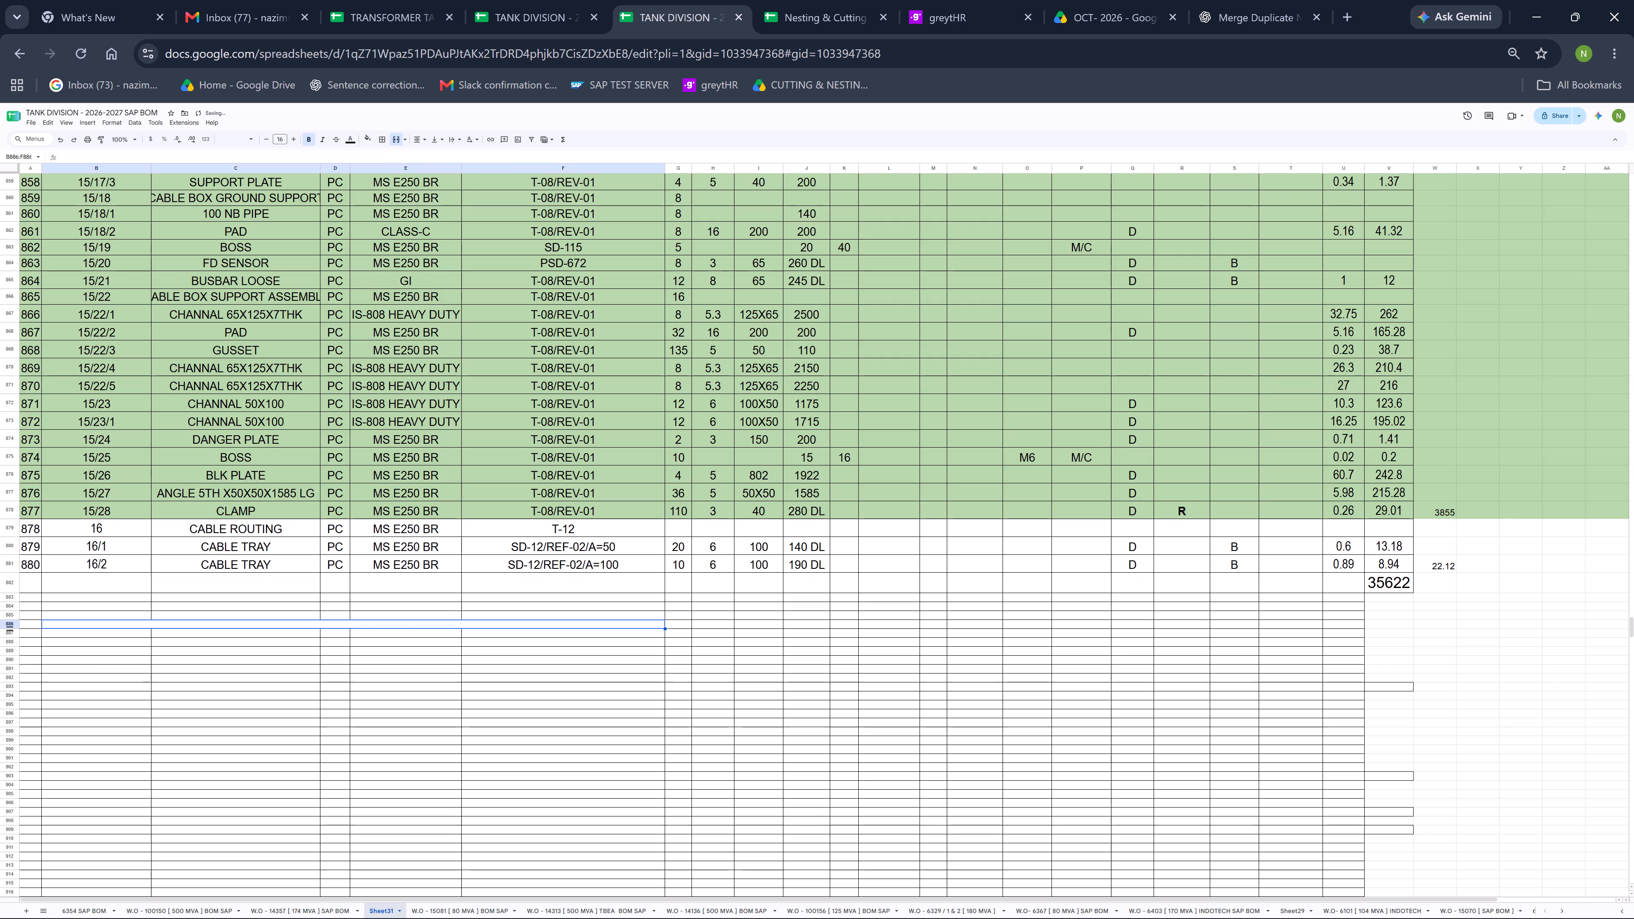
{"action": "left_click_drag", "start_coordinate": [7, 630], "coordinate": [14, 641]}
Enter "BOTTOM TANK ASSY" in the merged cell below the BOM.
{"action": "double_click", "coordinate": [134, 633]}
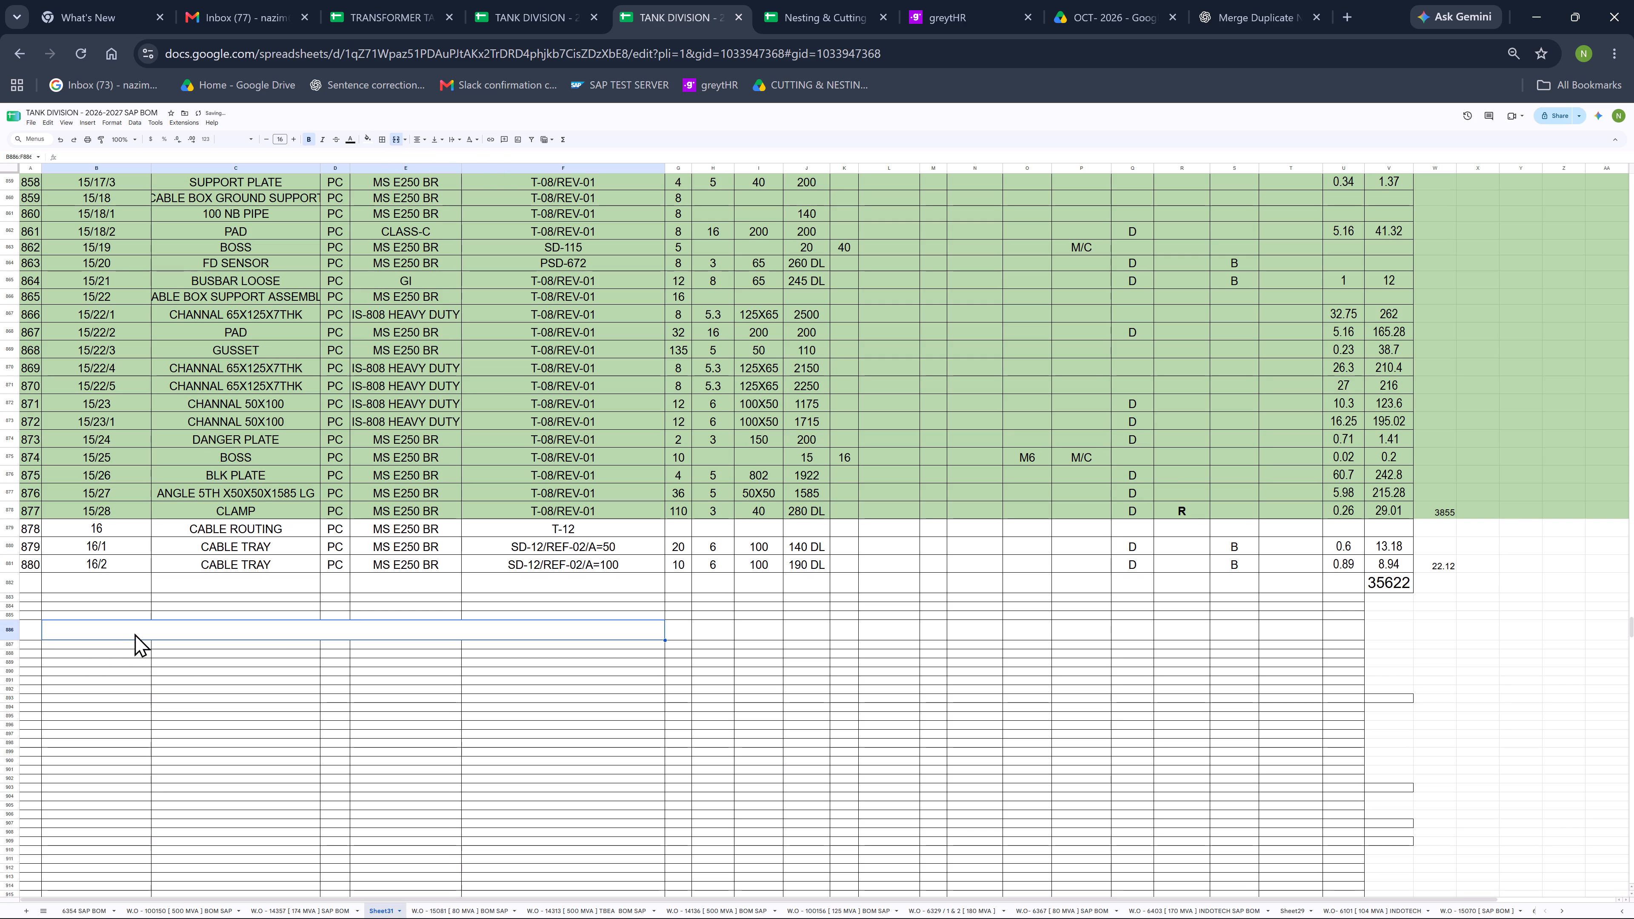
{"action": "type", "text": "BOTTOM TANK"}
{"action": "key", "text": "space"}
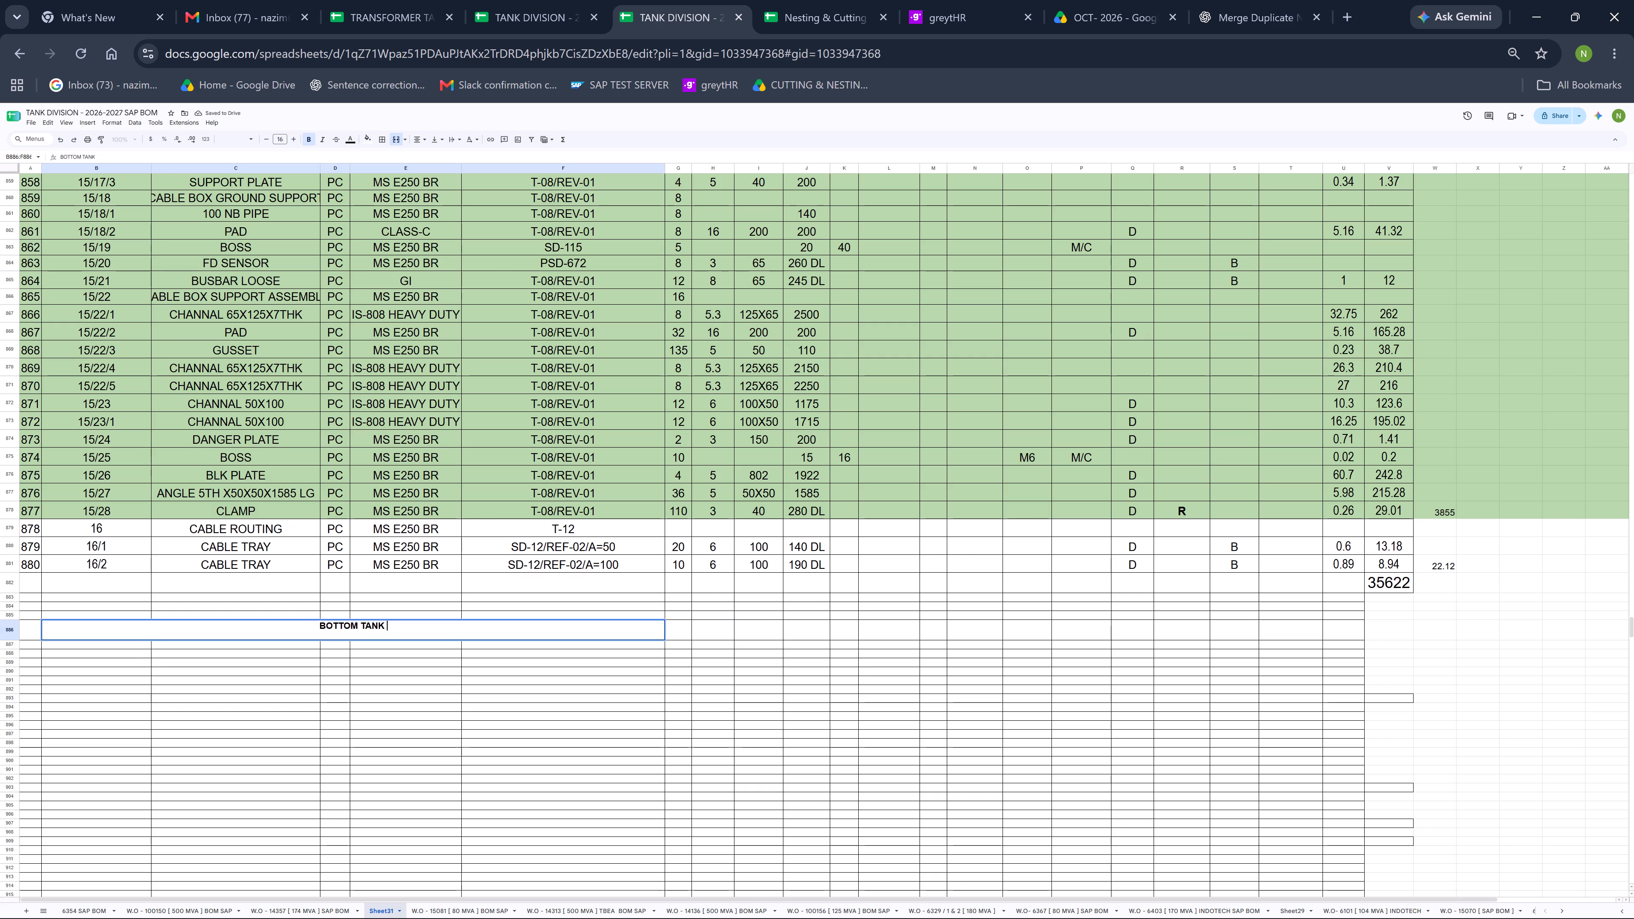
{"action": "type", "text": "AS"}
{"action": "type", "text": "SY"}
{"action": "left_click", "coordinate": [249, 689]}
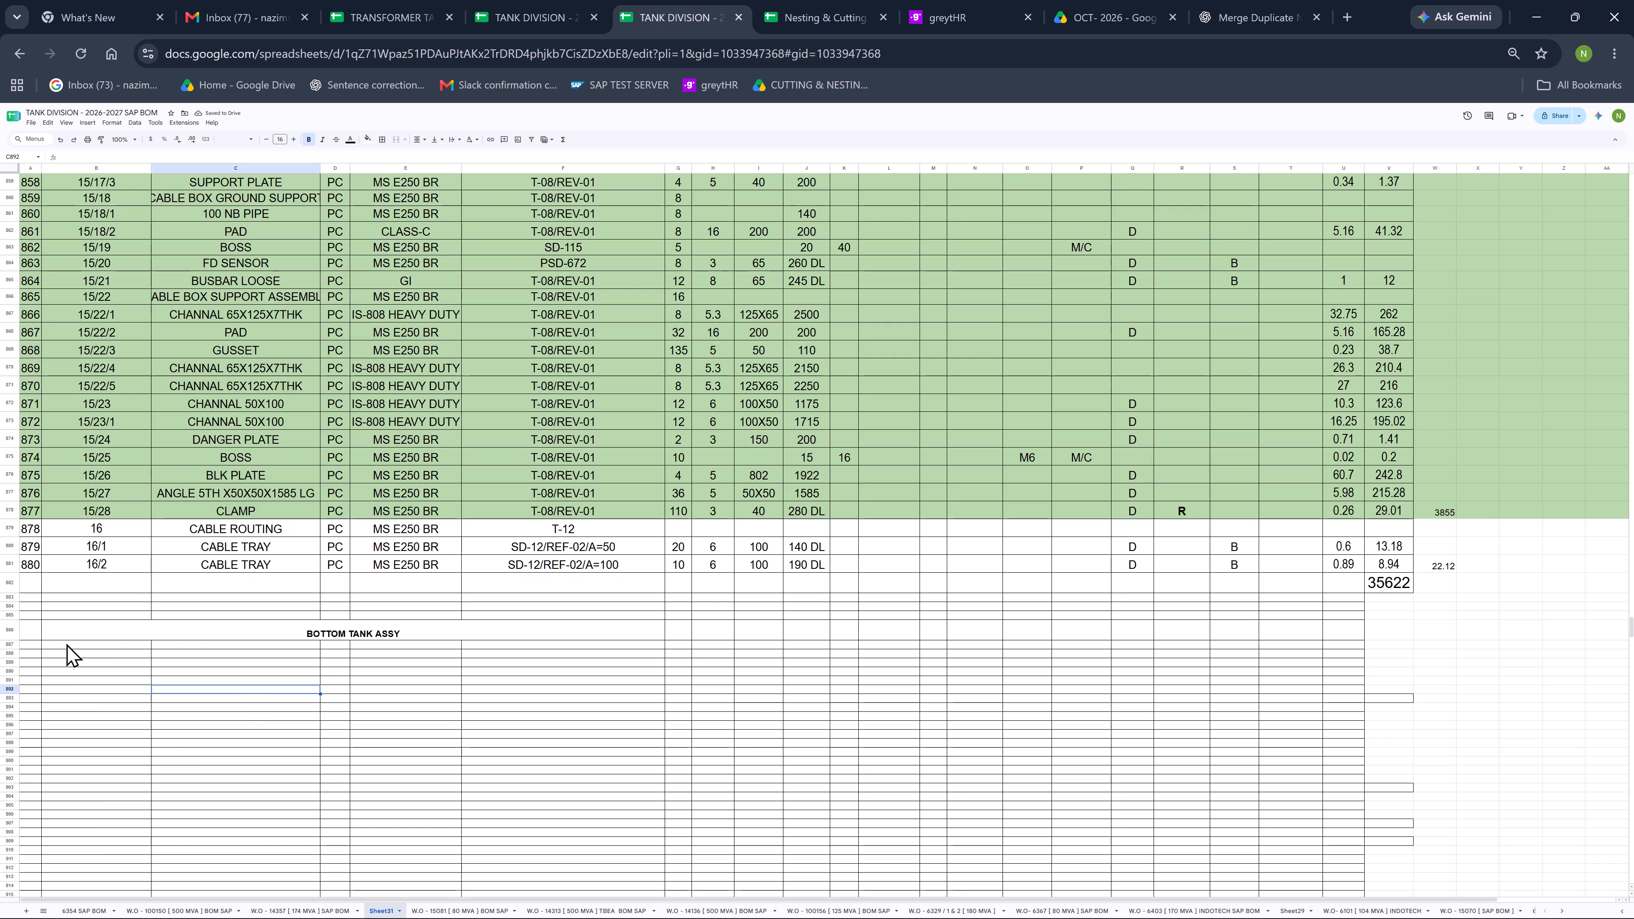
Copy the merged BOTTOM TANK ASSY cell into each of the eight rows directly below it.
{"action": "left_click", "coordinate": [192, 627]}
{"action": "key", "text": "ctrl+c"}
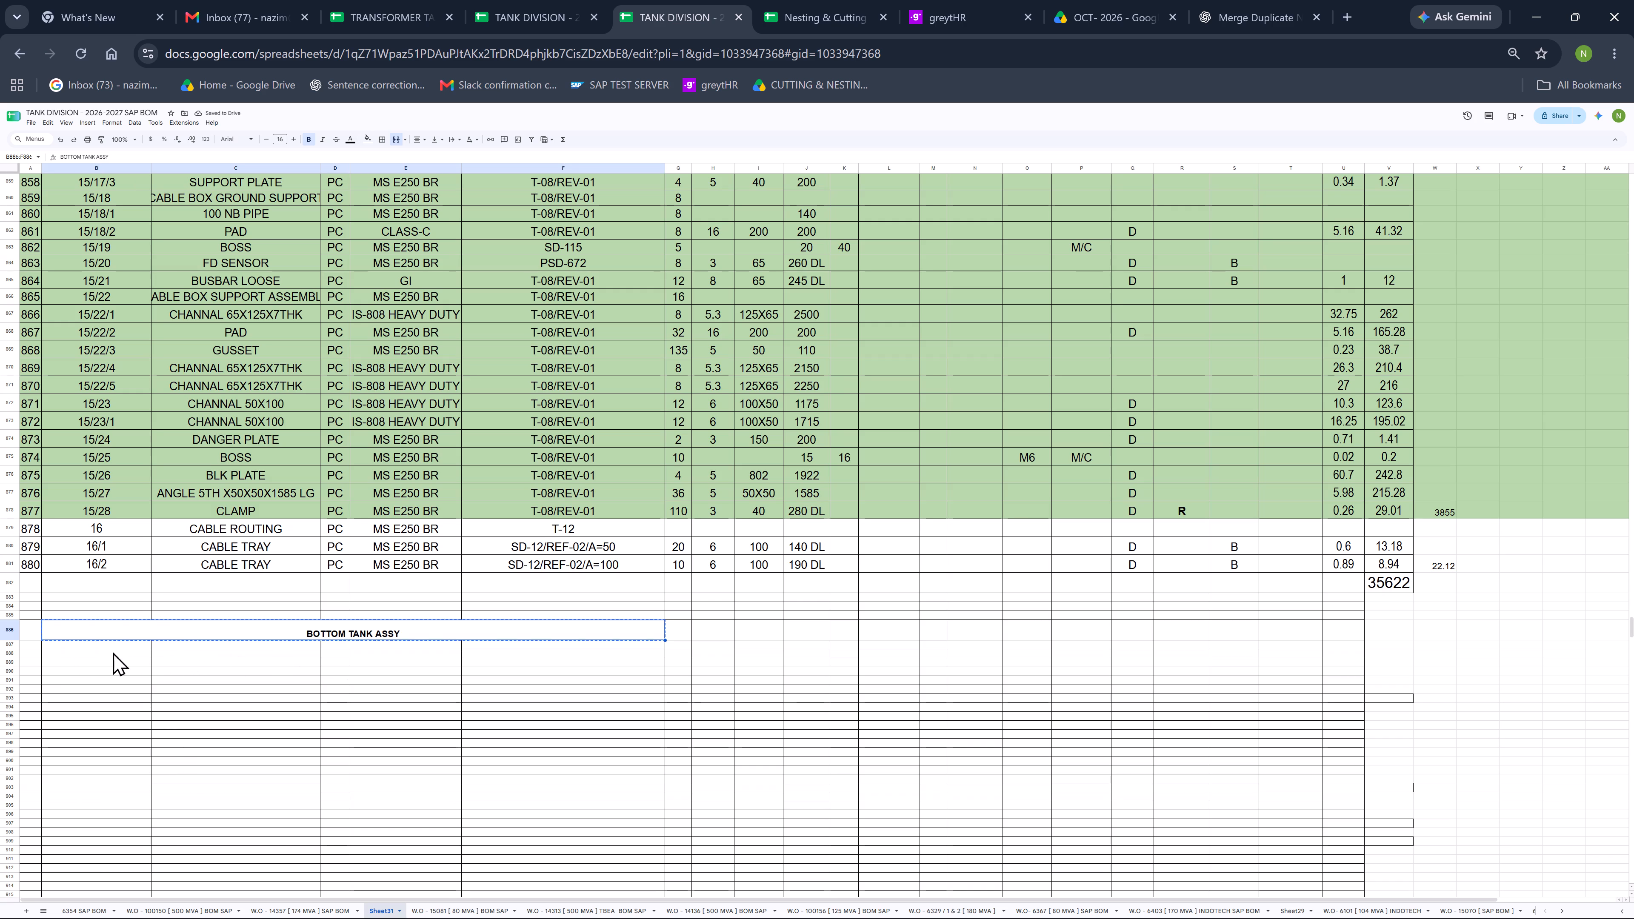
{"action": "left_click", "coordinate": [71, 645]}
{"action": "key", "text": "ctrl+v"}
{"action": "left_click", "coordinate": [69, 659]}
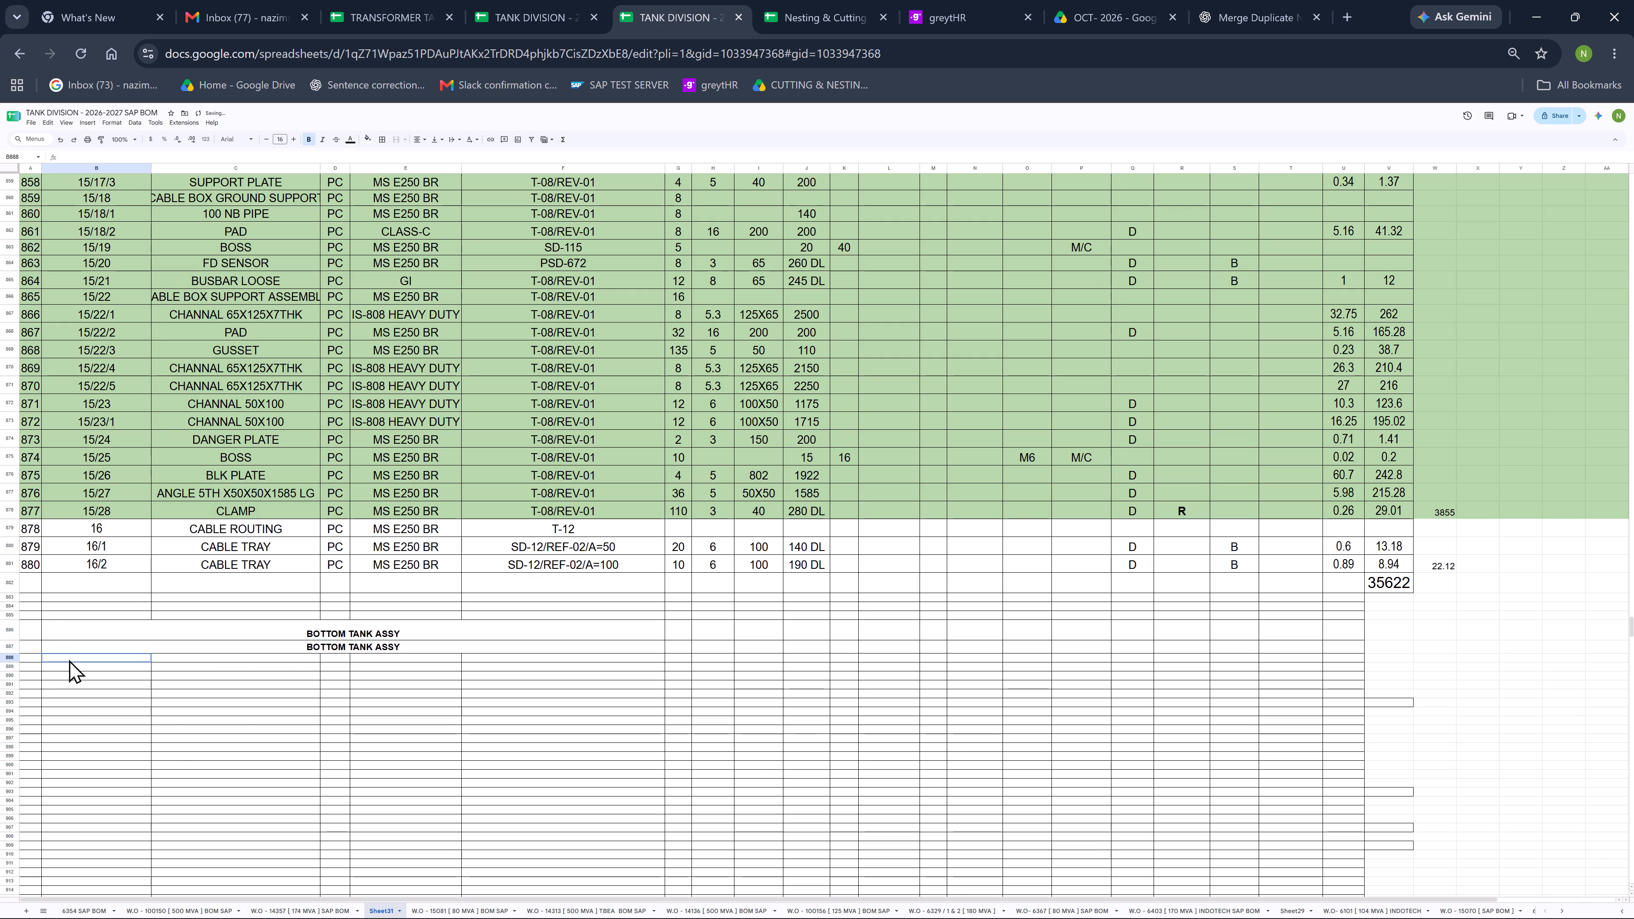
{"action": "key", "text": "ctrl+v"}
{"action": "left_click", "coordinate": [67, 674]}
{"action": "key", "text": "ctrl+v"}
{"action": "left_click", "coordinate": [67, 683]}
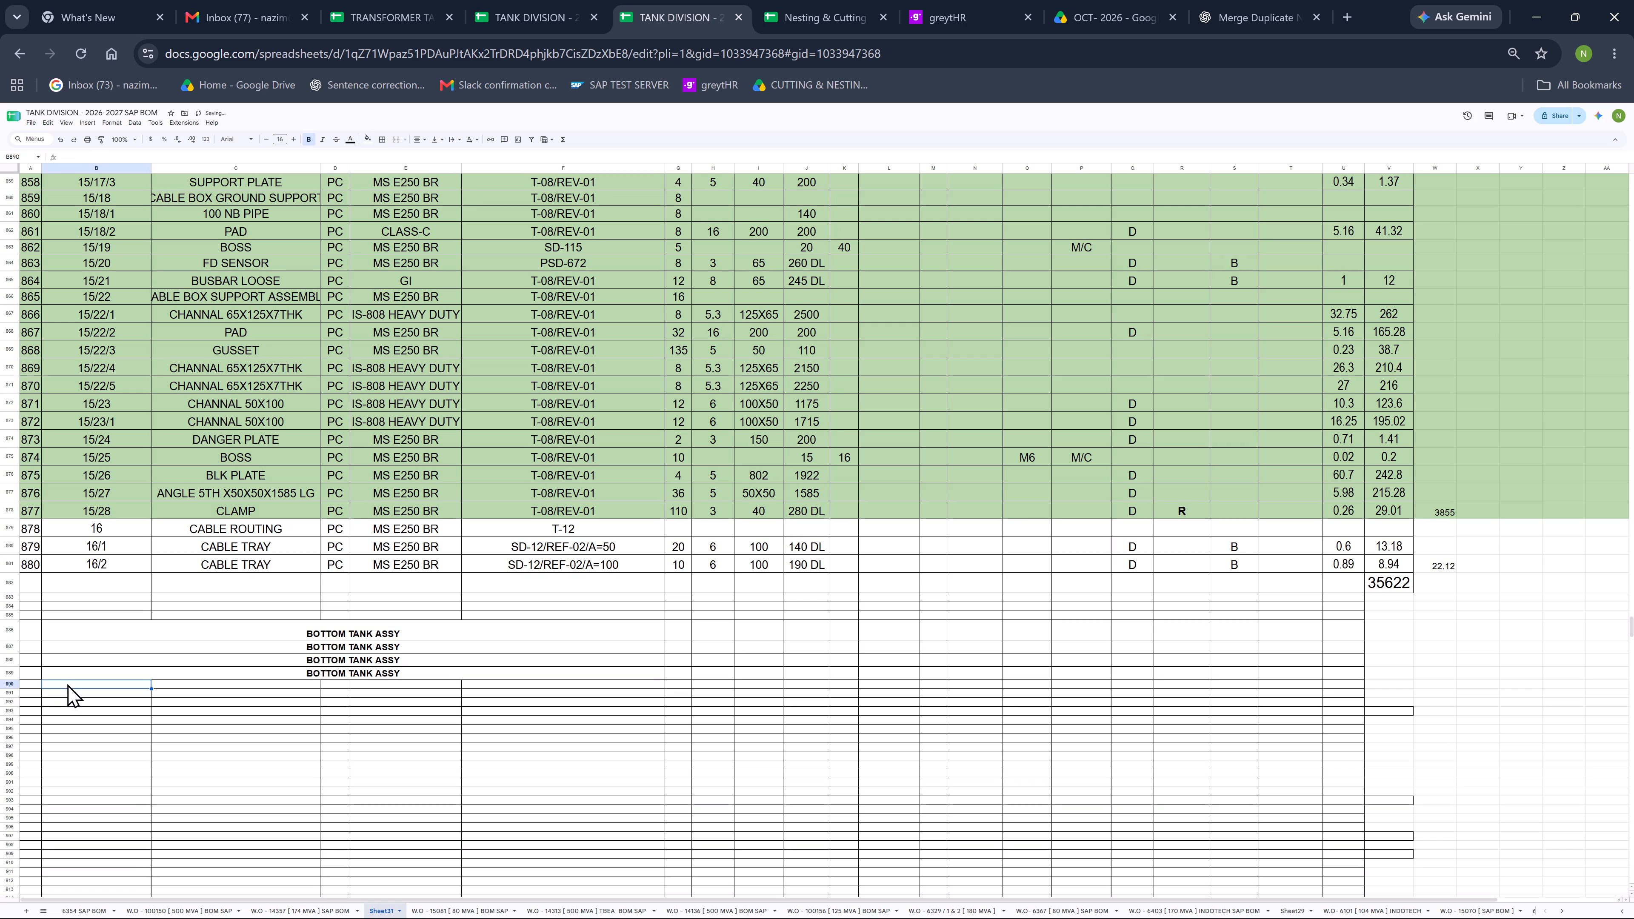
{"action": "key", "text": "ctrl+v"}
{"action": "left_click", "coordinate": [69, 698]}
{"action": "key", "text": "ctrl+v"}
{"action": "left_click", "coordinate": [67, 709]}
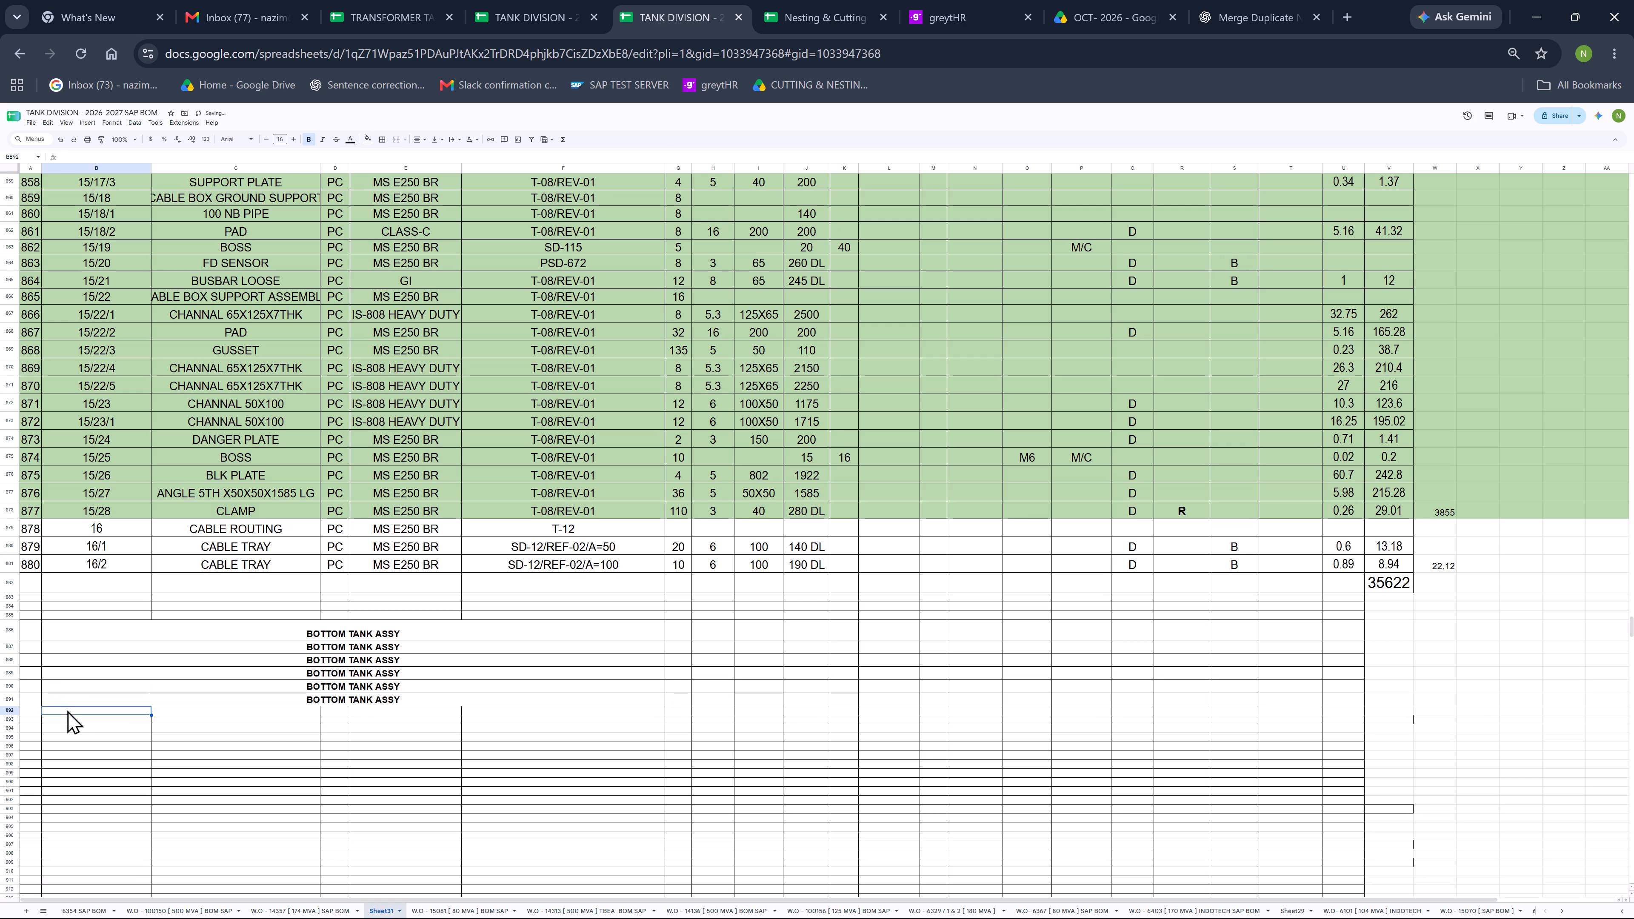
{"action": "key", "text": "ctrl+v"}
{"action": "left_click", "coordinate": [71, 725]}
{"action": "key", "text": "ctrl+v"}
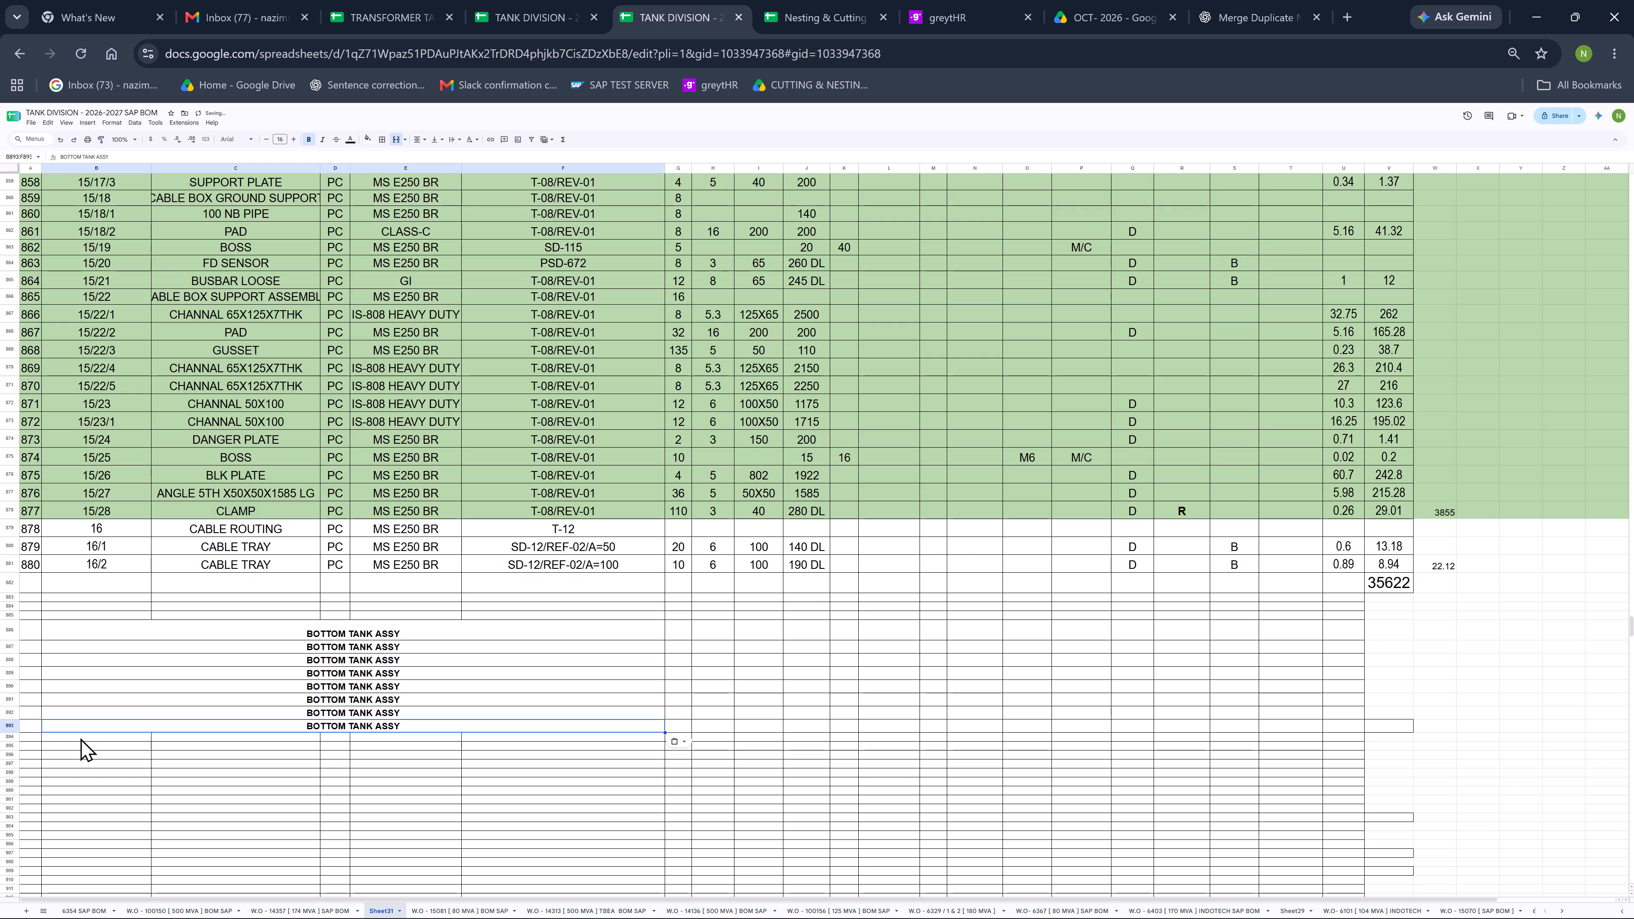
{"action": "left_click", "coordinate": [72, 736]}
{"action": "key", "text": "ctrl+v"}
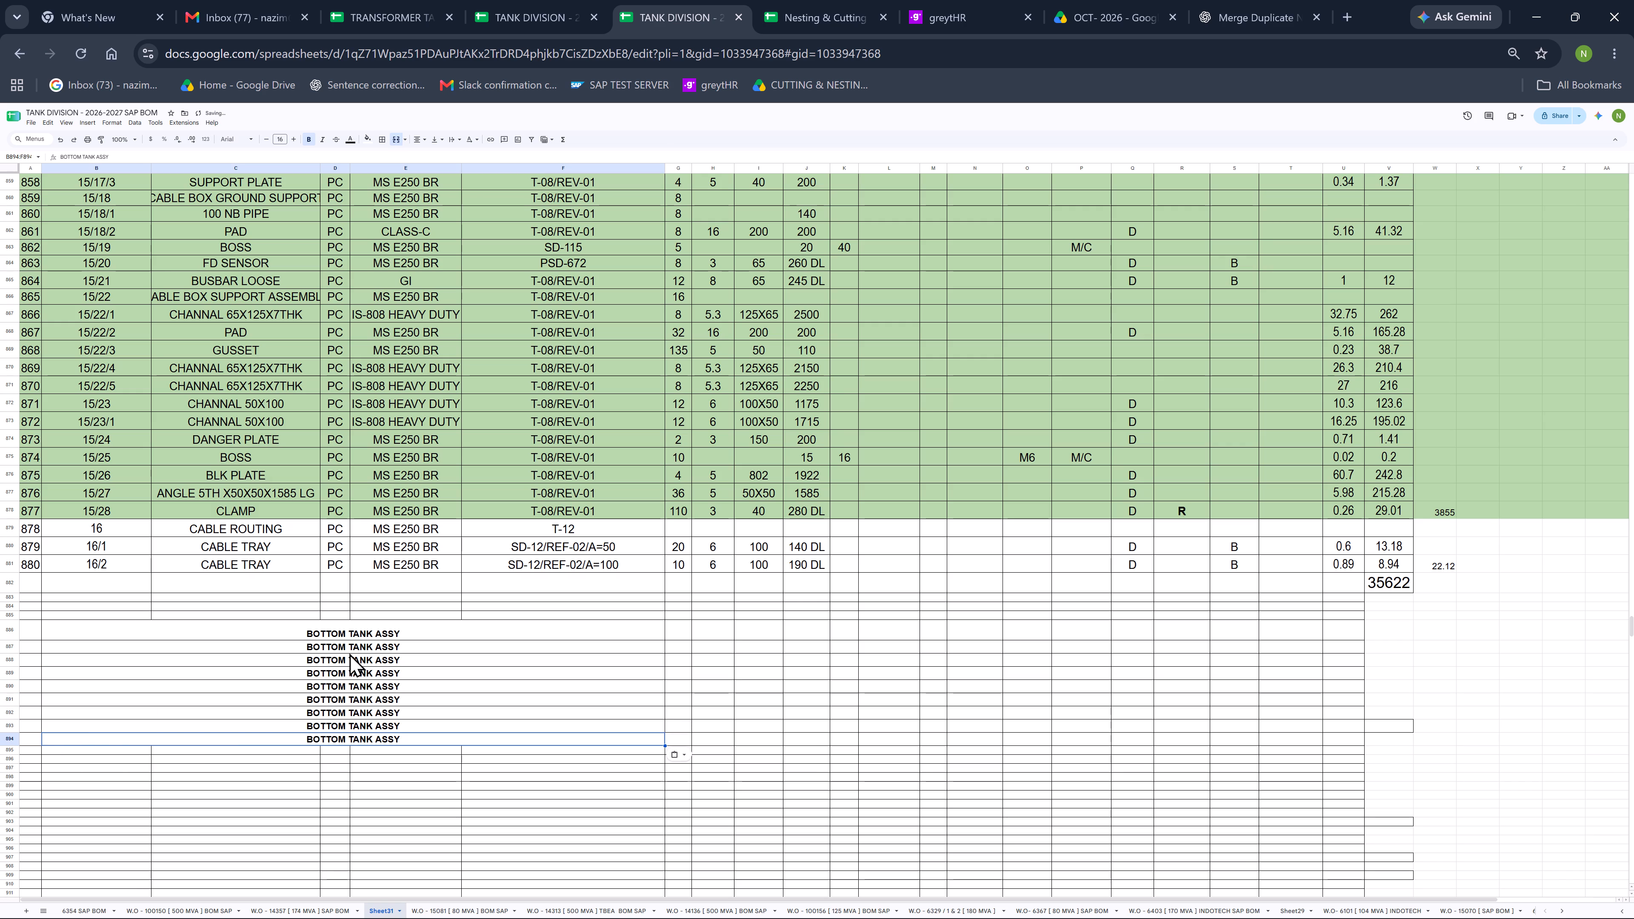
Clear the copied text from the eight merged rows below the first BOTTOM TANK ASSY row.
{"action": "left_click_drag", "start_coordinate": [329, 647], "coordinate": [326, 736]}
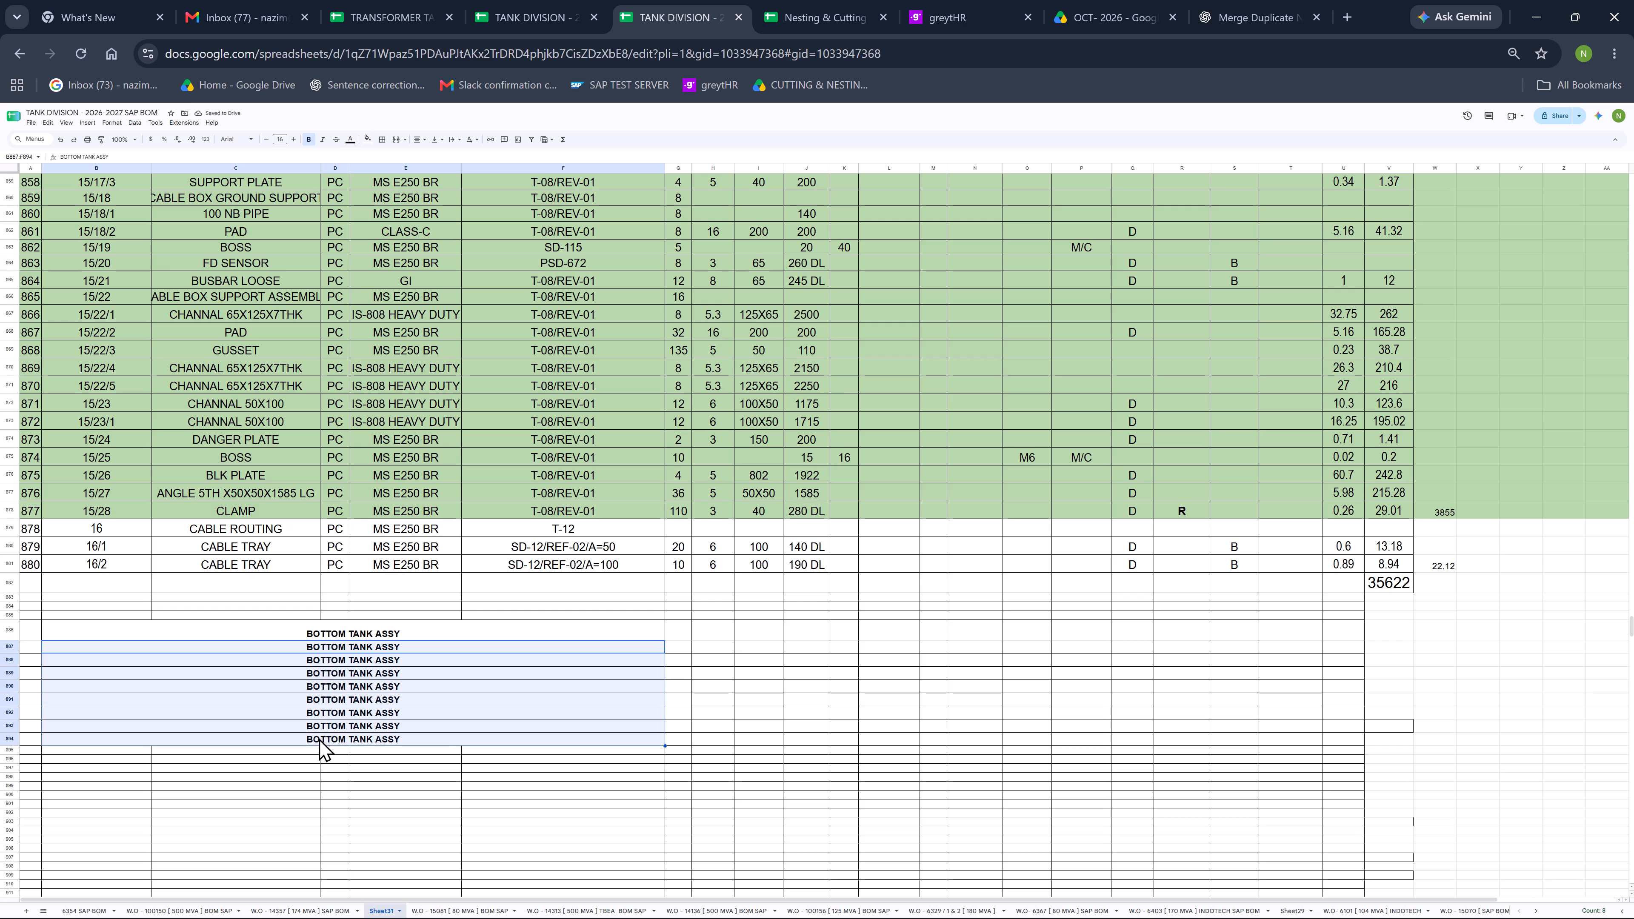
{"action": "key", "text": "Delete"}
Enter "TOP TANK , COVER & TURRETS" in the merged row directly below BOTTOM TANK ASSY.
{"action": "left_click", "coordinate": [321, 645]}
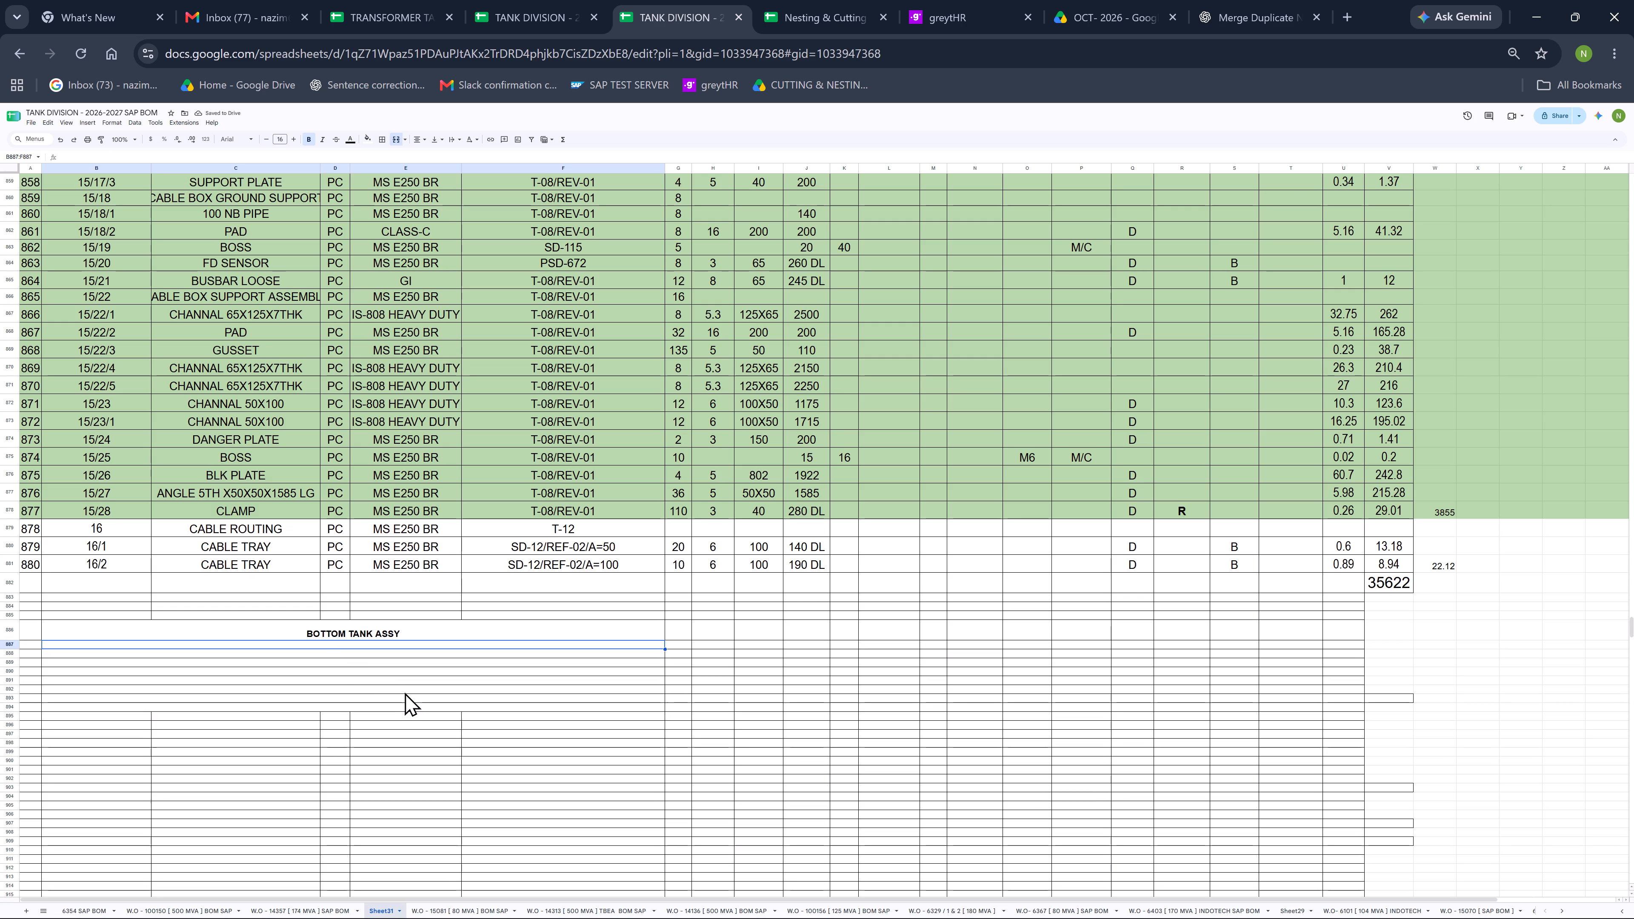
{"action": "type", "text": "TOP TAN"}
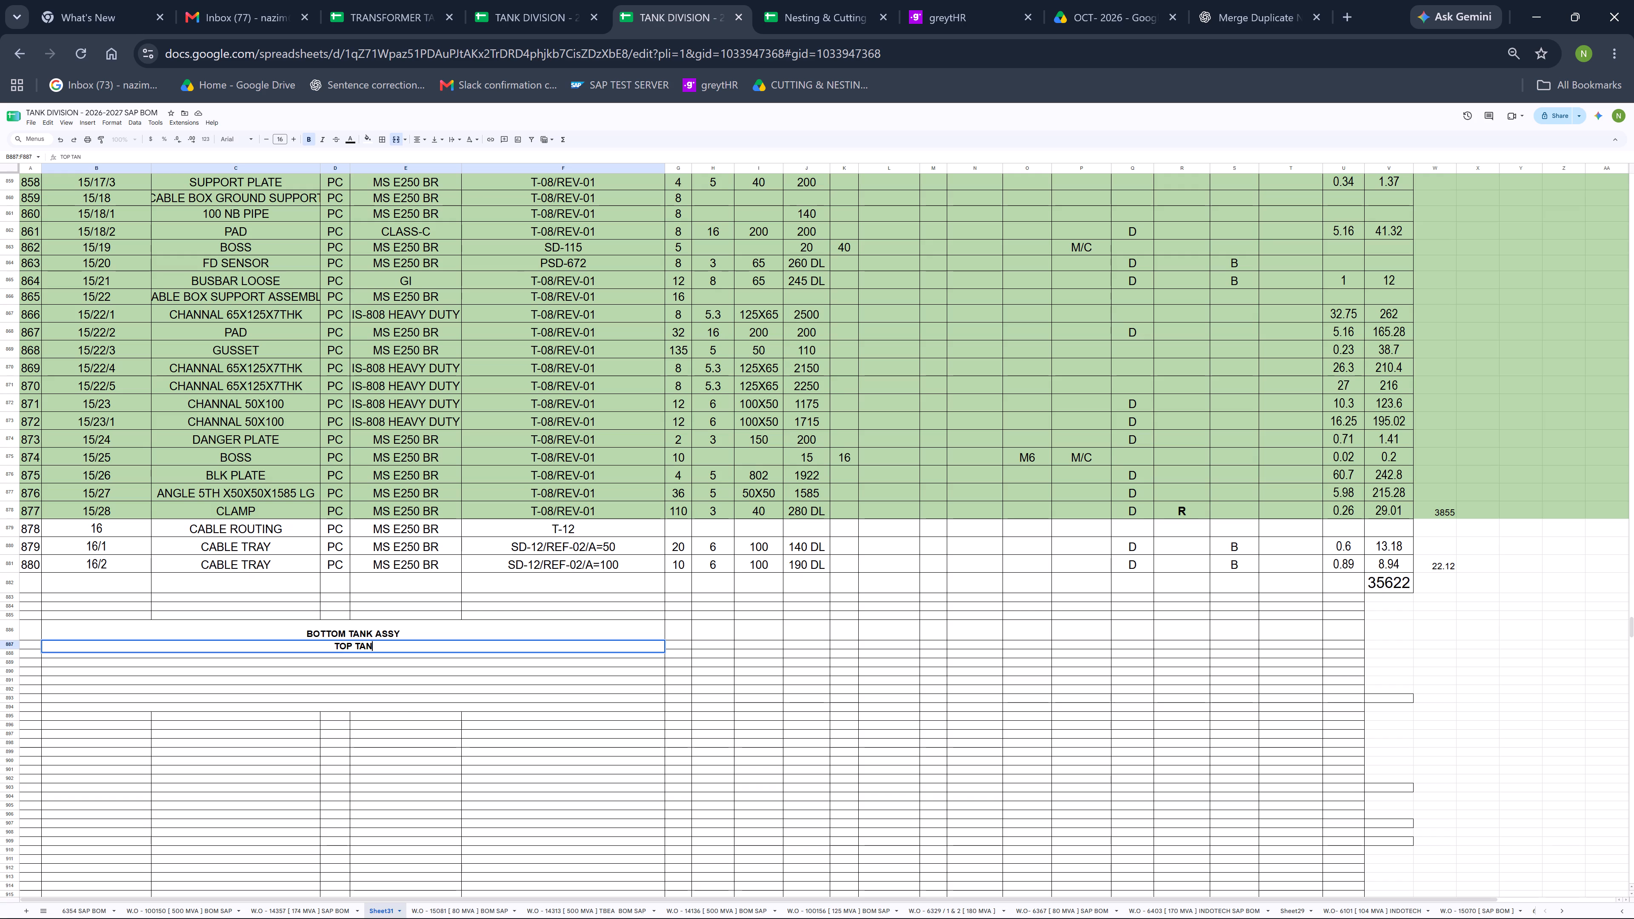
{"action": "type", "text": "K"}
{"action": "key", "text": "space"}
{"action": "type", "text": ", COVER"}
{"action": "key", "text": "space"}
{"action": "type", "text": "& TURRETS"}
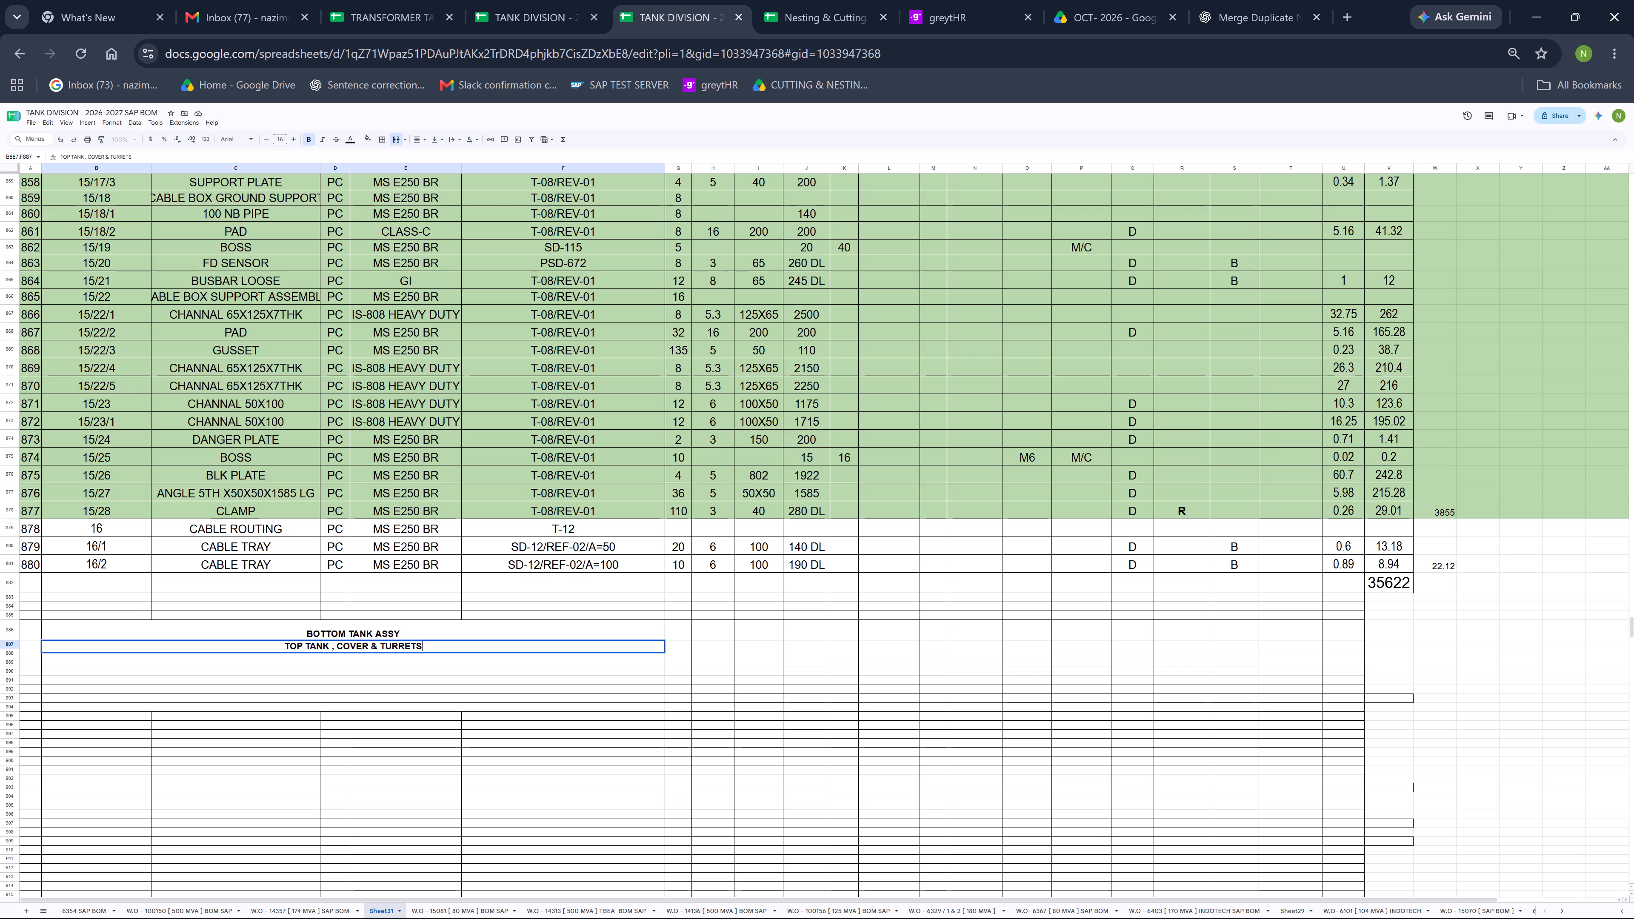
{"action": "key", "text": "Return"}
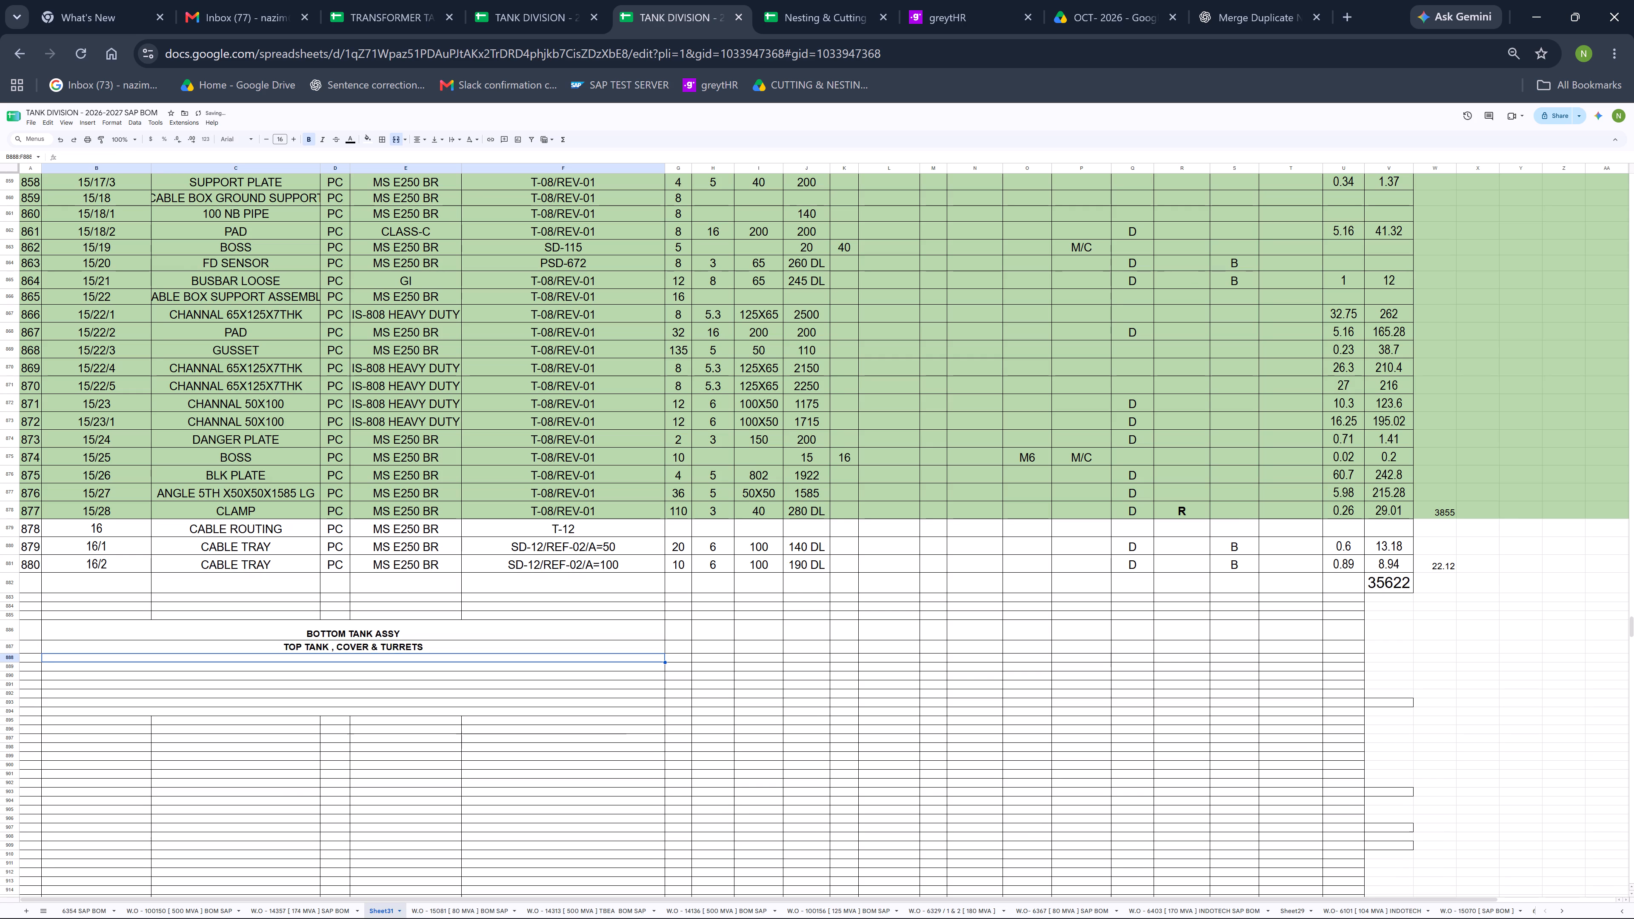
Enter "COOLER PIPE WORK WITH HEADER AND FAN SUPPORT" in the merged row below TOP TANK , COVER & TURRETS.
{"action": "type", "text": "CON"}
{"action": "key", "text": "BackSpace"}
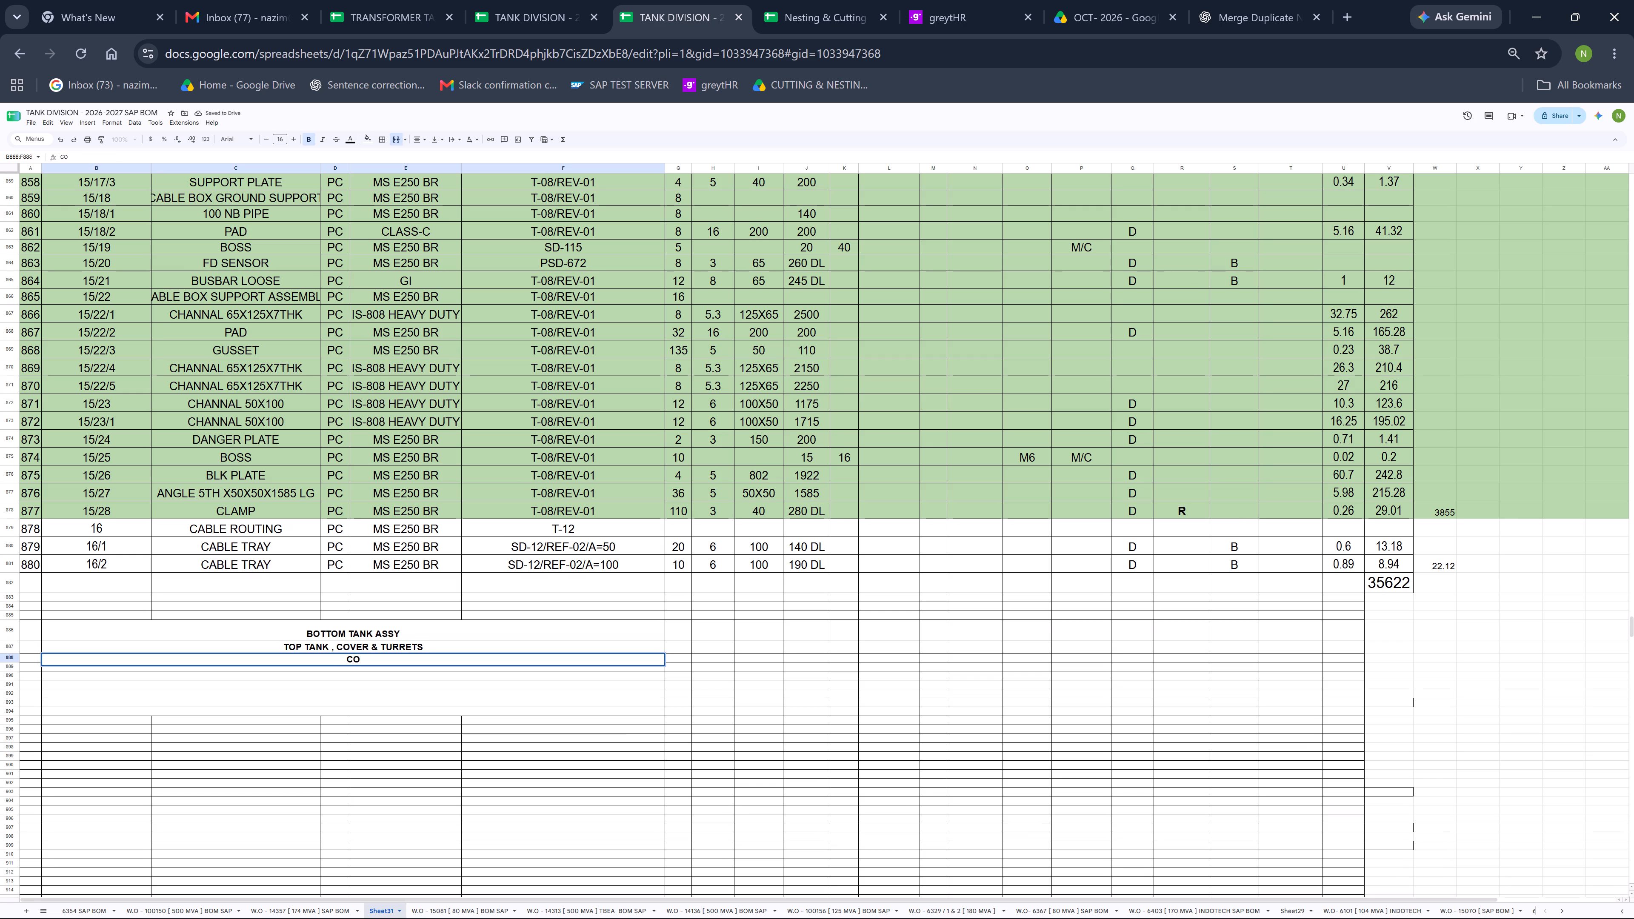
{"action": "type", "text": "OLER PIPE WORK"}
{"action": "key", "text": "space"}
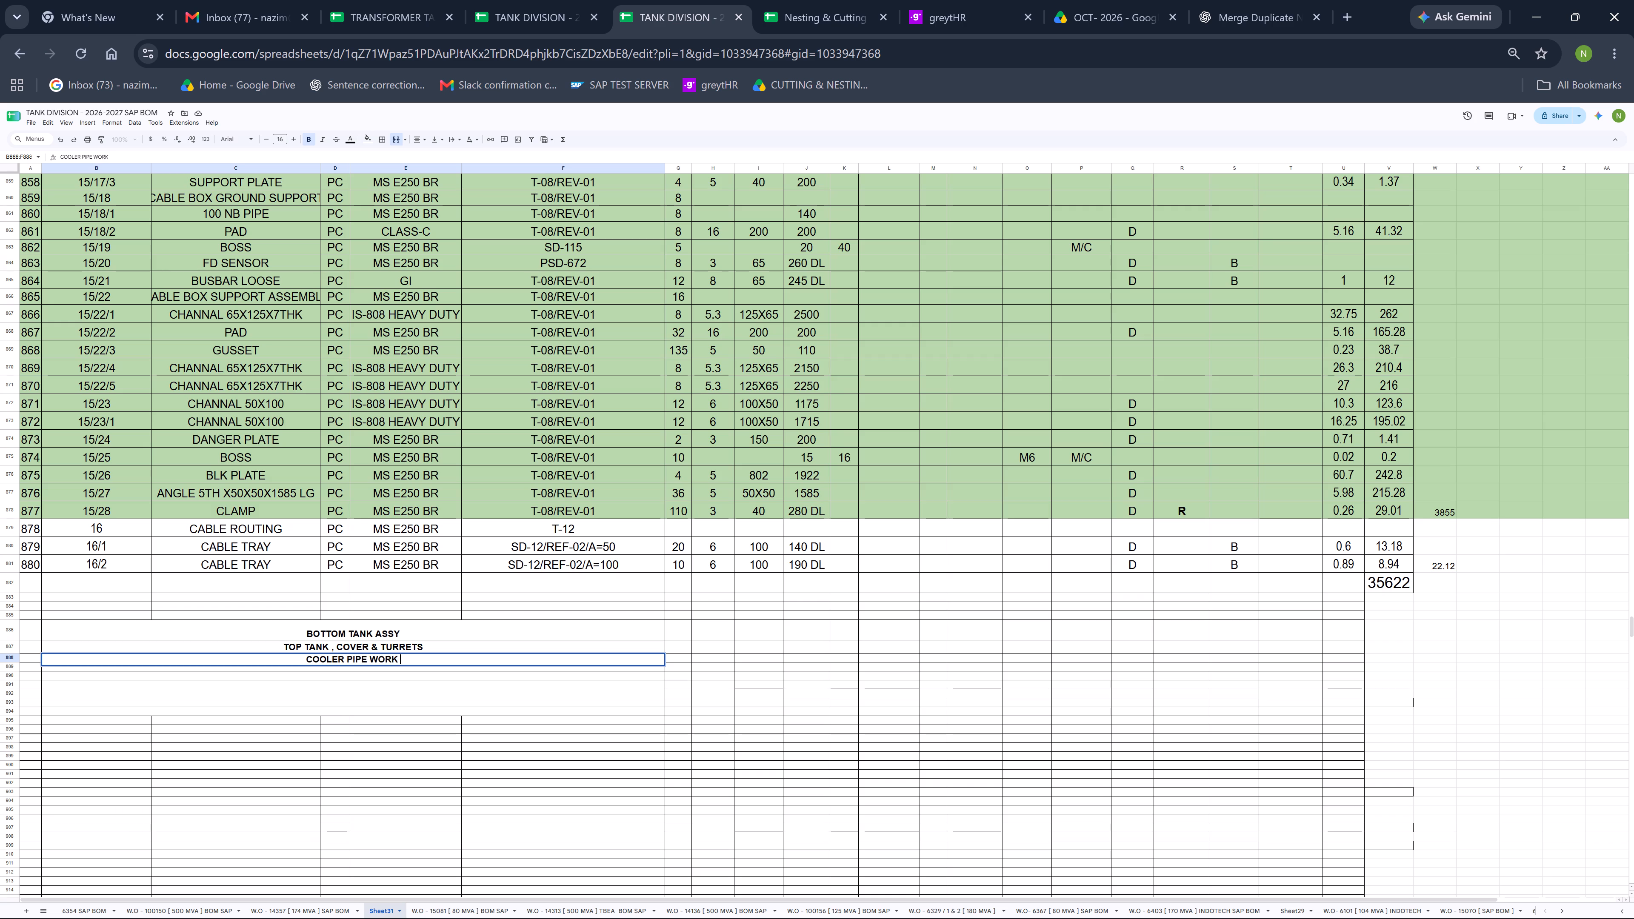
{"action": "type", "text": "WITH HEADR"}
{"action": "key", "text": "space"}
{"action": "type", "text": "AND FAN SUPP"}
{"action": "type", "text": "ORT"}
{"action": "key", "text": "Return"}
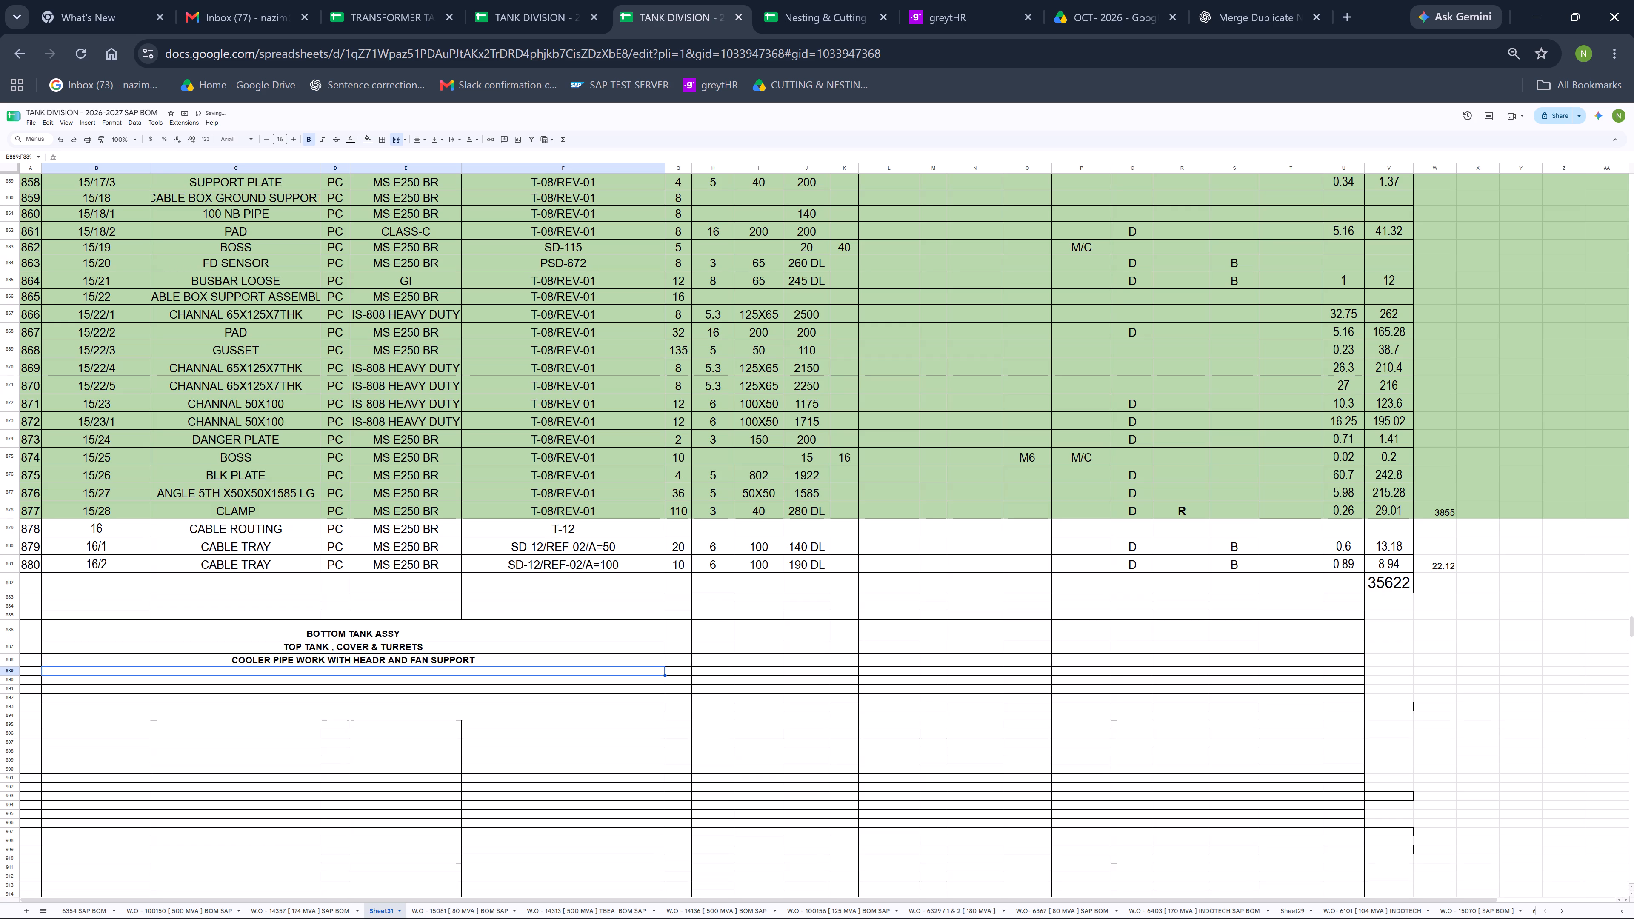
{"action": "left_click", "coordinate": [381, 659]}
{"action": "double_click", "coordinate": [377, 659]}
{"action": "left_click", "coordinate": [377, 661]}
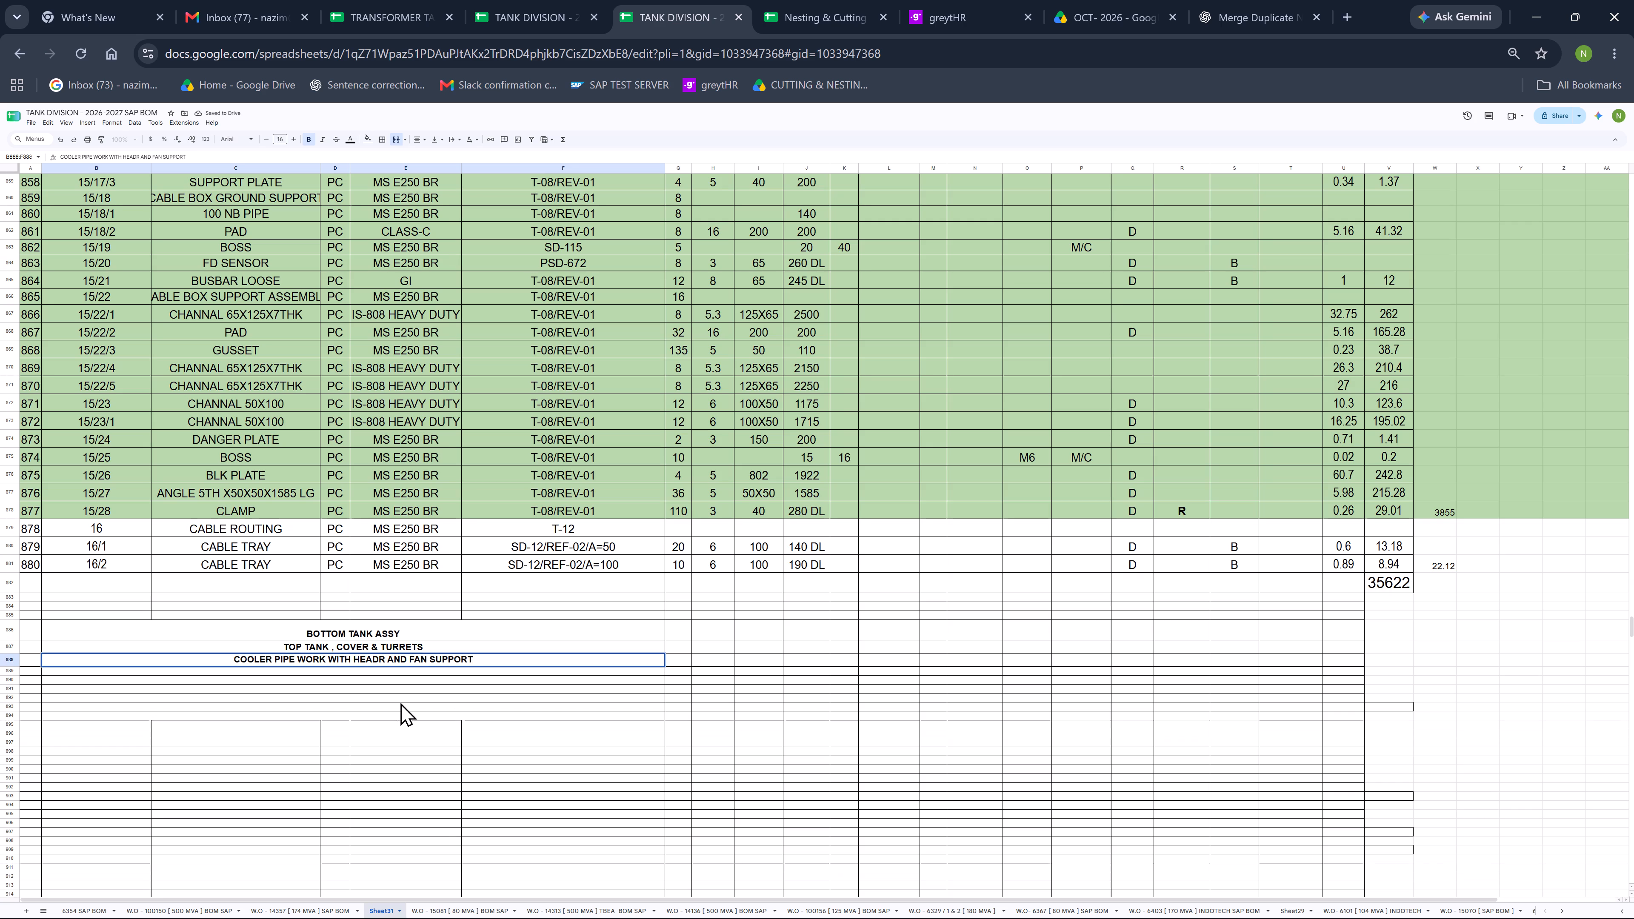
{"action": "key", "text": "e"}
{"action": "left_click", "coordinate": [363, 687]}
Enter "OLTC DM BOX" and "PRD PIPE ASSY" in the next two merged rows of the assembly list.
{"action": "left_click", "coordinate": [266, 671]}
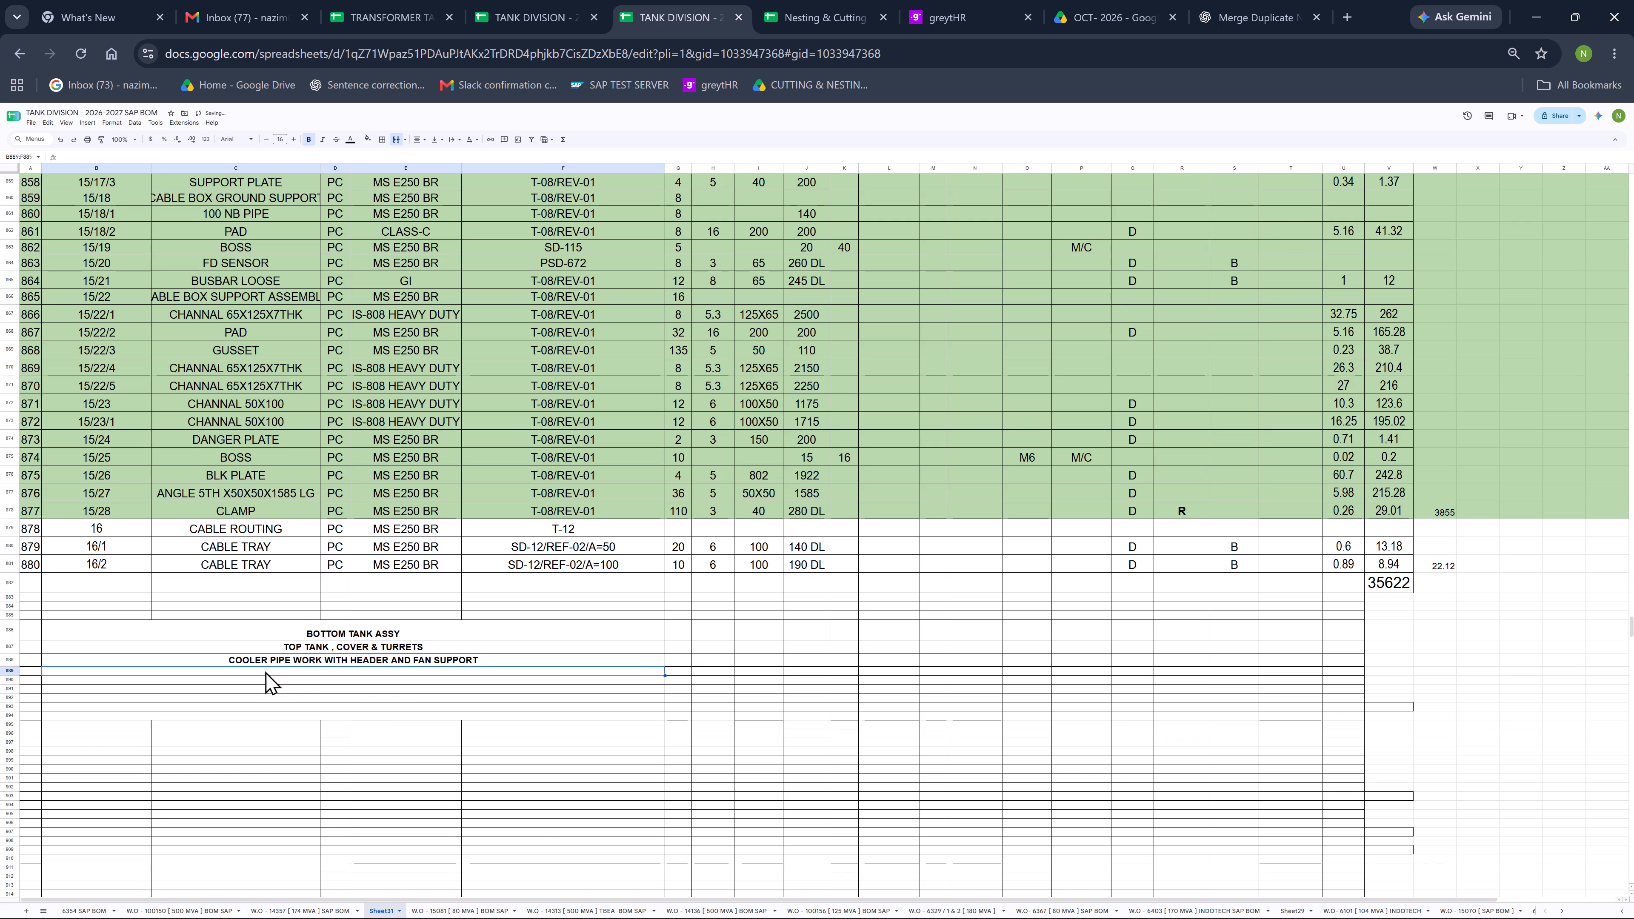
{"action": "type", "text": "OLTC DM BO"}
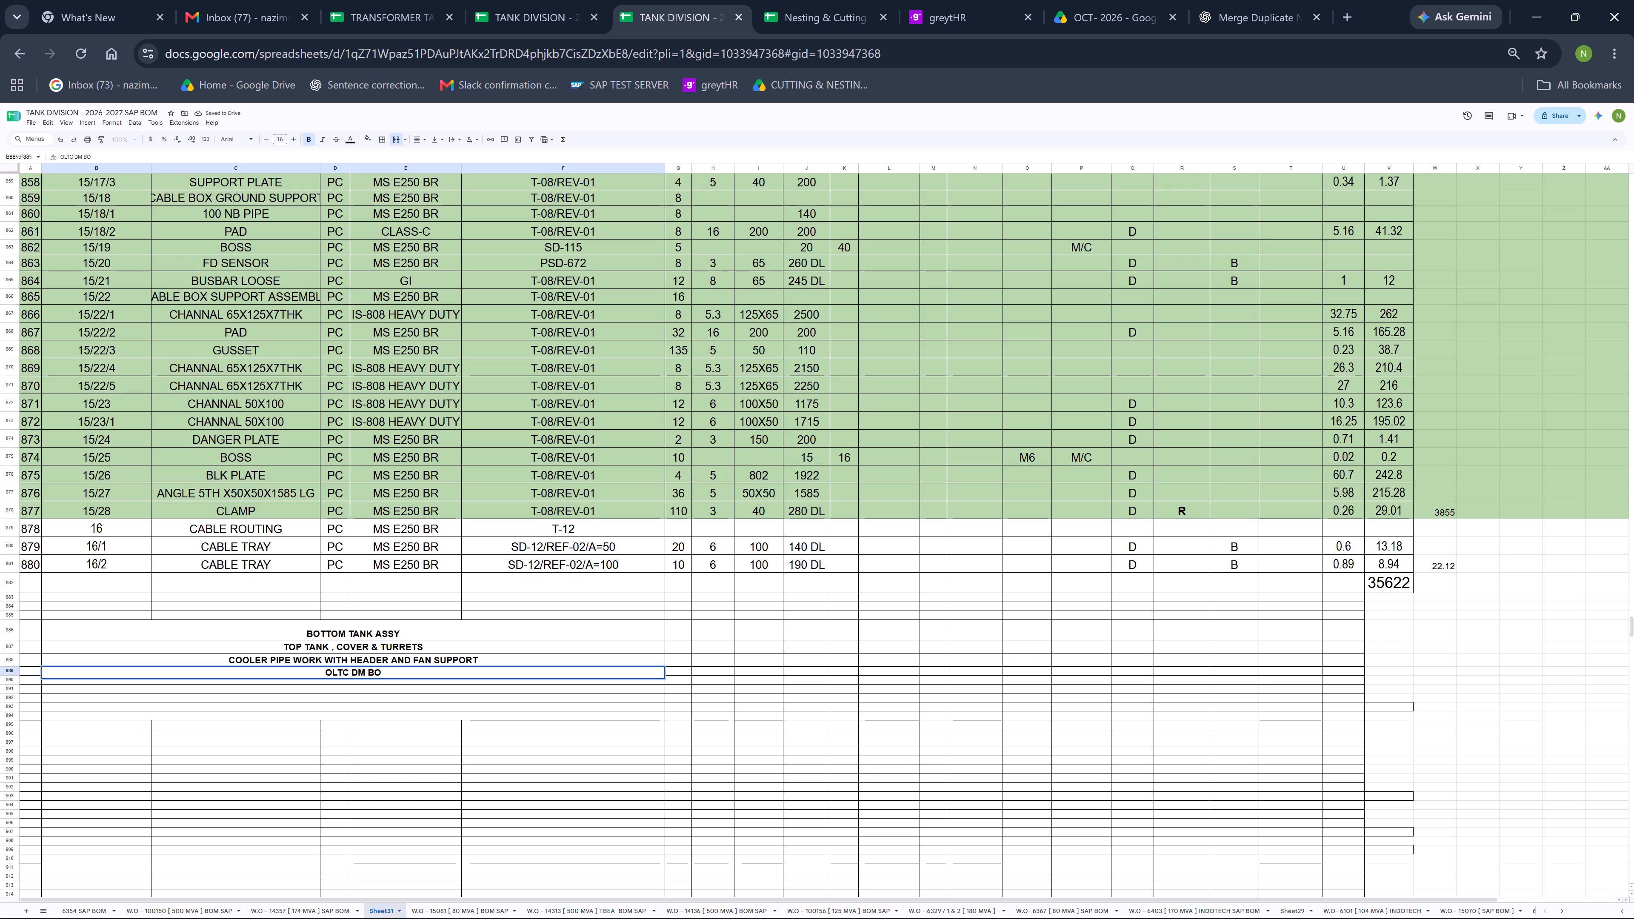
{"action": "type", "text": "X"}
{"action": "key", "text": "space"}
{"action": "key", "text": "Return"}
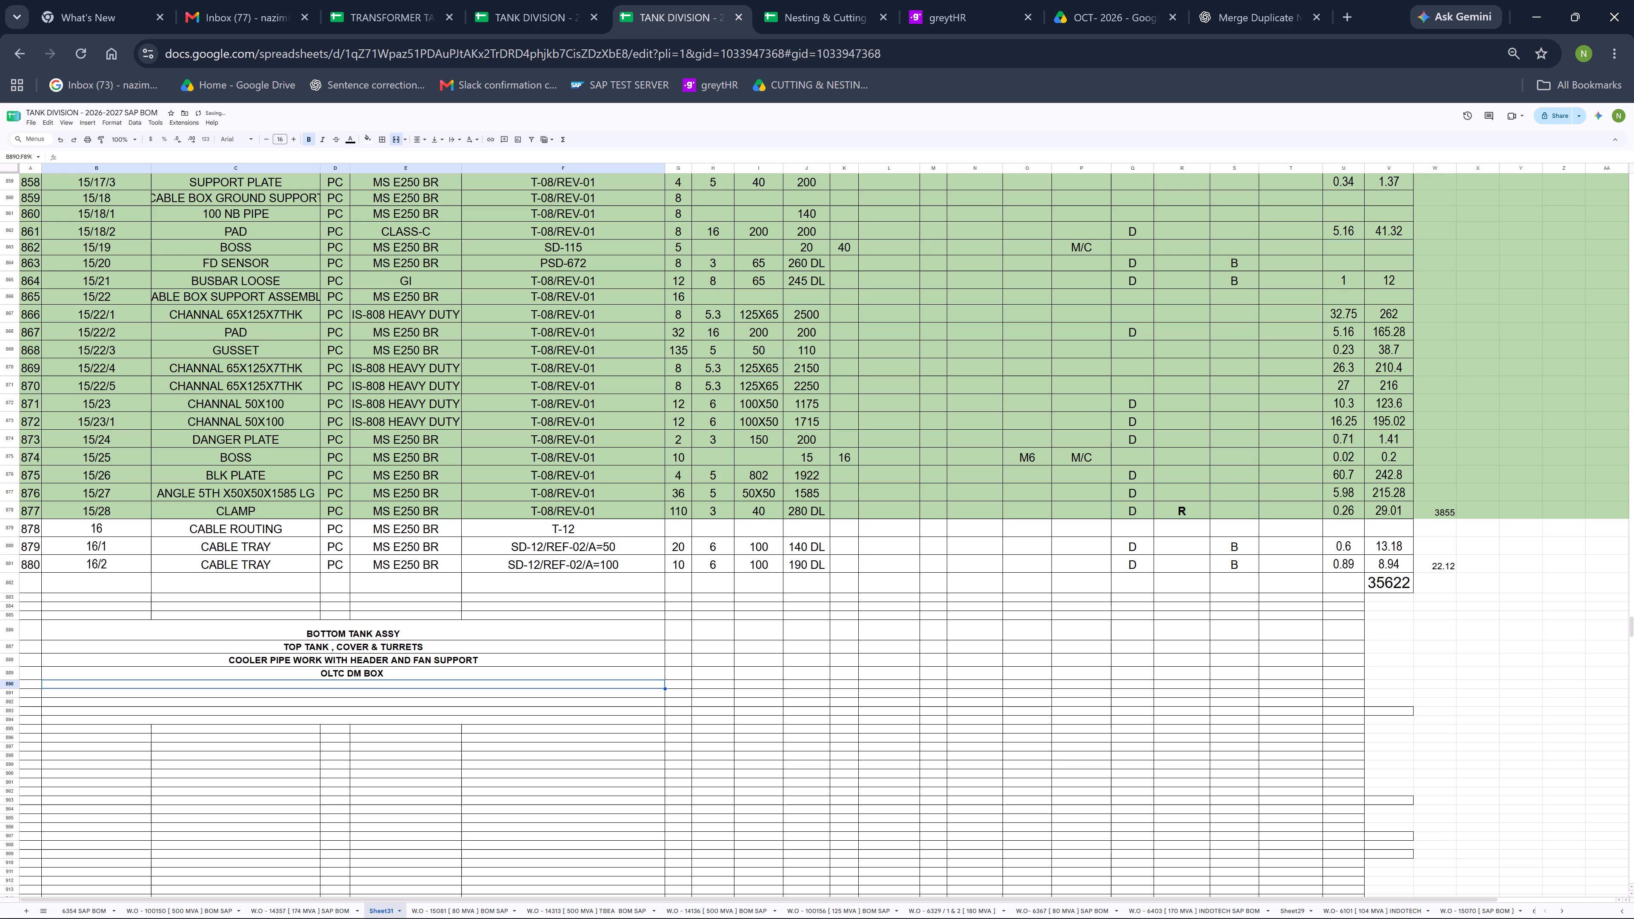
{"action": "type", "text": "PRD PIPE ASSY"}
{"action": "key", "text": "Return"}
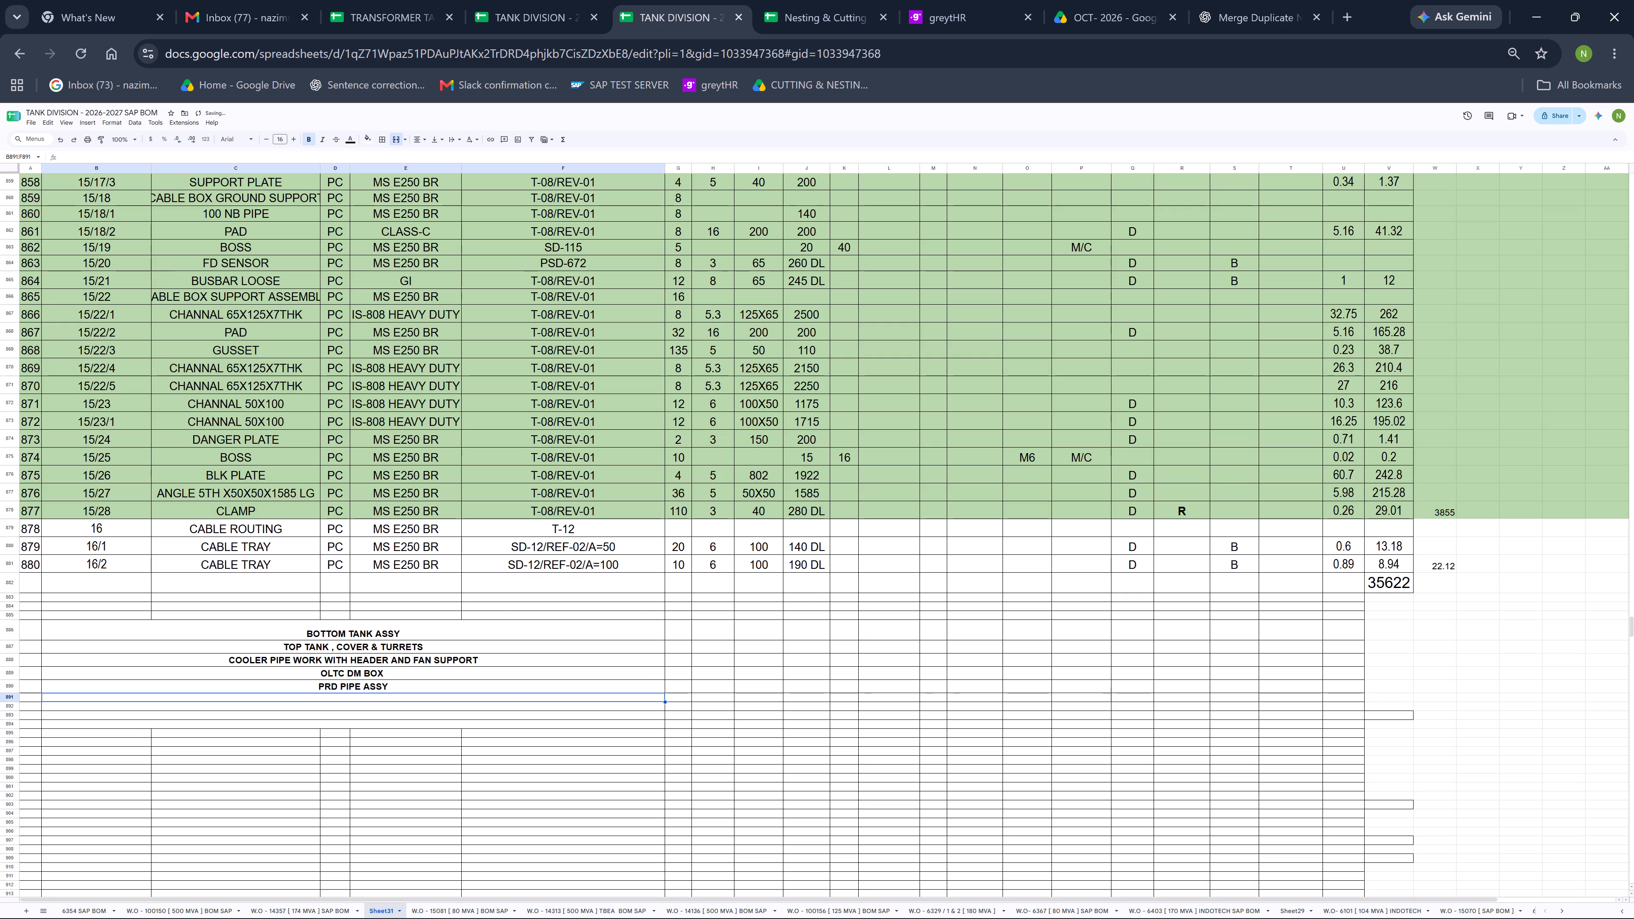
Enter "SHUNT ASSY" and "LV DC CHAMBER" in the merged rows below PRD PIPE ASSY.
{"action": "type", "text": "SHUNT ASSY"}
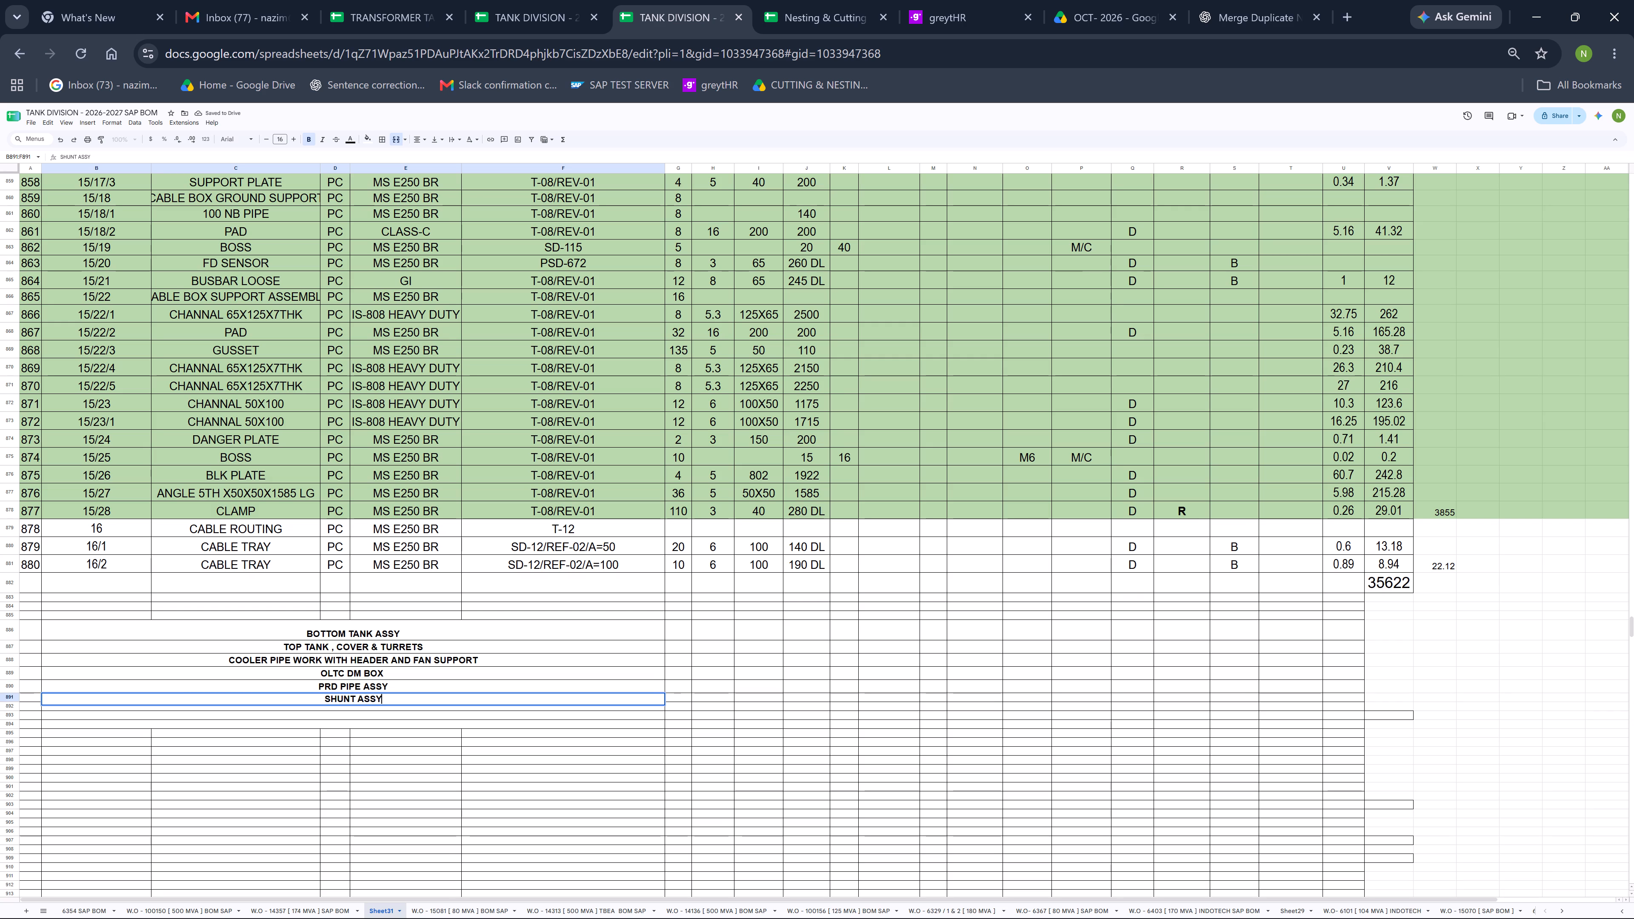
{"action": "key", "text": "Return"}
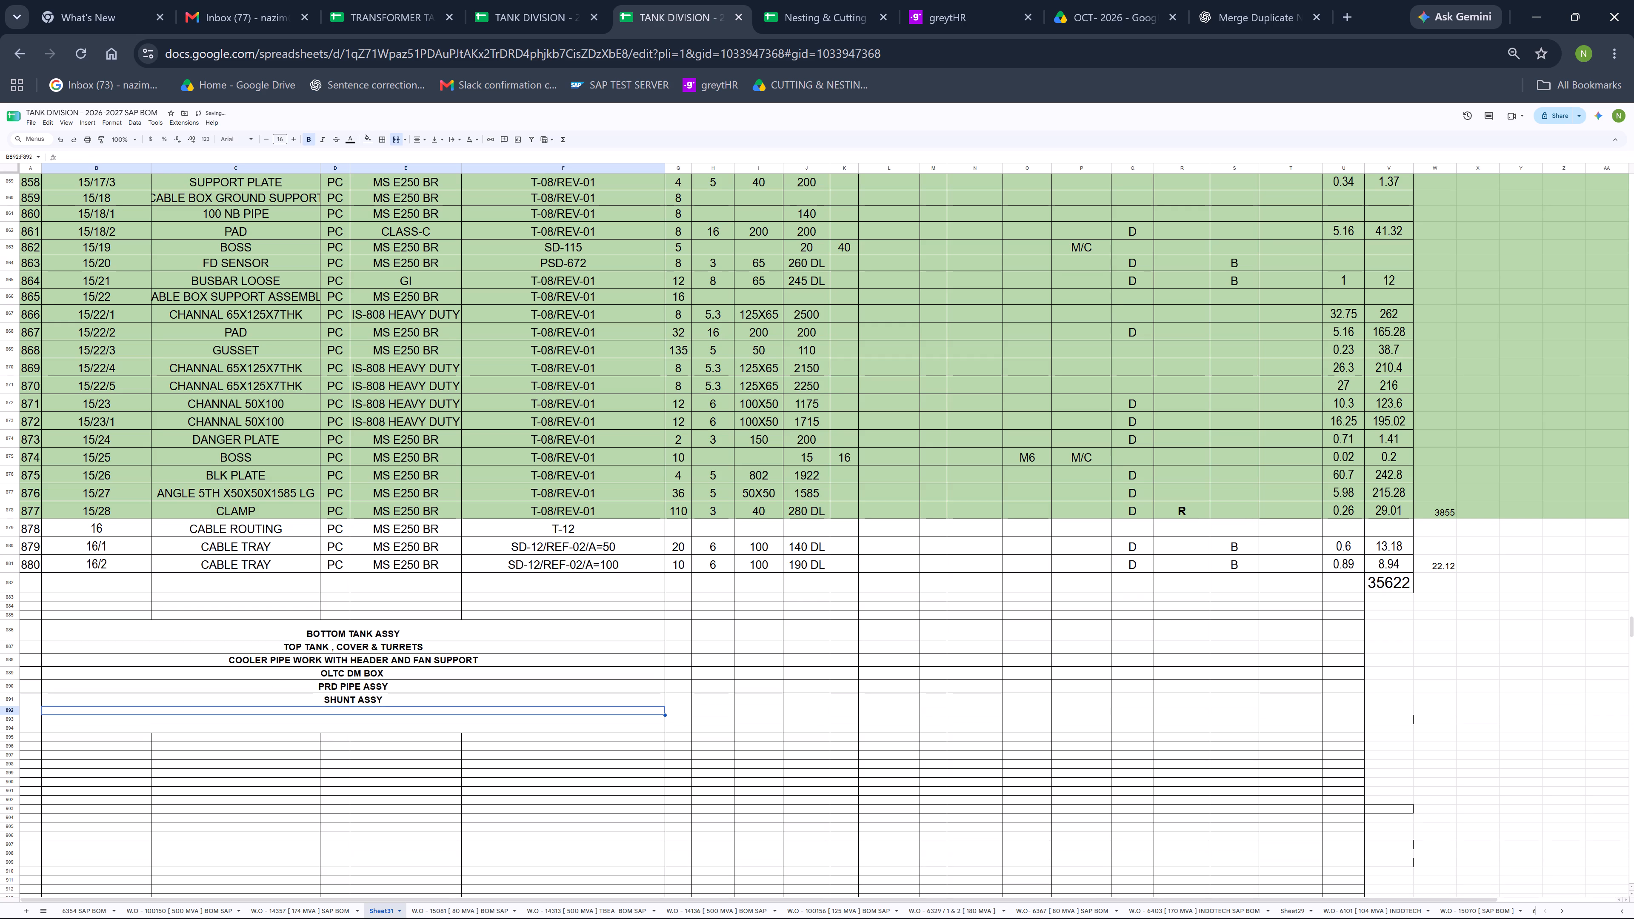
{"action": "type", "text": "LV DC CHA"}
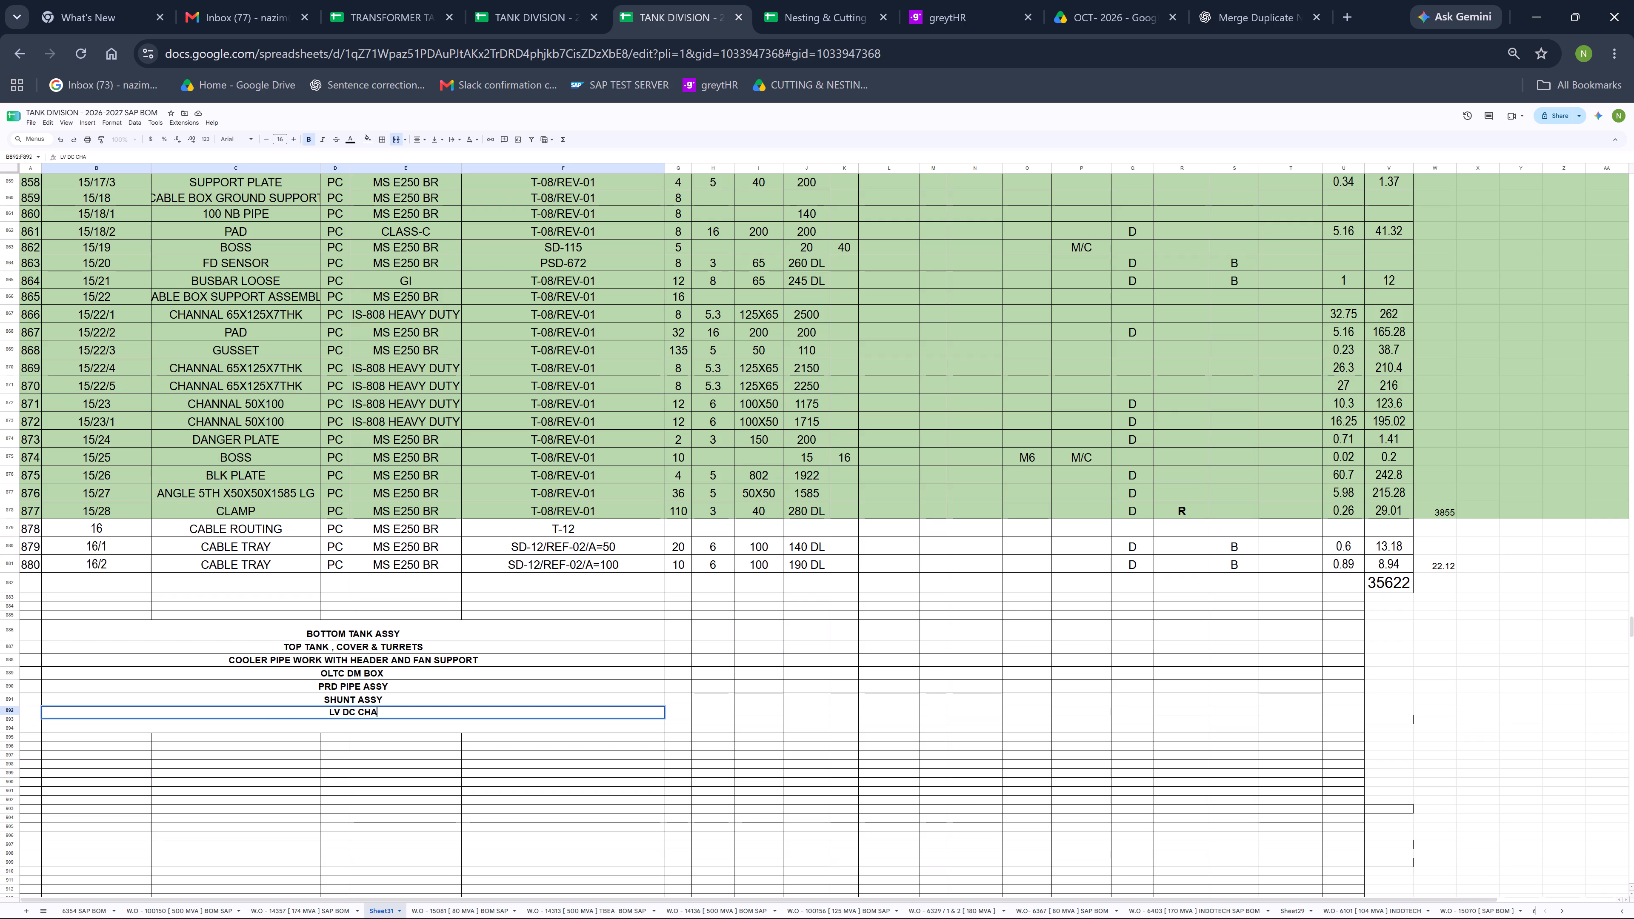
{"action": "type", "text": "MBER"}
{"action": "key", "text": "Return"}
Enter "LV CABLE BOX" and "CABLE ROUTING" in the last two merged rows of the assembly list.
{"action": "type", "text": "LV CABLE V"}
{"action": "key", "text": "BackSpace"}
{"action": "type", "text": "BOX"}
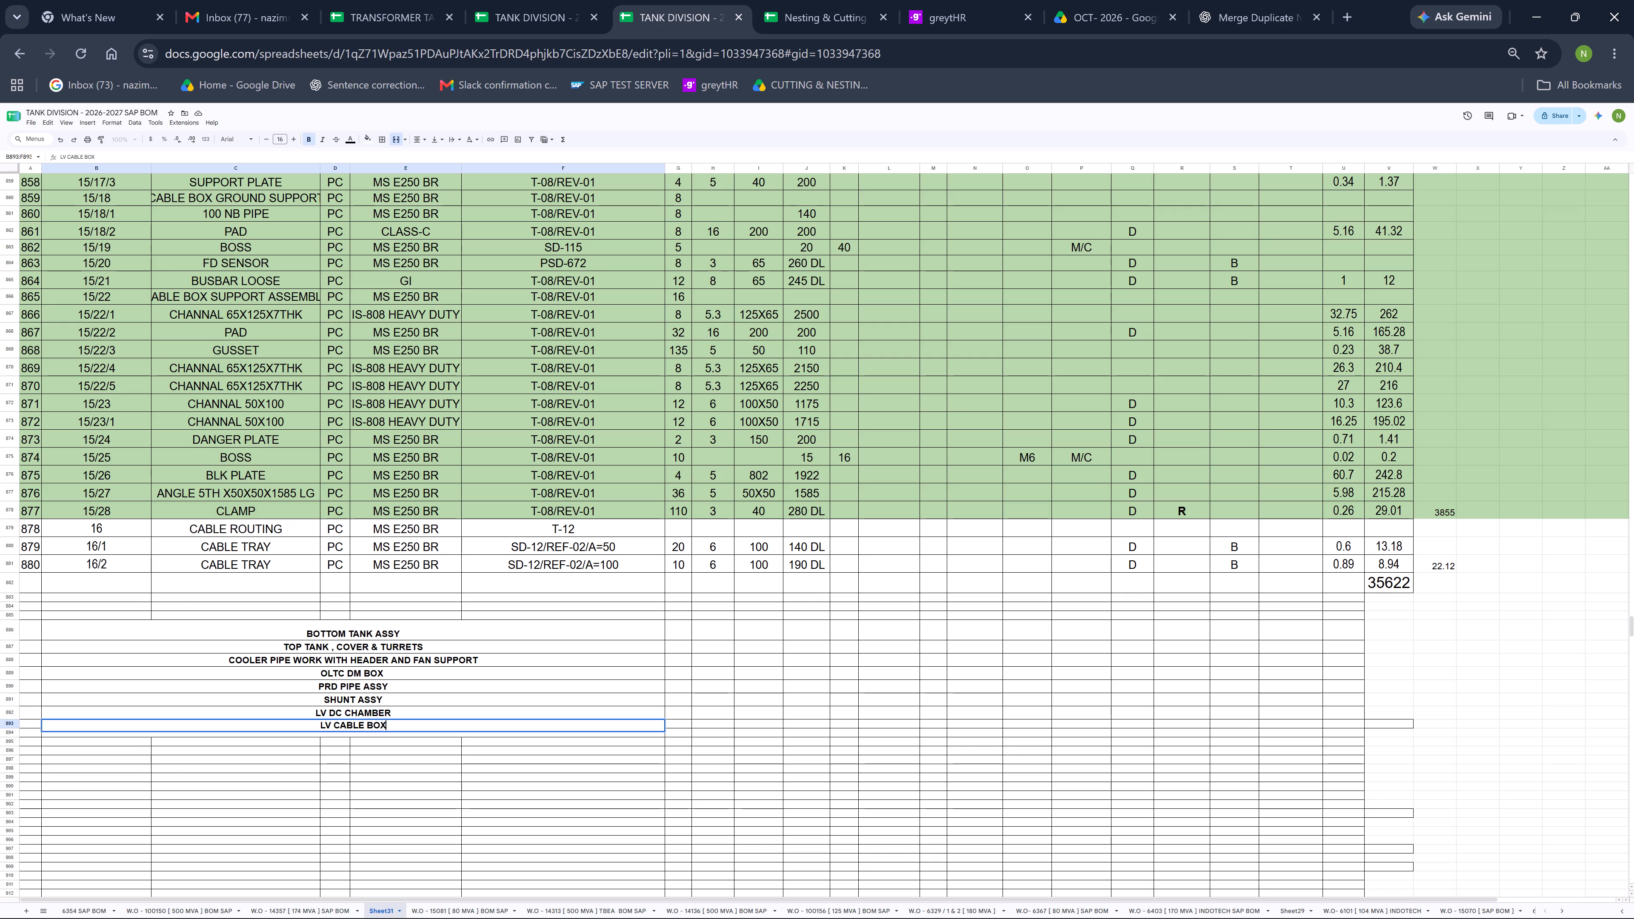
{"action": "key", "text": "Return"}
{"action": "type", "text": "CABLE ROUTING"}
{"action": "key", "text": "Return"}
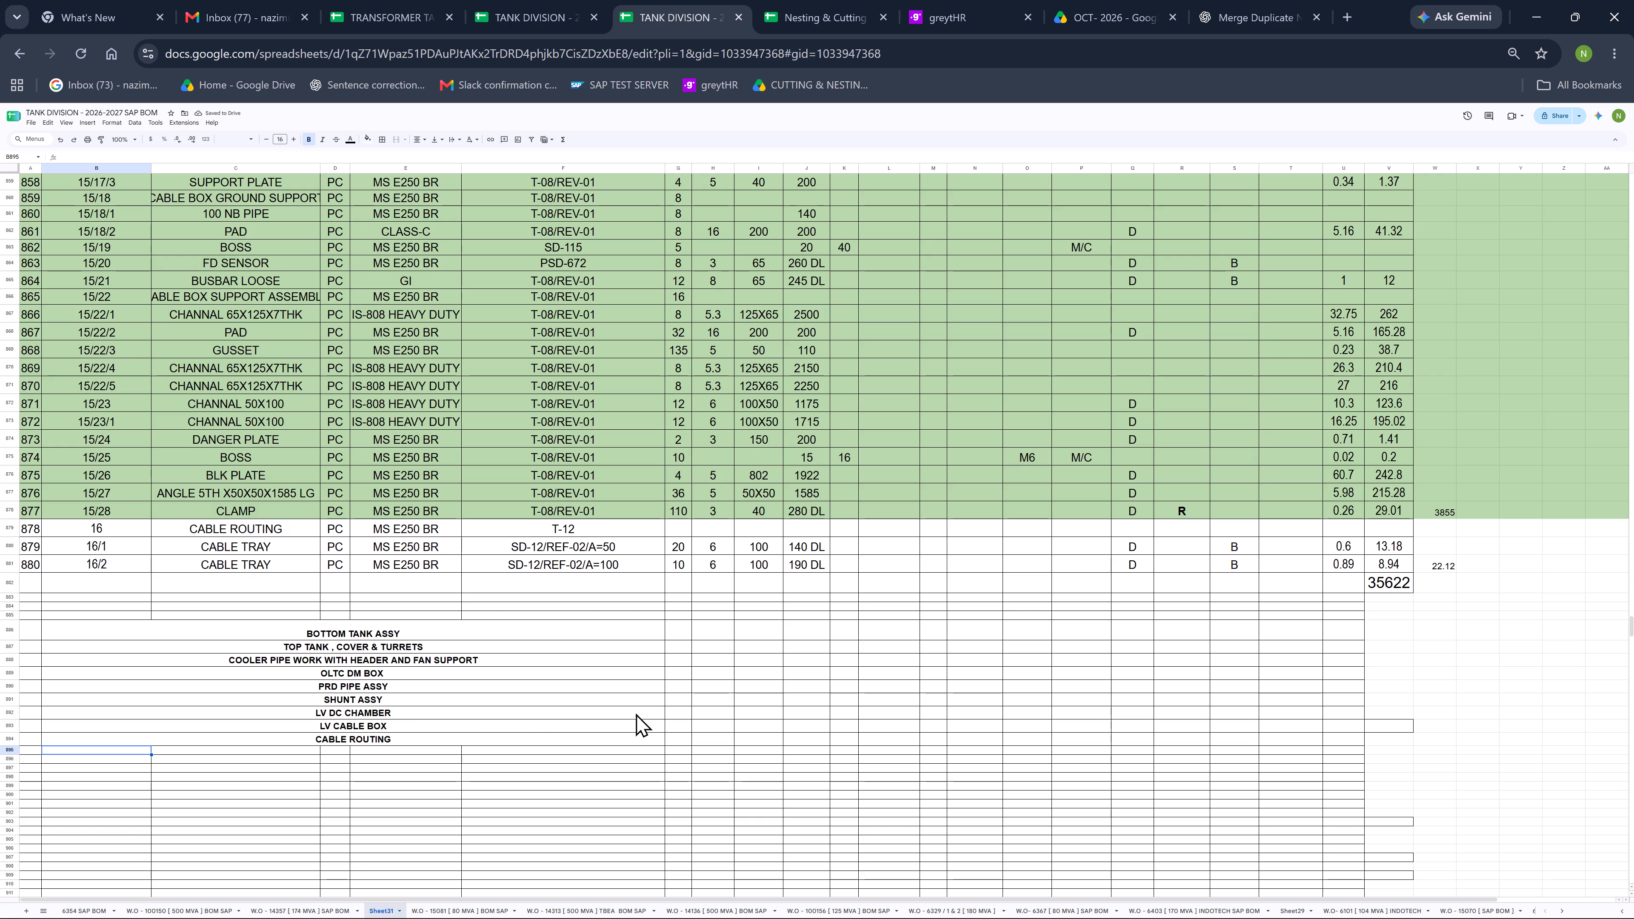
Fill the entire BOTTOM TANK ASSLY rows, SN 1 to 55, with light red 3.
{"action": "middle_click_drag", "start_coordinate": [541, 673], "coordinate": [543, 448]}
{"action": "left_click", "coordinate": [574, 708]}
{"action": "scroll", "coordinate": [523, 782], "scroll_direction": "up", "scroll_amount": 8}
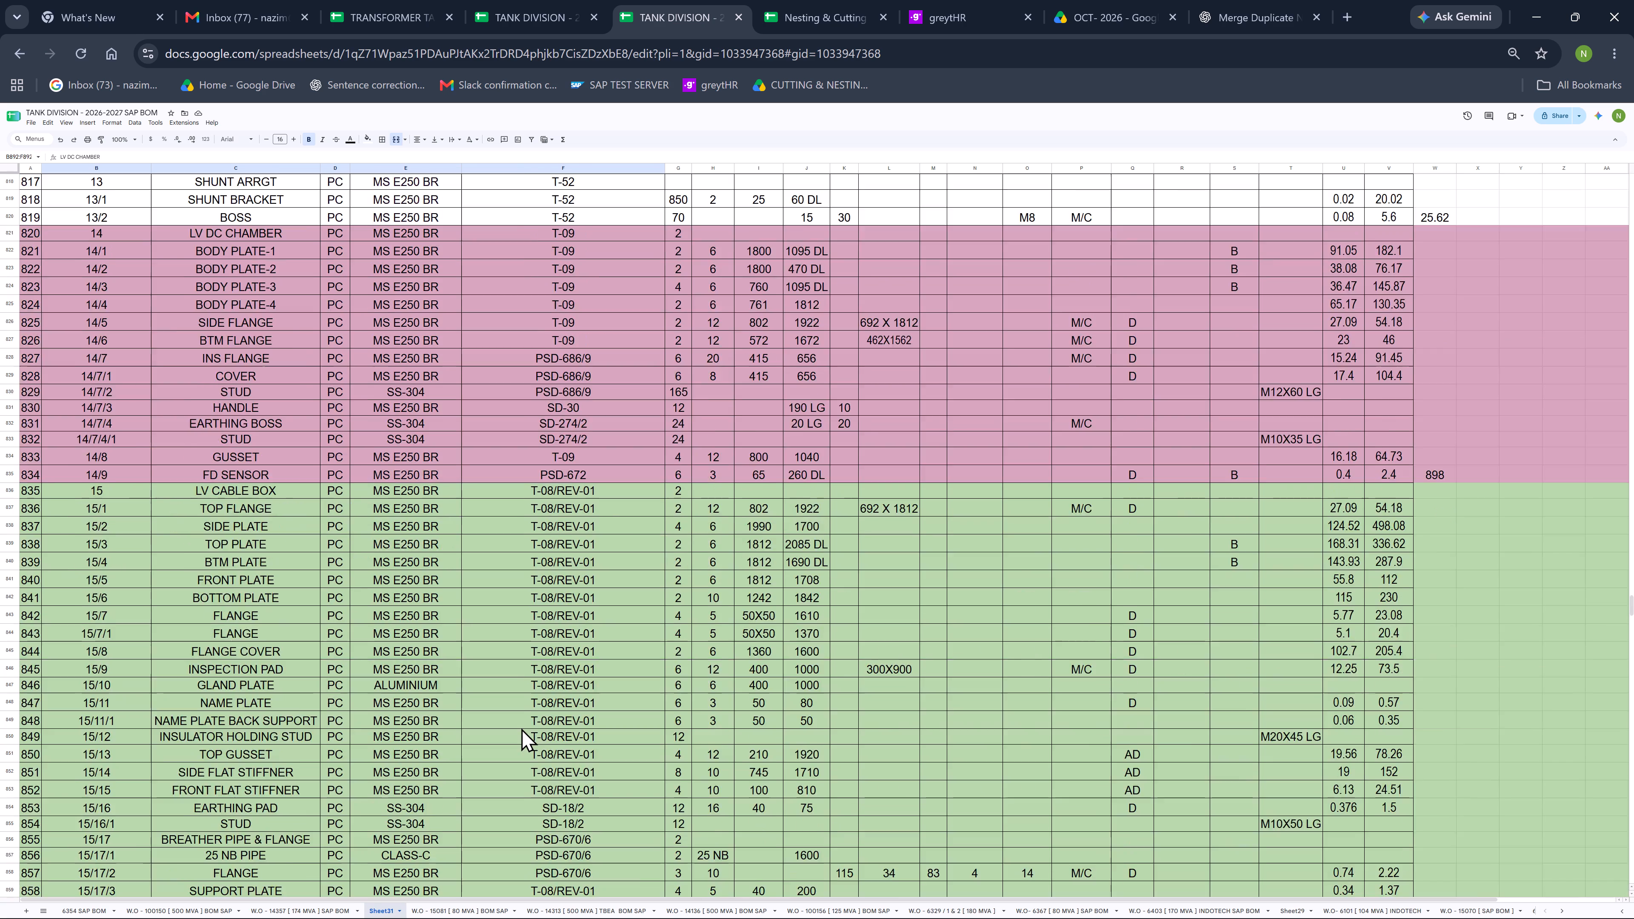
{"action": "scroll", "coordinate": [521, 728], "scroll_direction": "up", "scroll_amount": 20}
{"action": "scroll", "coordinate": [521, 728], "scroll_direction": "up", "scroll_amount": 20}
{"action": "scroll", "coordinate": [521, 728], "scroll_direction": "up", "scroll_amount": 11}
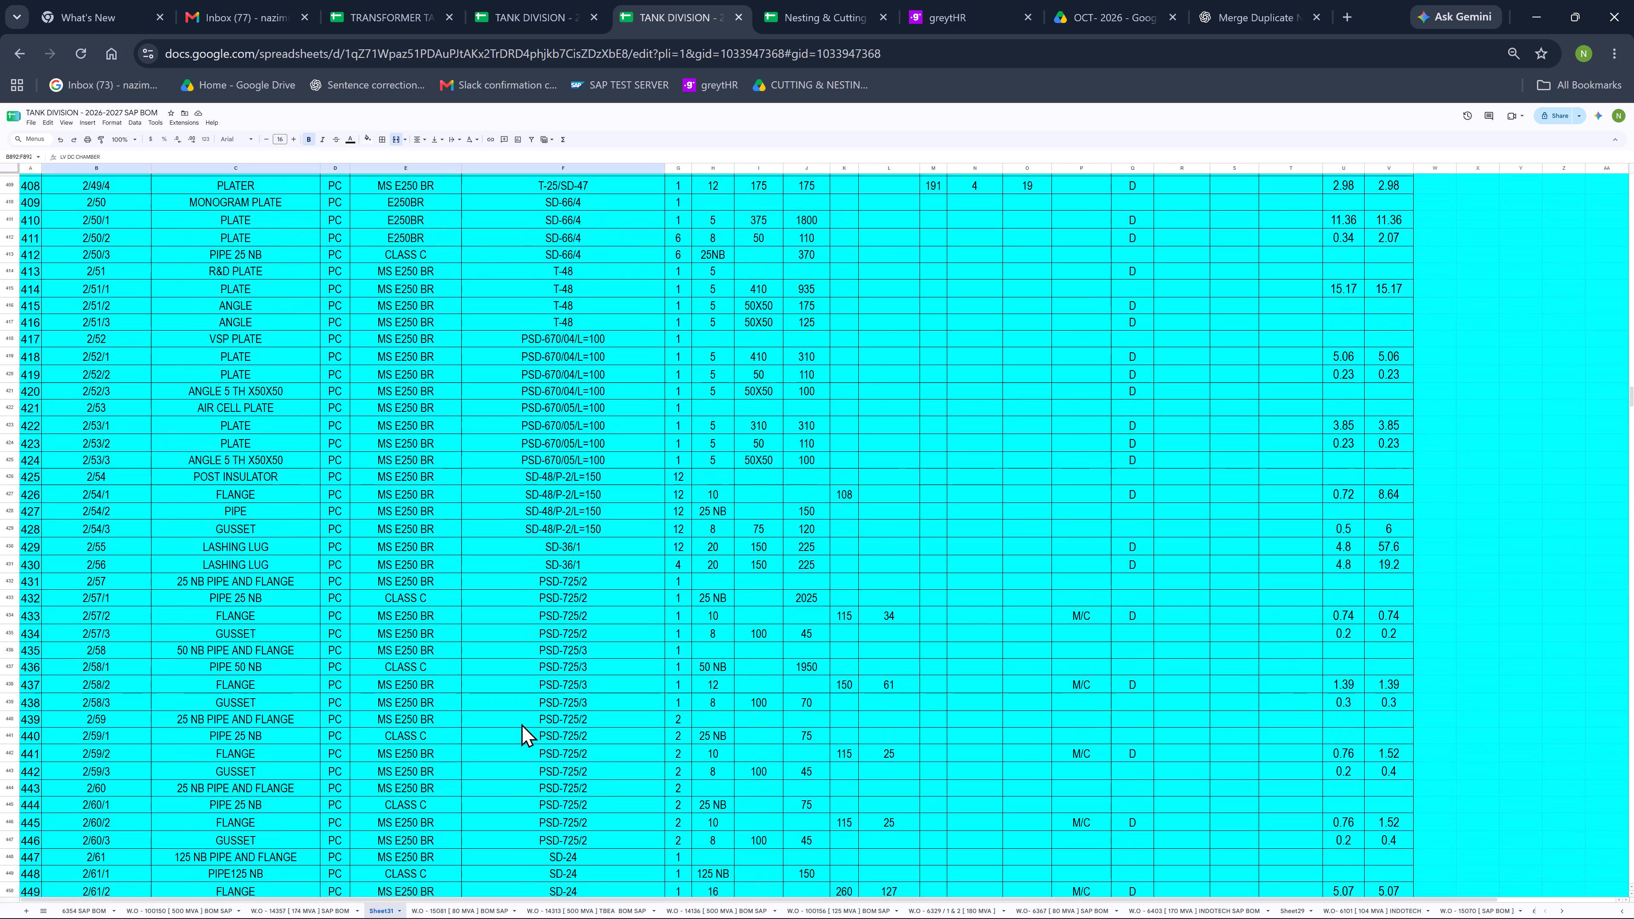
{"action": "scroll", "coordinate": [521, 723], "scroll_direction": "up", "scroll_amount": 20}
{"action": "scroll", "coordinate": [521, 723], "scroll_direction": "up", "scroll_amount": 20}
{"action": "scroll", "coordinate": [521, 723], "scroll_direction": "up", "scroll_amount": 11}
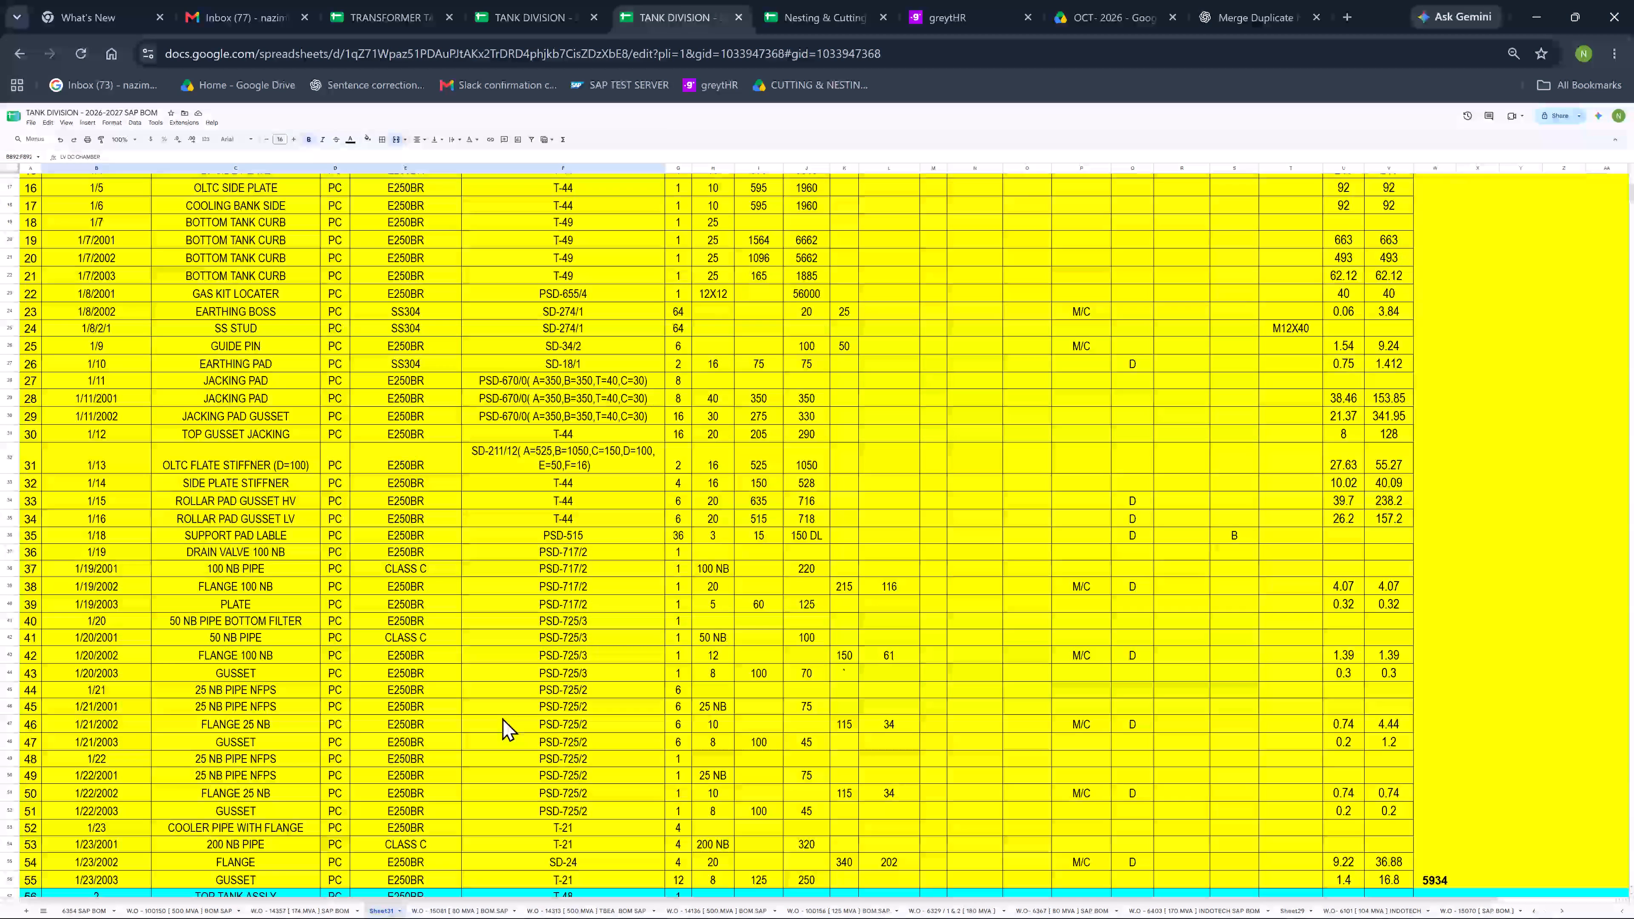
{"action": "scroll", "coordinate": [502, 717], "scroll_direction": "up", "scroll_amount": 6}
{"action": "left_click", "coordinate": [9, 199]}
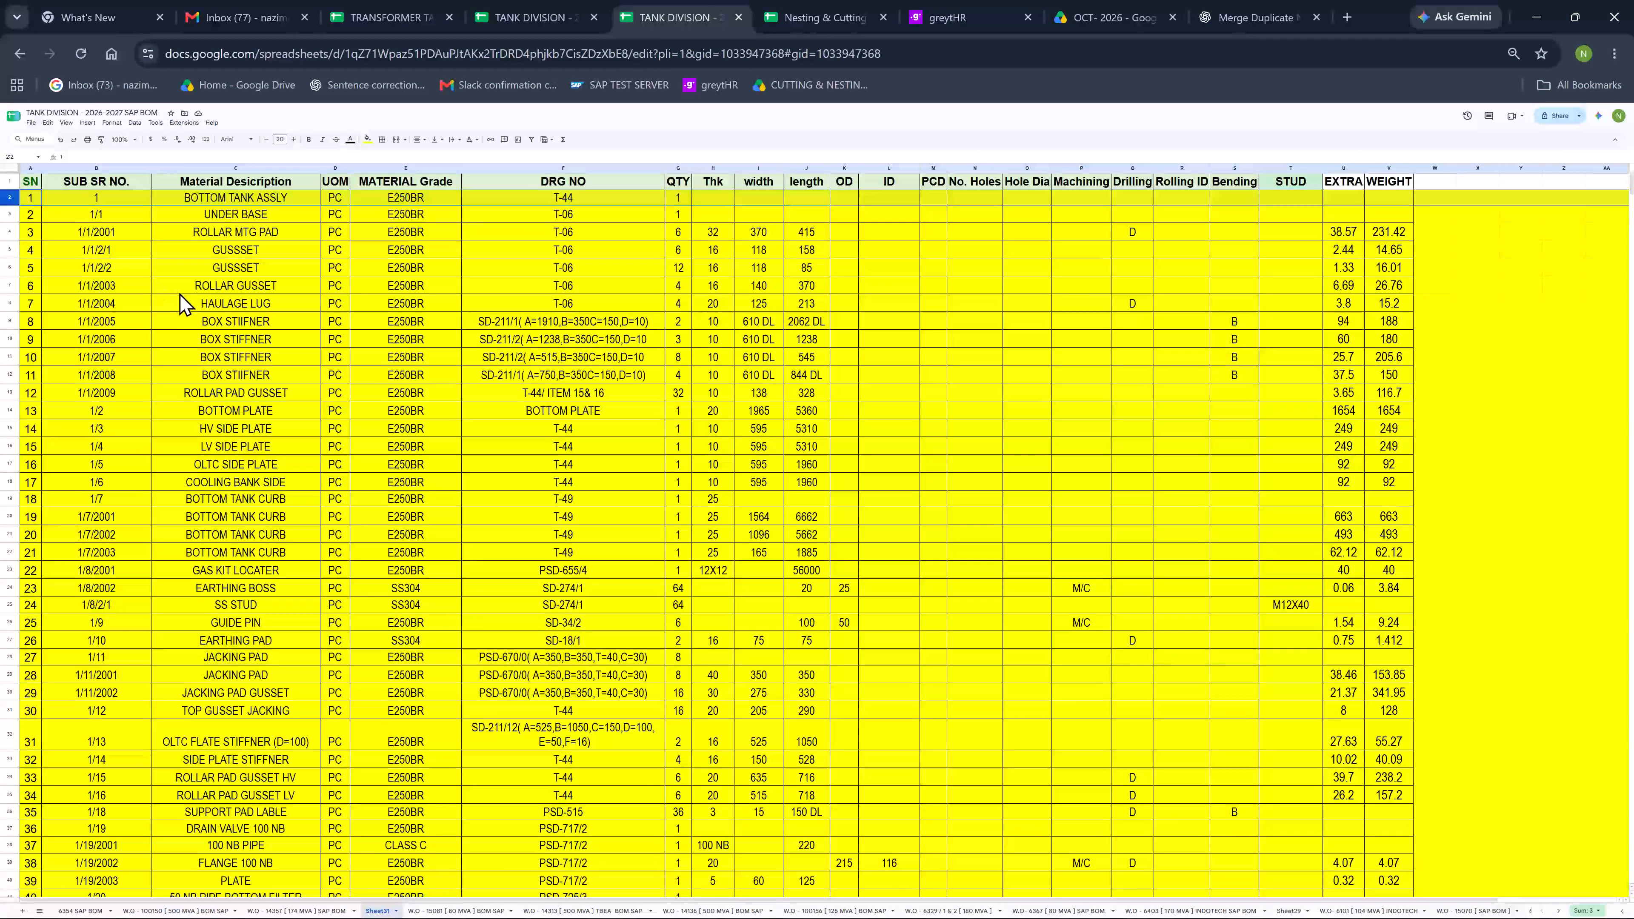
{"action": "key", "text": "shift+Down"}
{"action": "key", "text": "shift+Down"}
{"action": "key", "text": "shift+Down"}
{"action": "key", "text": "shift+Page_Down"}
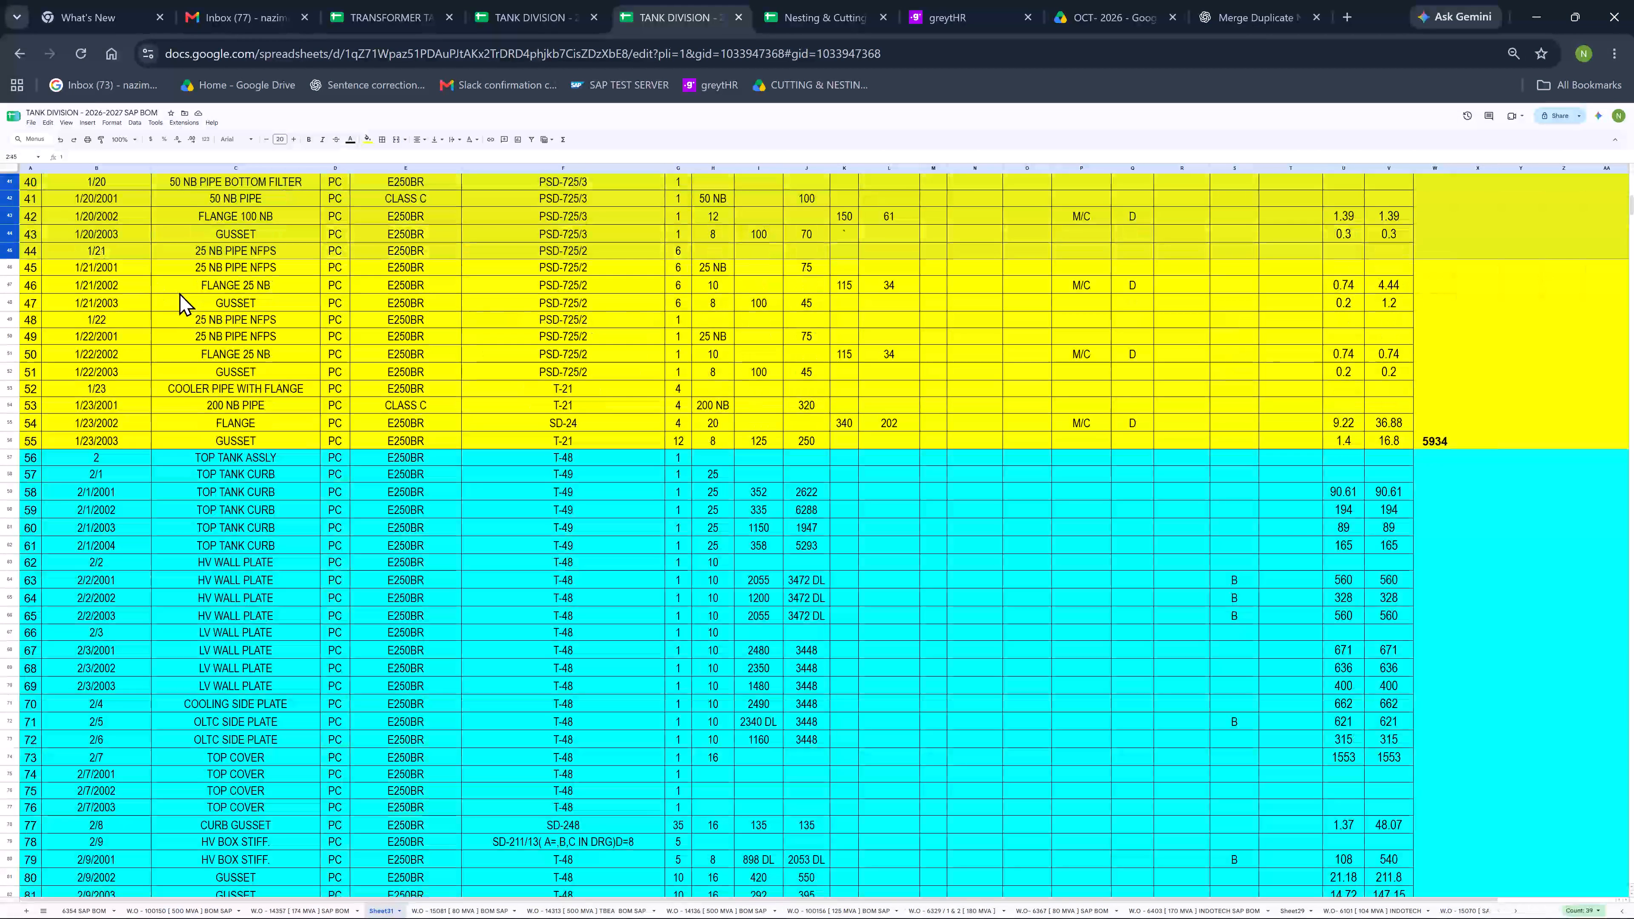
{"action": "key", "text": "shift+Down"}
{"action": "key", "text": "shift+Down"}
{"action": "key", "text": "shift+Down"}
{"action": "key", "text": "shift+Down"}
{"action": "key", "text": "shift+Down"}
{"action": "key", "text": "shift+Down"}
{"action": "key", "text": "shift+Down"}
{"action": "key", "text": "shift+Down"}
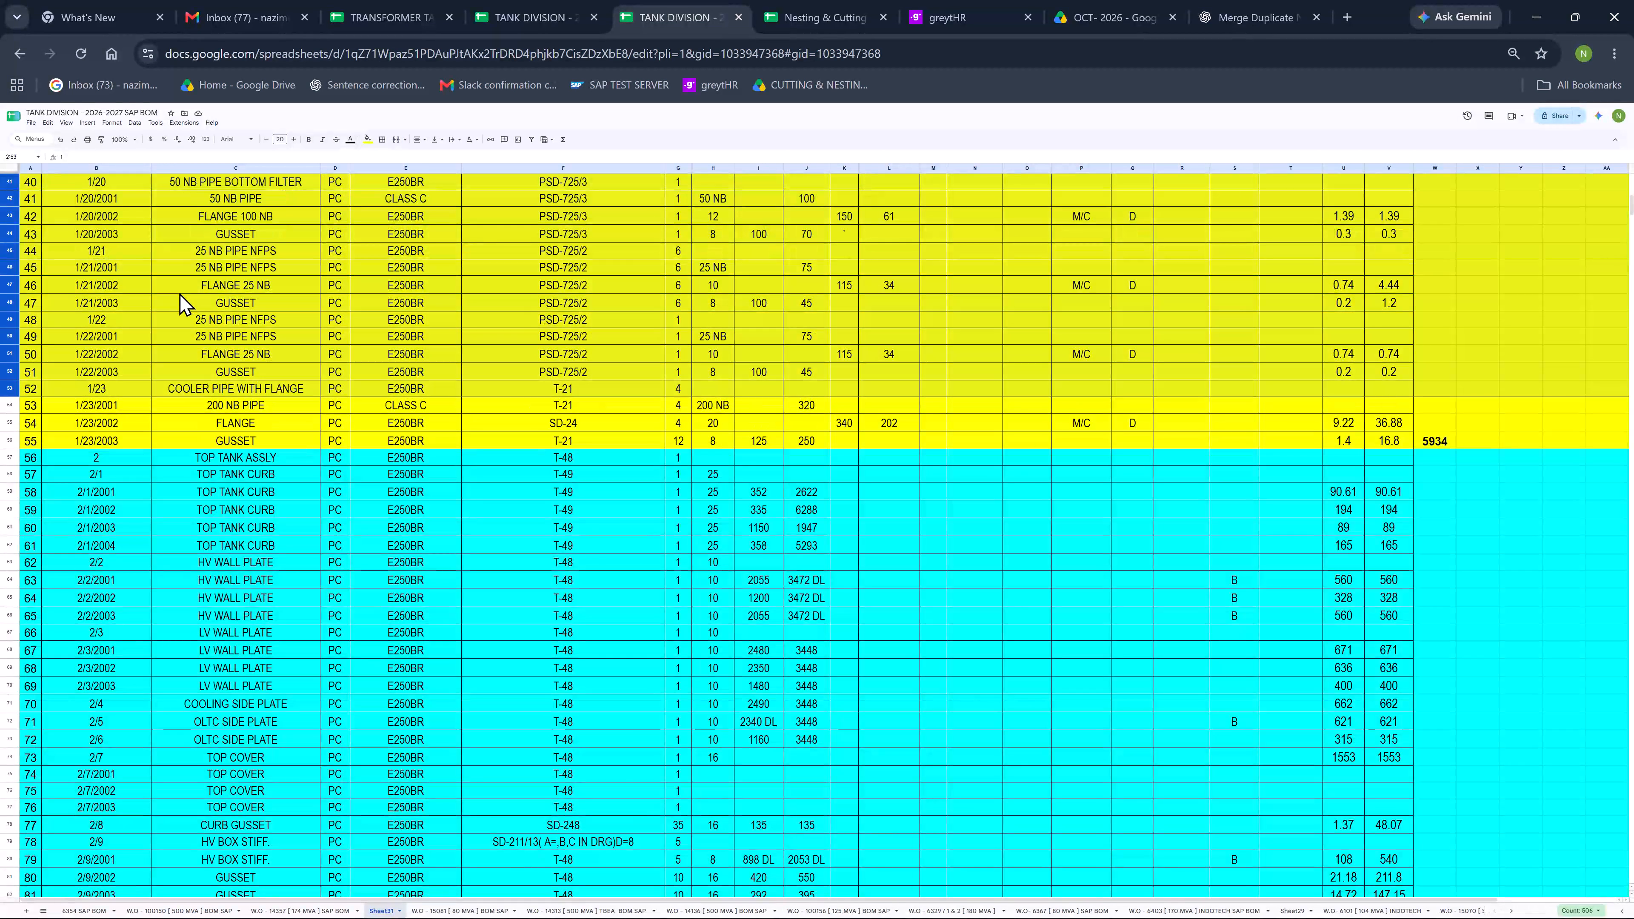
{"action": "key", "text": "shift+Down"}
{"action": "key", "text": "shift+Down"}
{"action": "key", "text": "shift+Down"}
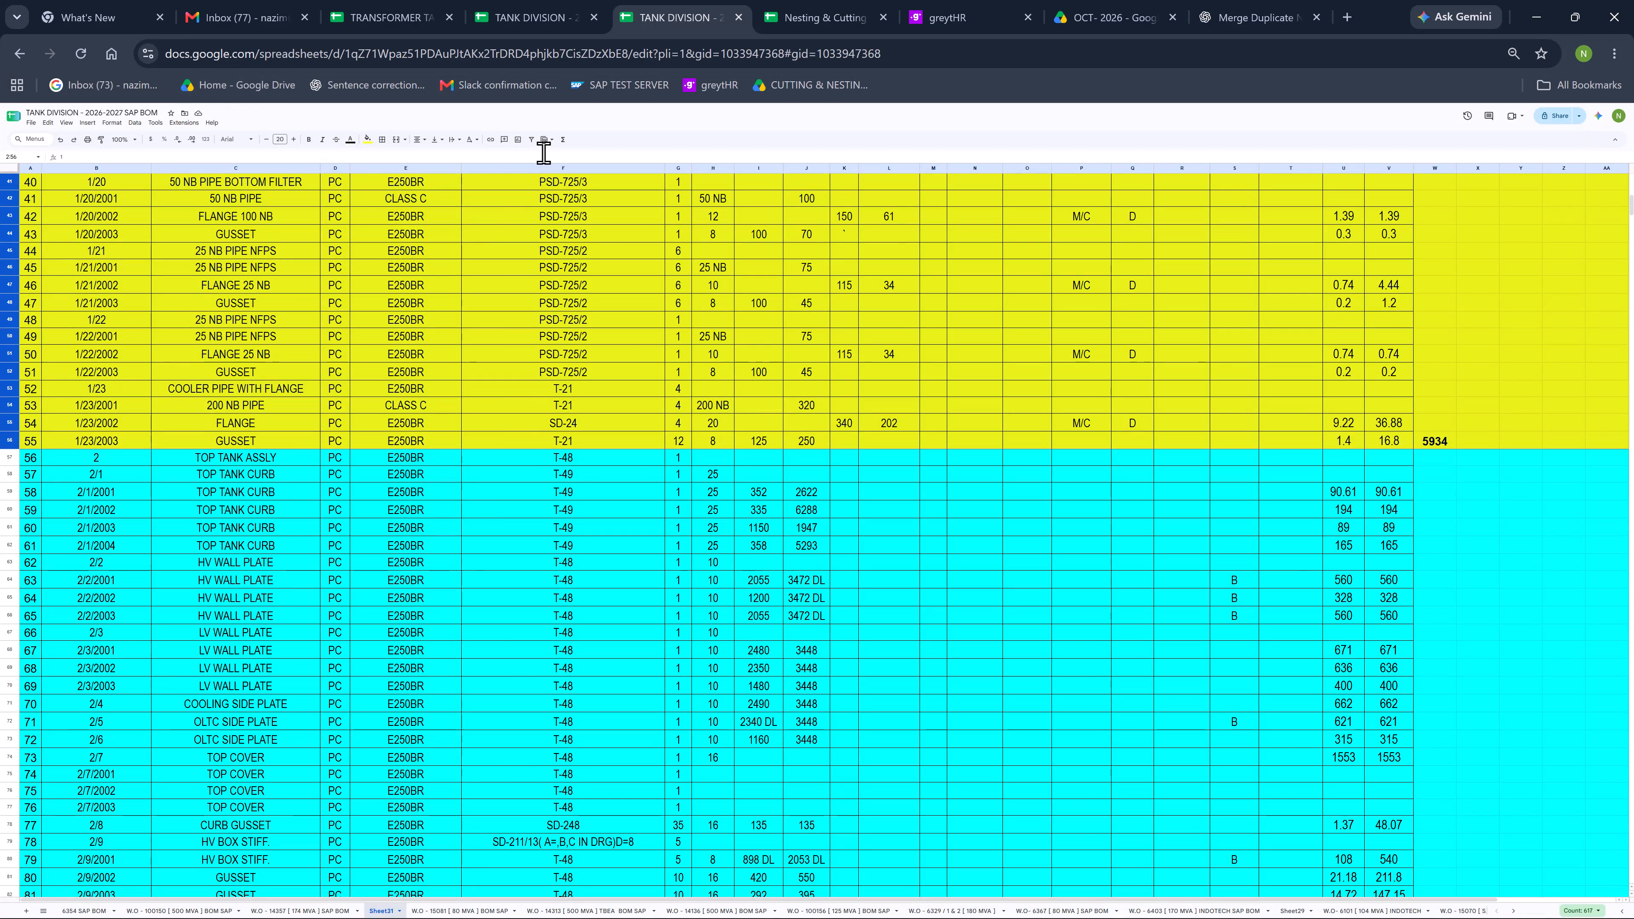
{"action": "scroll", "coordinate": [262, 237], "scroll_direction": "up", "scroll_amount": 1, "text": "ctrl"}
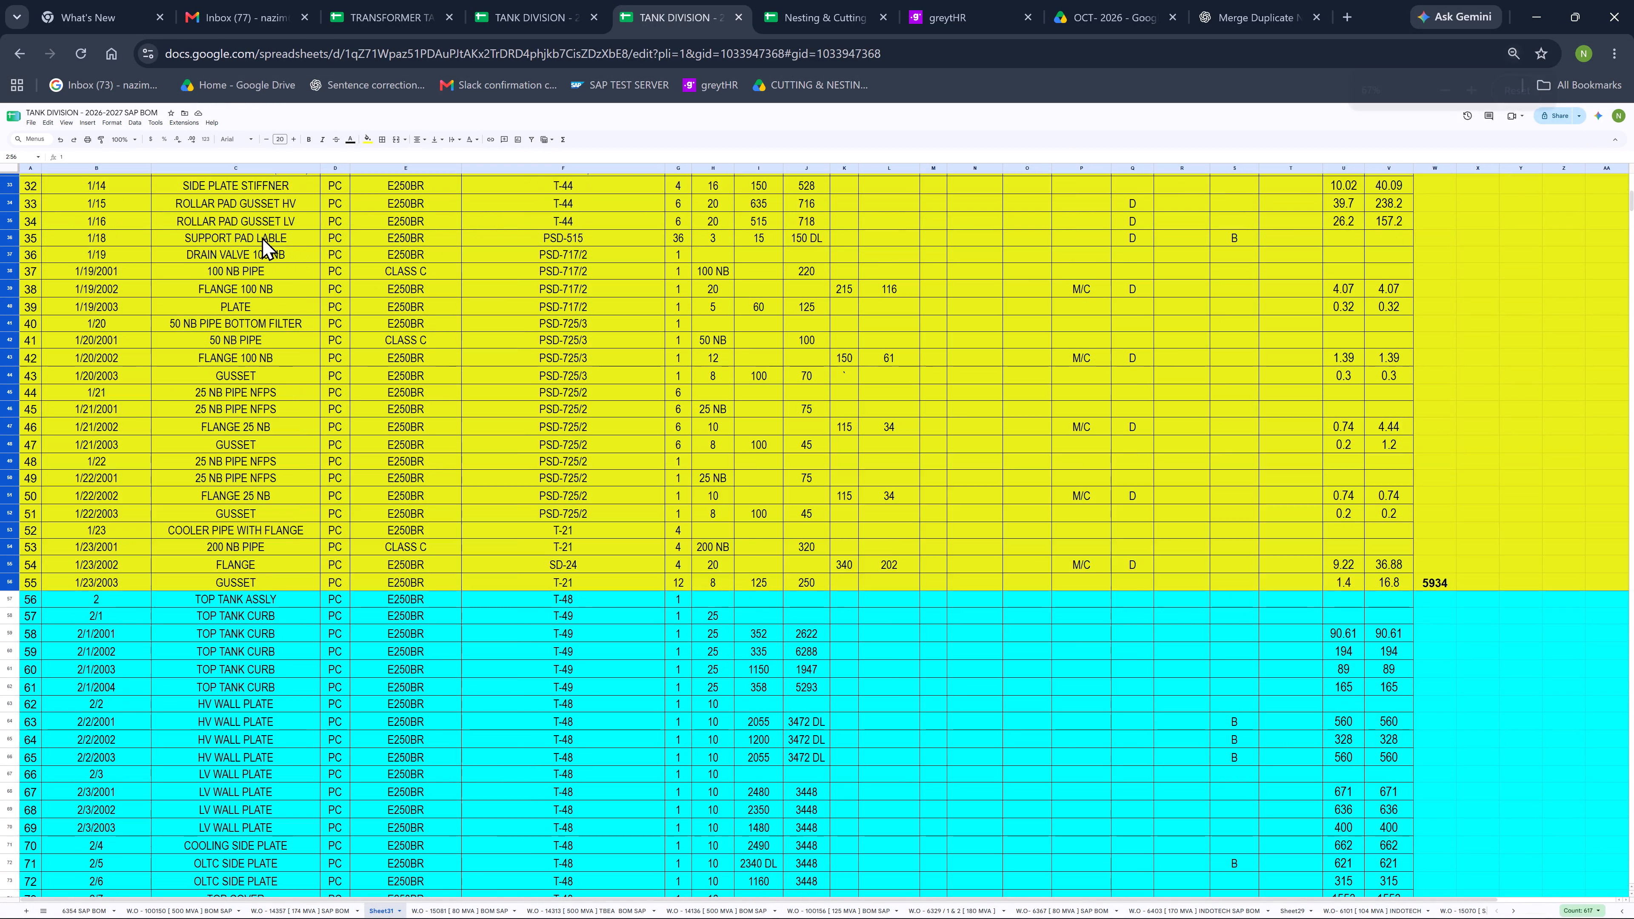
{"action": "left_click", "coordinate": [483, 153]}
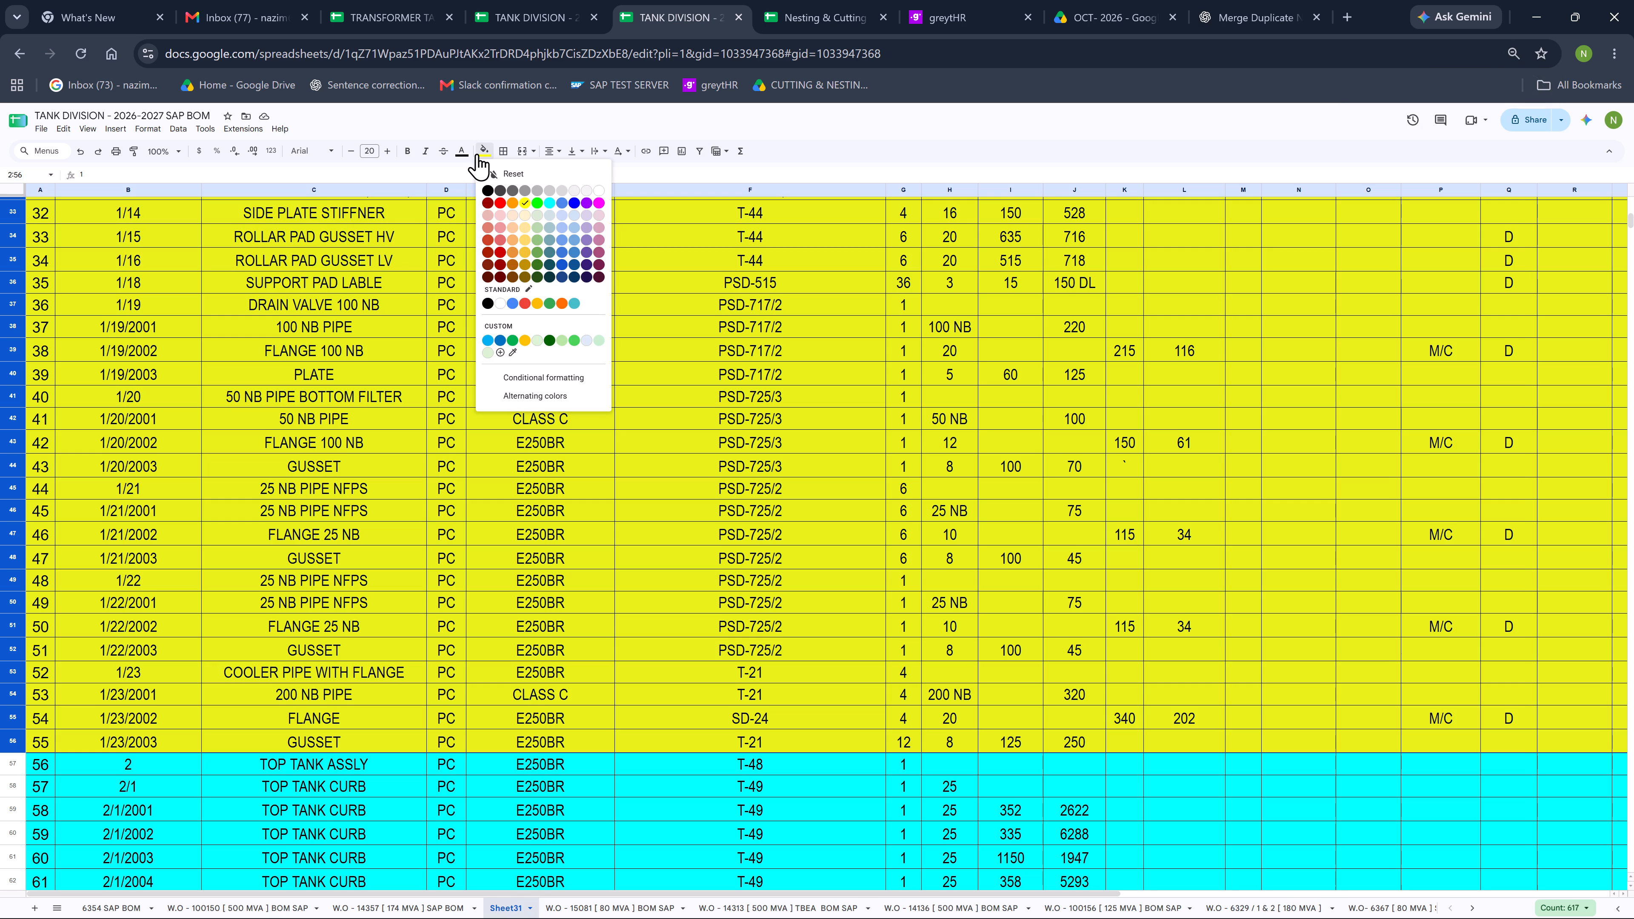
{"action": "left_click", "coordinate": [499, 216]}
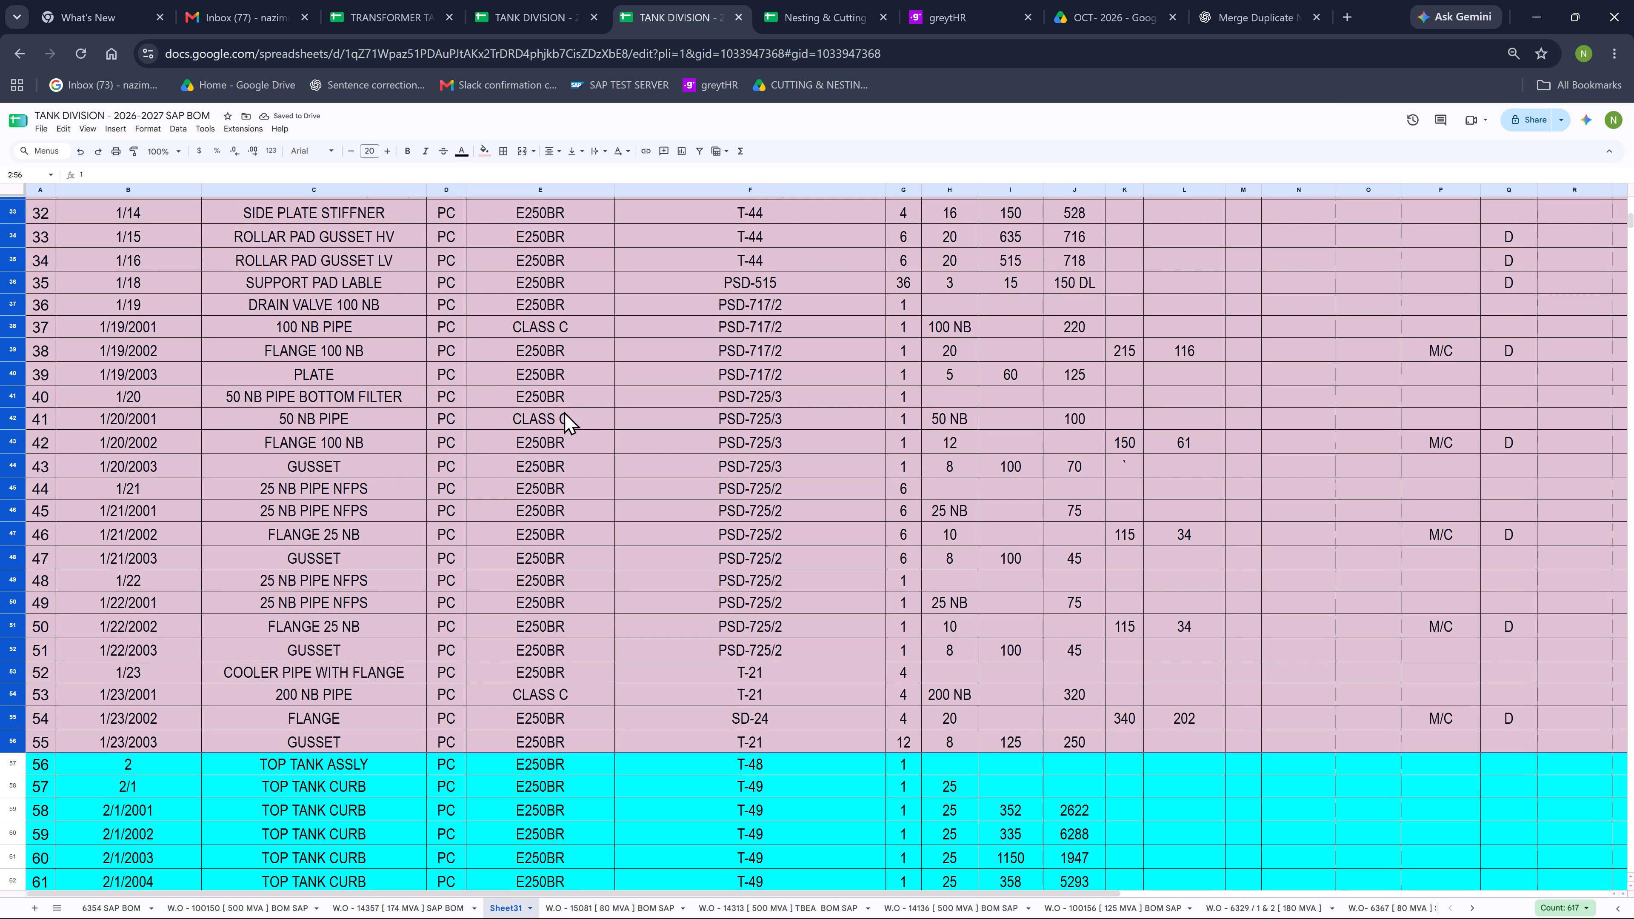
Fill the merged BOTTOM TANK ASSY row in the assembly list with the matching light red 3.
{"action": "scroll", "coordinate": [480, 367], "scroll_direction": "down", "scroll_amount": 1}
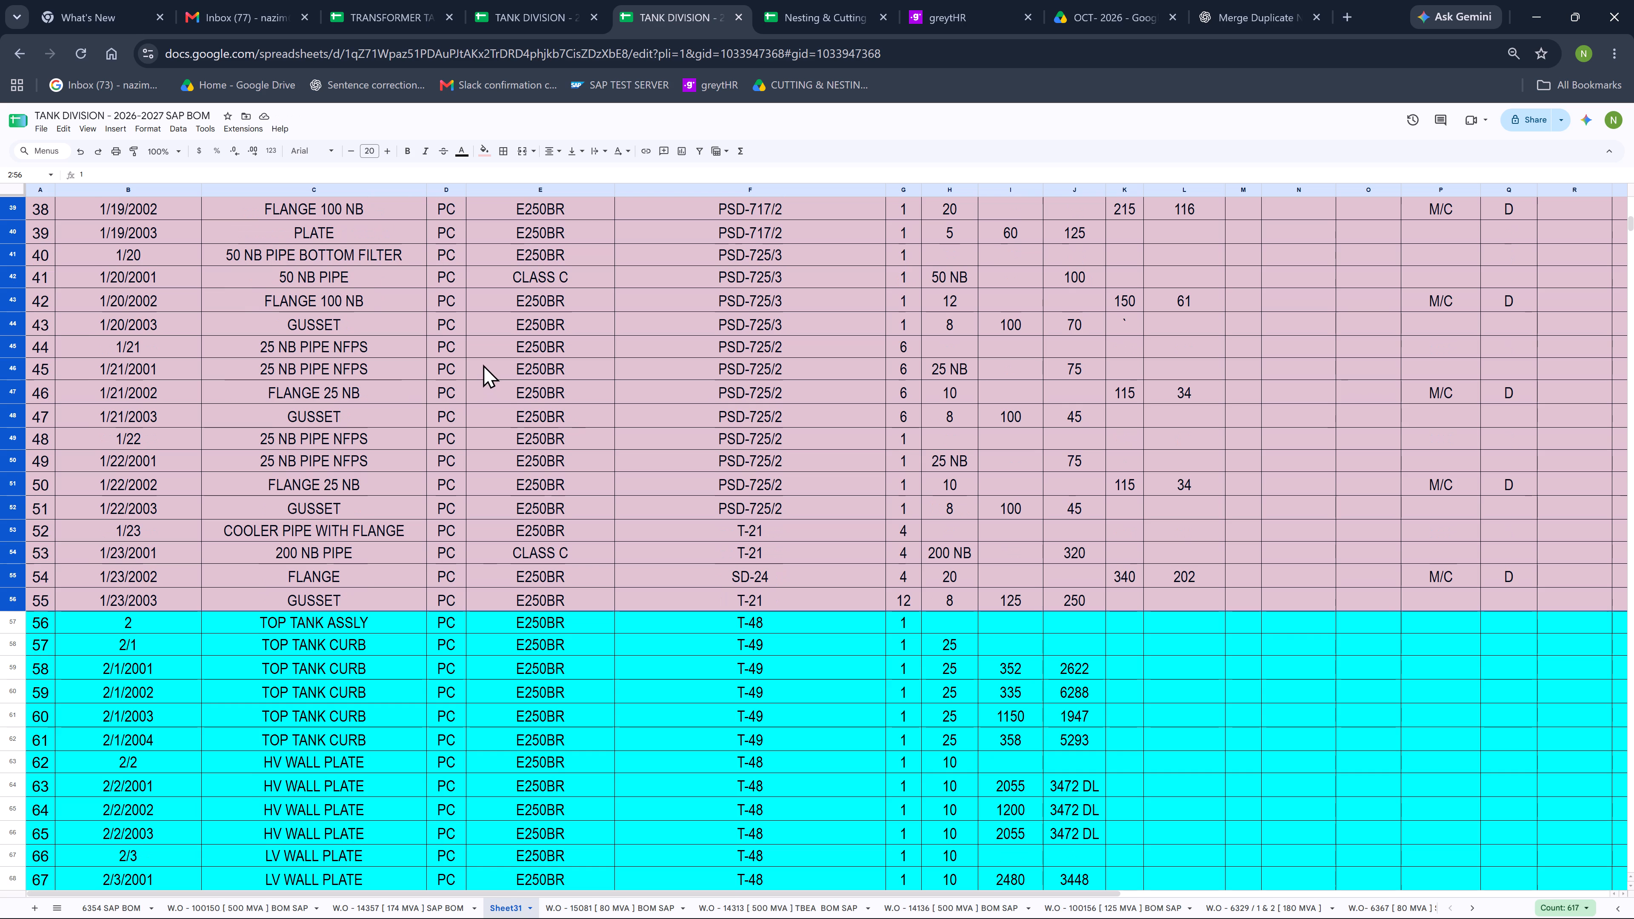
{"action": "scroll", "coordinate": [487, 357], "scroll_direction": "down", "scroll_amount": 19}
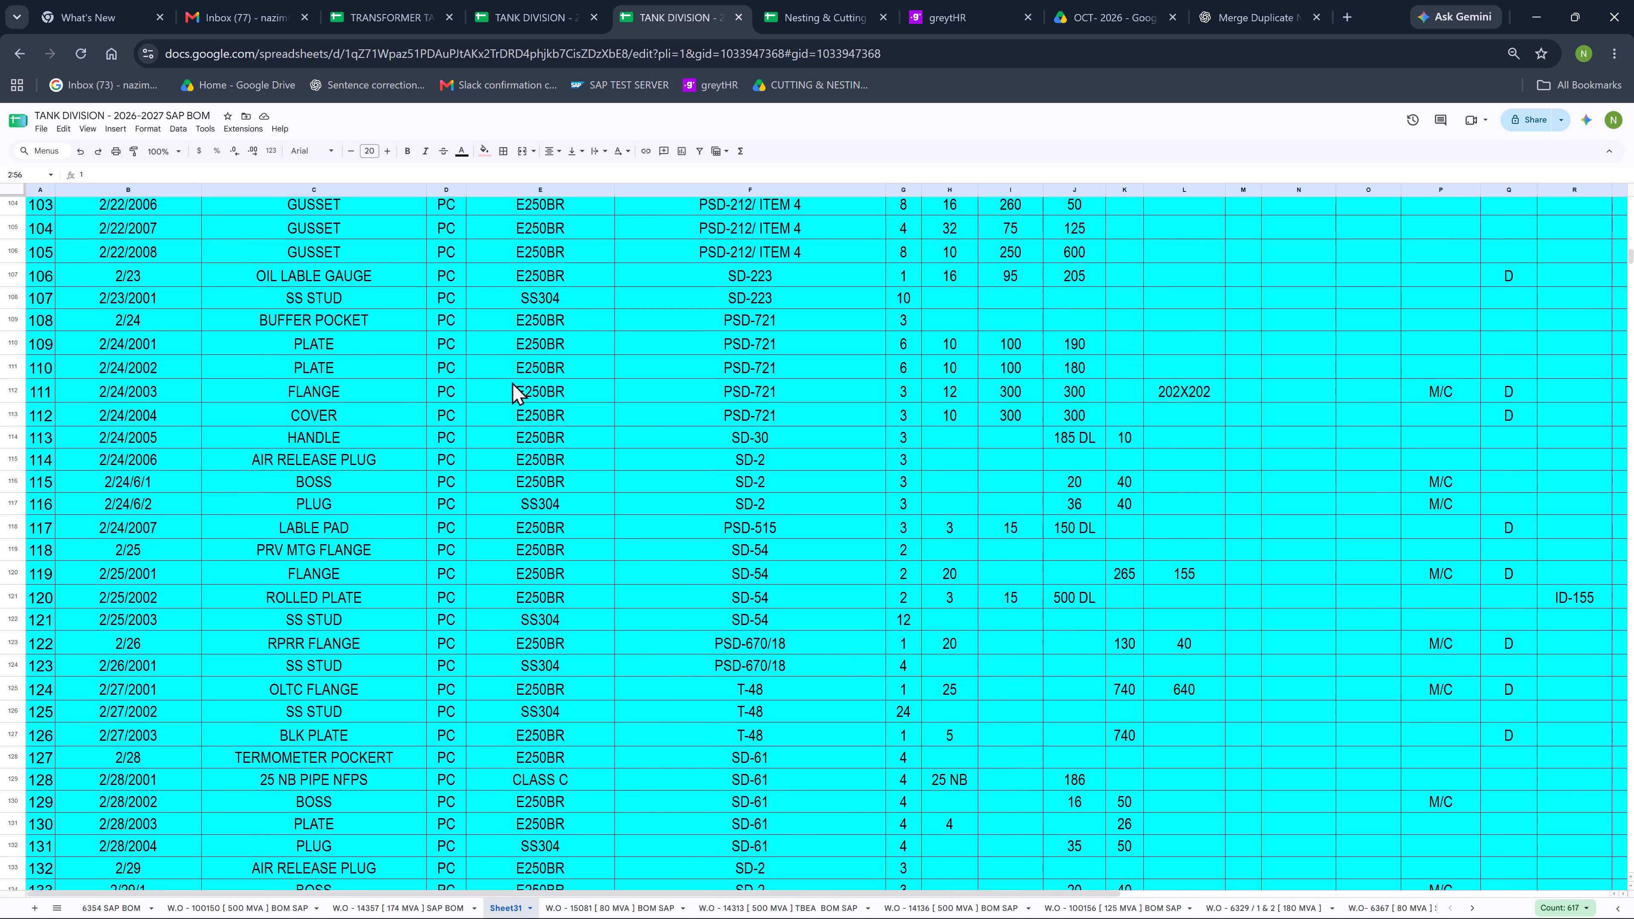
{"action": "scroll", "coordinate": [512, 382], "scroll_direction": "down", "scroll_amount": 20}
{"action": "scroll", "coordinate": [512, 382], "scroll_direction": "down", "scroll_amount": 20}
{"action": "scroll", "coordinate": [512, 382], "scroll_direction": "down", "scroll_amount": 18}
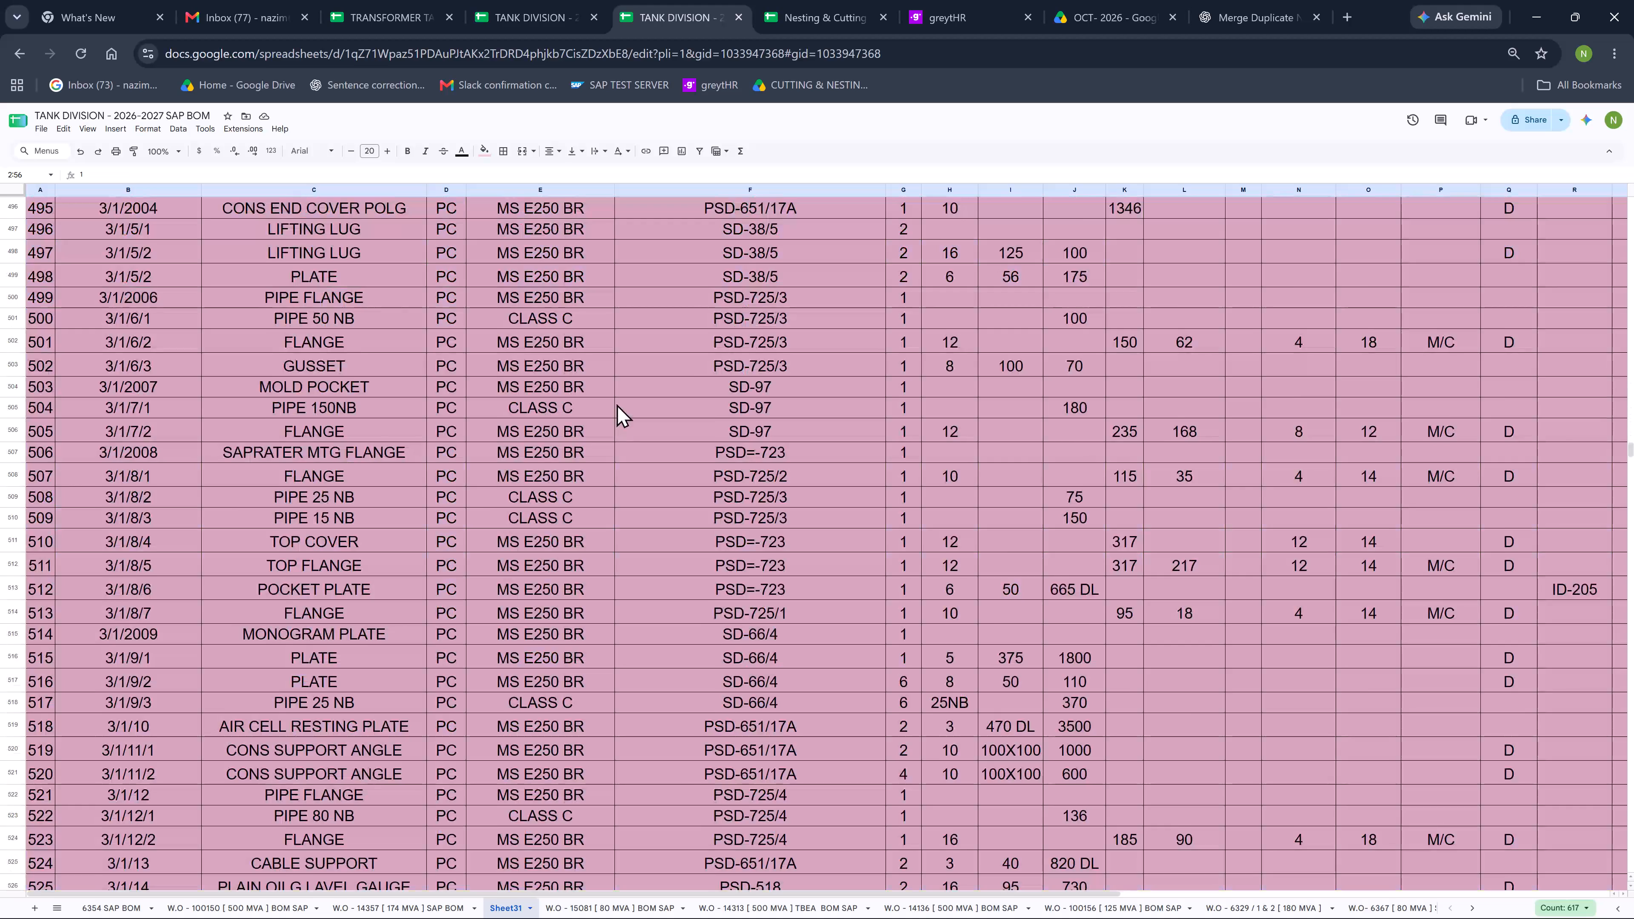
{"action": "middle_click_drag", "start_coordinate": [617, 404], "coordinate": [637, 544]}
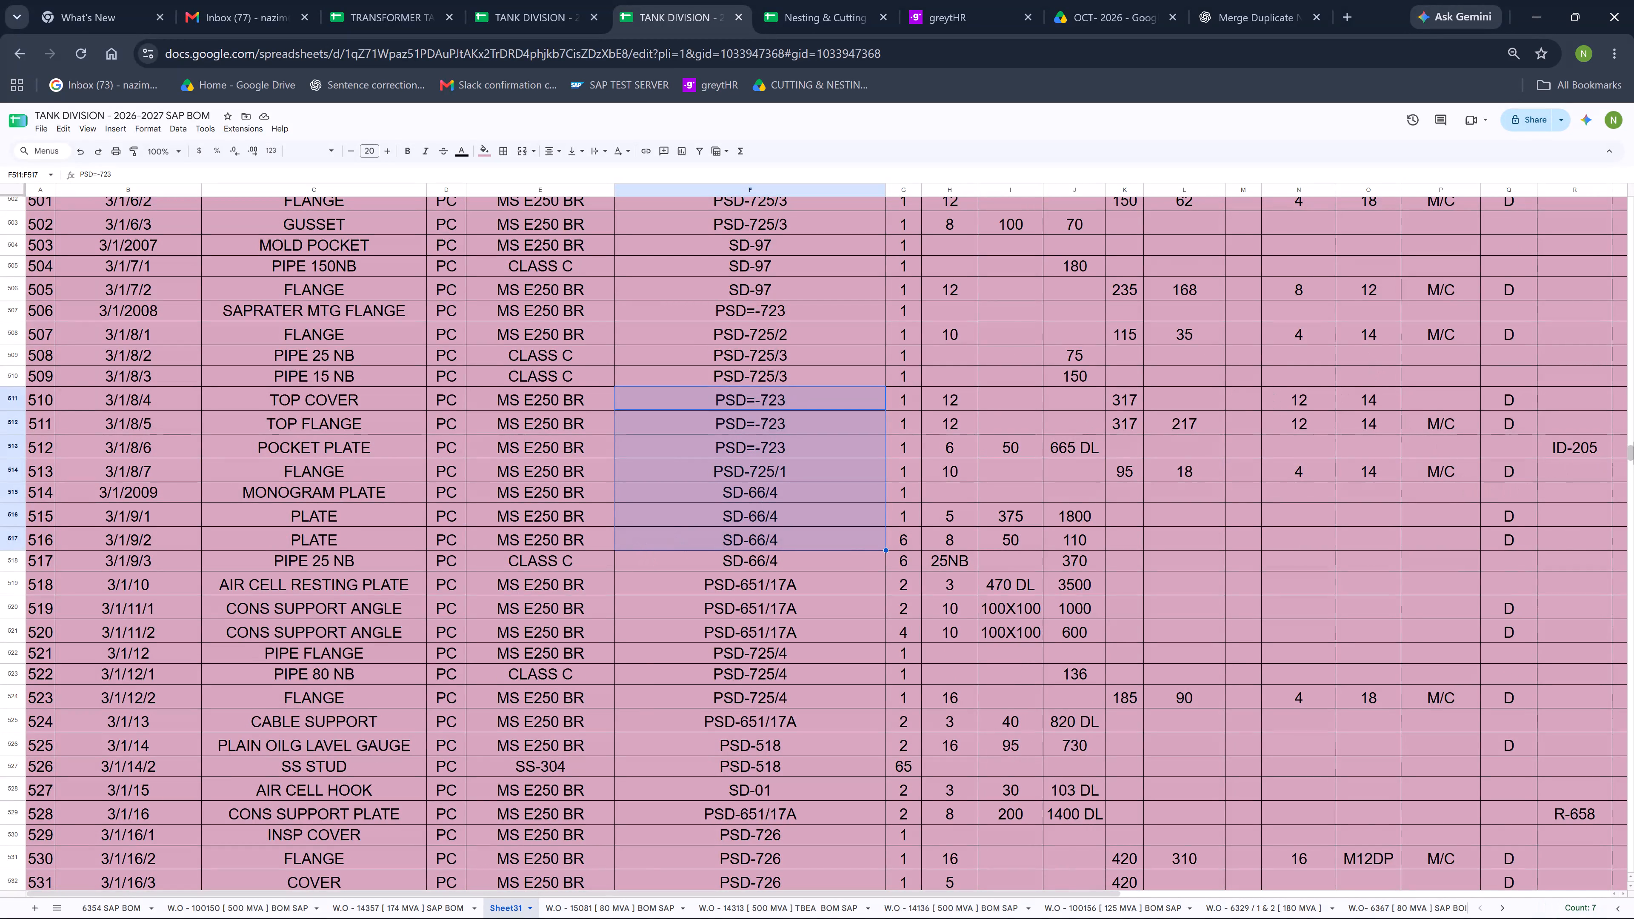
{"action": "left_click_drag", "start_coordinate": [1629, 445], "coordinate": [1633, 652]}
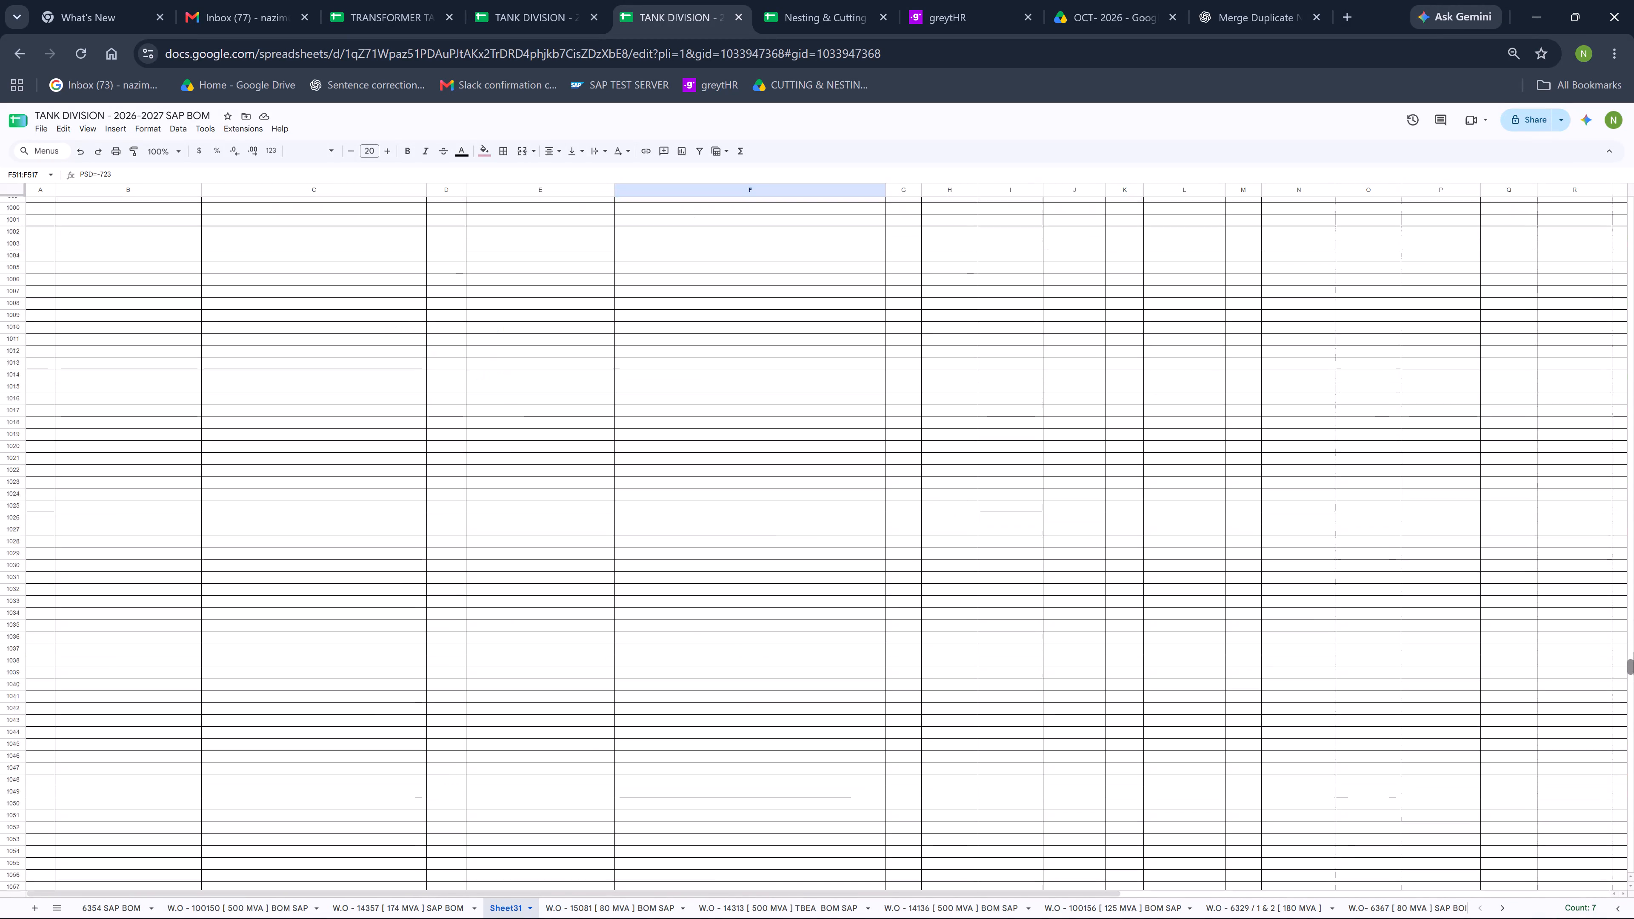
{"action": "left_click_drag", "start_coordinate": [1633, 652], "coordinate": [1633, 623]}
{"action": "left_click", "coordinate": [555, 516]}
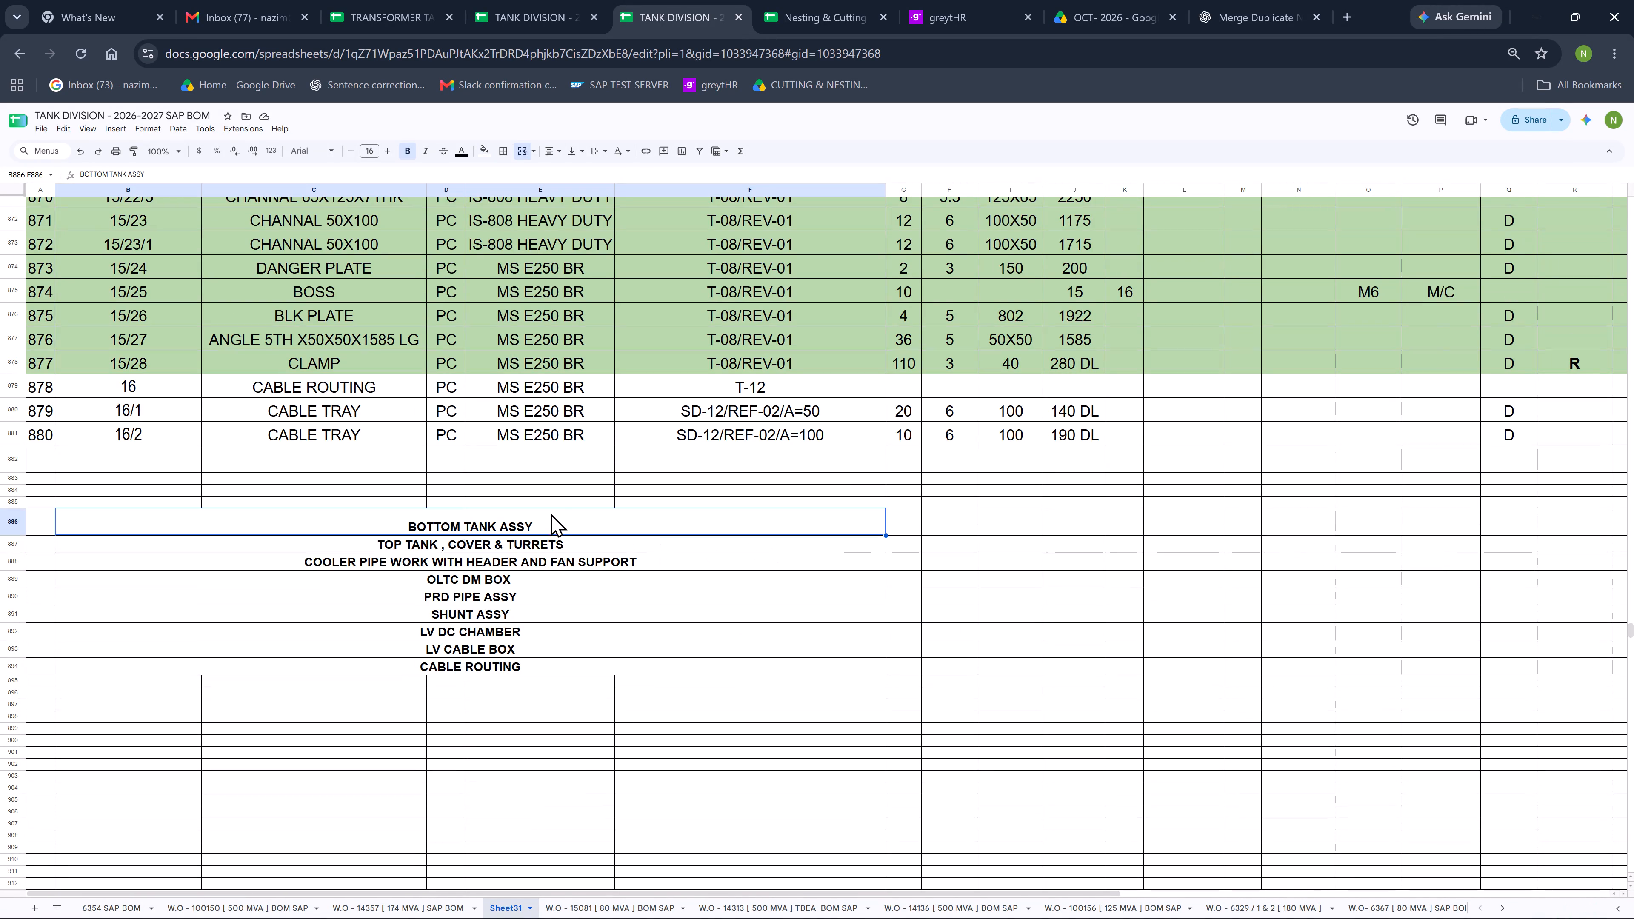
{"action": "left_click", "coordinate": [481, 148]}
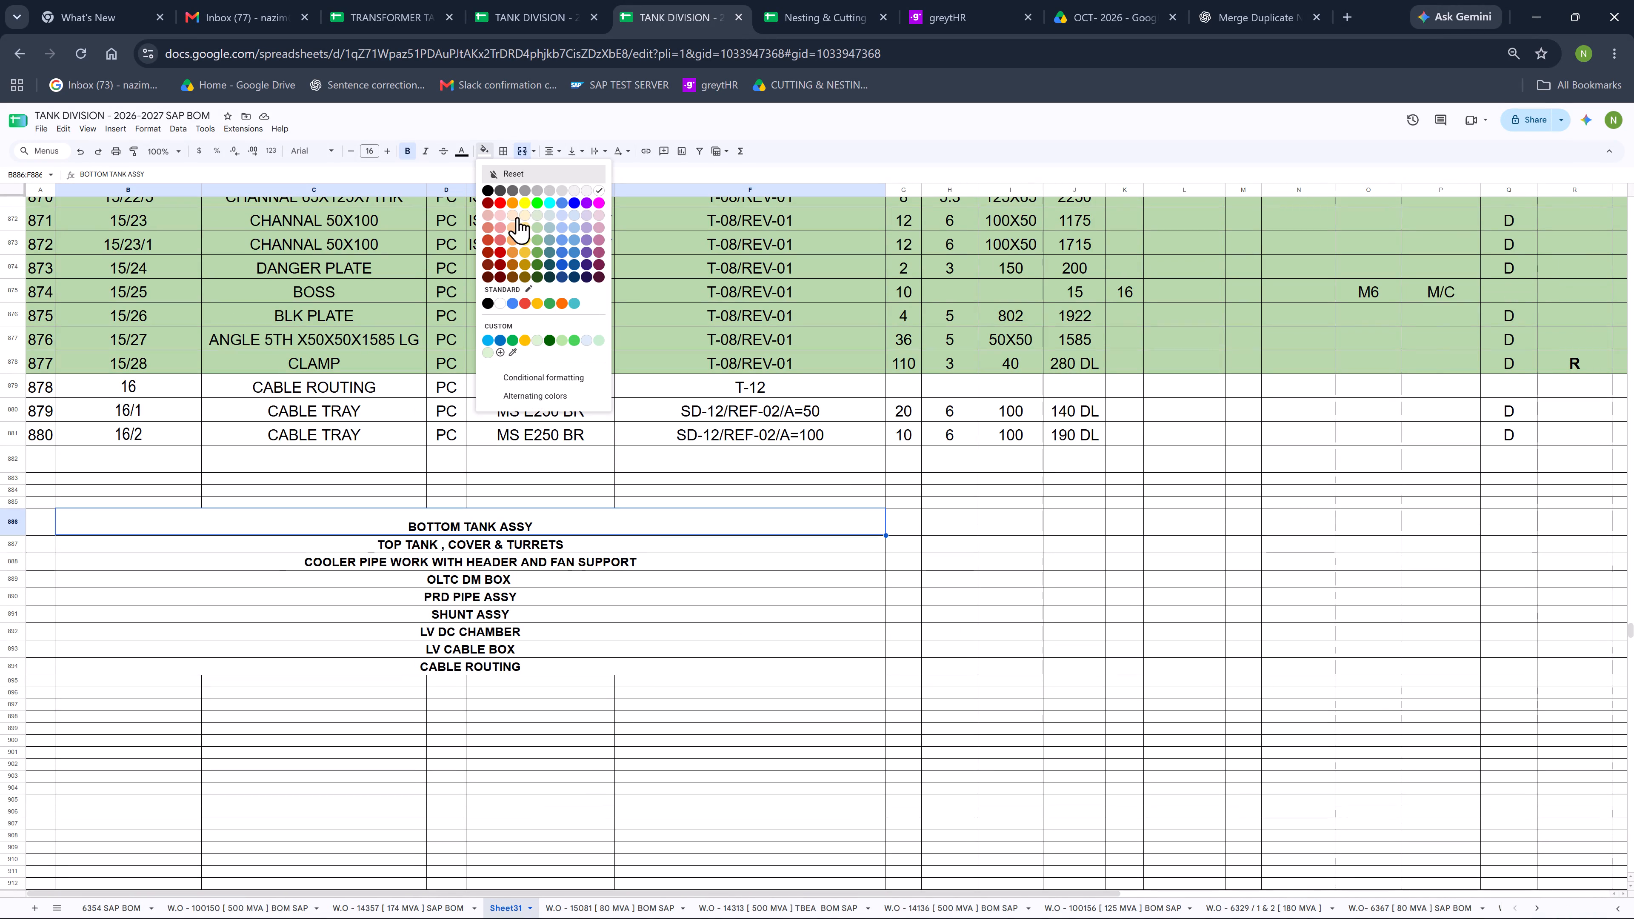
{"action": "left_click", "coordinate": [488, 212]}
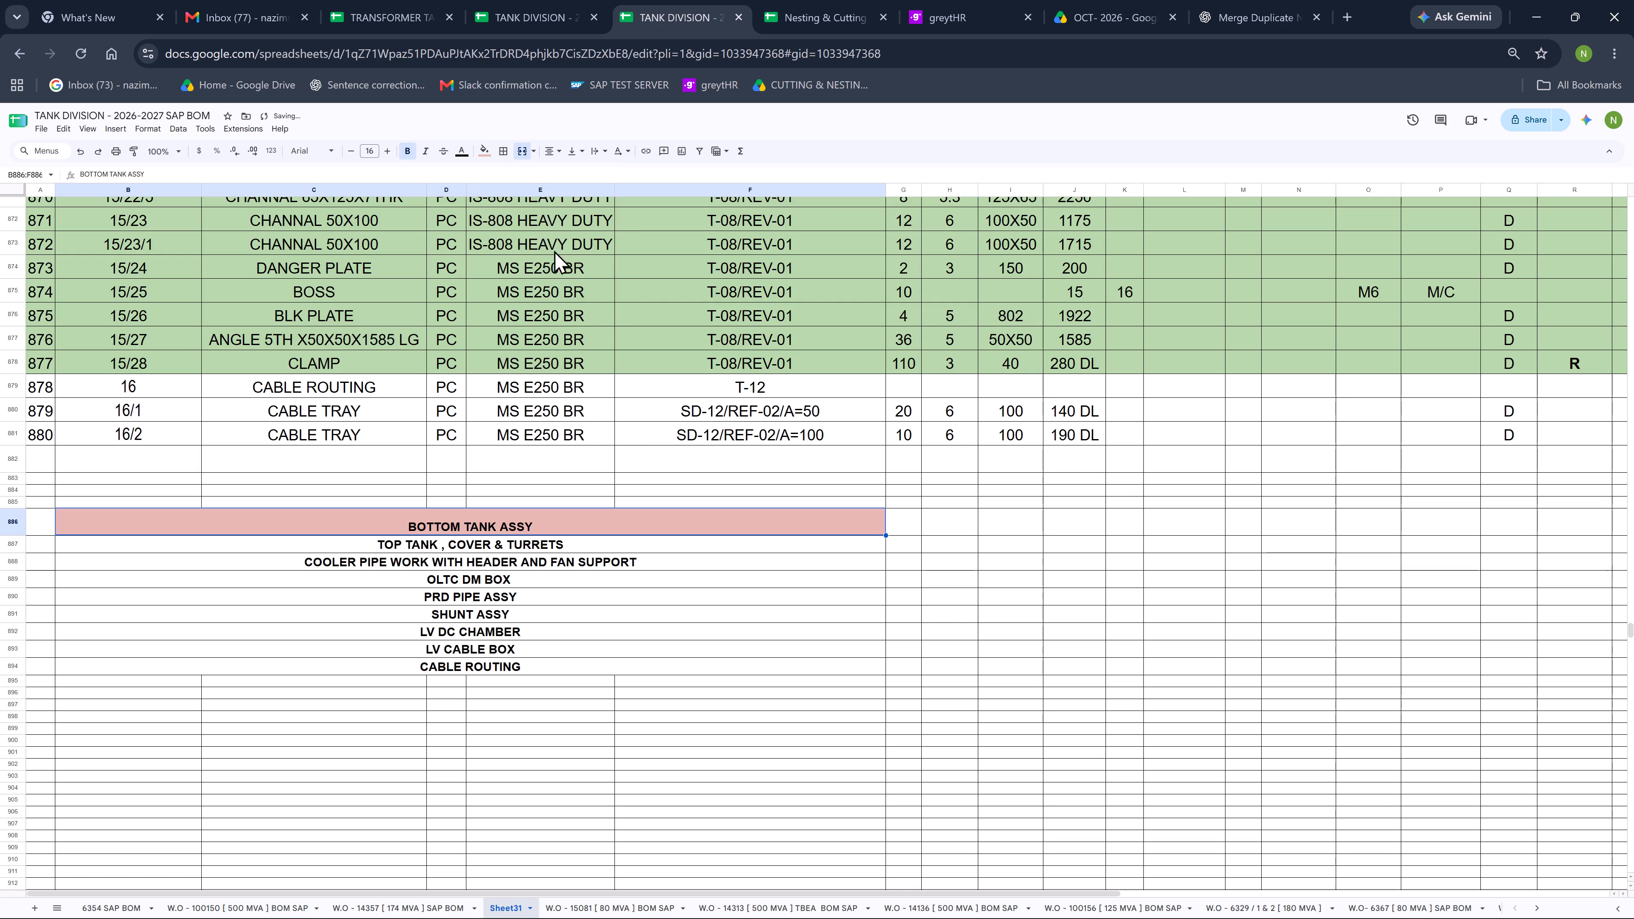
{"action": "left_click", "coordinate": [483, 146]}
{"action": "left_click", "coordinate": [501, 215]}
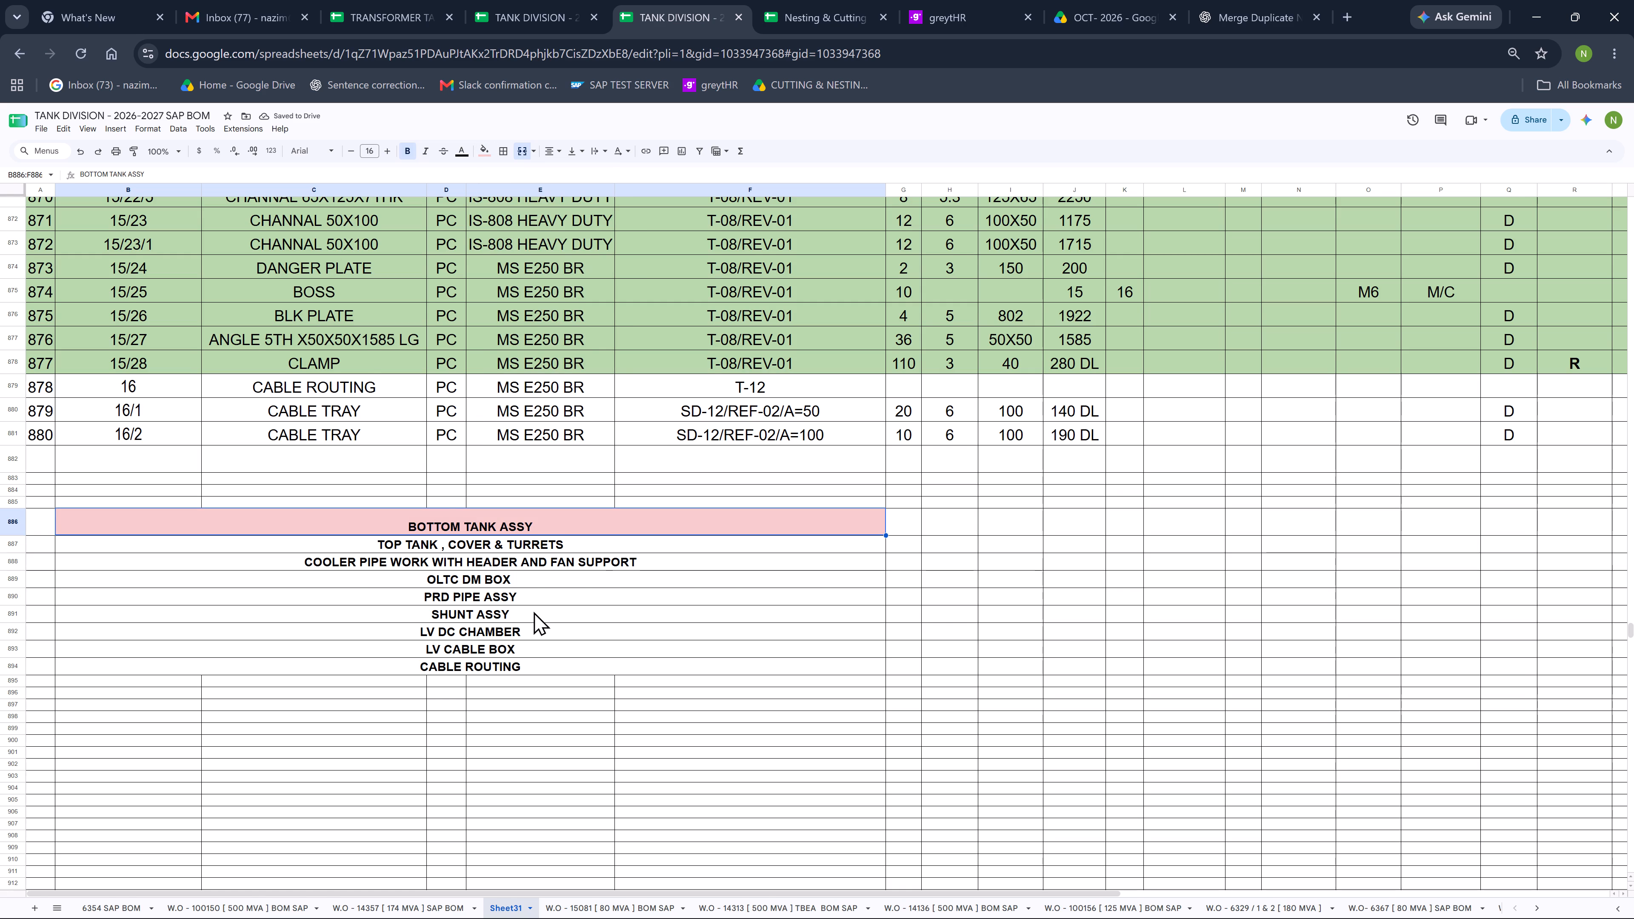
Fill the entire TOP TANK ASSLY rows, SN 56 to 488, with light orange 3.
{"action": "scroll", "coordinate": [534, 611], "scroll_direction": "up", "scroll_amount": 20}
{"action": "scroll", "coordinate": [534, 611], "scroll_direction": "up", "scroll_amount": 20}
{"action": "scroll", "coordinate": [534, 611], "scroll_direction": "up", "scroll_amount": 8}
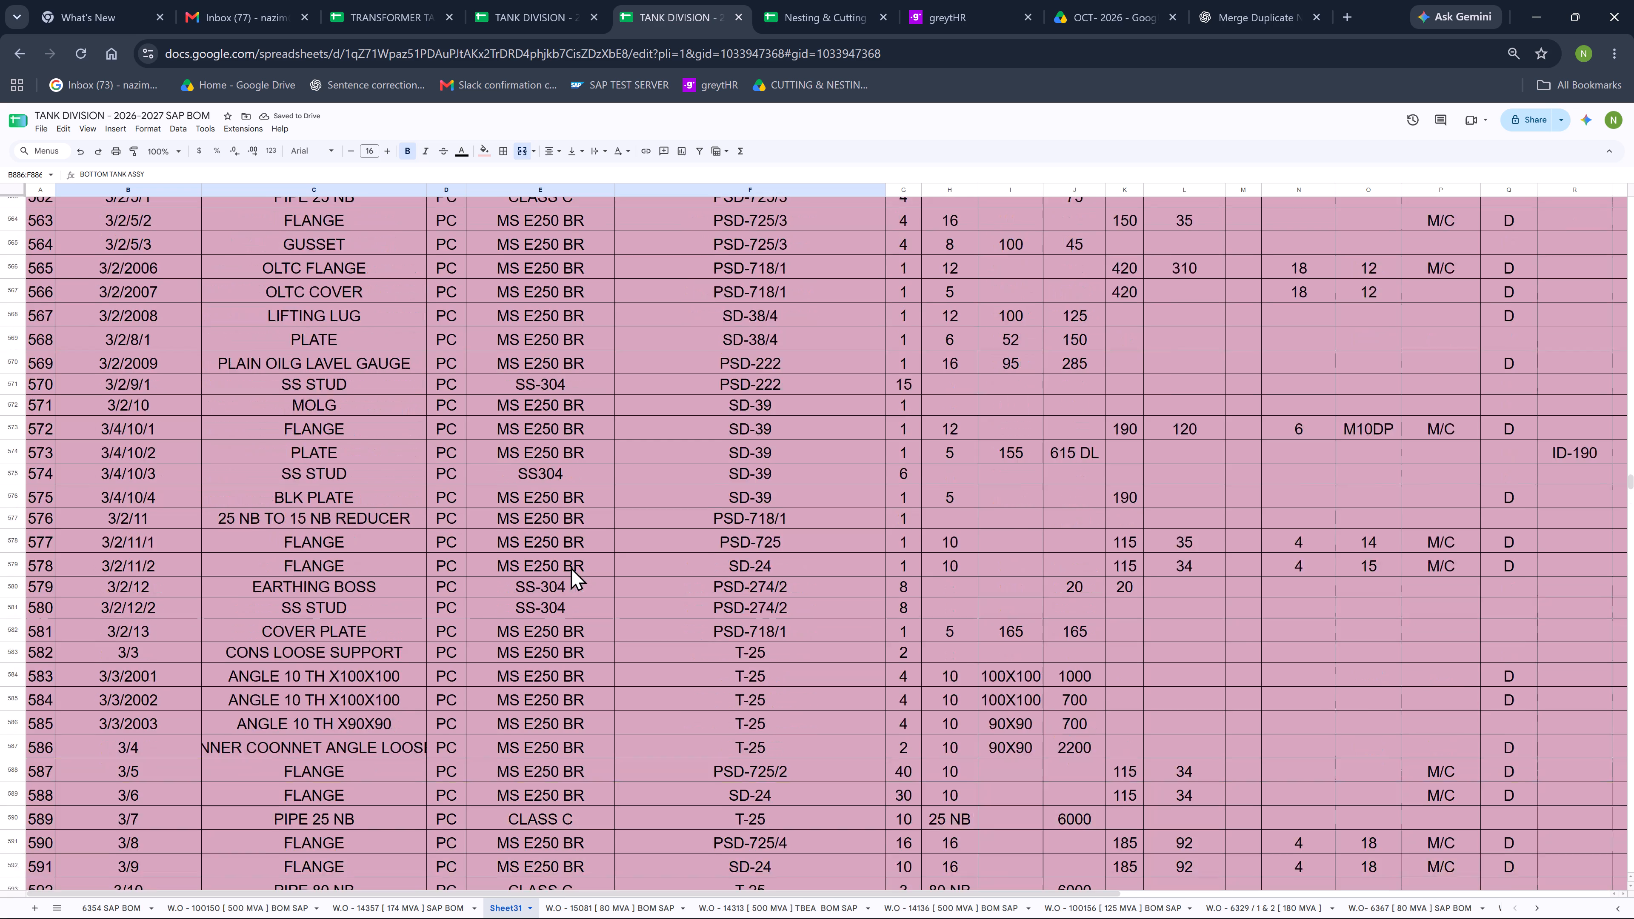
{"action": "scroll", "coordinate": [571, 567], "scroll_direction": "up", "scroll_amount": 20}
{"action": "scroll", "coordinate": [571, 567], "scroll_direction": "up", "scroll_amount": 20}
{"action": "scroll", "coordinate": [571, 567], "scroll_direction": "up", "scroll_amount": 9}
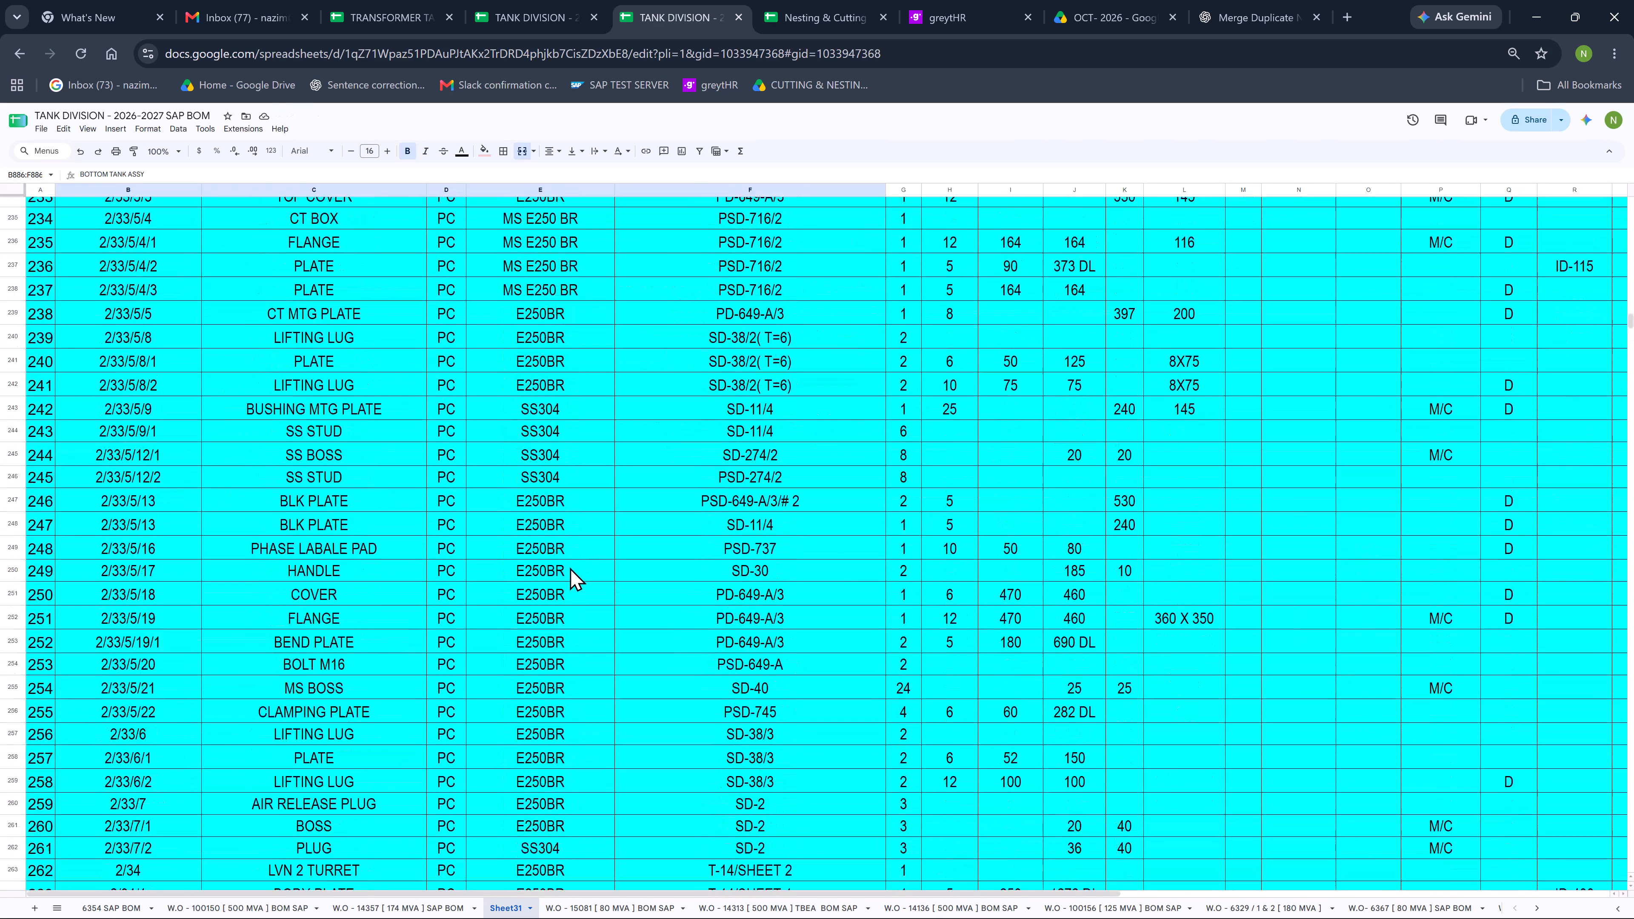
{"action": "scroll", "coordinate": [570, 567], "scroll_direction": "up", "scroll_amount": 20}
{"action": "scroll", "coordinate": [570, 567], "scroll_direction": "up", "scroll_amount": 20}
{"action": "scroll", "coordinate": [570, 567], "scroll_direction": "up", "scroll_amount": 3}
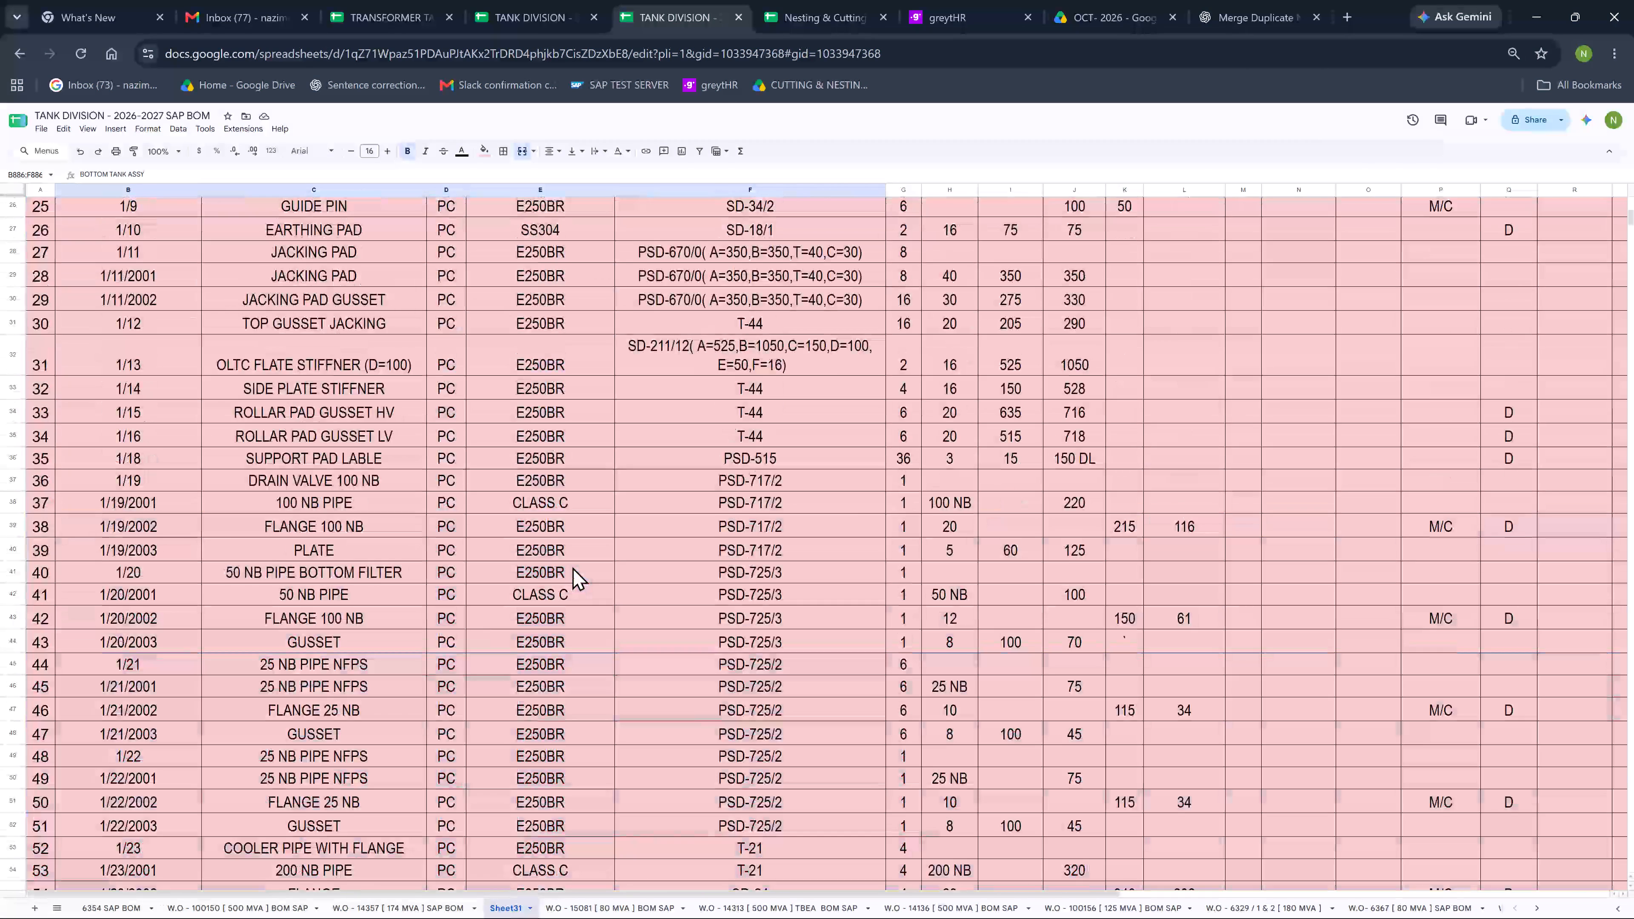
{"action": "scroll", "coordinate": [508, 387], "scroll_direction": "down", "scroll_amount": 4}
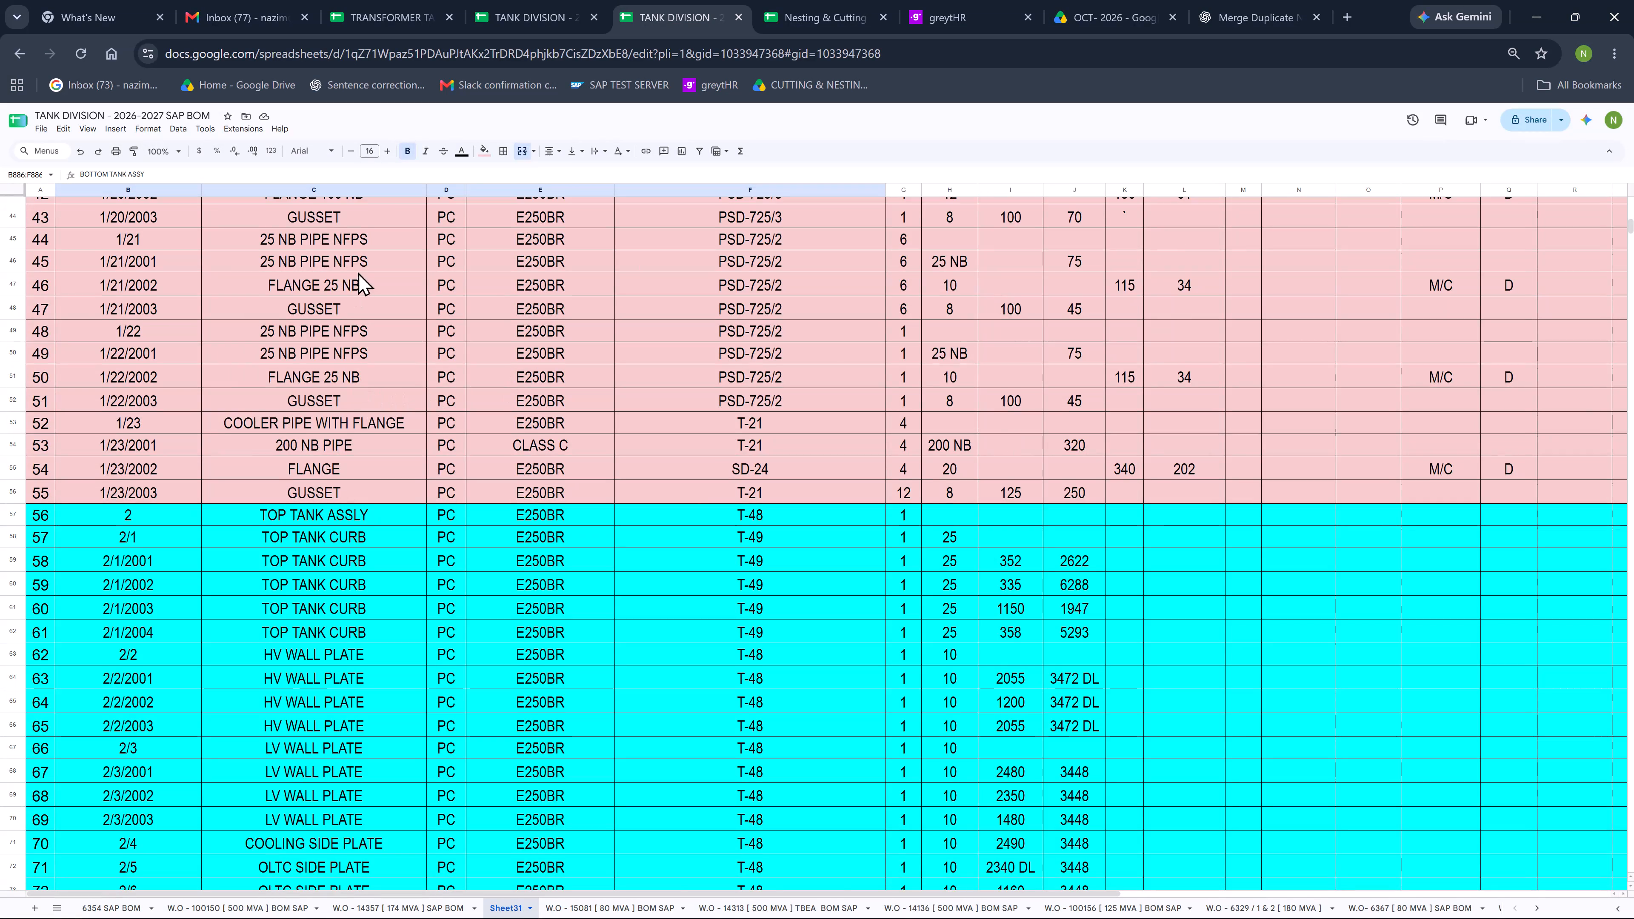
{"action": "scroll", "coordinate": [358, 271], "scroll_direction": "down", "scroll_amount": 1}
{"action": "left_click", "coordinate": [216, 402]}
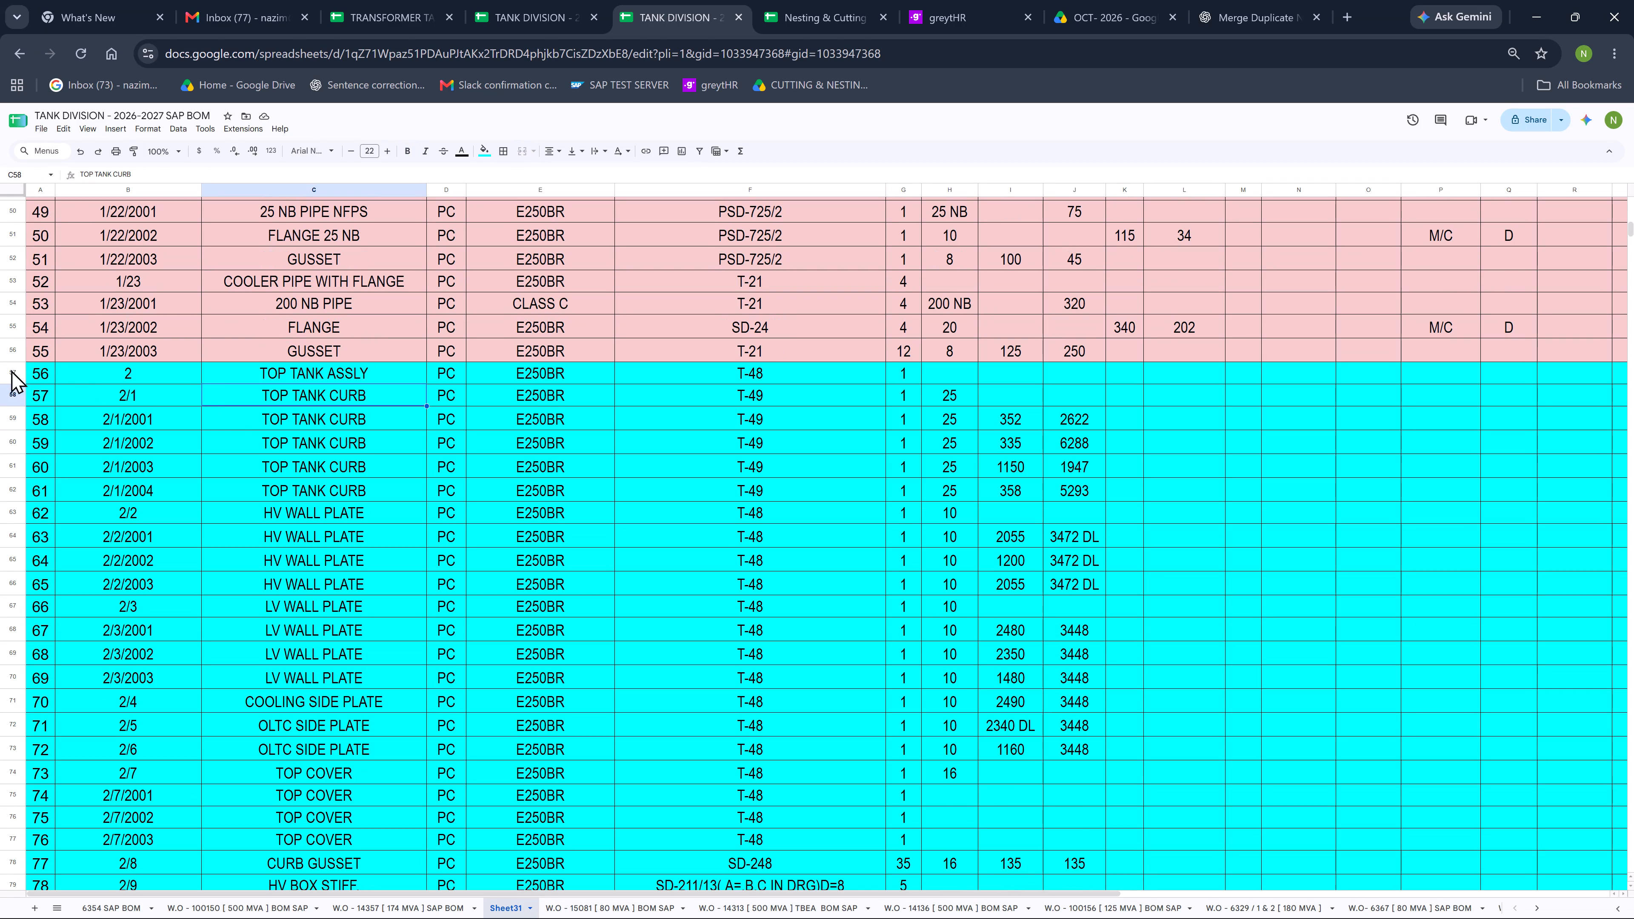
{"action": "left_click_drag", "start_coordinate": [11, 370], "coordinate": [0, 918]}
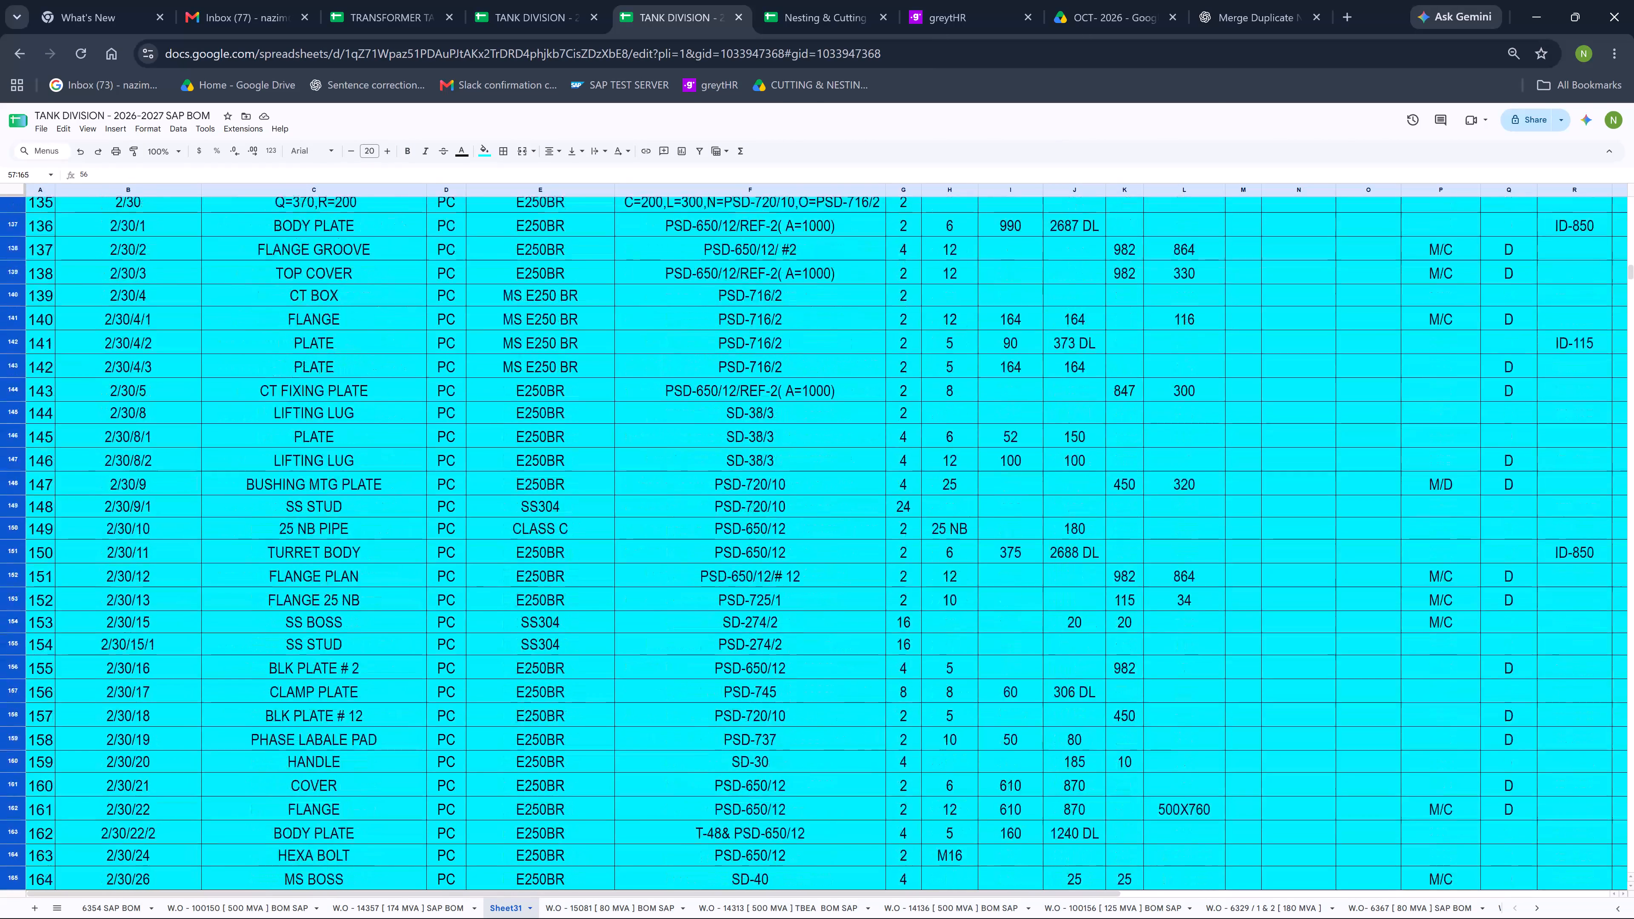
{"action": "left_click_drag", "start_coordinate": [0, 918], "coordinate": [1, 918]}
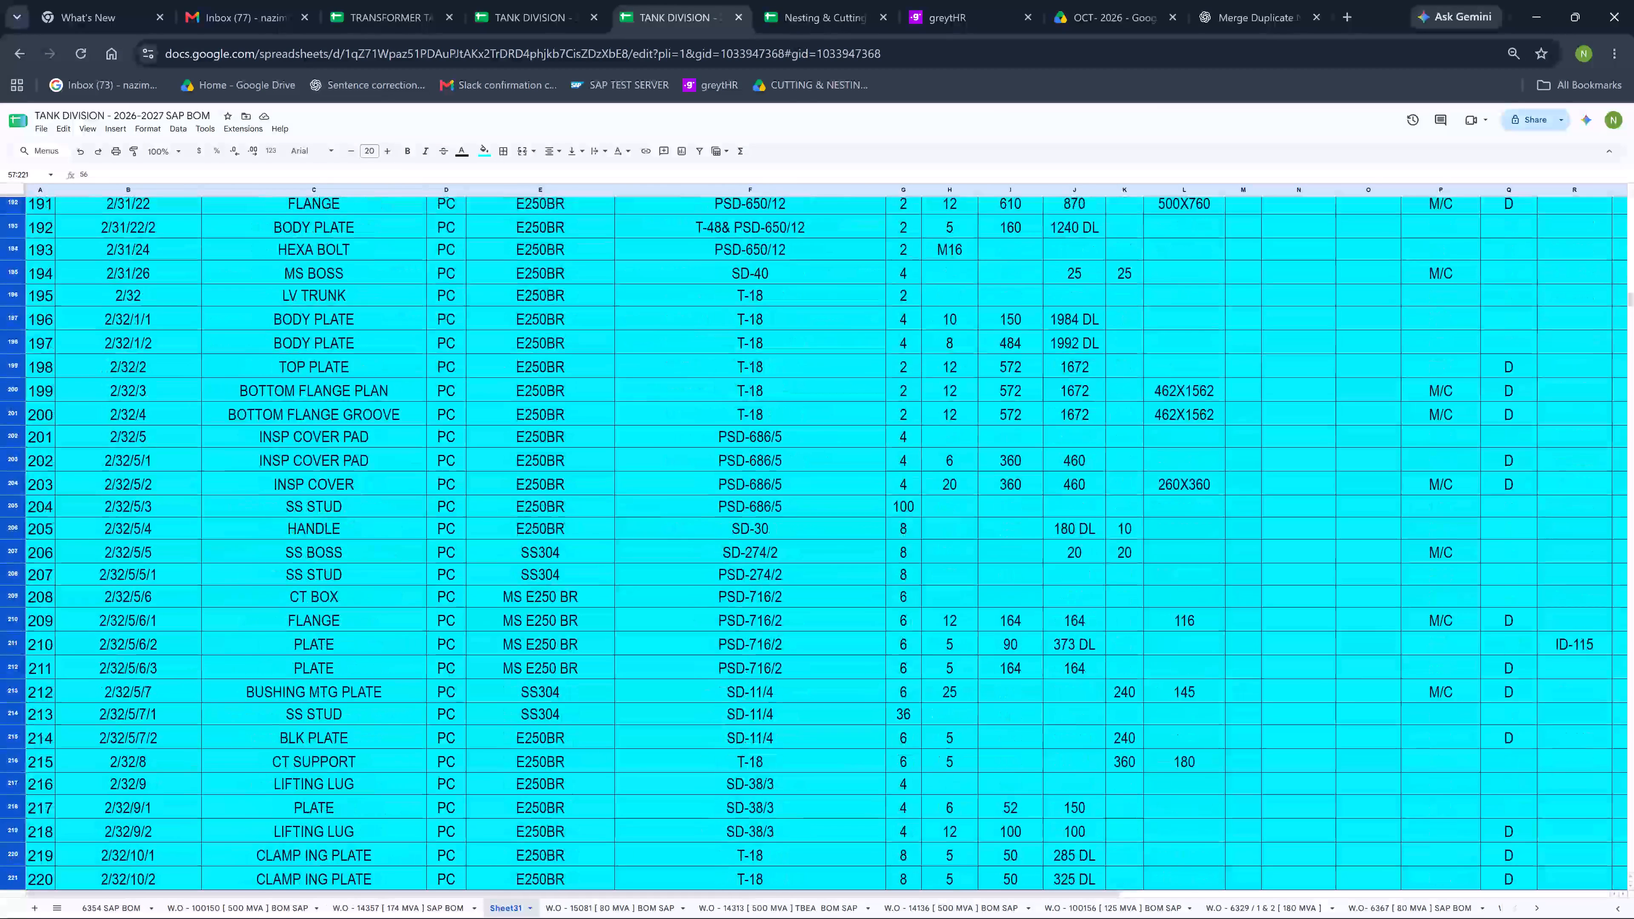
{"action": "left_click_drag", "start_coordinate": [1, 918], "coordinate": [3, 917]}
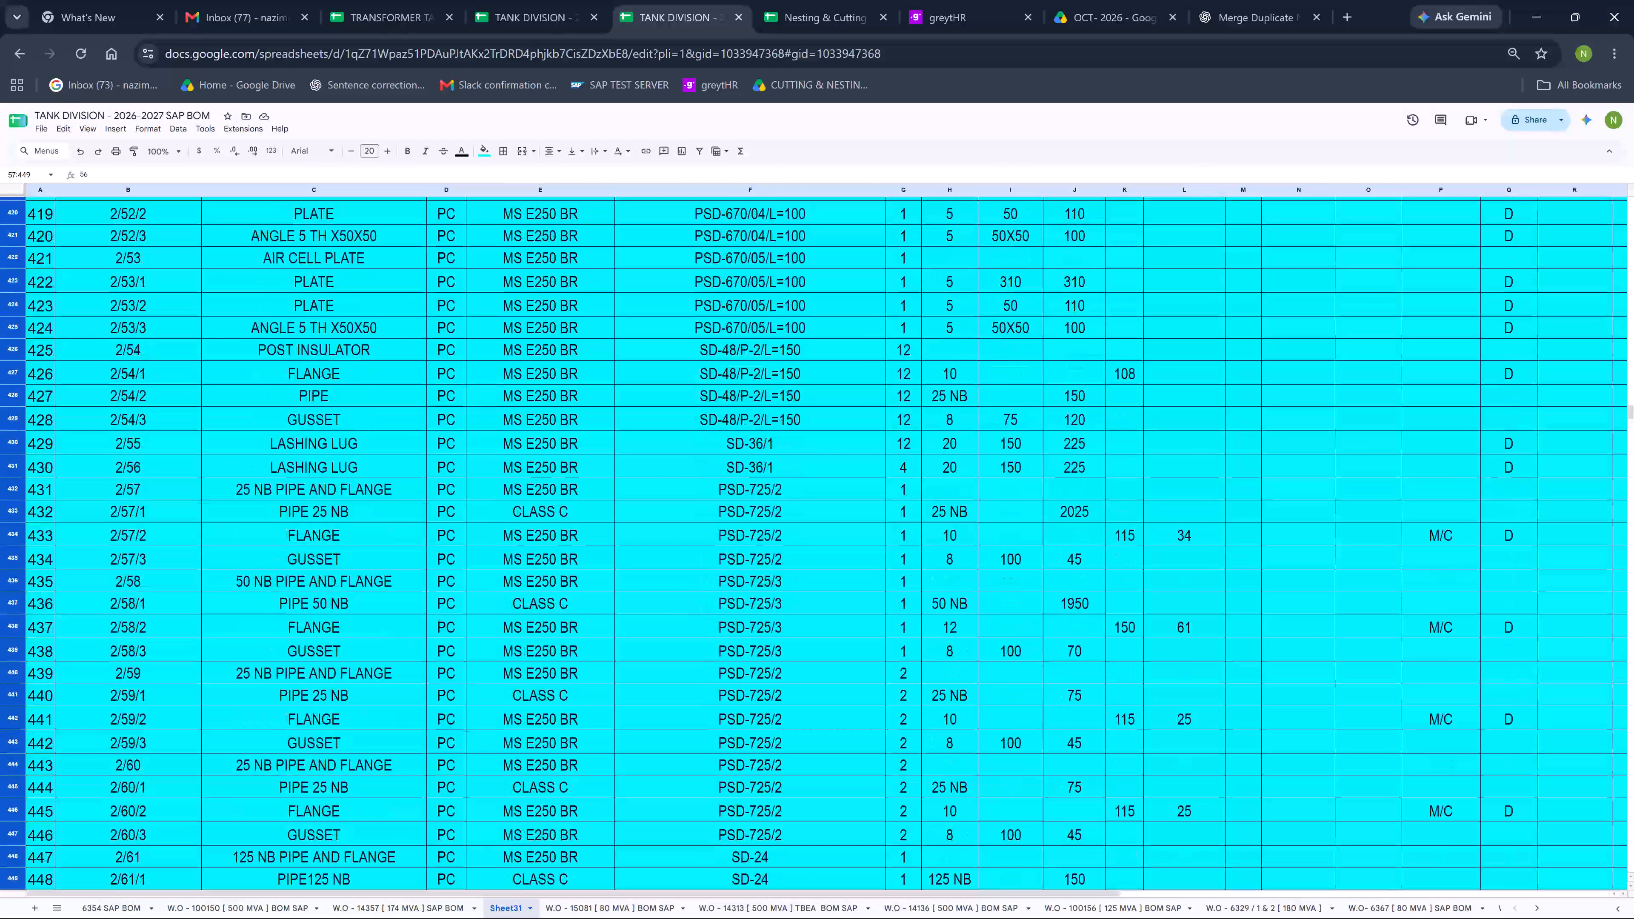
{"action": "left_click_drag", "start_coordinate": [3, 917], "coordinate": [124, 620]}
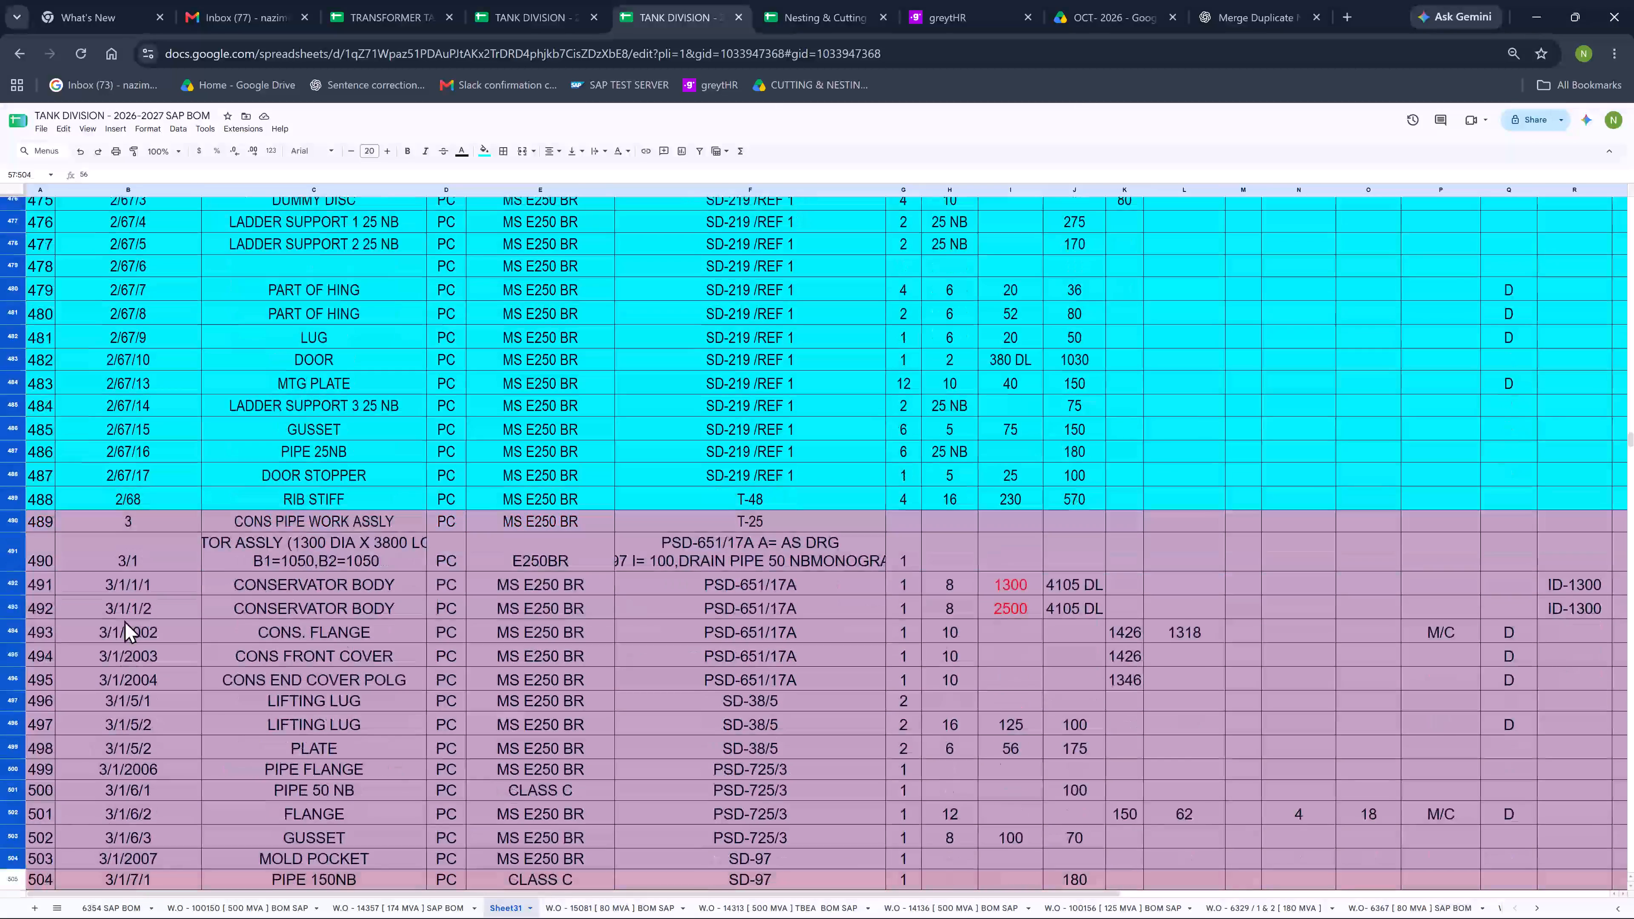
{"action": "left_click_drag", "start_coordinate": [124, 620], "coordinate": [70, 489]}
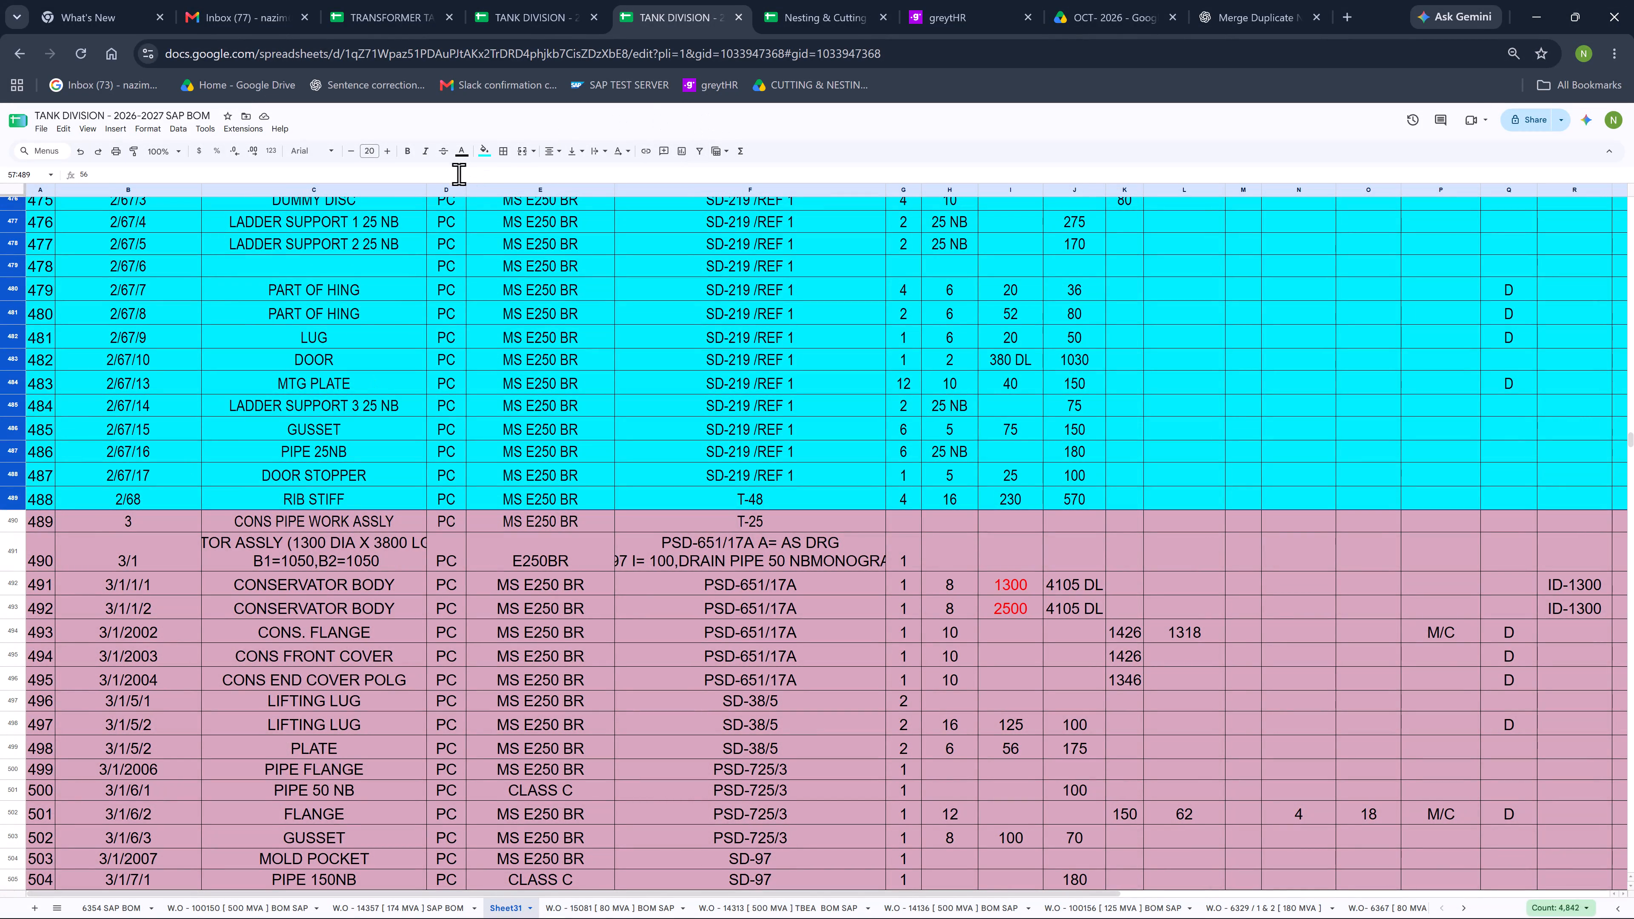
{"action": "left_click", "coordinate": [486, 152]}
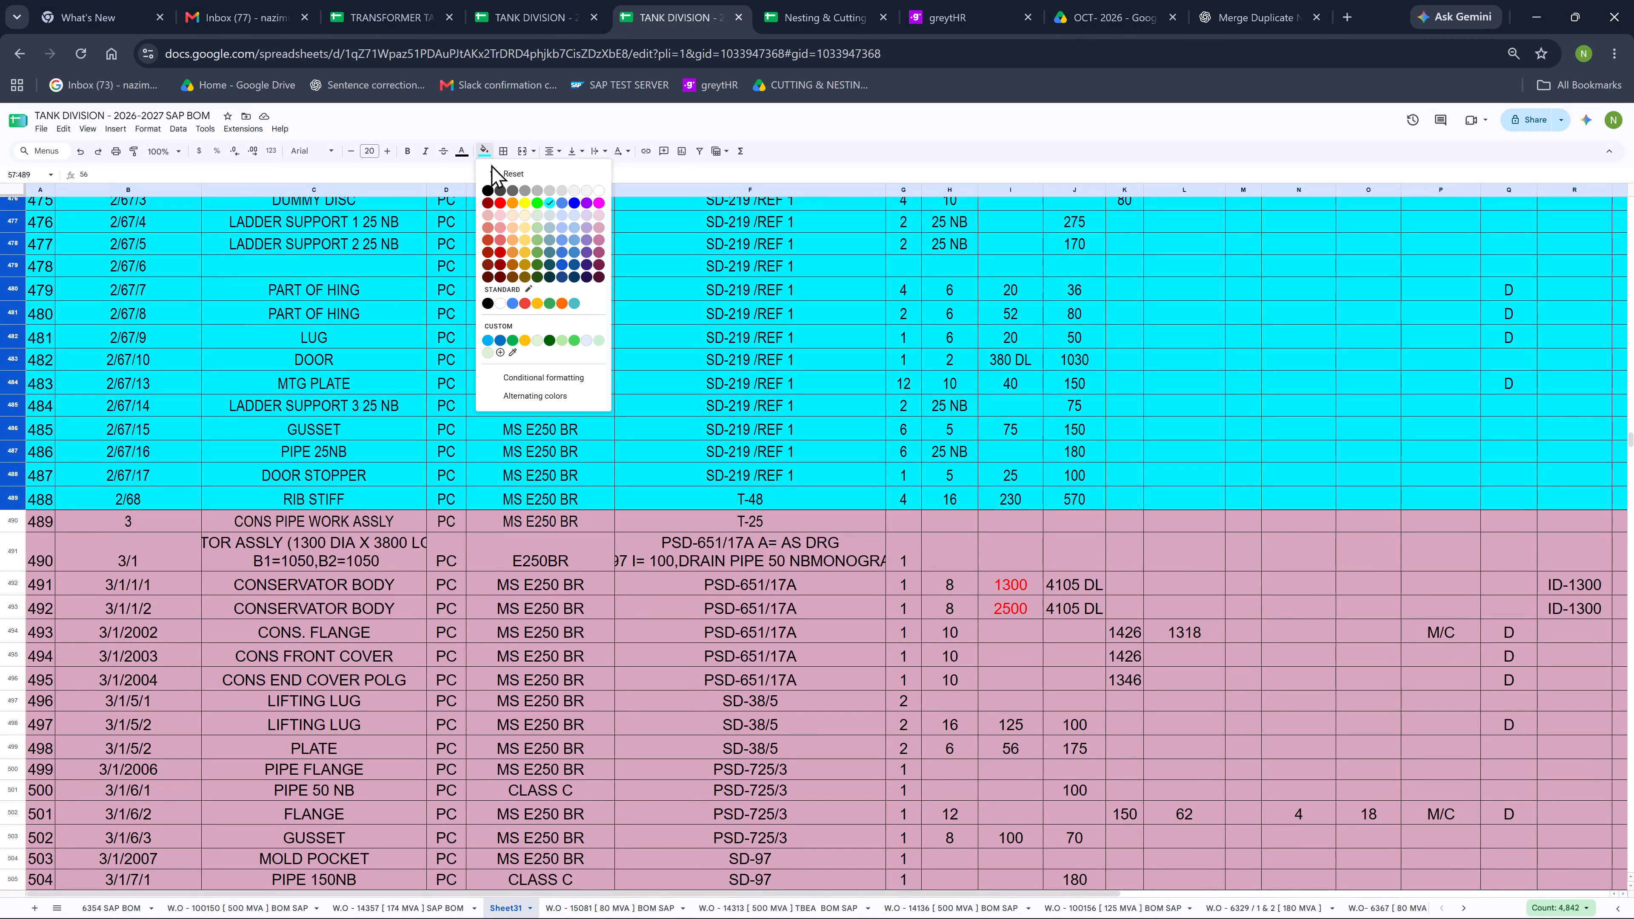
{"action": "left_click", "coordinate": [514, 213]}
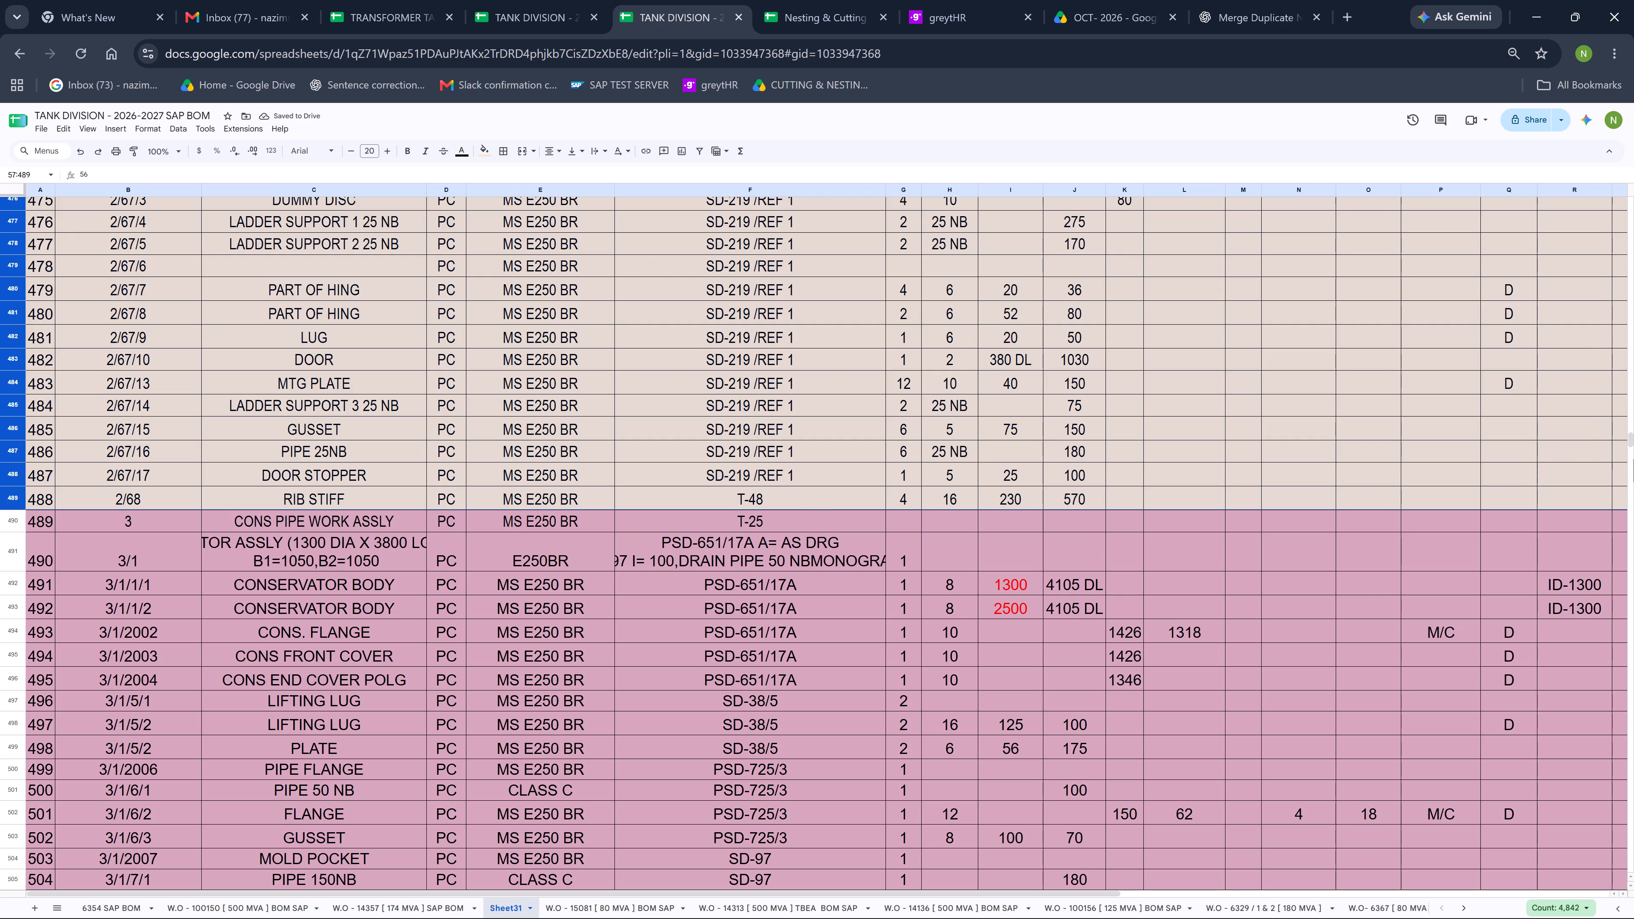
Fill the merged TOP TANK , COVER & TURRETS row in the assembly list with the matching light orange 3.
{"action": "left_click_drag", "start_coordinate": [1633, 443], "coordinate": [1631, 647]}
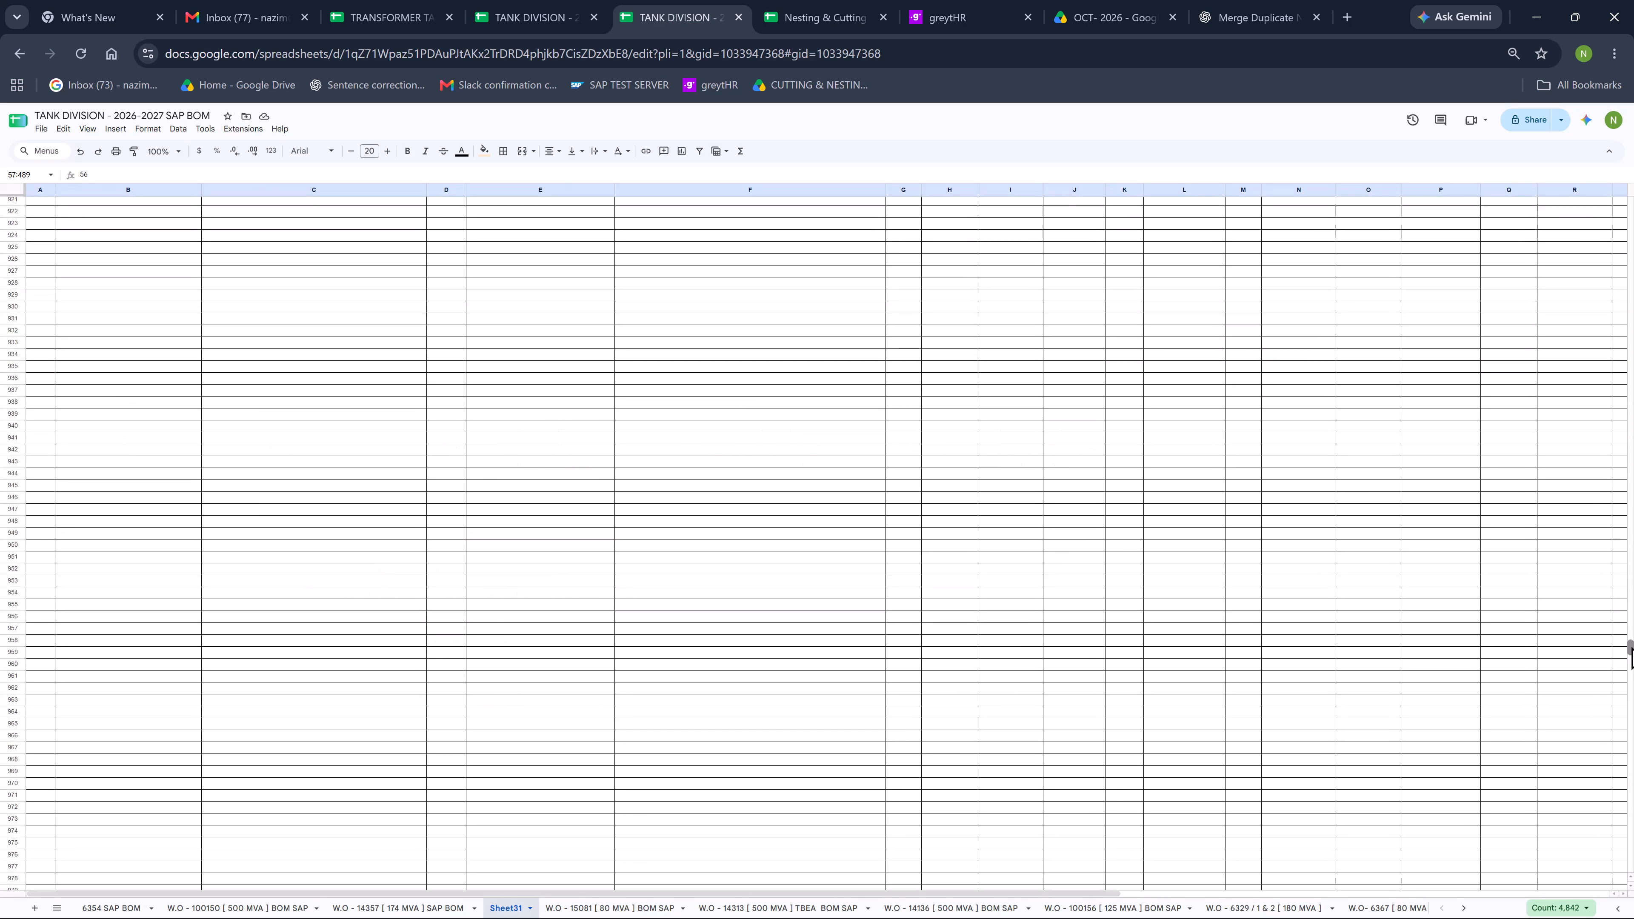
{"action": "left_click_drag", "start_coordinate": [1631, 647], "coordinate": [1631, 639]}
{"action": "left_click", "coordinate": [636, 342]}
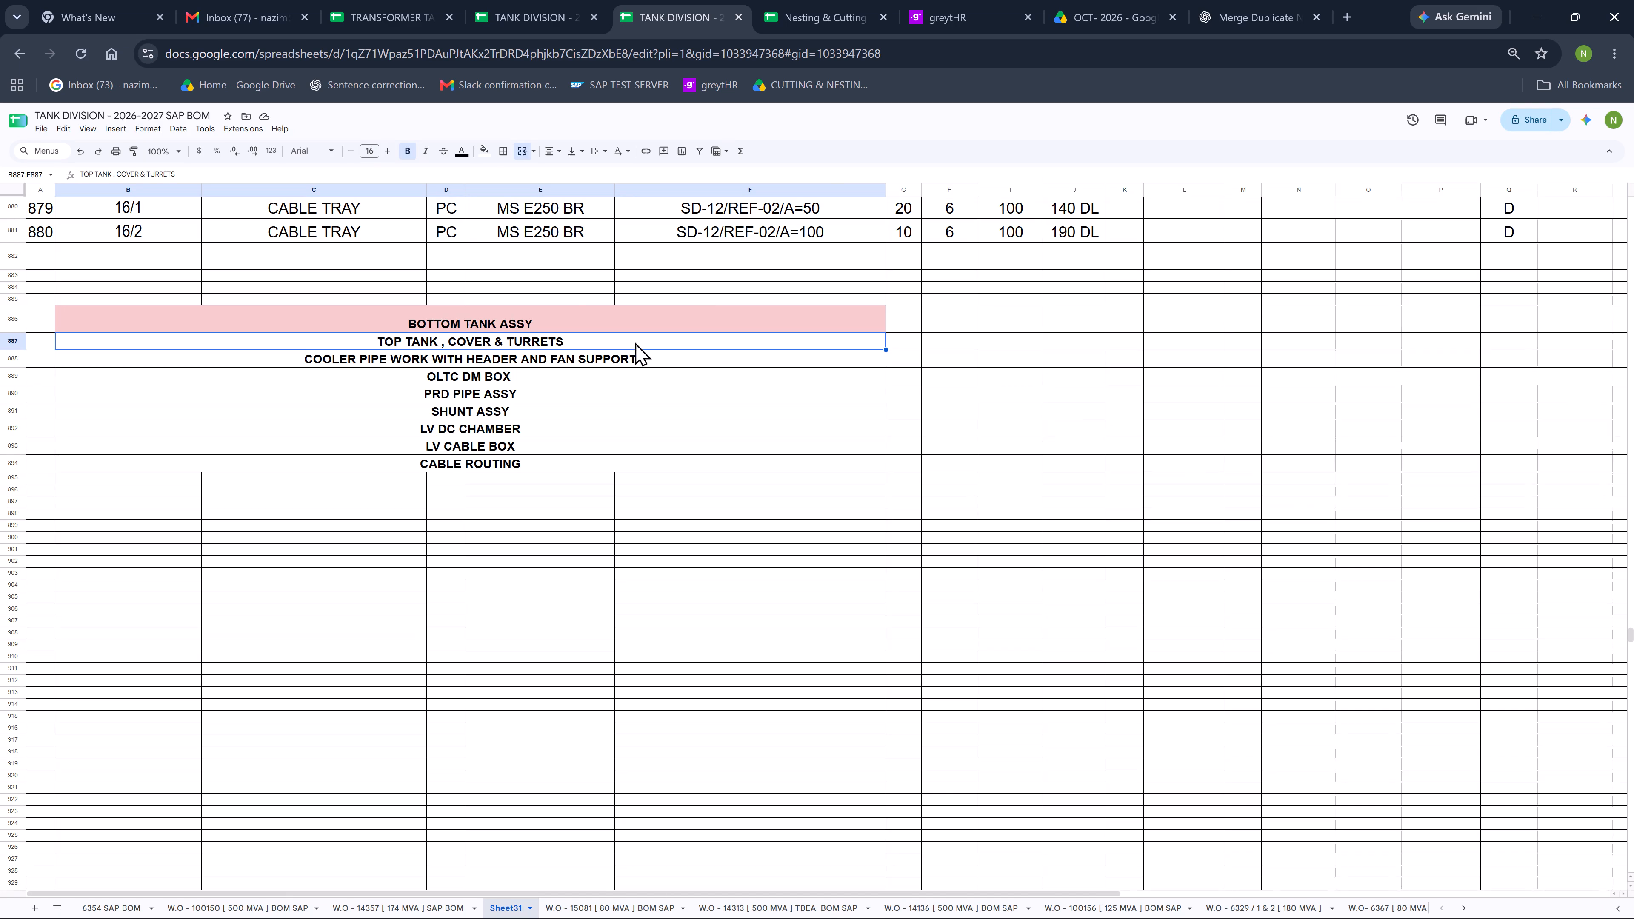
{"action": "left_click", "coordinate": [486, 147]}
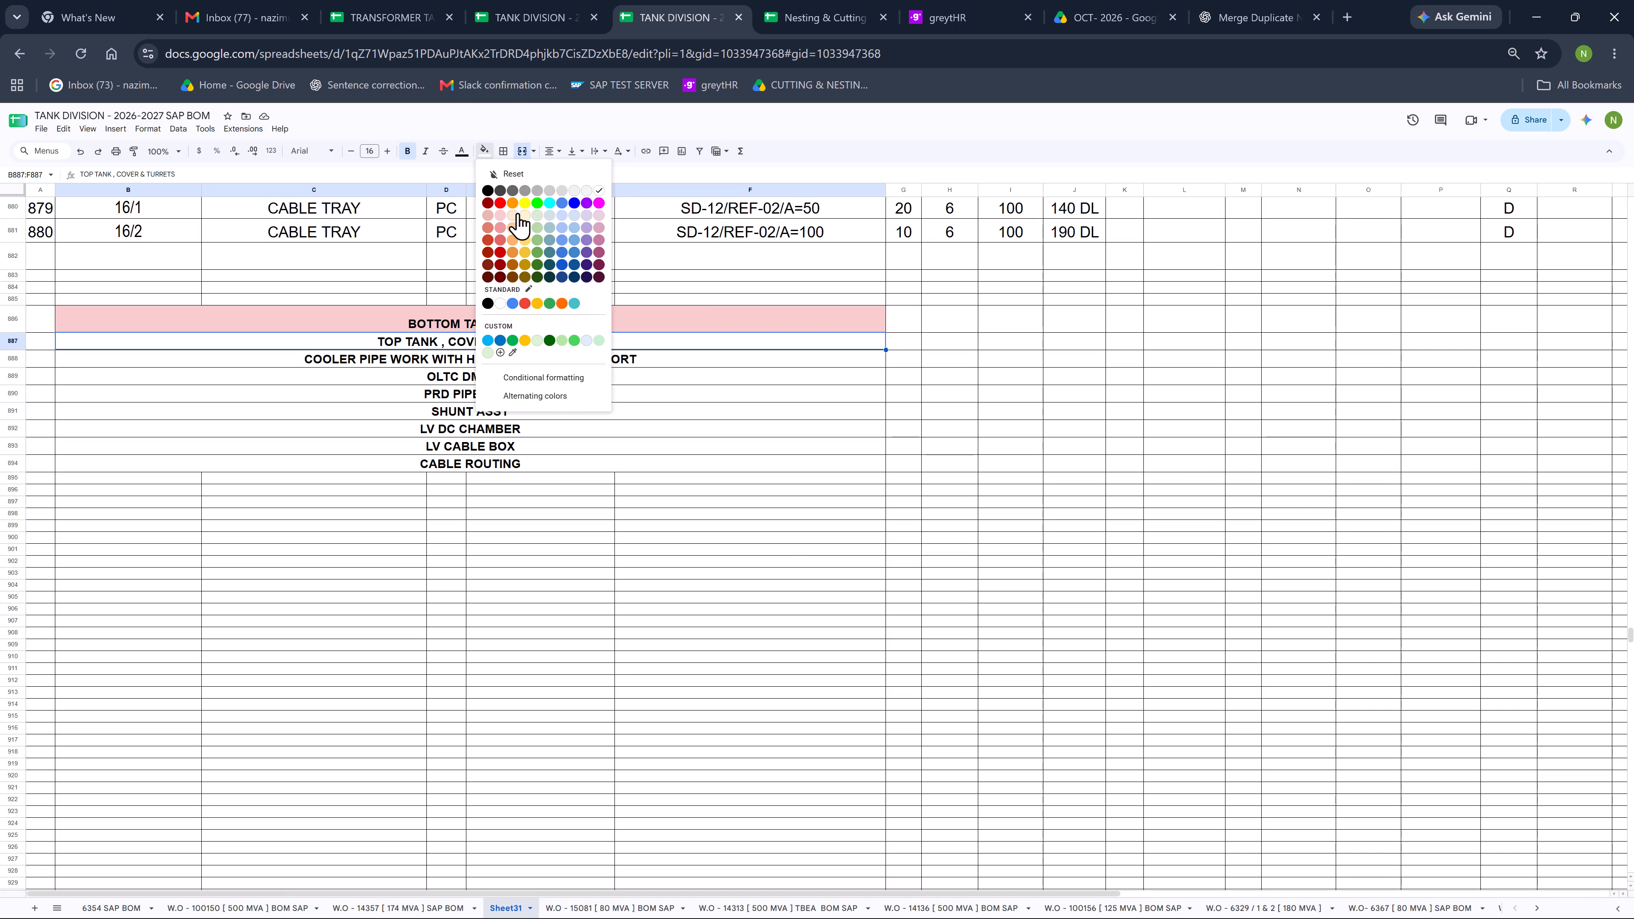
{"action": "left_click", "coordinate": [514, 214]}
{"action": "left_click", "coordinate": [470, 360]}
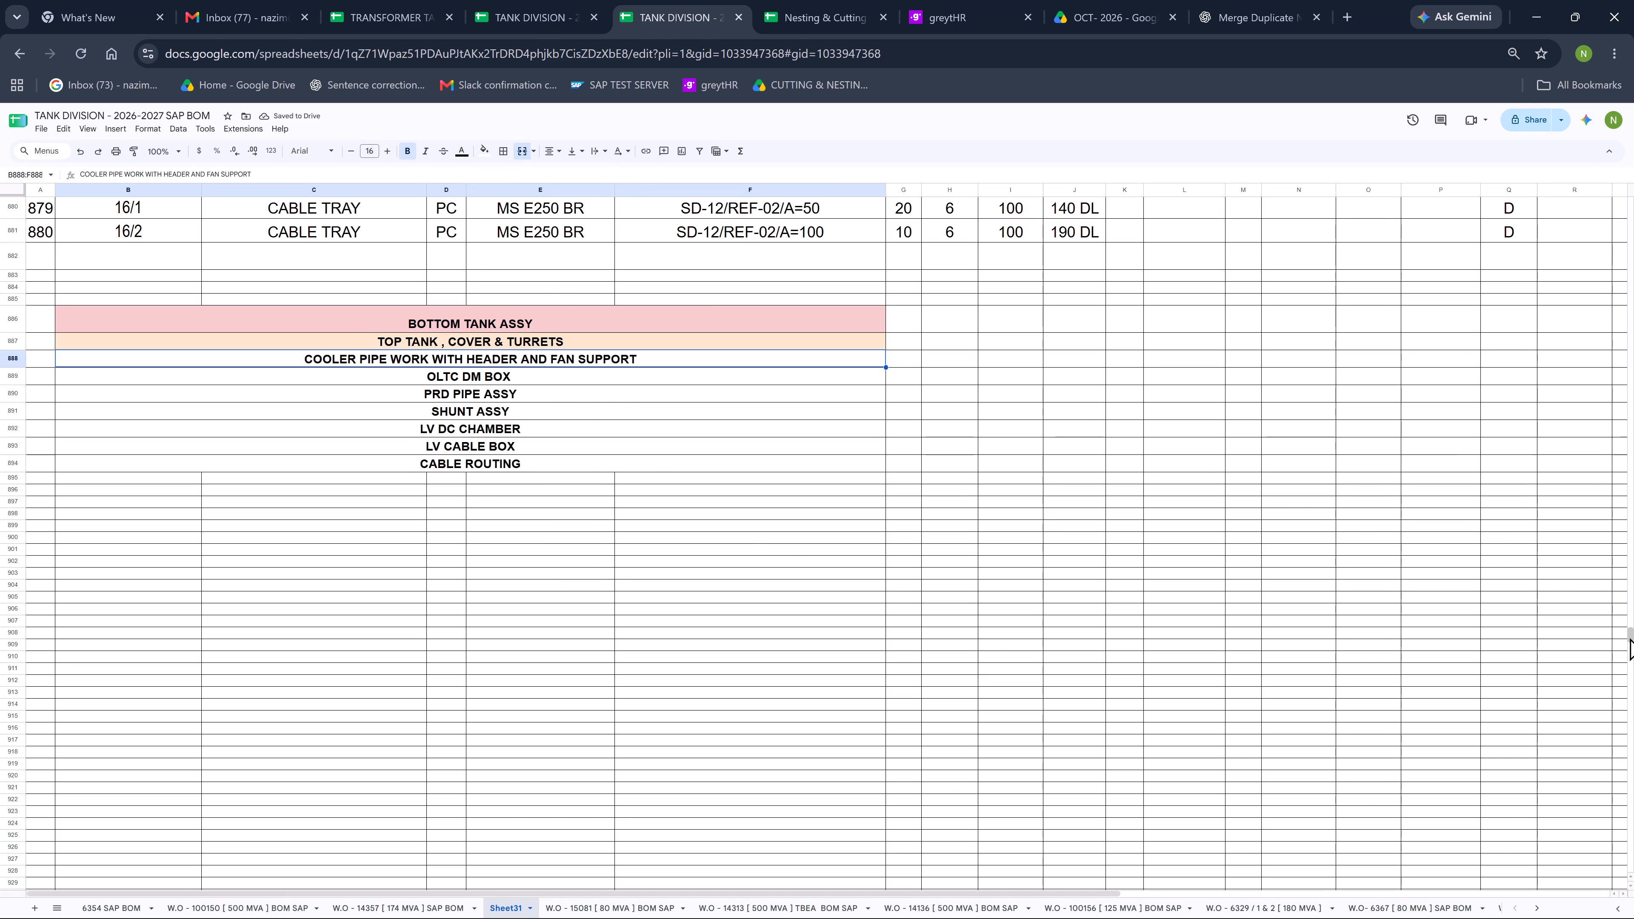
Fill the merged COOLER PIPE WORK WITH HEADER AND FAN SUPPORT row with light magenta 2, matching the CONS PIPE WORK ASSLY section.
{"action": "left_click_drag", "start_coordinate": [1630, 638], "coordinate": [1628, 469]}
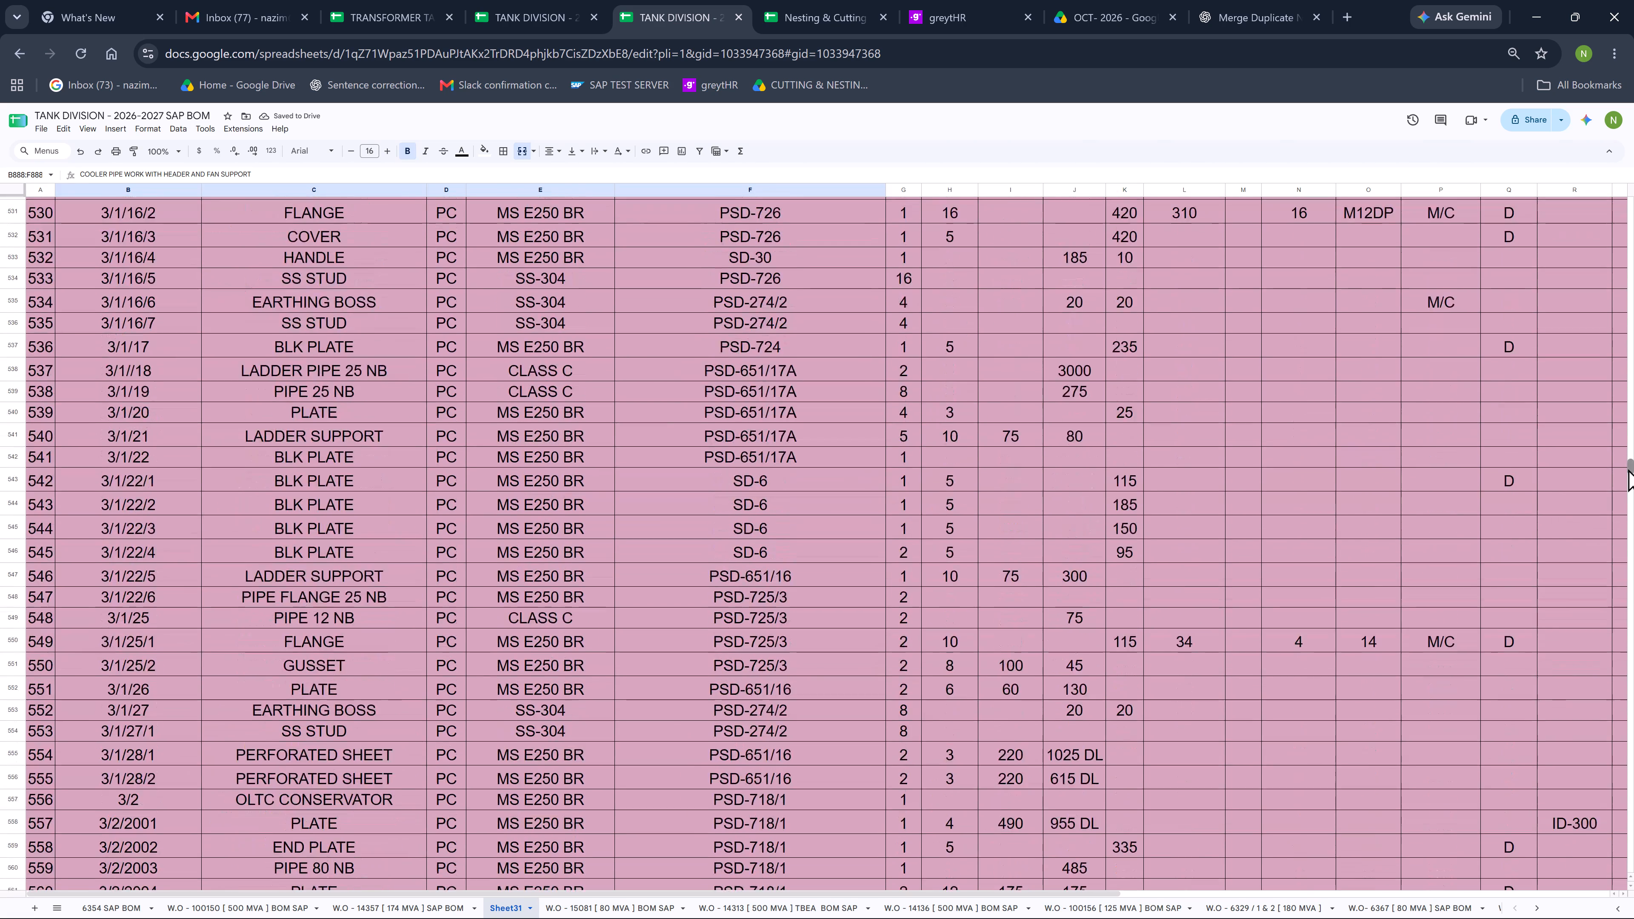
{"action": "left_click_drag", "start_coordinate": [1628, 469], "coordinate": [1628, 442]}
{"action": "scroll", "coordinate": [846, 349], "scroll_direction": "down", "scroll_amount": 1}
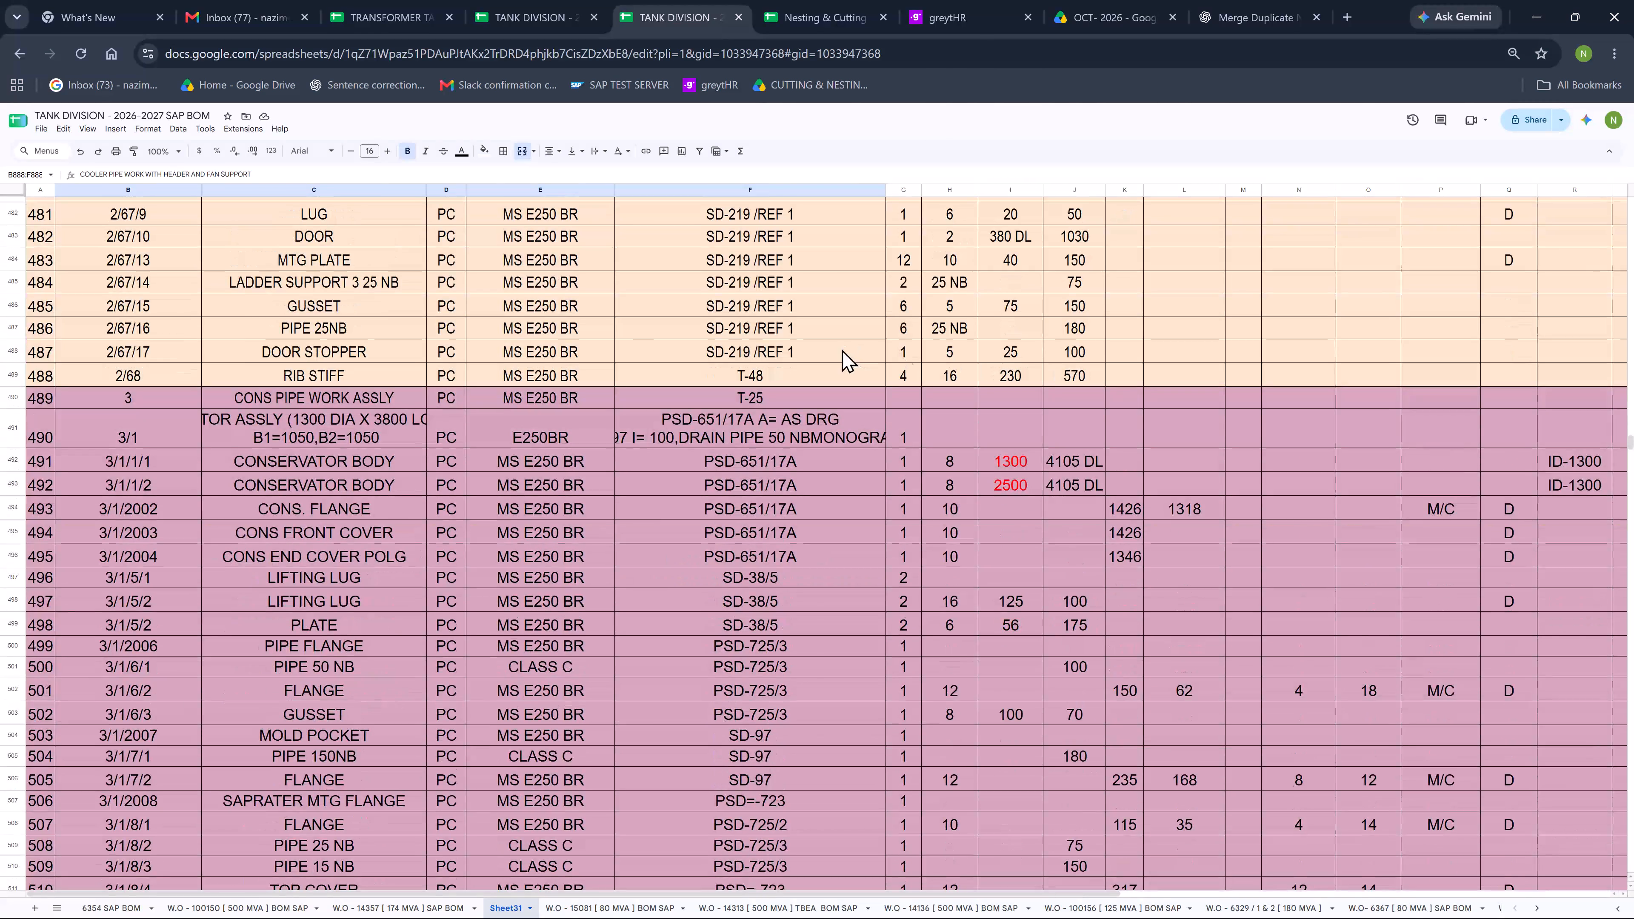
{"action": "left_click", "coordinate": [656, 396]}
{"action": "left_click", "coordinate": [483, 145]}
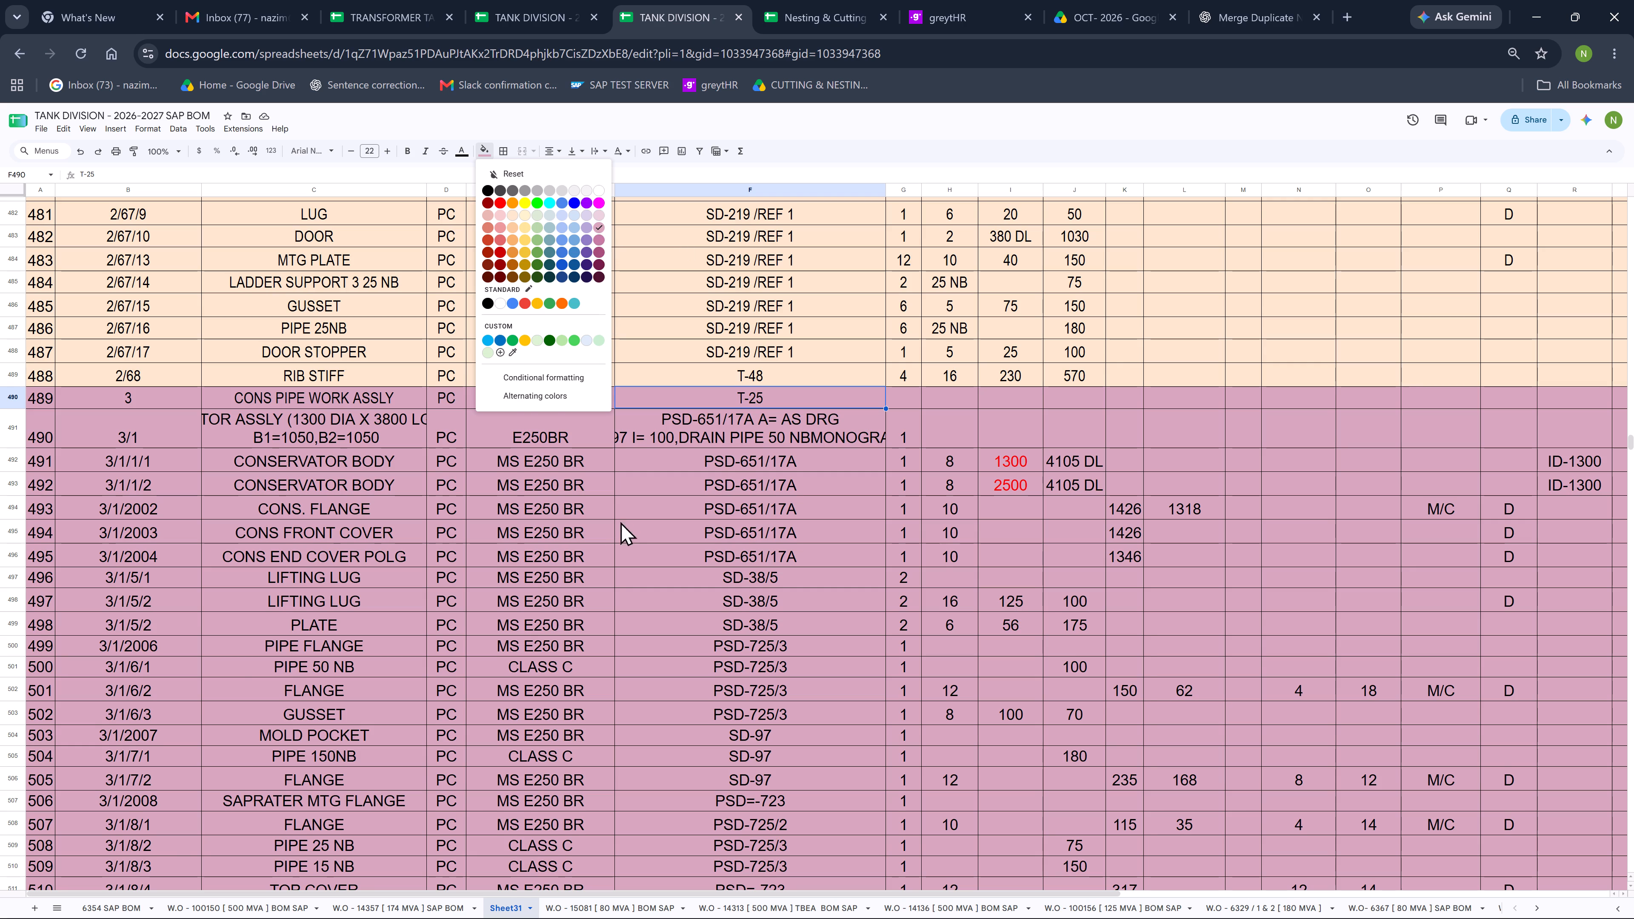
{"action": "scroll", "coordinate": [606, 562], "scroll_direction": "down", "scroll_amount": 20}
{"action": "scroll", "coordinate": [606, 562], "scroll_direction": "down", "scroll_amount": 20}
{"action": "scroll", "coordinate": [606, 562], "scroll_direction": "down", "scroll_amount": 13}
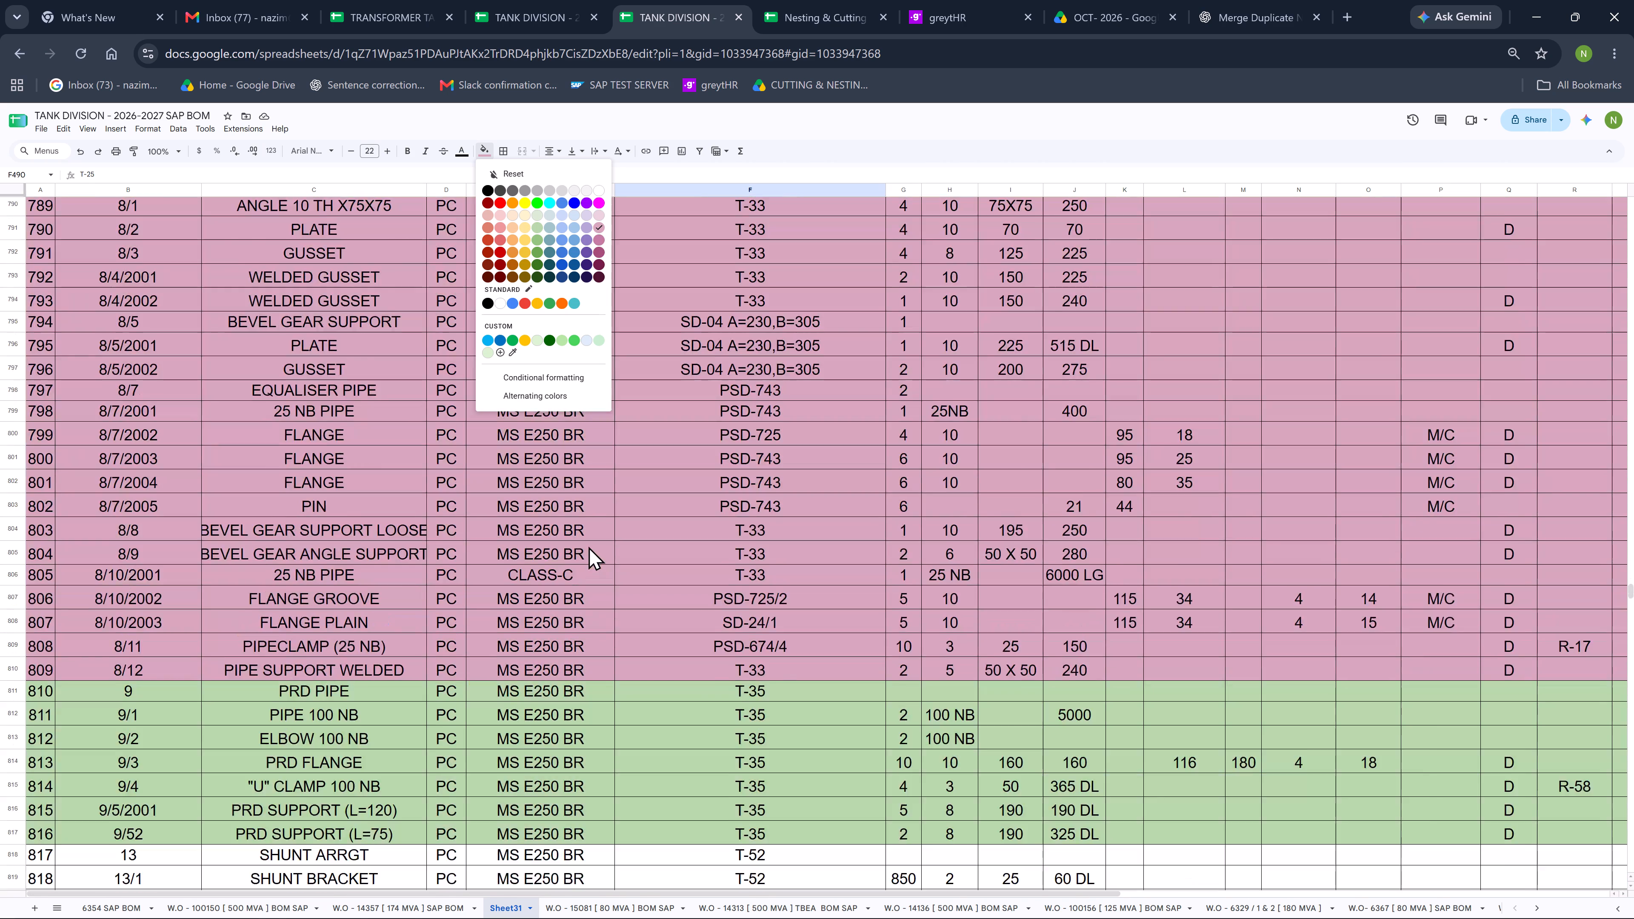
{"action": "scroll", "coordinate": [588, 546], "scroll_direction": "down", "scroll_amount": 18}
{"action": "scroll", "coordinate": [586, 554], "scroll_direction": "up", "scroll_amount": 7}
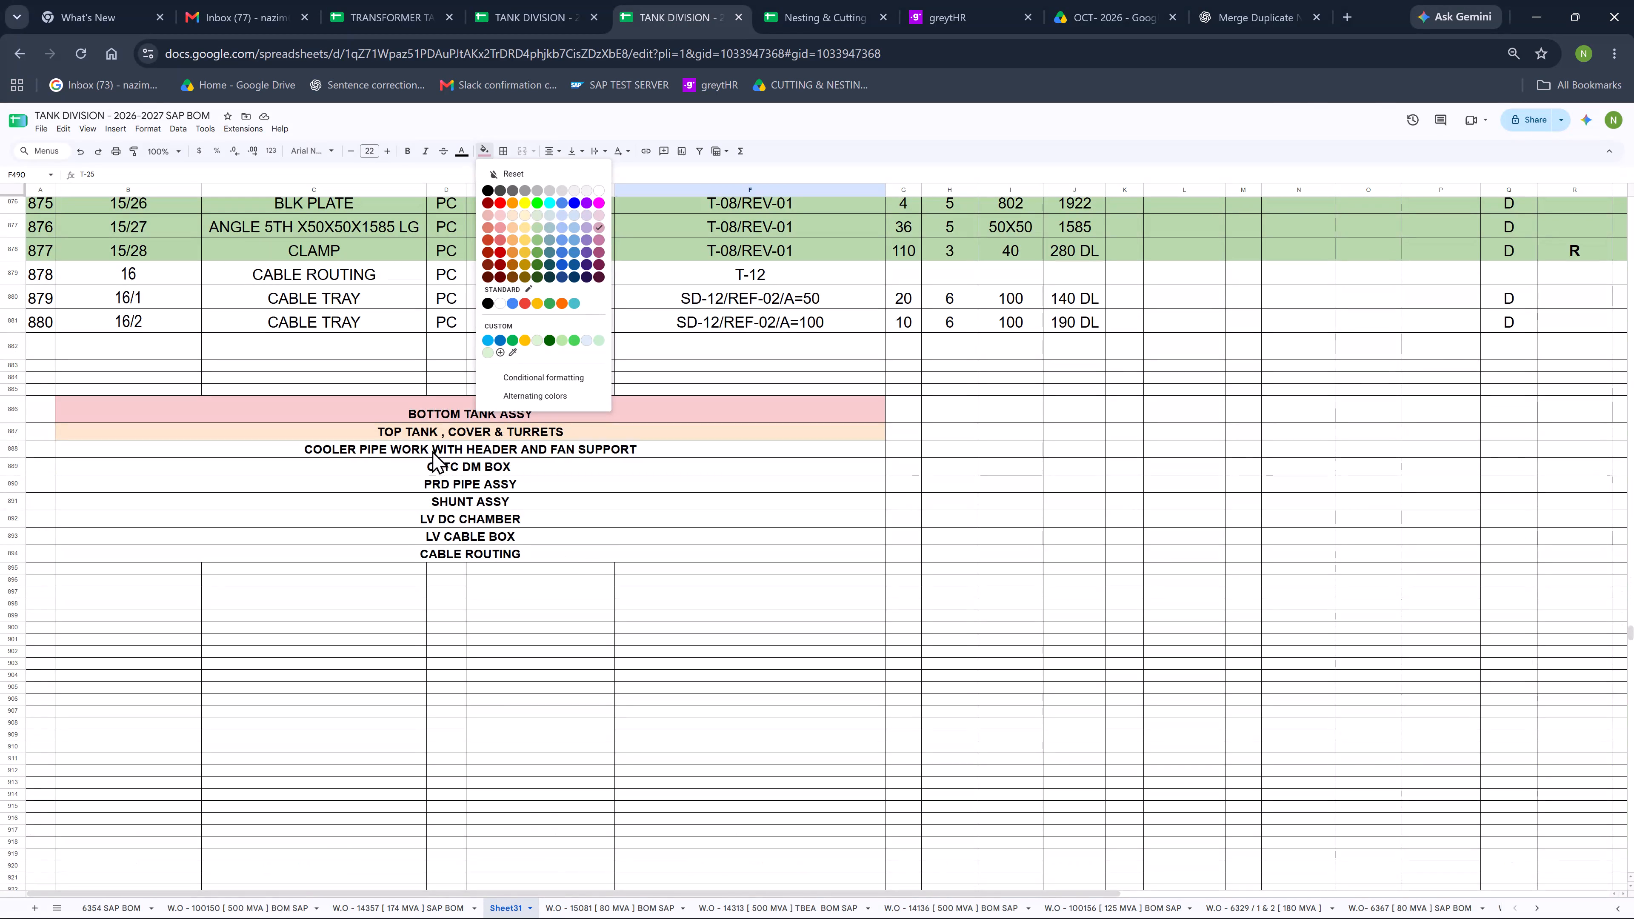
{"action": "left_click", "coordinate": [431, 448]}
{"action": "left_click", "coordinate": [488, 149]}
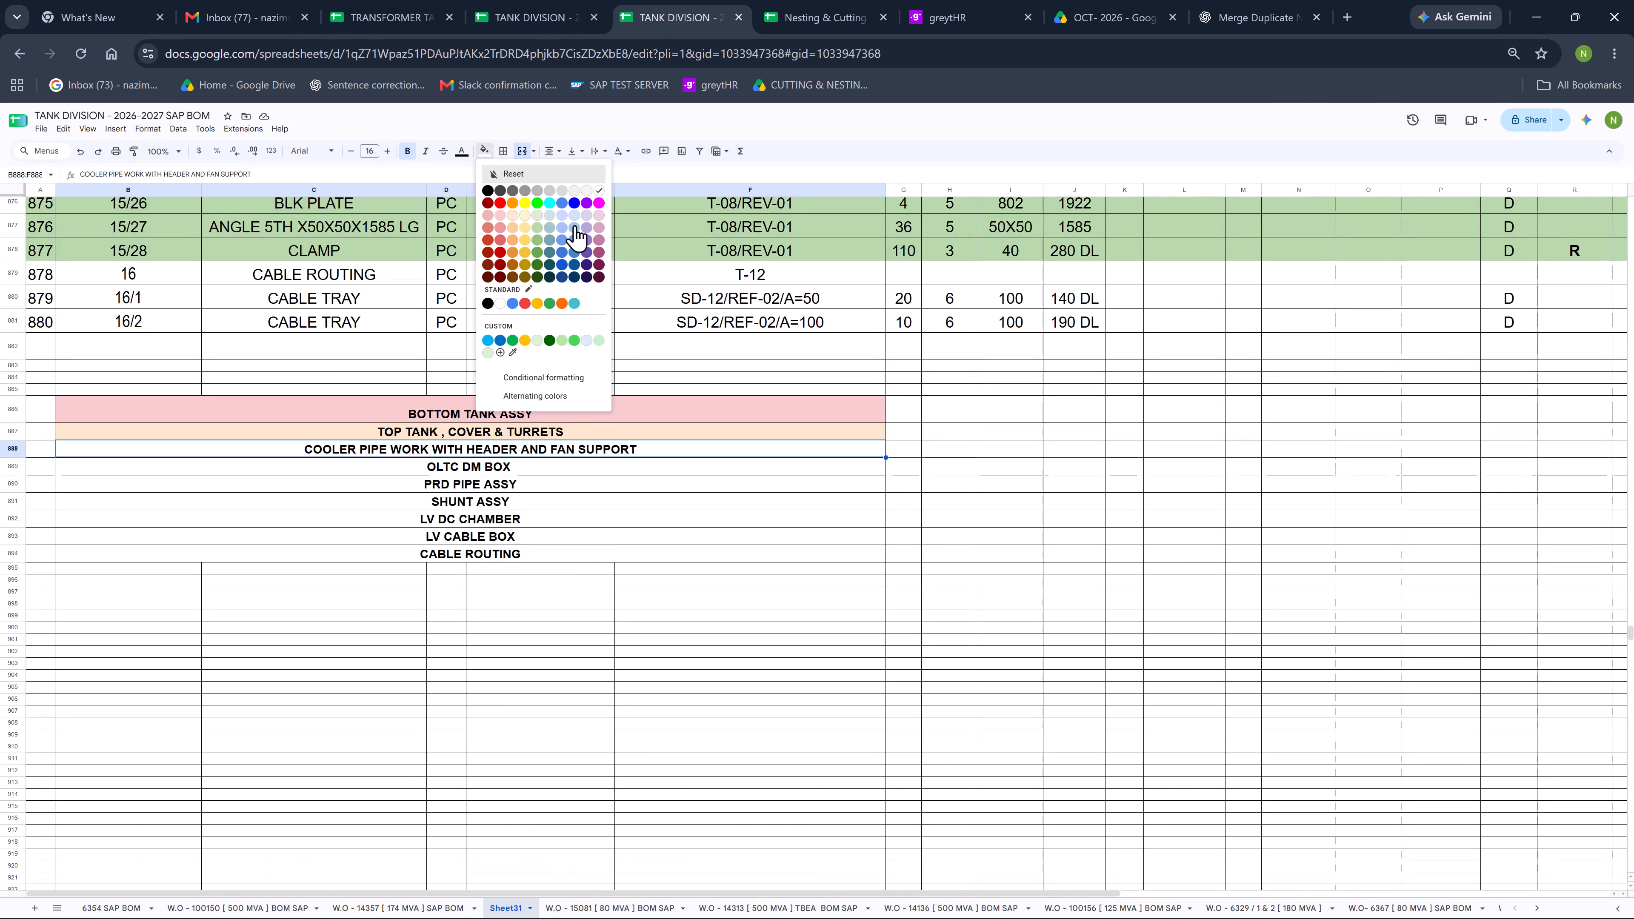
{"action": "left_click", "coordinate": [603, 226]}
Examine where the COOLER PIPE WORK section starts in the BOM and which fill colour its rows use.
{"action": "left_click", "coordinate": [524, 472]}
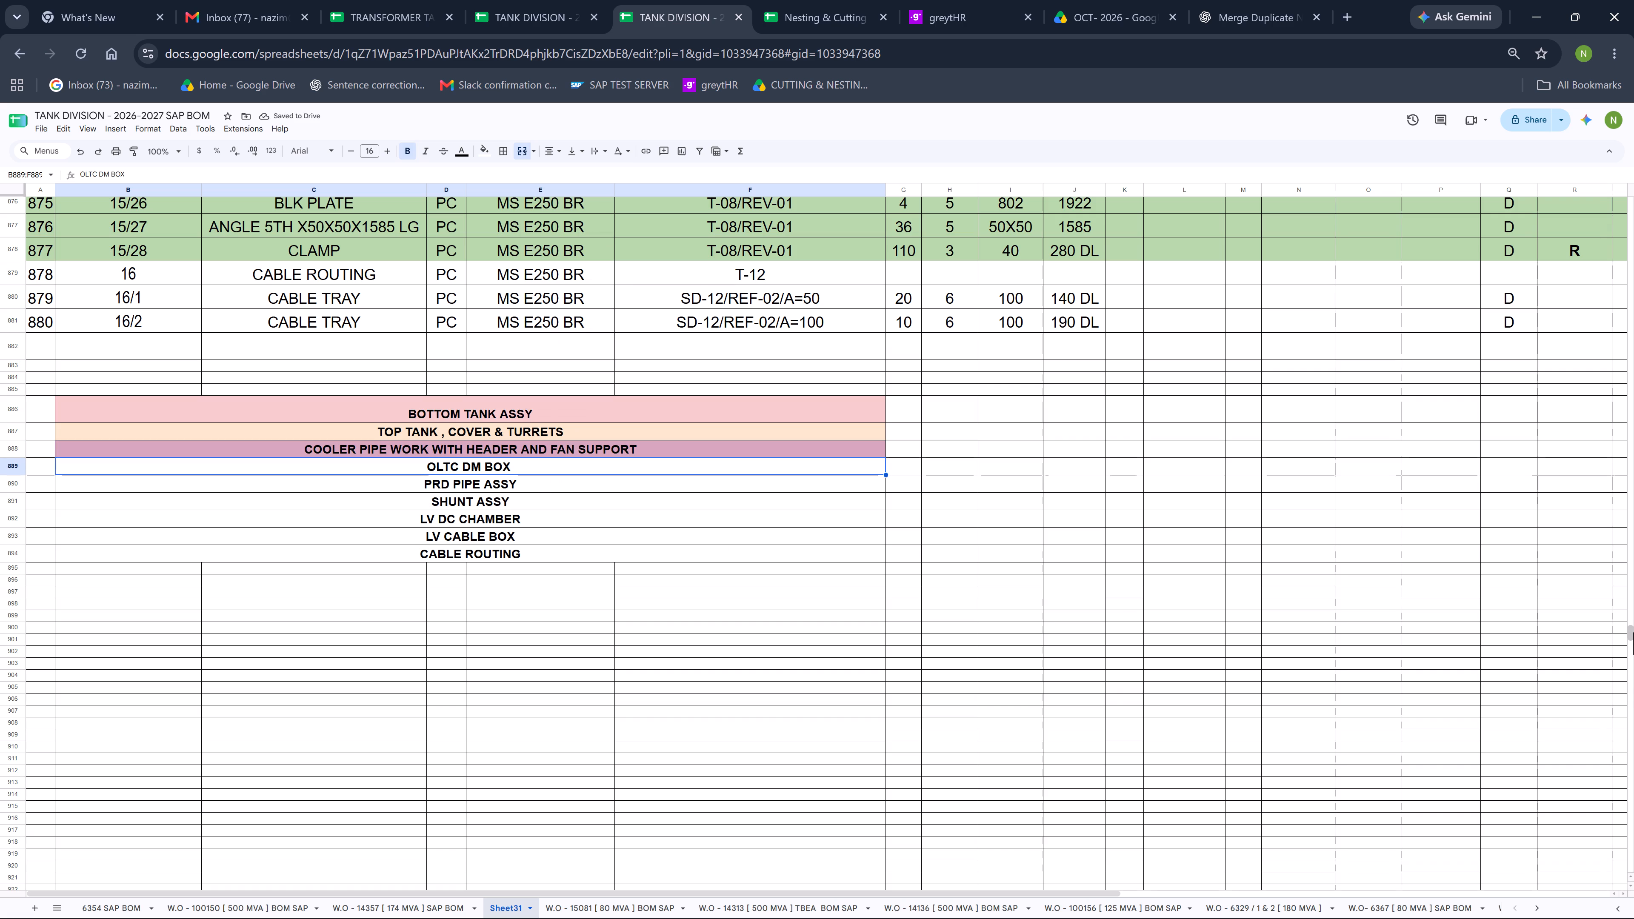
{"action": "left_click_drag", "start_coordinate": [1633, 632], "coordinate": [1625, 527]}
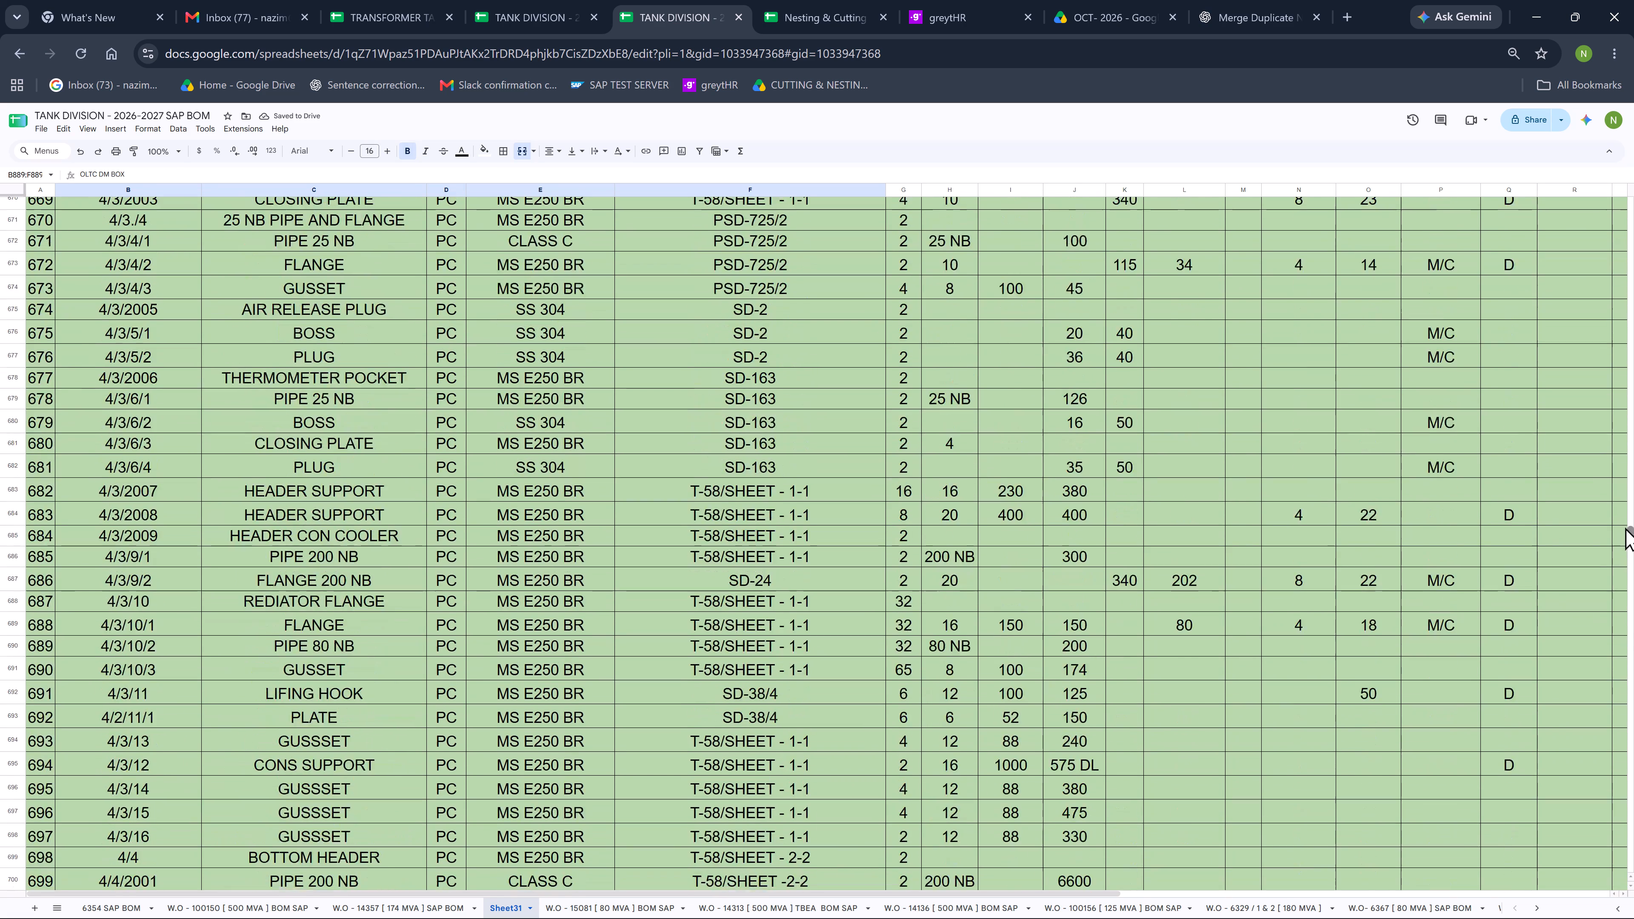
{"action": "left_click_drag", "start_coordinate": [1625, 527], "coordinate": [1622, 513]}
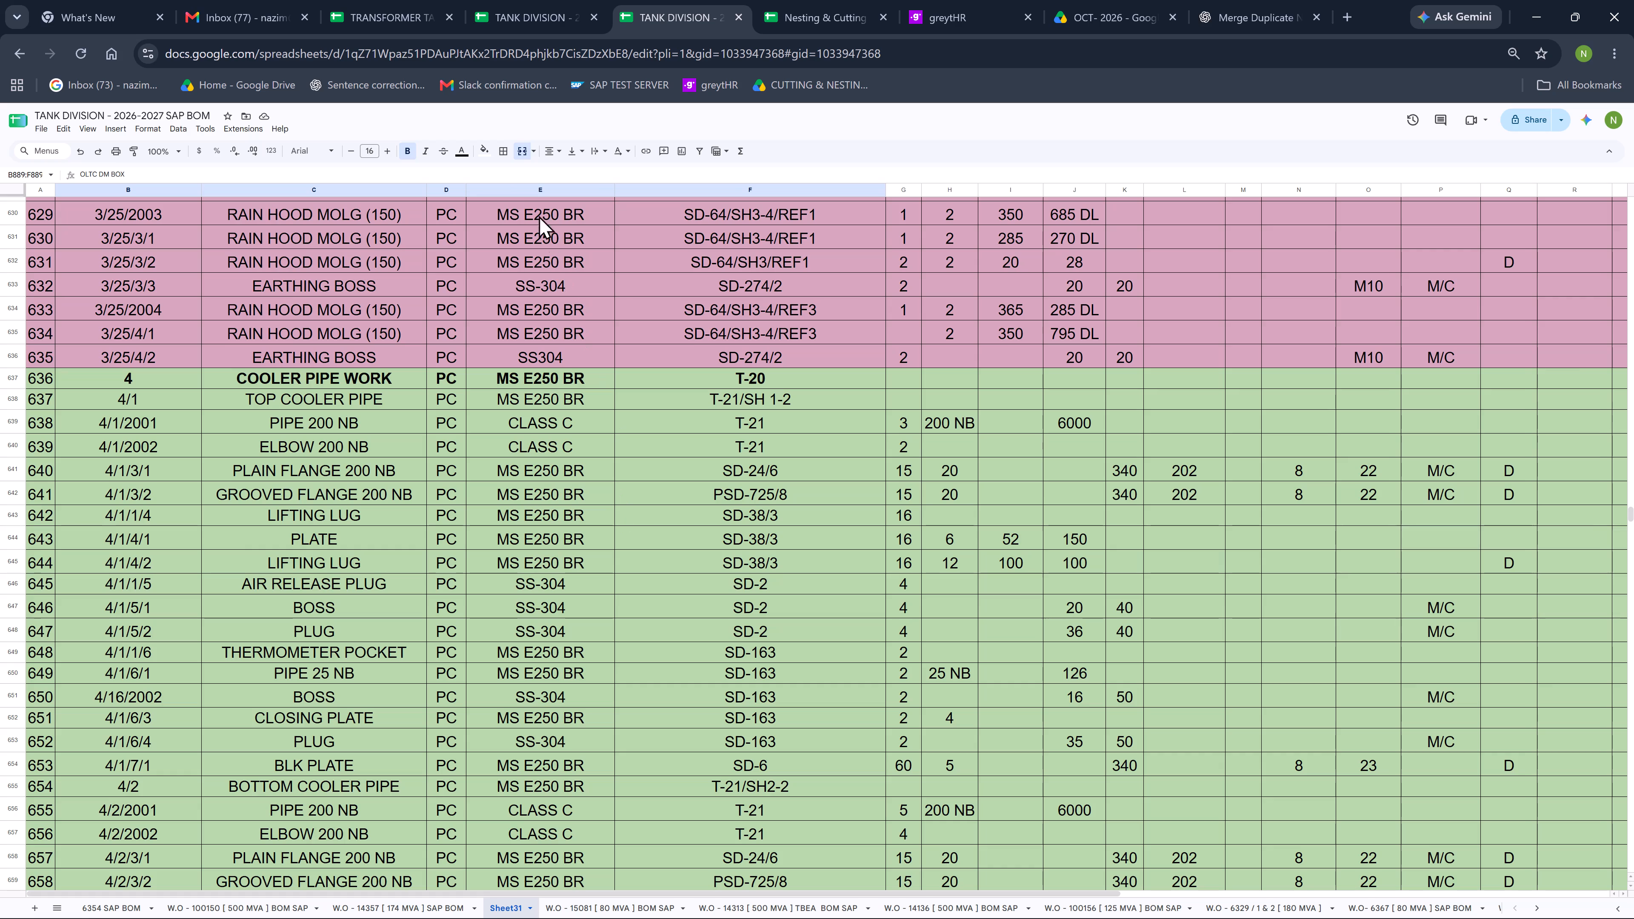
{"action": "left_click", "coordinate": [494, 380]}
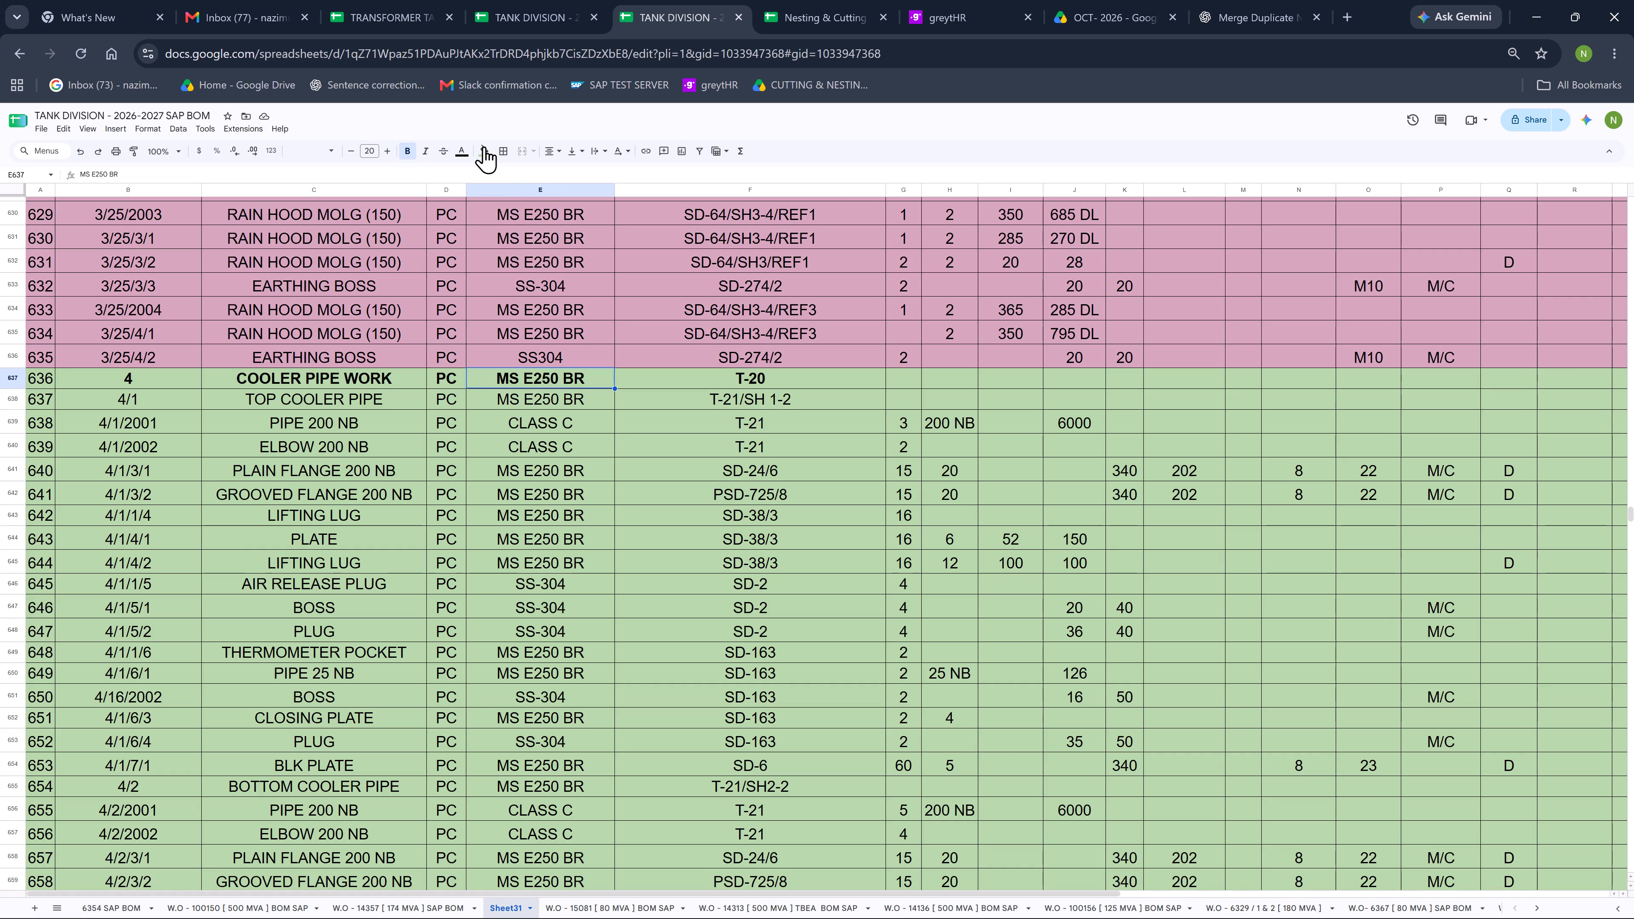
{"action": "left_click", "coordinate": [484, 146]}
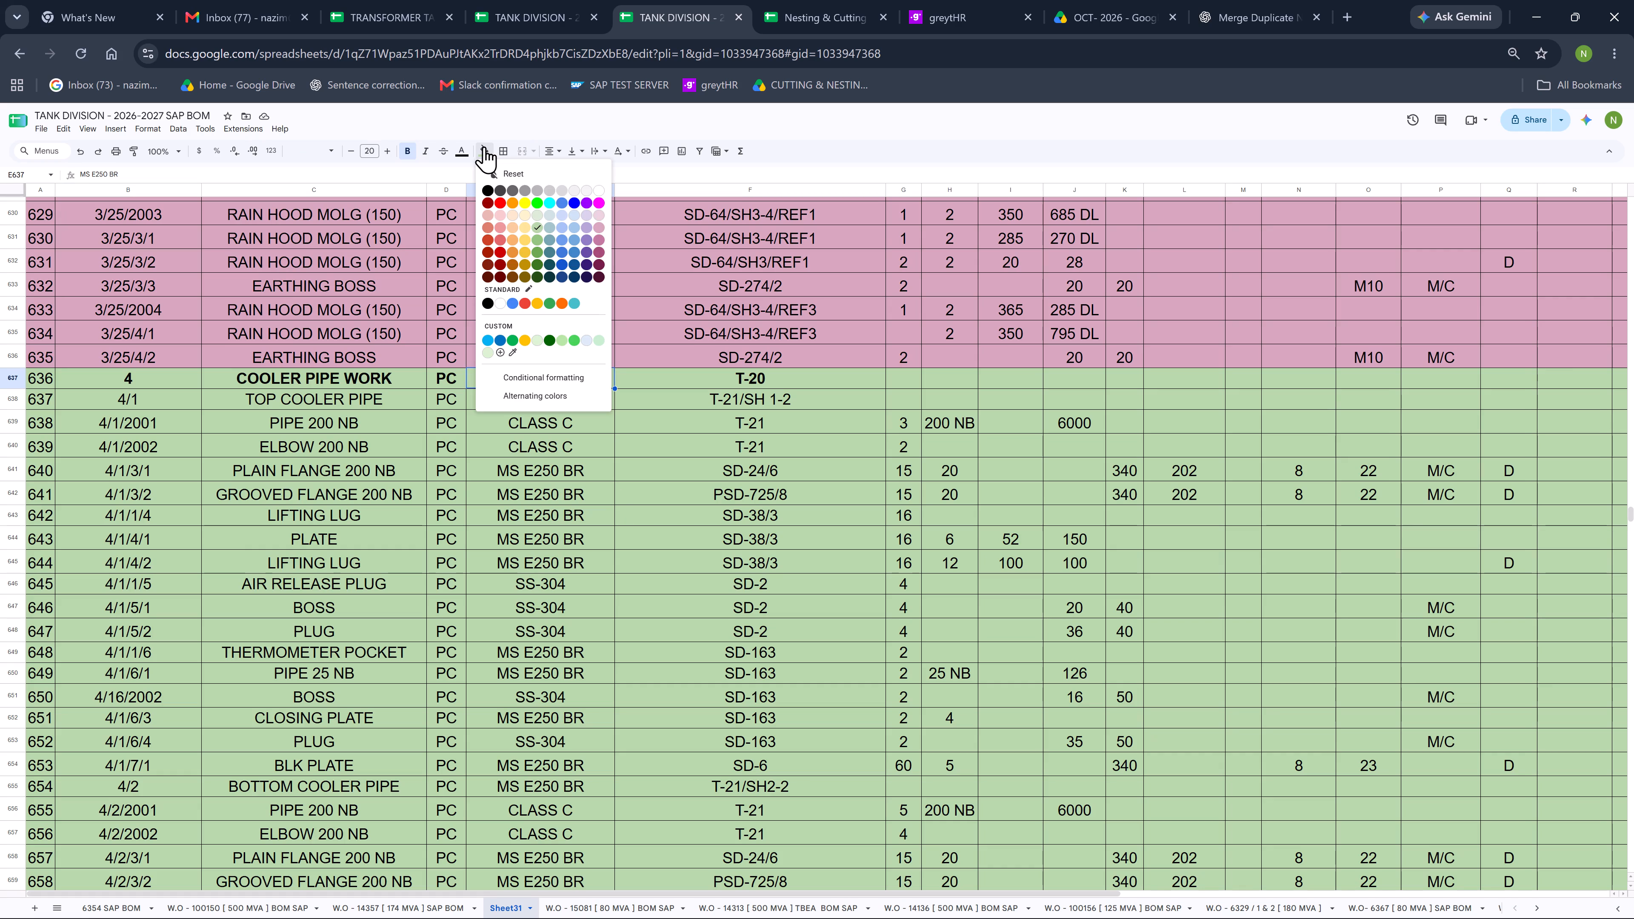
{"action": "left_click", "coordinate": [833, 587]}
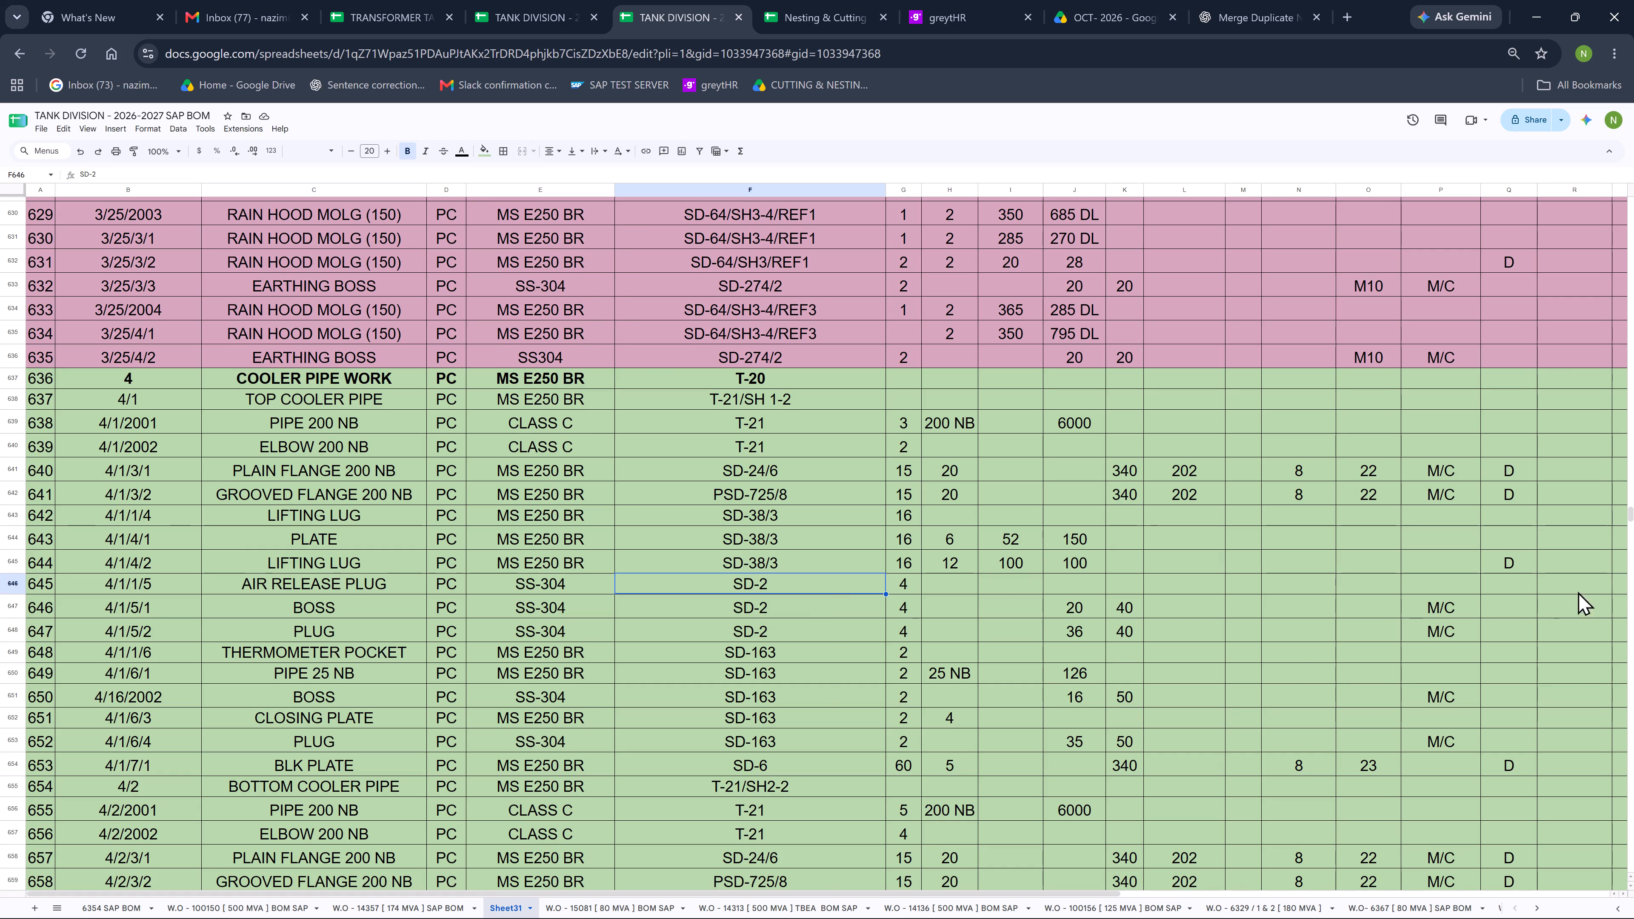
{"action": "left_click_drag", "start_coordinate": [1630, 512], "coordinate": [1633, 645]}
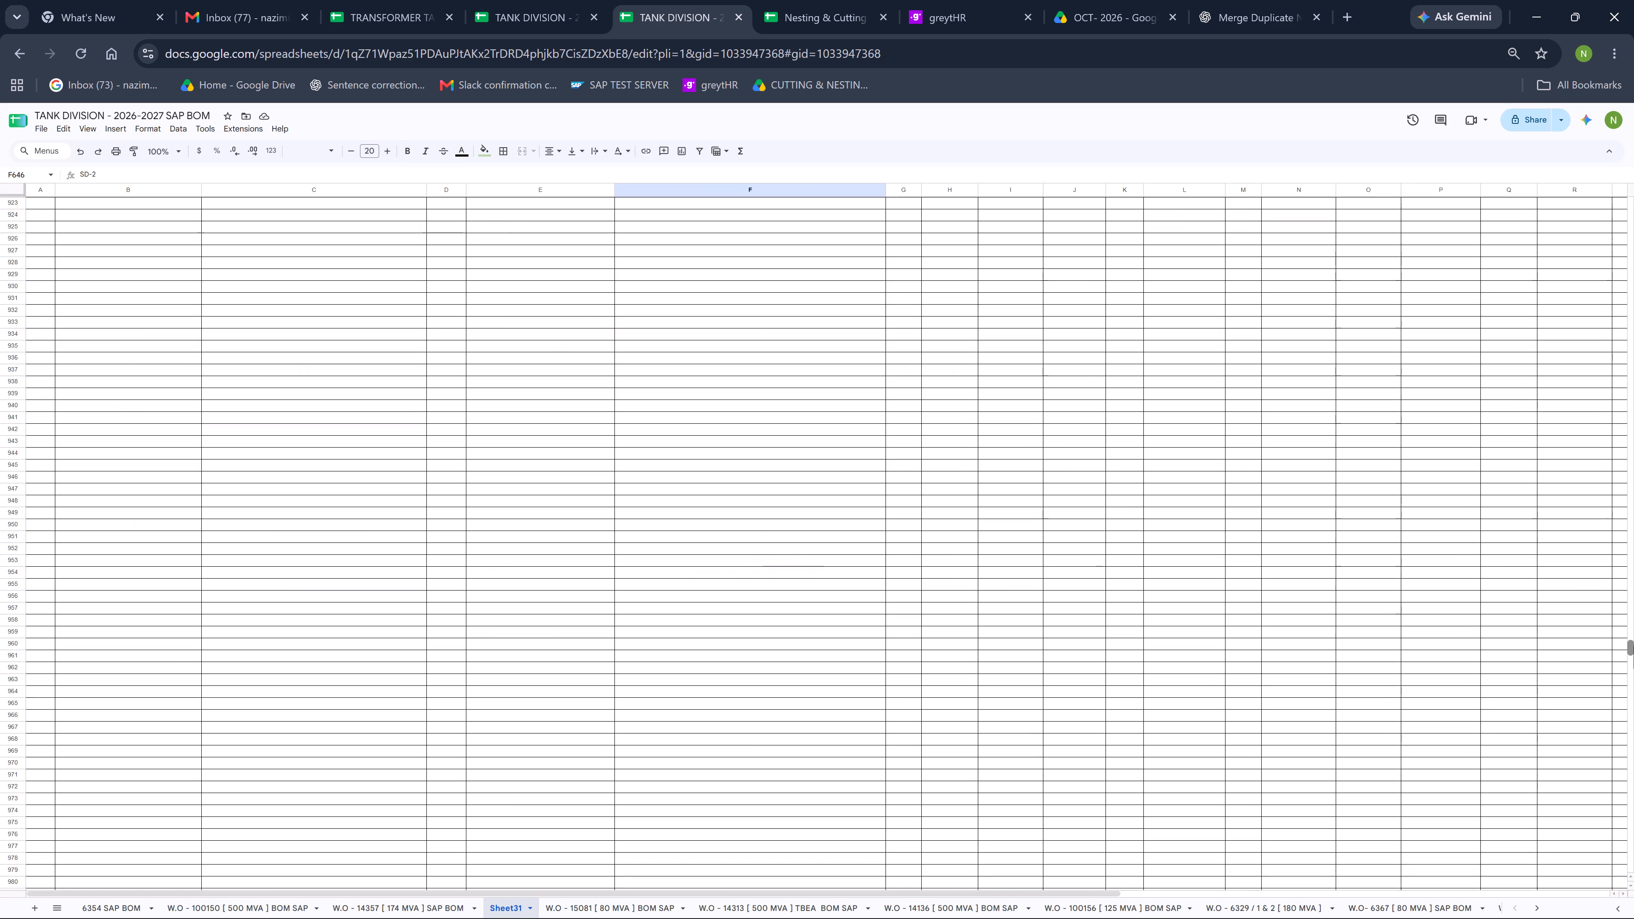
{"action": "left_click_drag", "start_coordinate": [1633, 645], "coordinate": [1633, 633]}
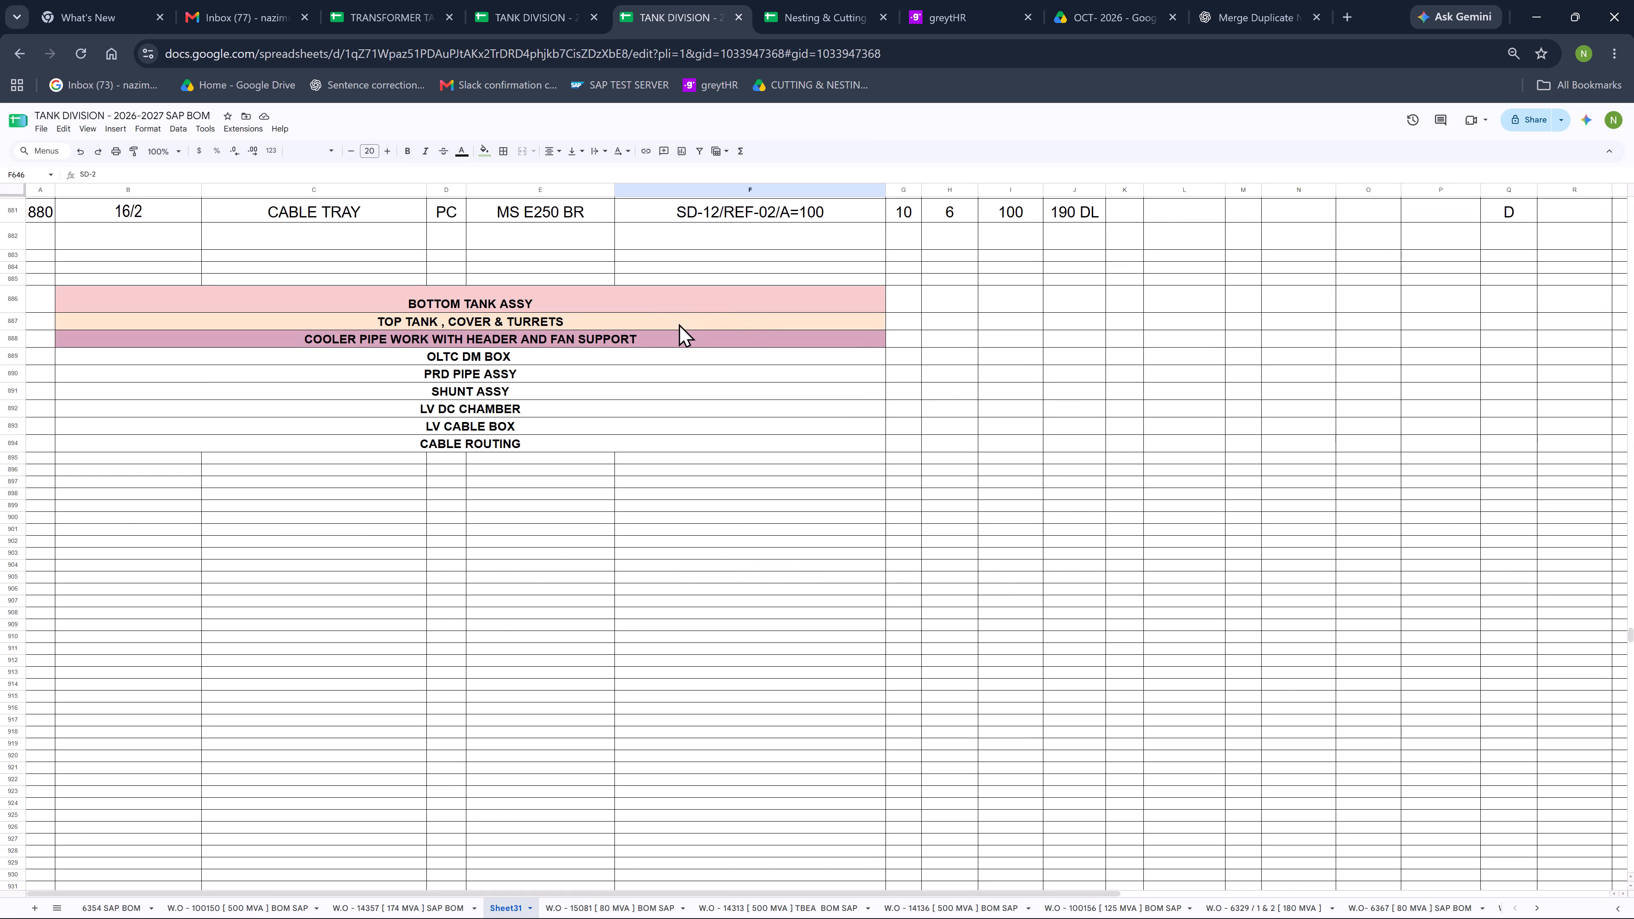
Insert a merged CONSERVATOR PIPE WORK row above the cooler pipe work row in the assembly list, copying that row's formatting.
{"action": "left_click", "coordinate": [439, 338]}
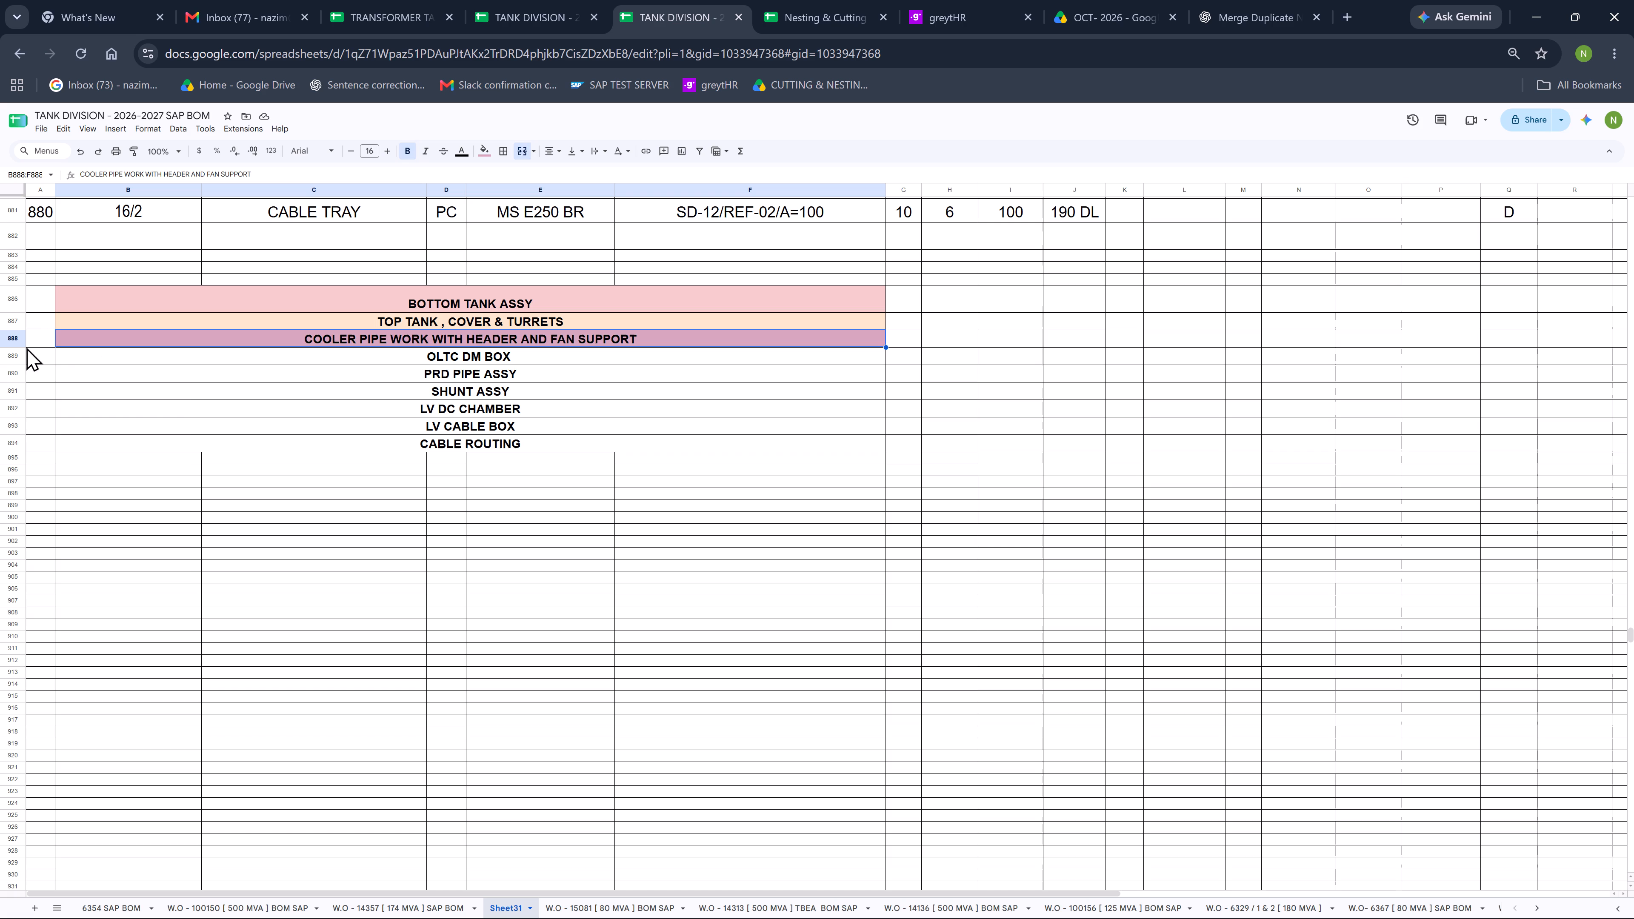
{"action": "left_click", "coordinate": [10, 337]}
{"action": "right_click", "coordinate": [9, 337]}
{"action": "left_click", "coordinate": [72, 434]}
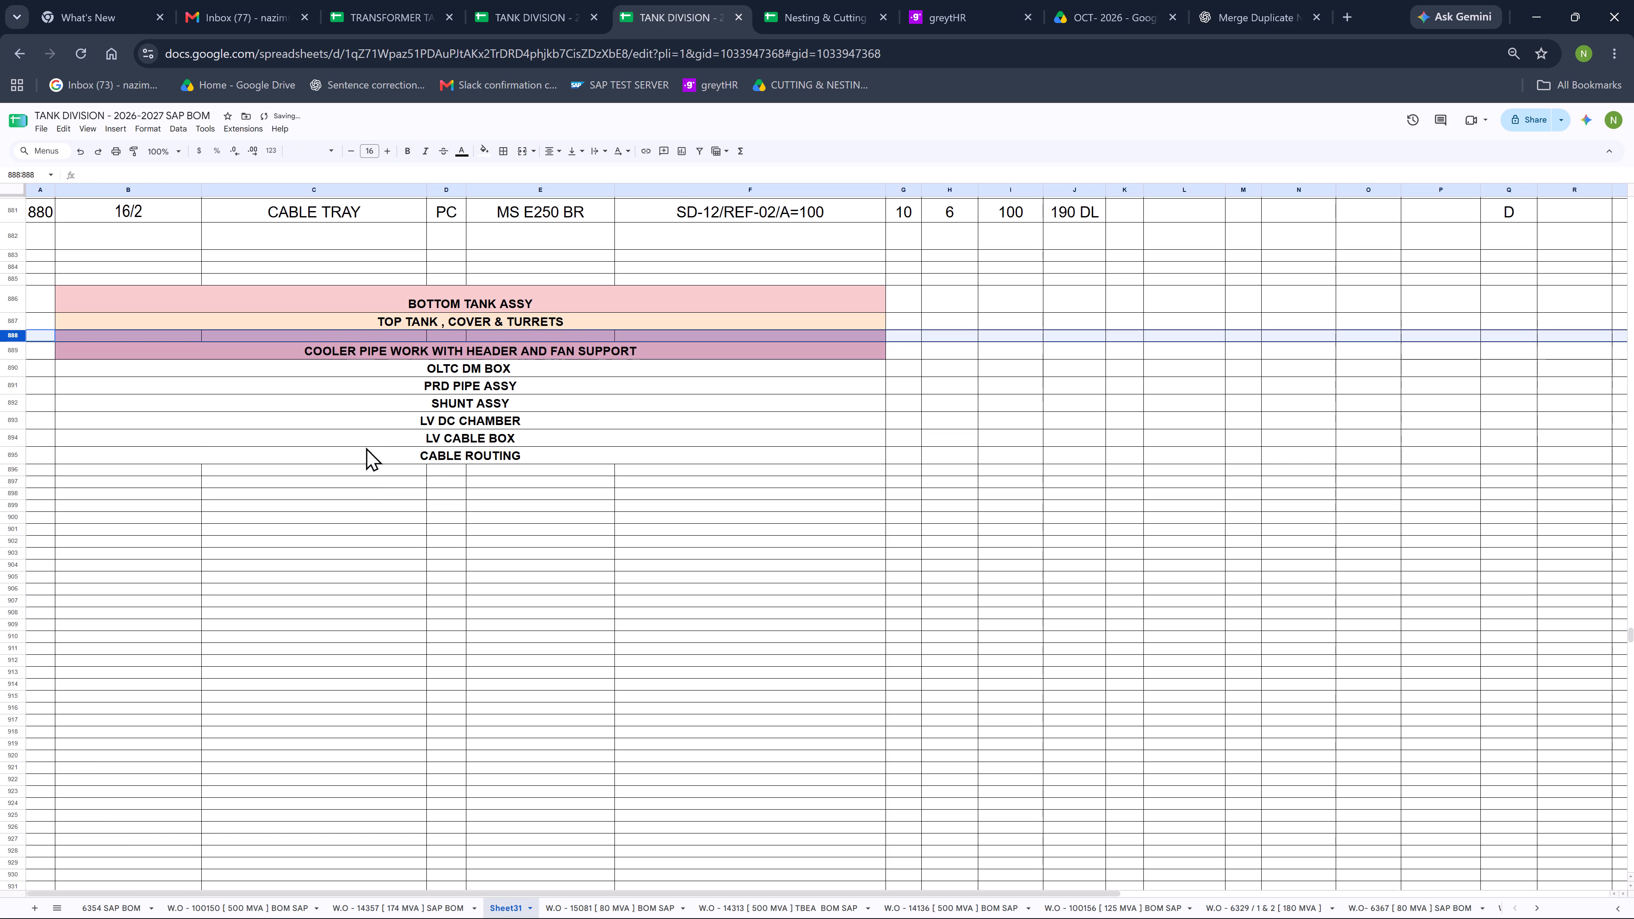
{"action": "left_click", "coordinate": [398, 353]}
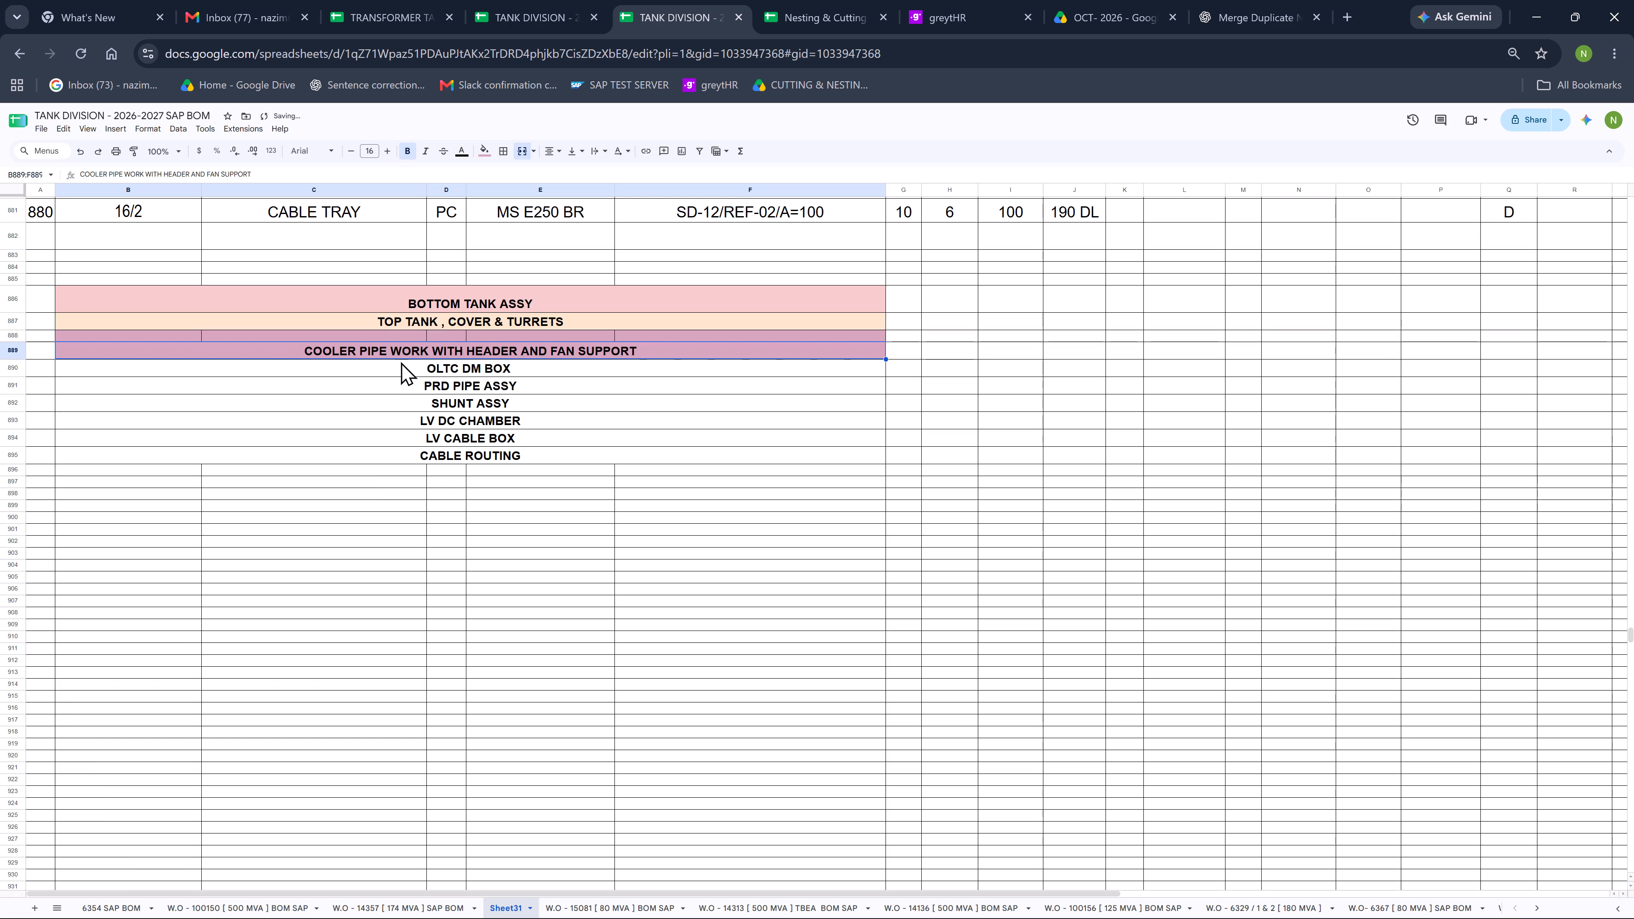
{"action": "key", "text": "ctrl+c"}
{"action": "left_click", "coordinate": [178, 336]}
{"action": "key", "text": "ctrl+v"}
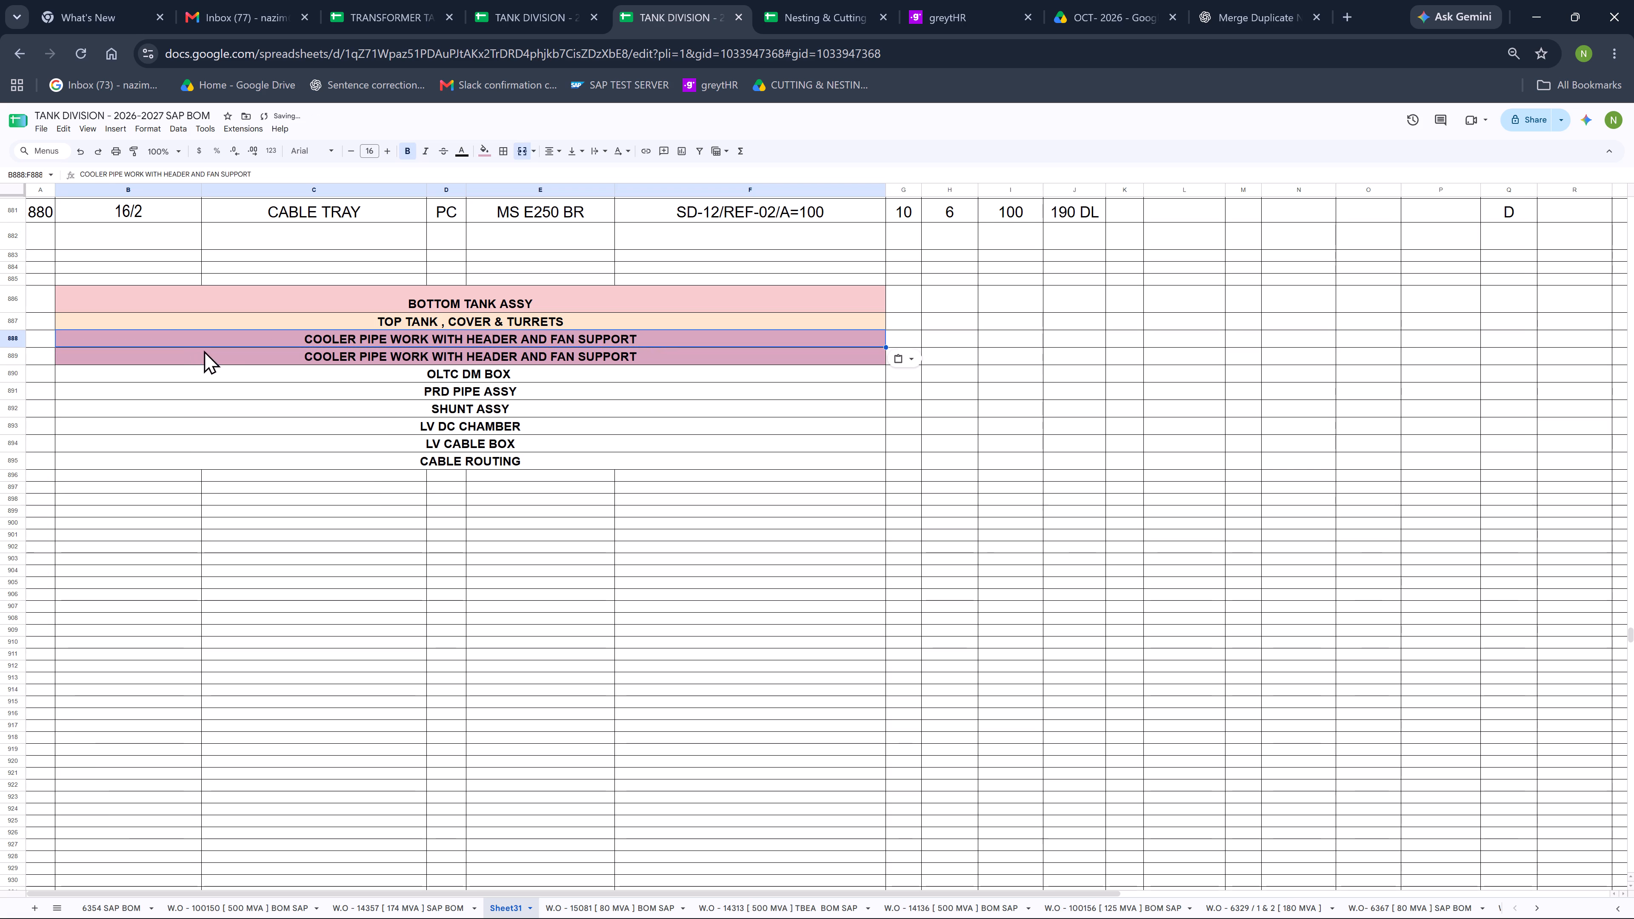
{"action": "type", "text": "CONSERVATOR PIPE WORK"}
{"action": "key", "text": "Return"}
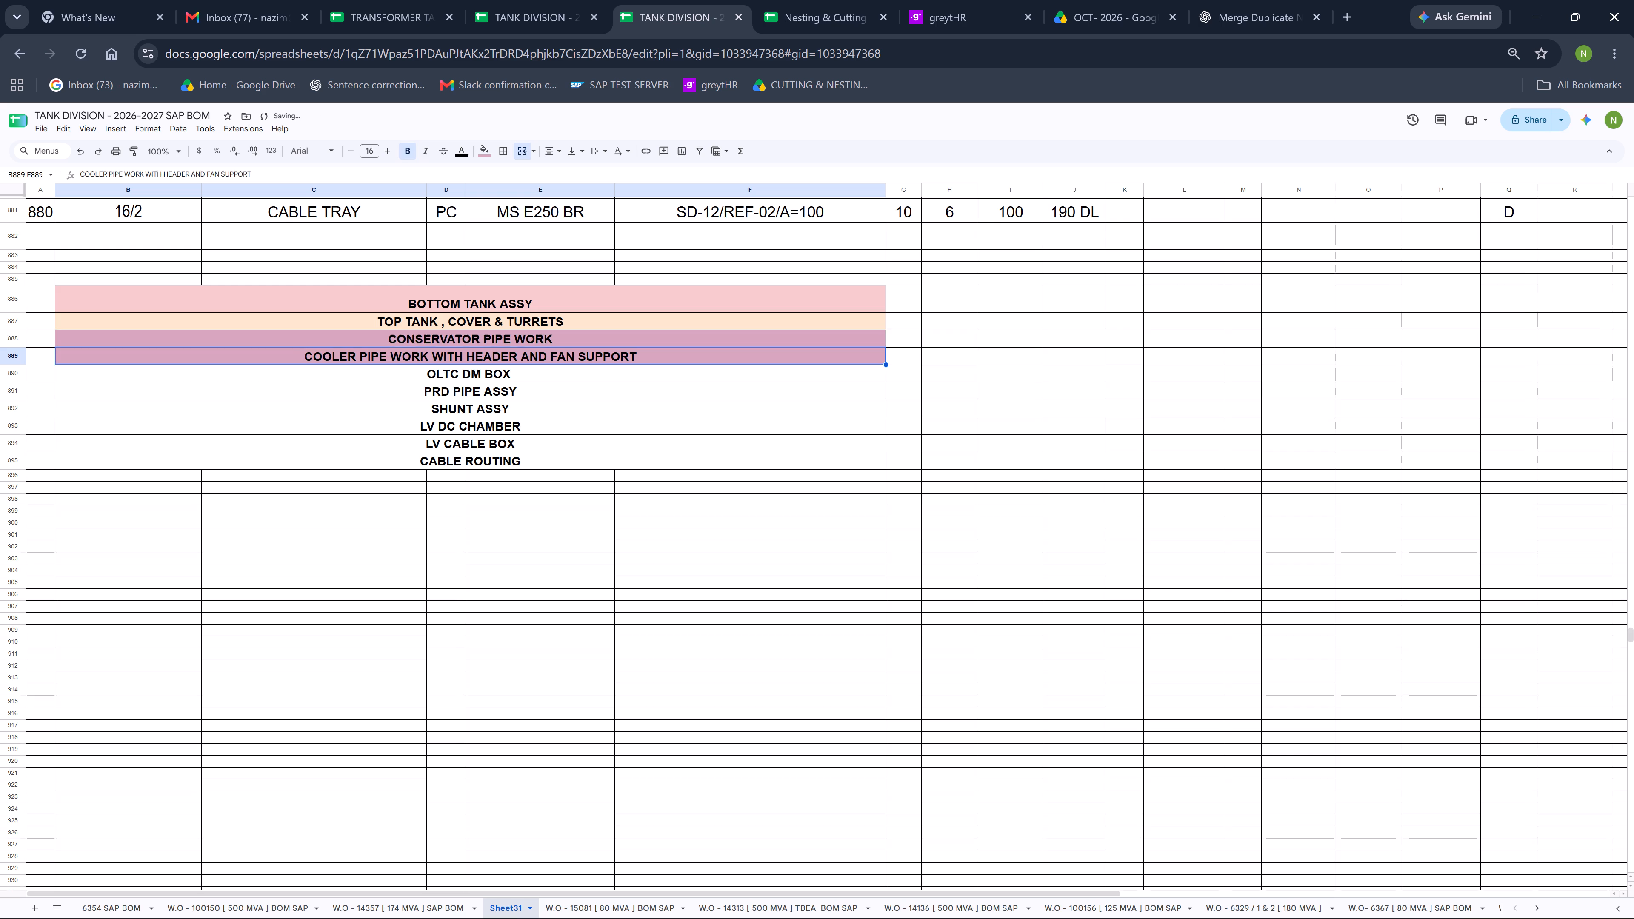
Fill the merged COOLER PIPE WORK WITH HEADER AND FAN SUPPORT row with light green 2.
{"action": "left_click", "coordinate": [479, 149]}
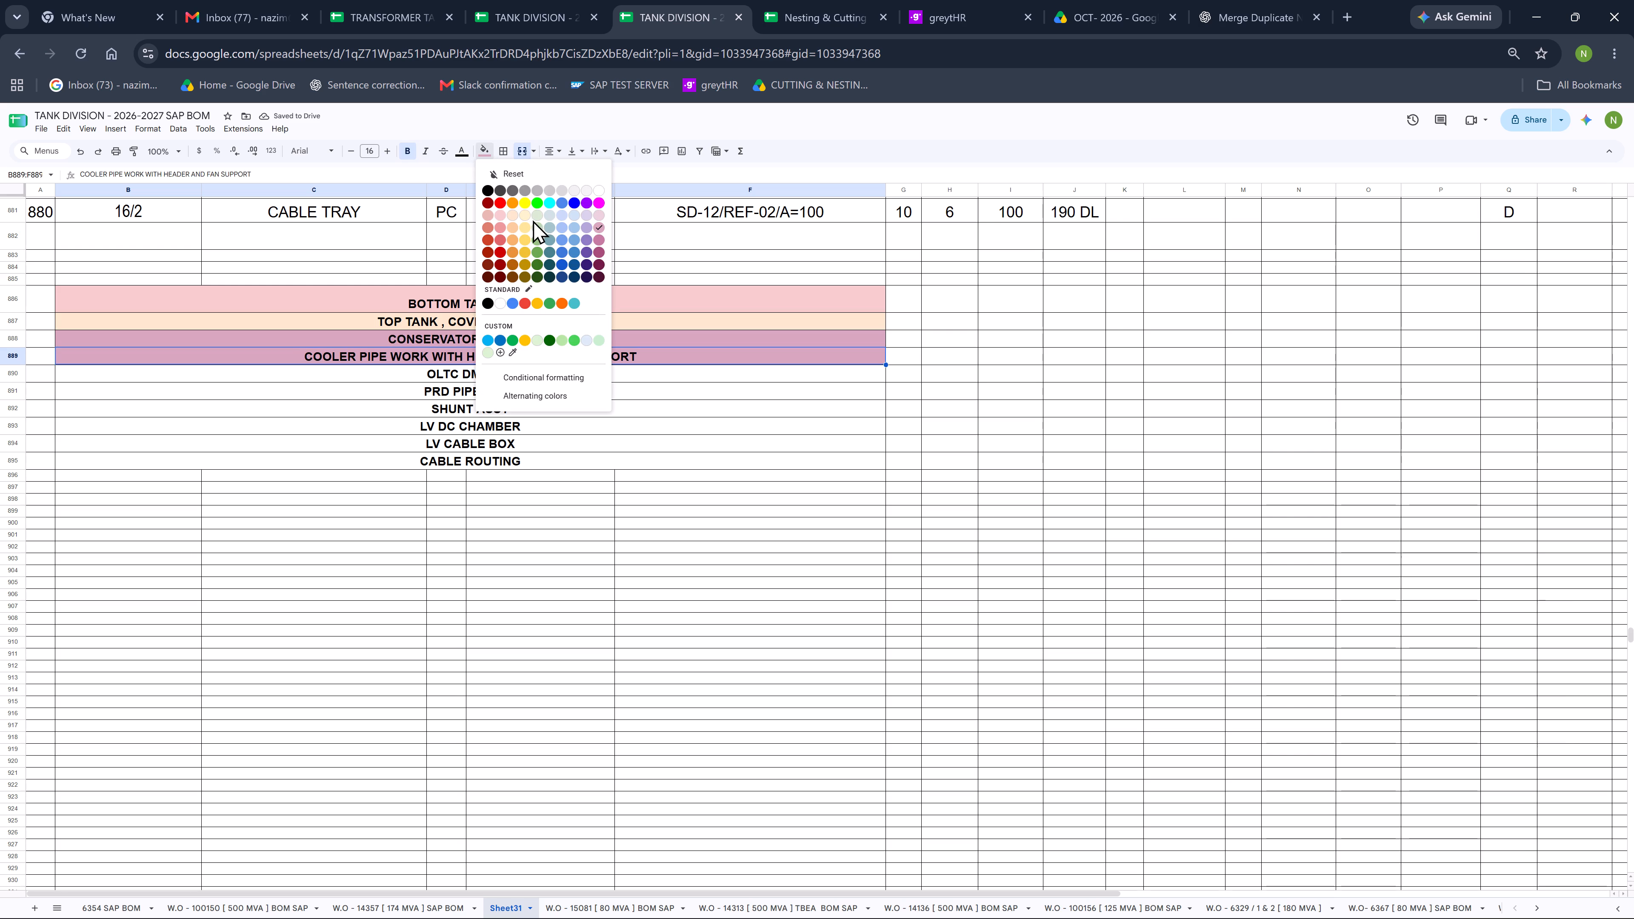
{"action": "left_click", "coordinate": [535, 223]}
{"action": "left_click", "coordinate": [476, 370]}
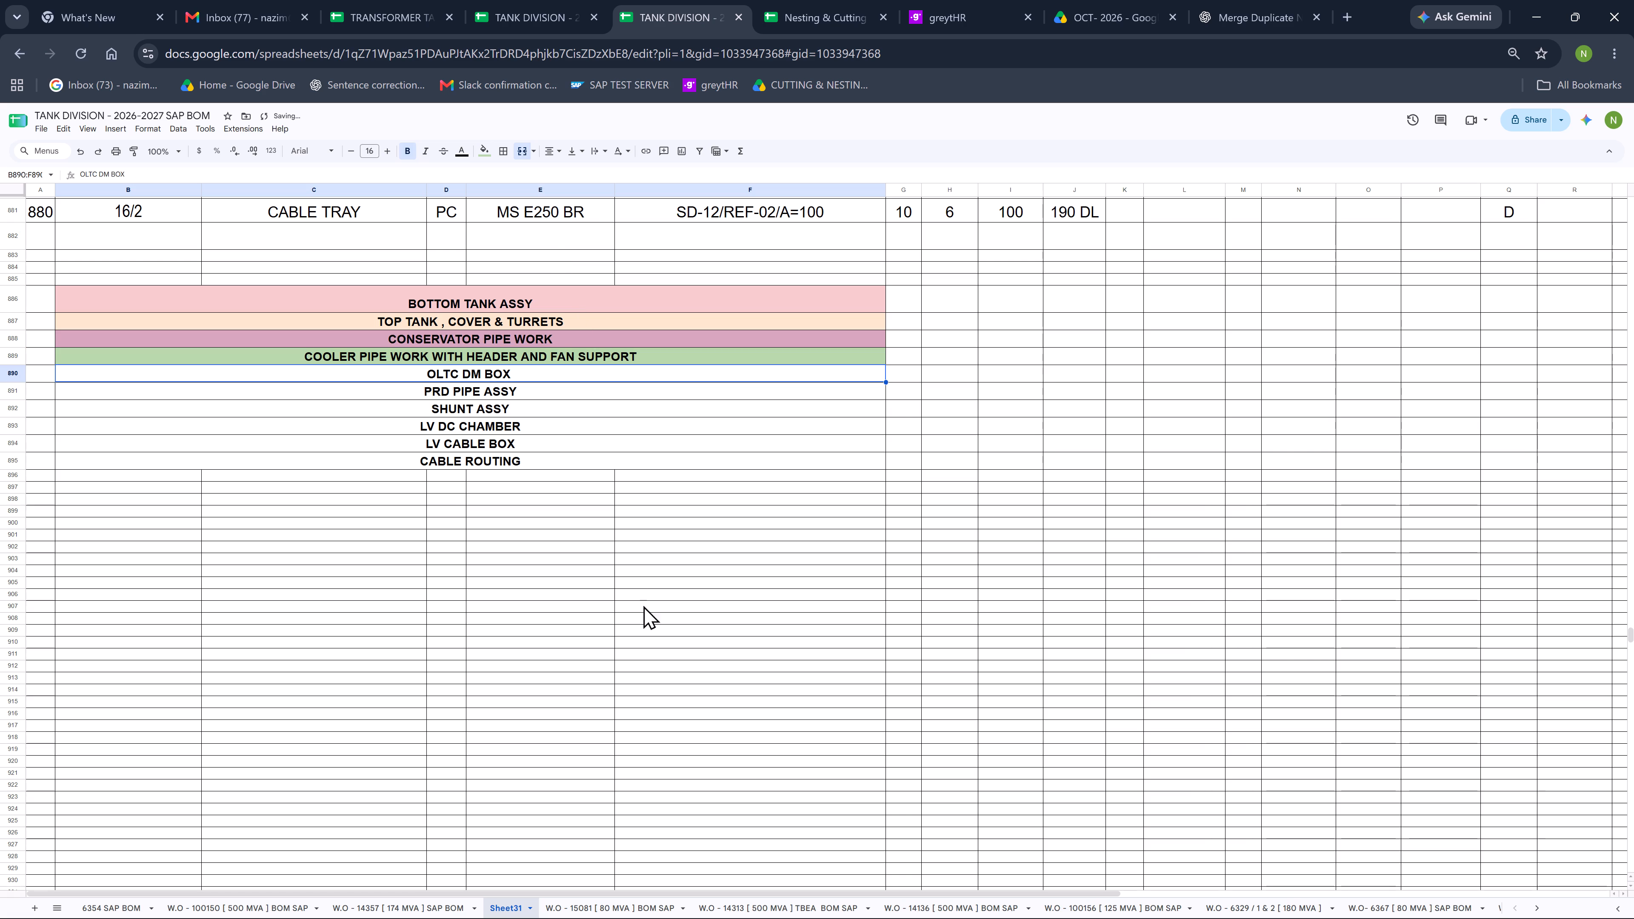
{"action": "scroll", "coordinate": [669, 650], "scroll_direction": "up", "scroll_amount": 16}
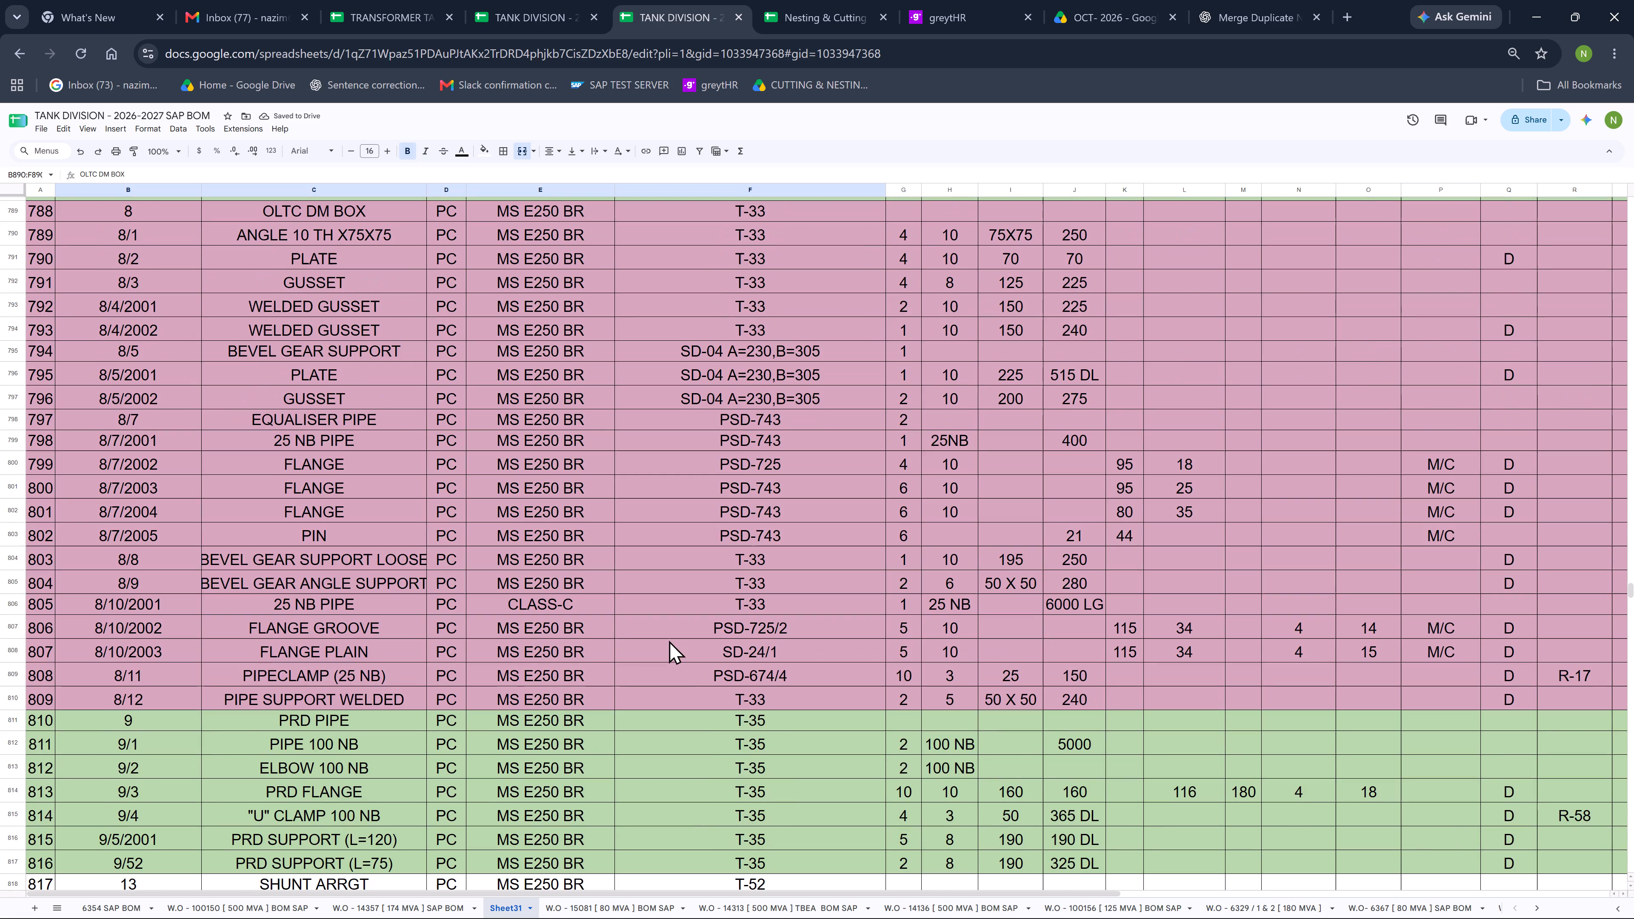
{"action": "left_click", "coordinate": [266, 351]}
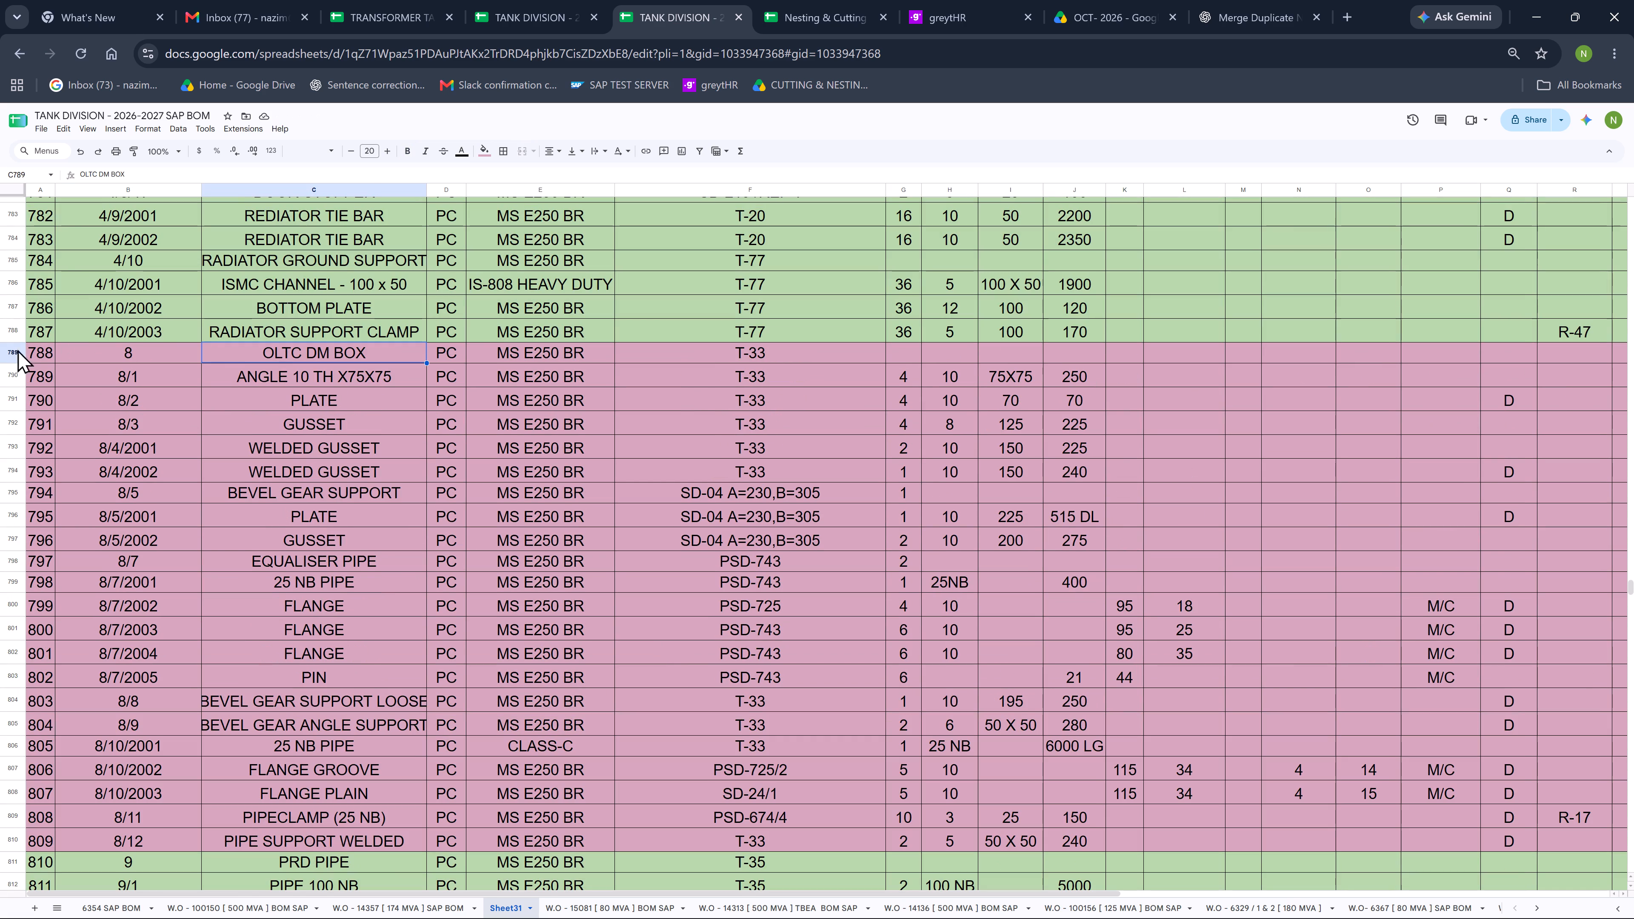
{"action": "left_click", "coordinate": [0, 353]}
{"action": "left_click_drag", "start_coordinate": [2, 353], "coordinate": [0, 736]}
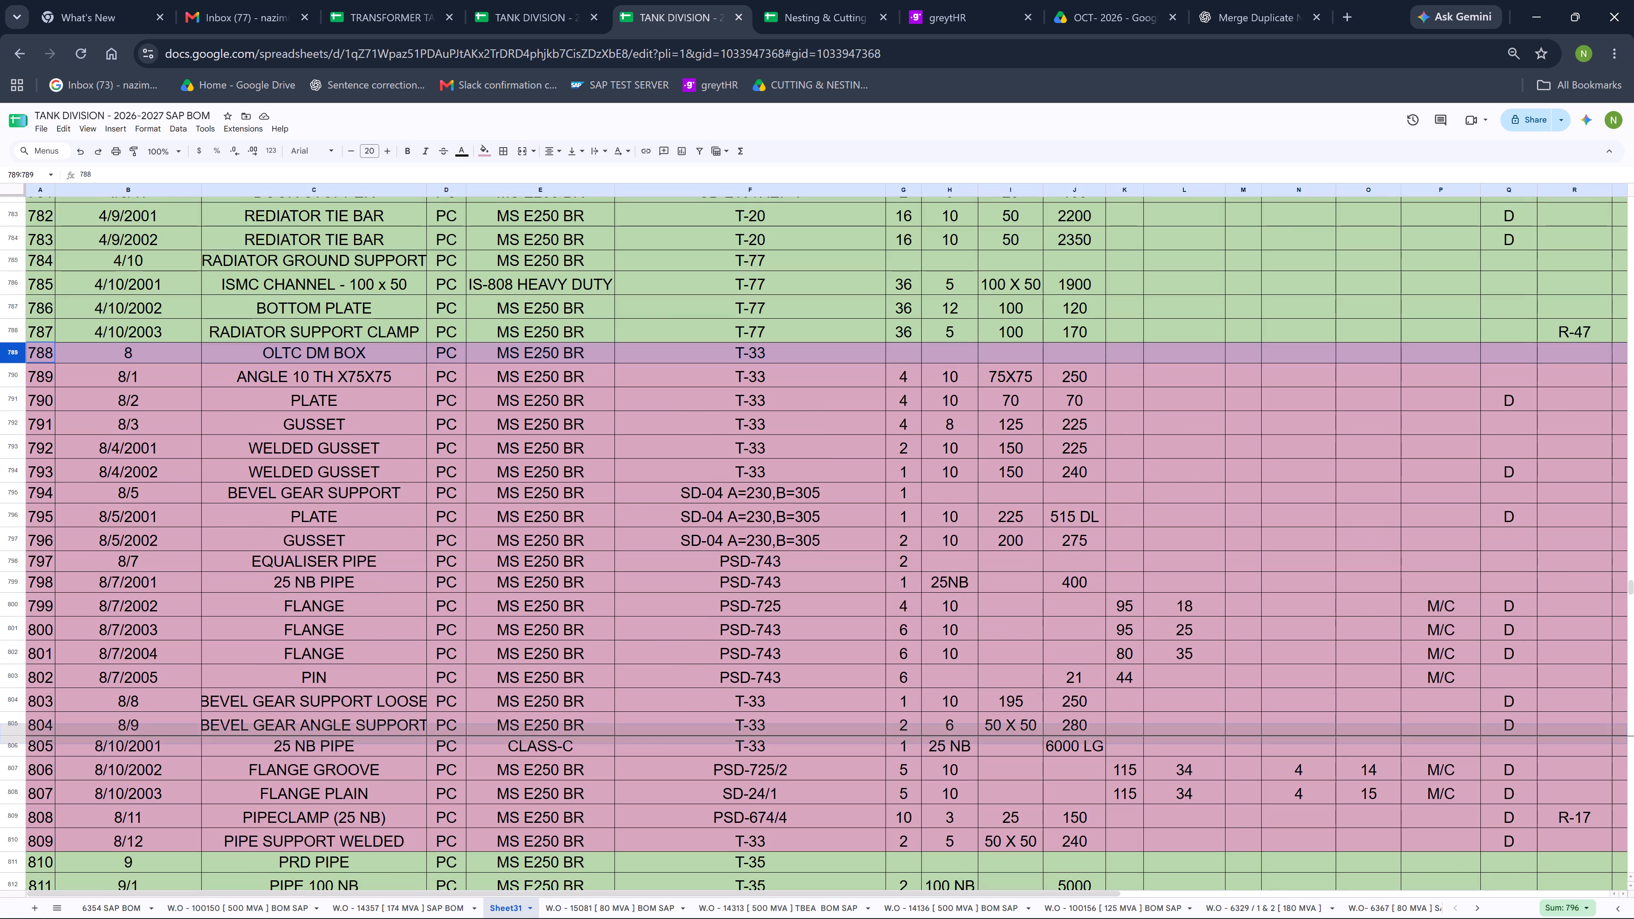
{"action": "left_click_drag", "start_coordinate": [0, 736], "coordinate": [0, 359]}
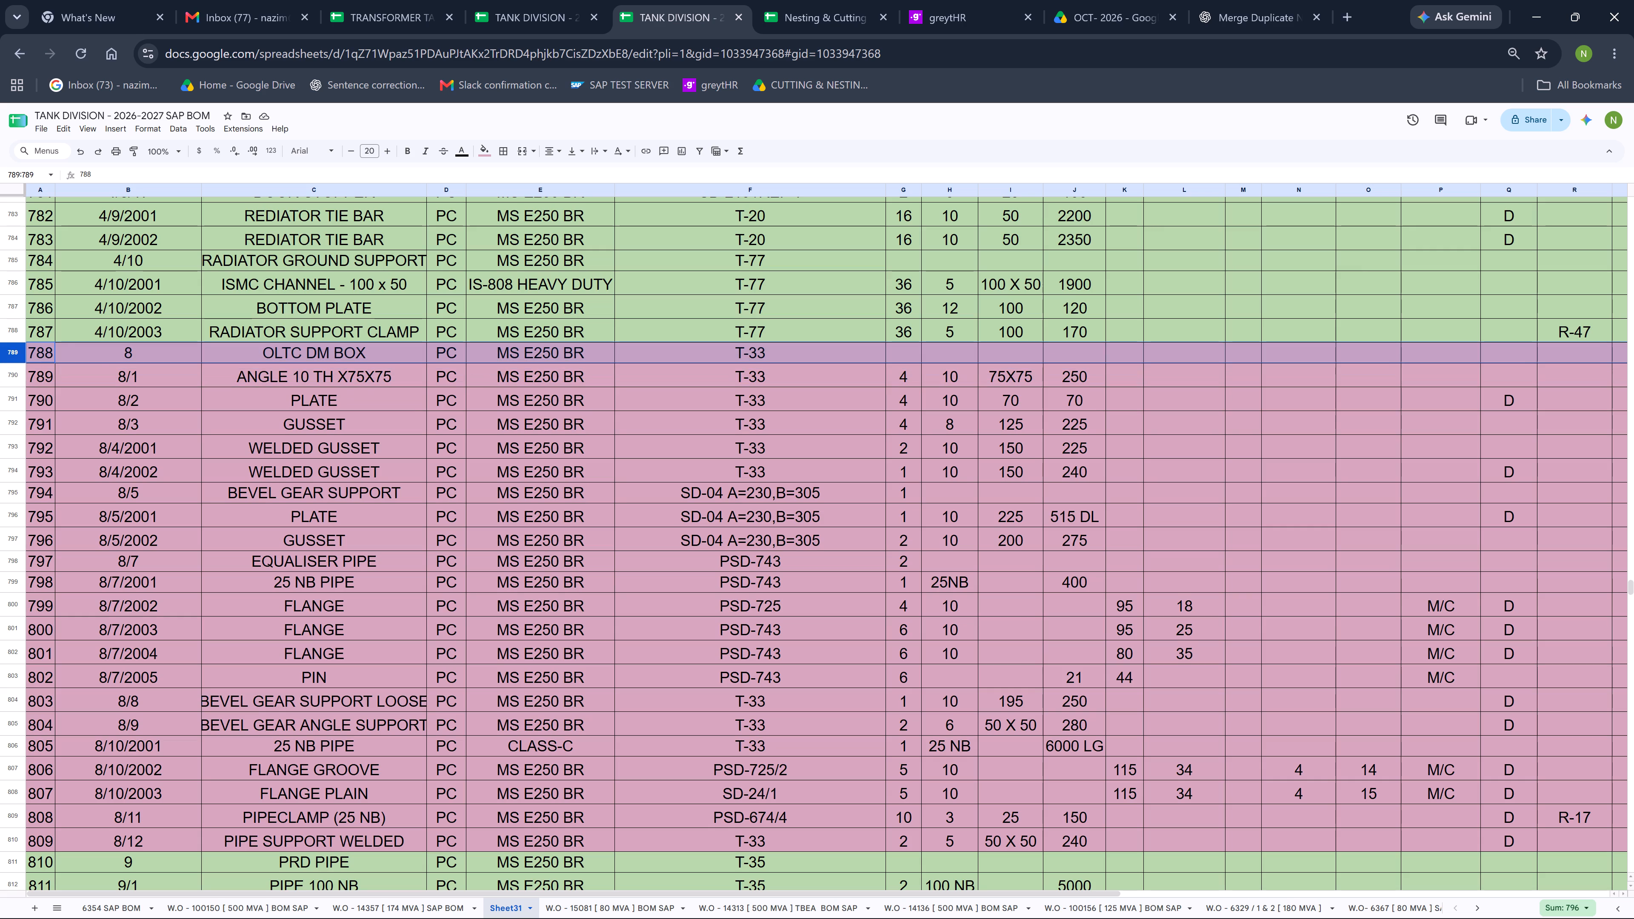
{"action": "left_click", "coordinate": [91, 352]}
Fill the entire OLTC DM BOX rows, SN 788 to 809, with light purple 3.
{"action": "scroll", "coordinate": [538, 300], "scroll_direction": "up", "scroll_amount": 19}
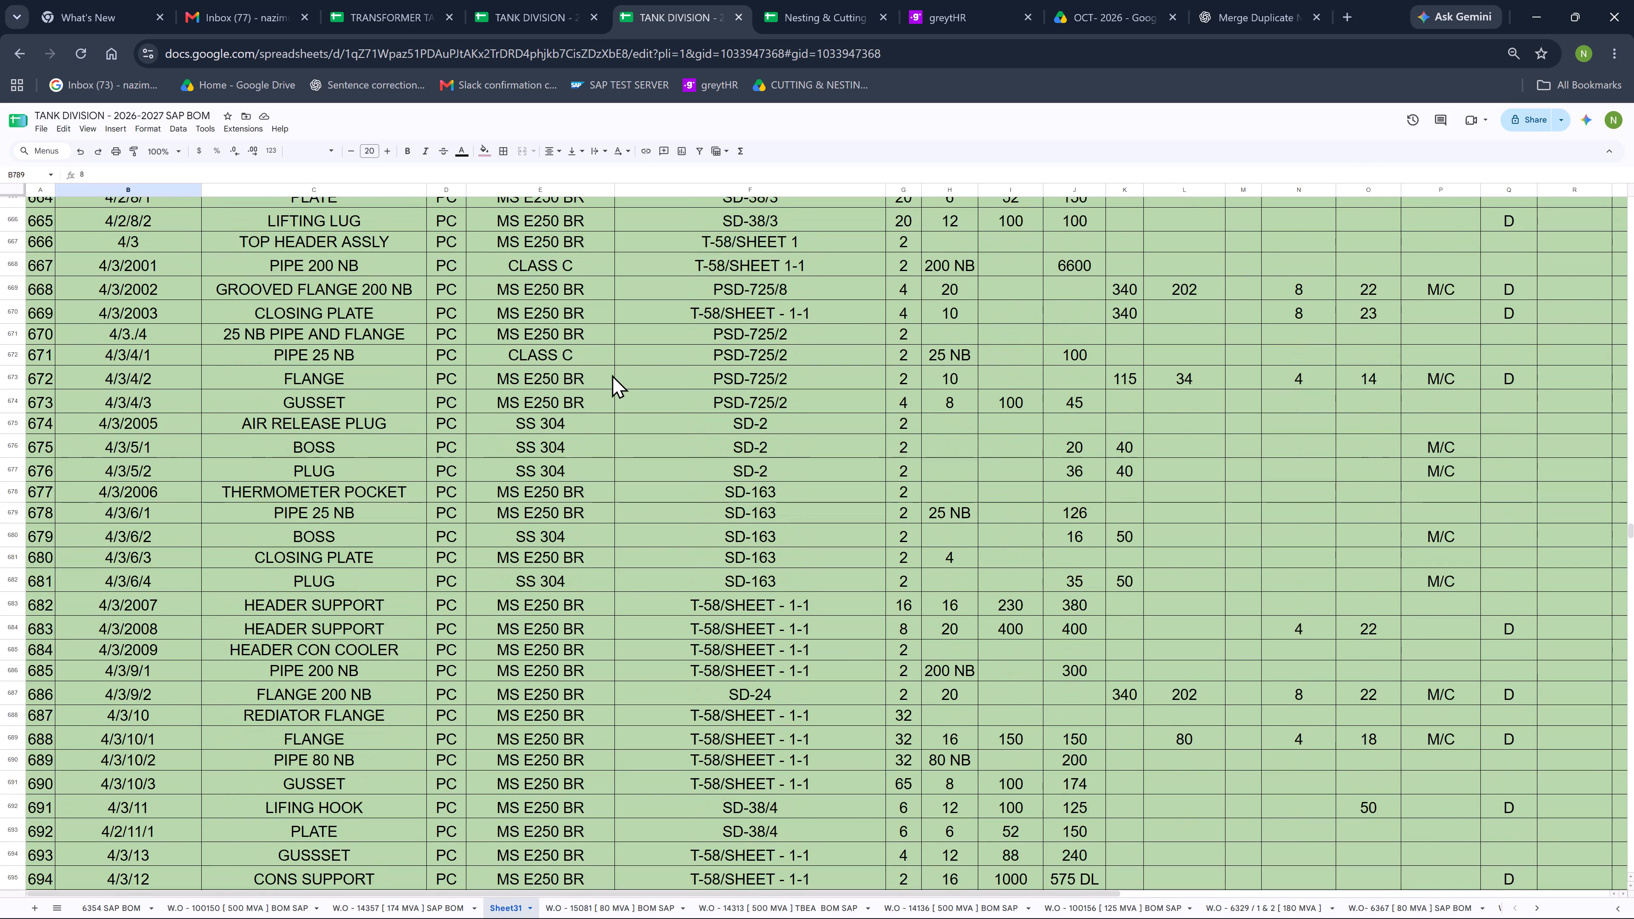
{"action": "scroll", "coordinate": [603, 400], "scroll_direction": "up", "scroll_amount": 7}
{"action": "scroll", "coordinate": [557, 445], "scroll_direction": "down", "scroll_amount": 15}
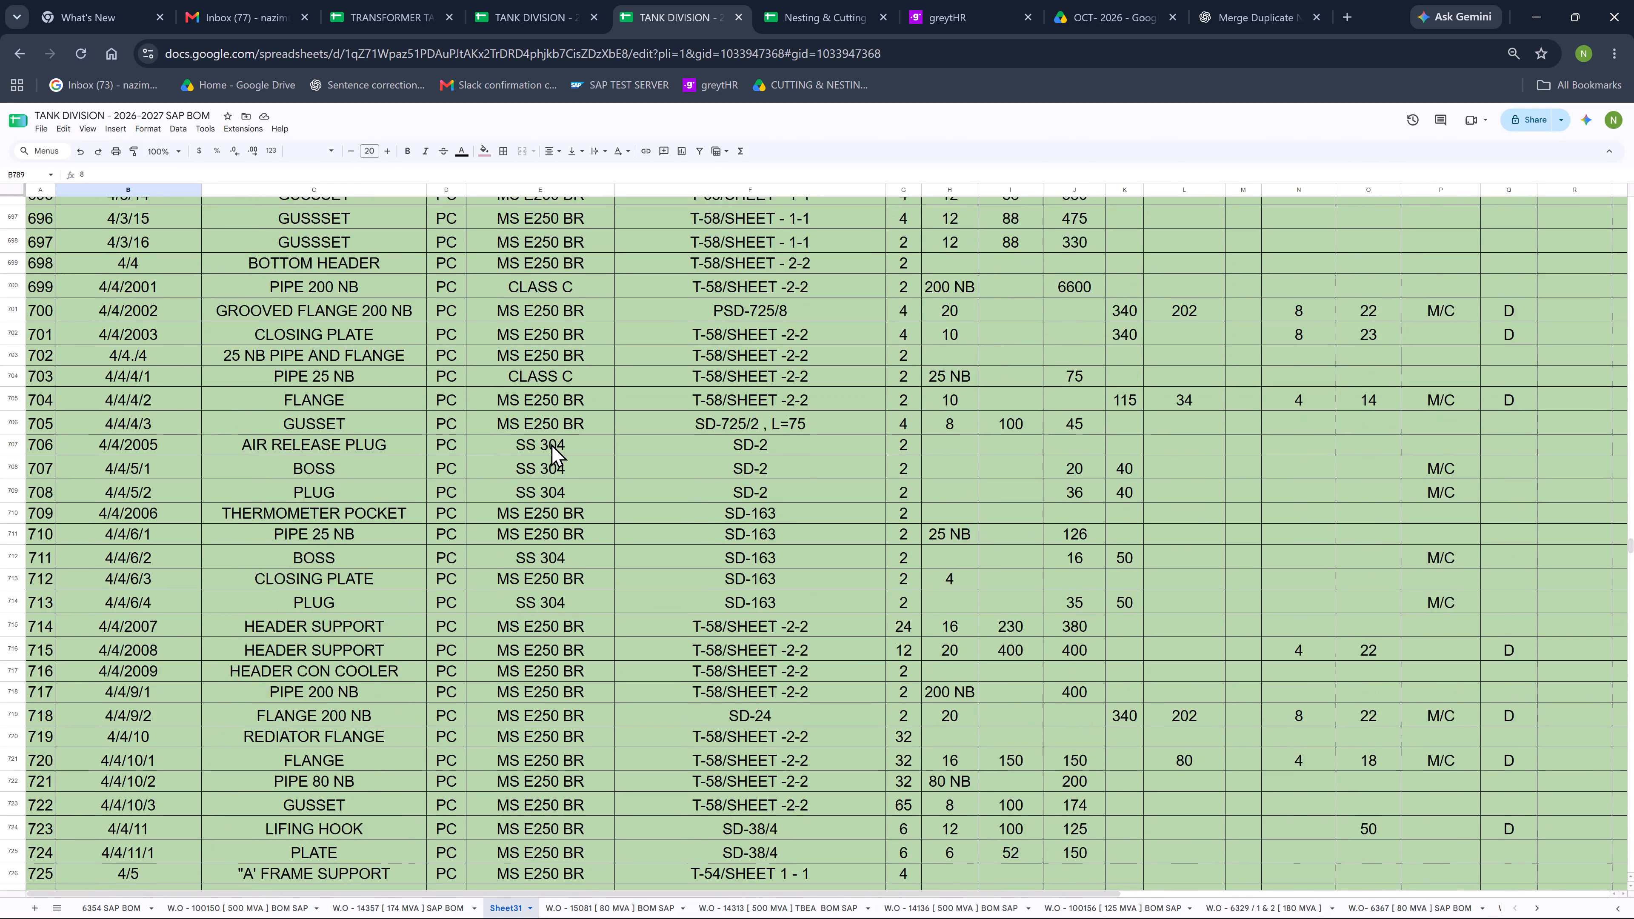
{"action": "scroll", "coordinate": [549, 440], "scroll_direction": "down", "scroll_amount": 11}
{"action": "left_click", "coordinate": [418, 365]}
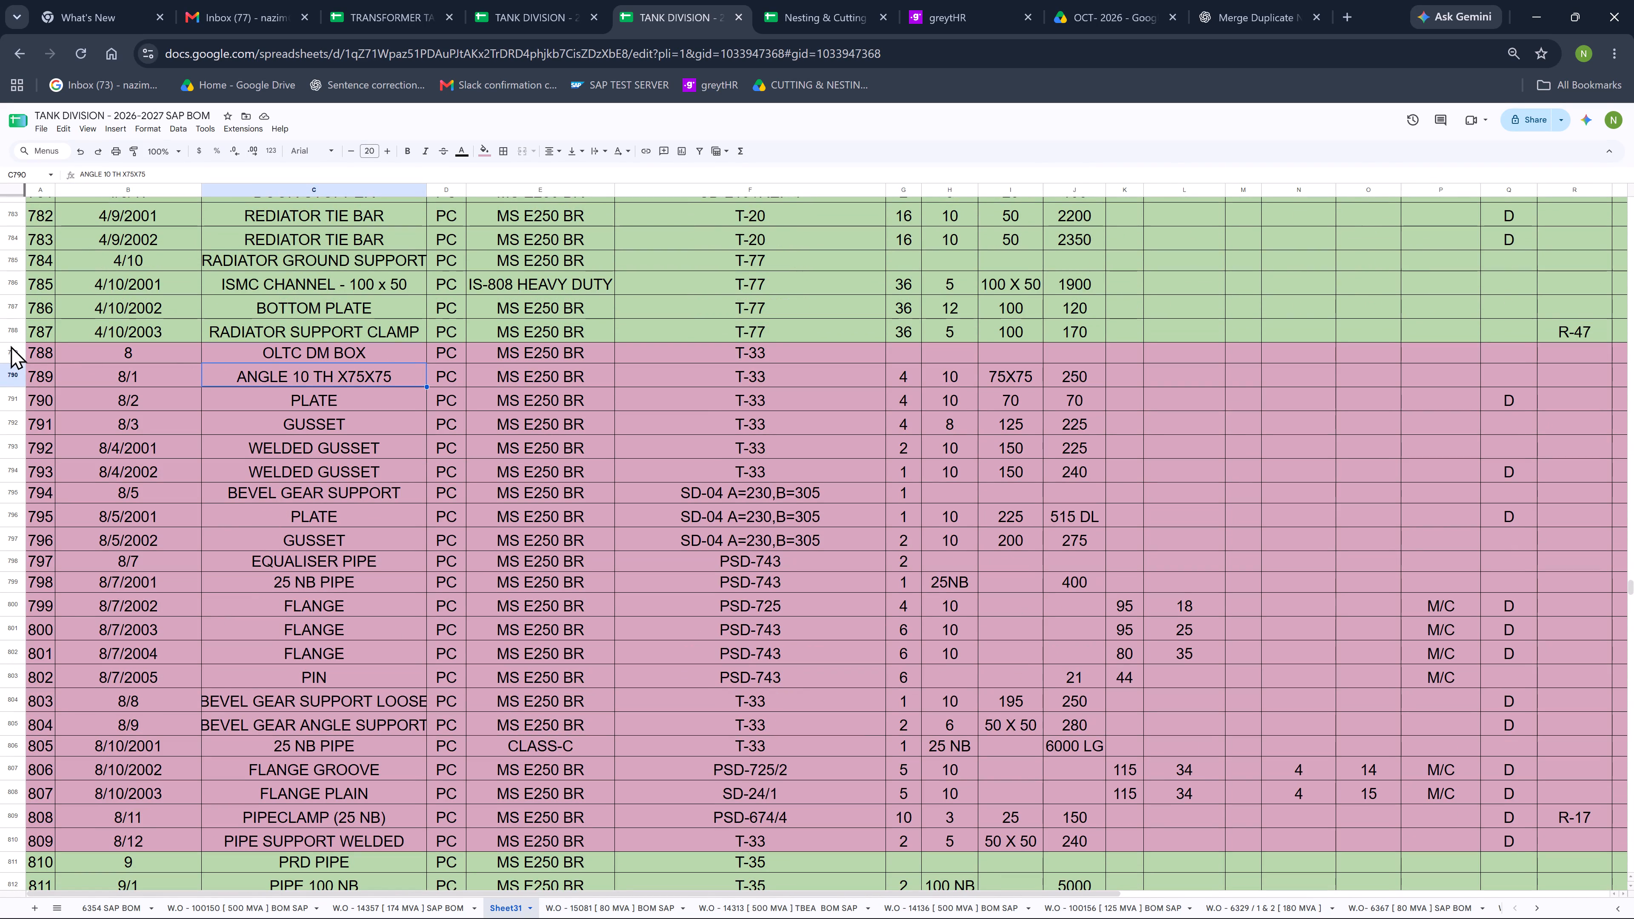
{"action": "left_click_drag", "start_coordinate": [11, 346], "coordinate": [0, 833]}
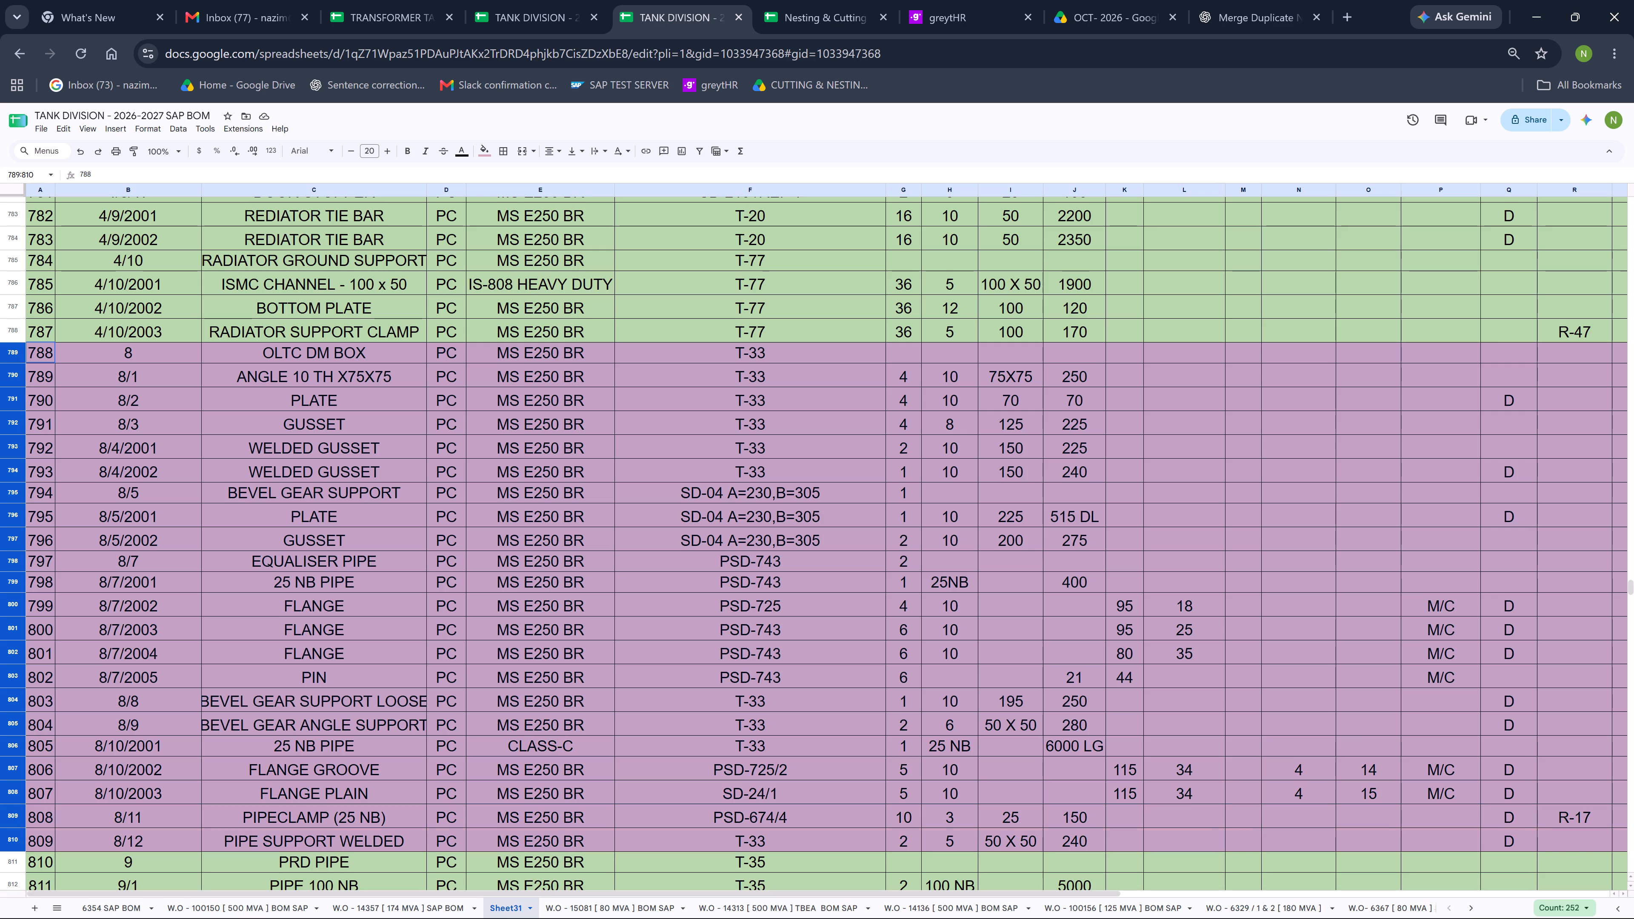
{"action": "left_click_drag", "start_coordinate": [0, 833], "coordinate": [0, 840]}
{"action": "left_click", "coordinate": [485, 148]}
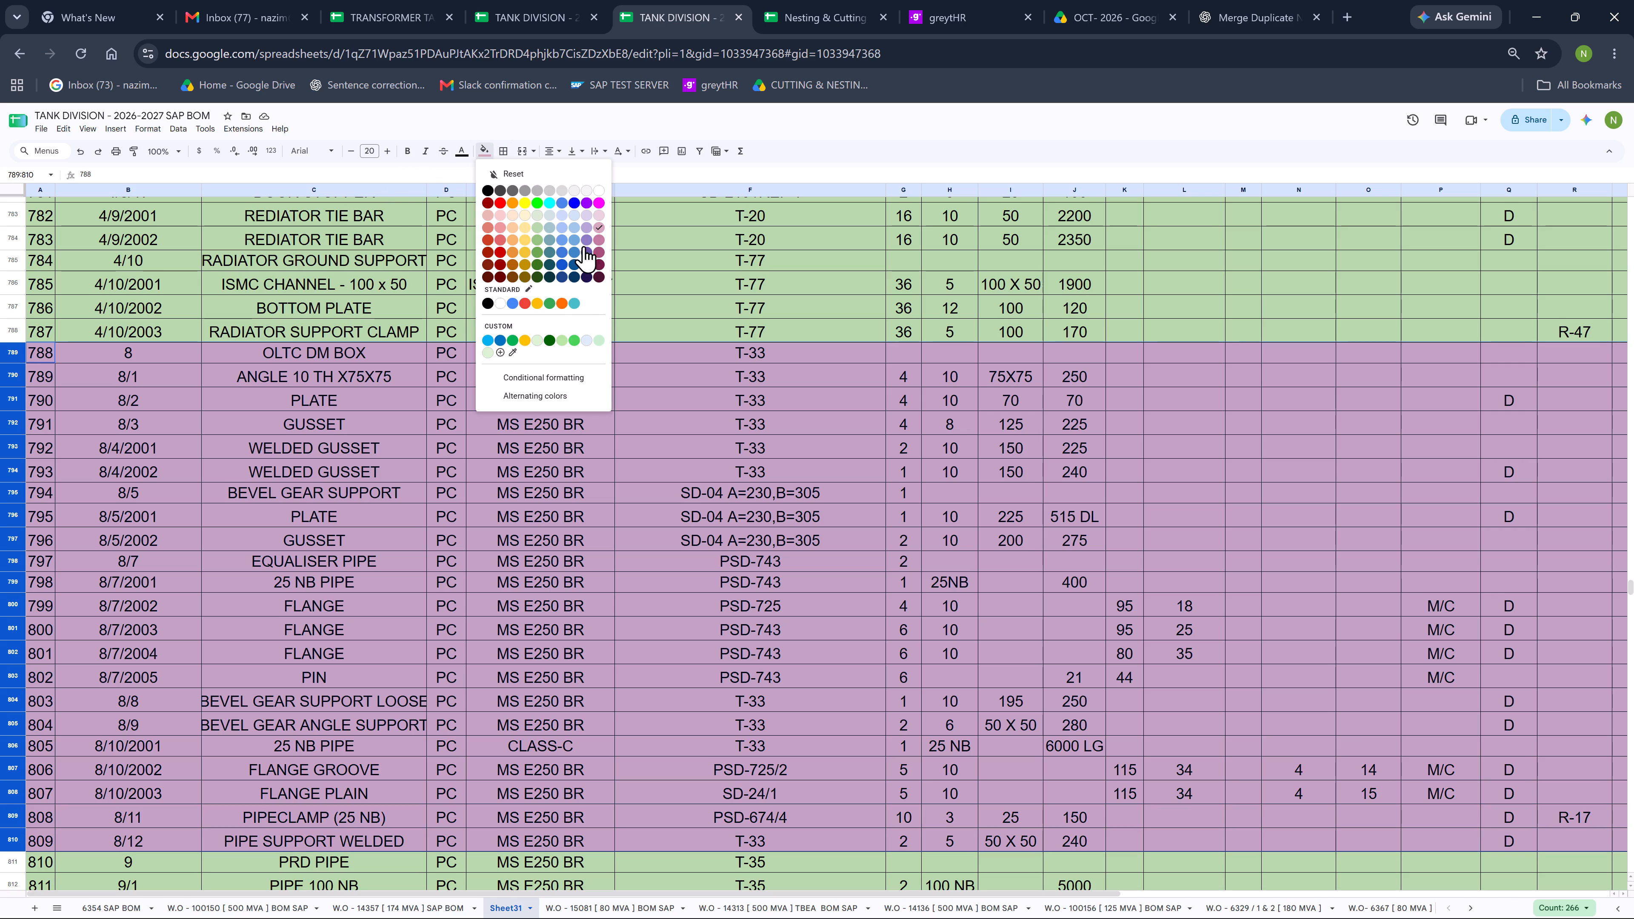
{"action": "left_click", "coordinate": [590, 215]}
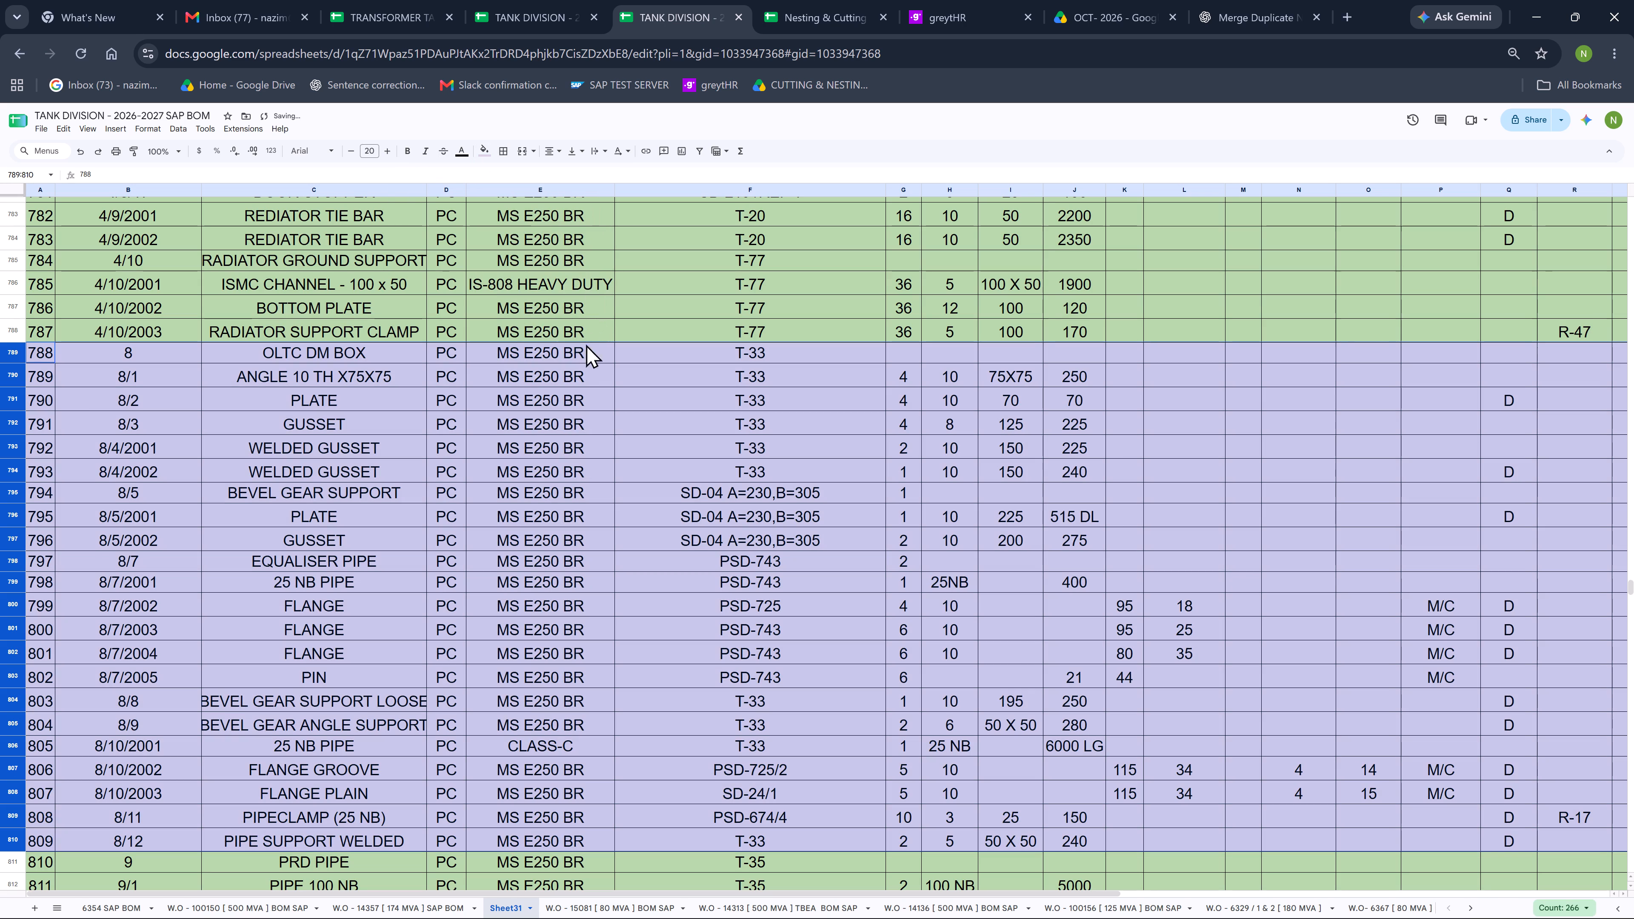
Fill the merged OLTC DM BOX row in the assembly list with the matching light purple 3.
{"action": "scroll", "coordinate": [531, 413], "scroll_direction": "down", "scroll_amount": 13}
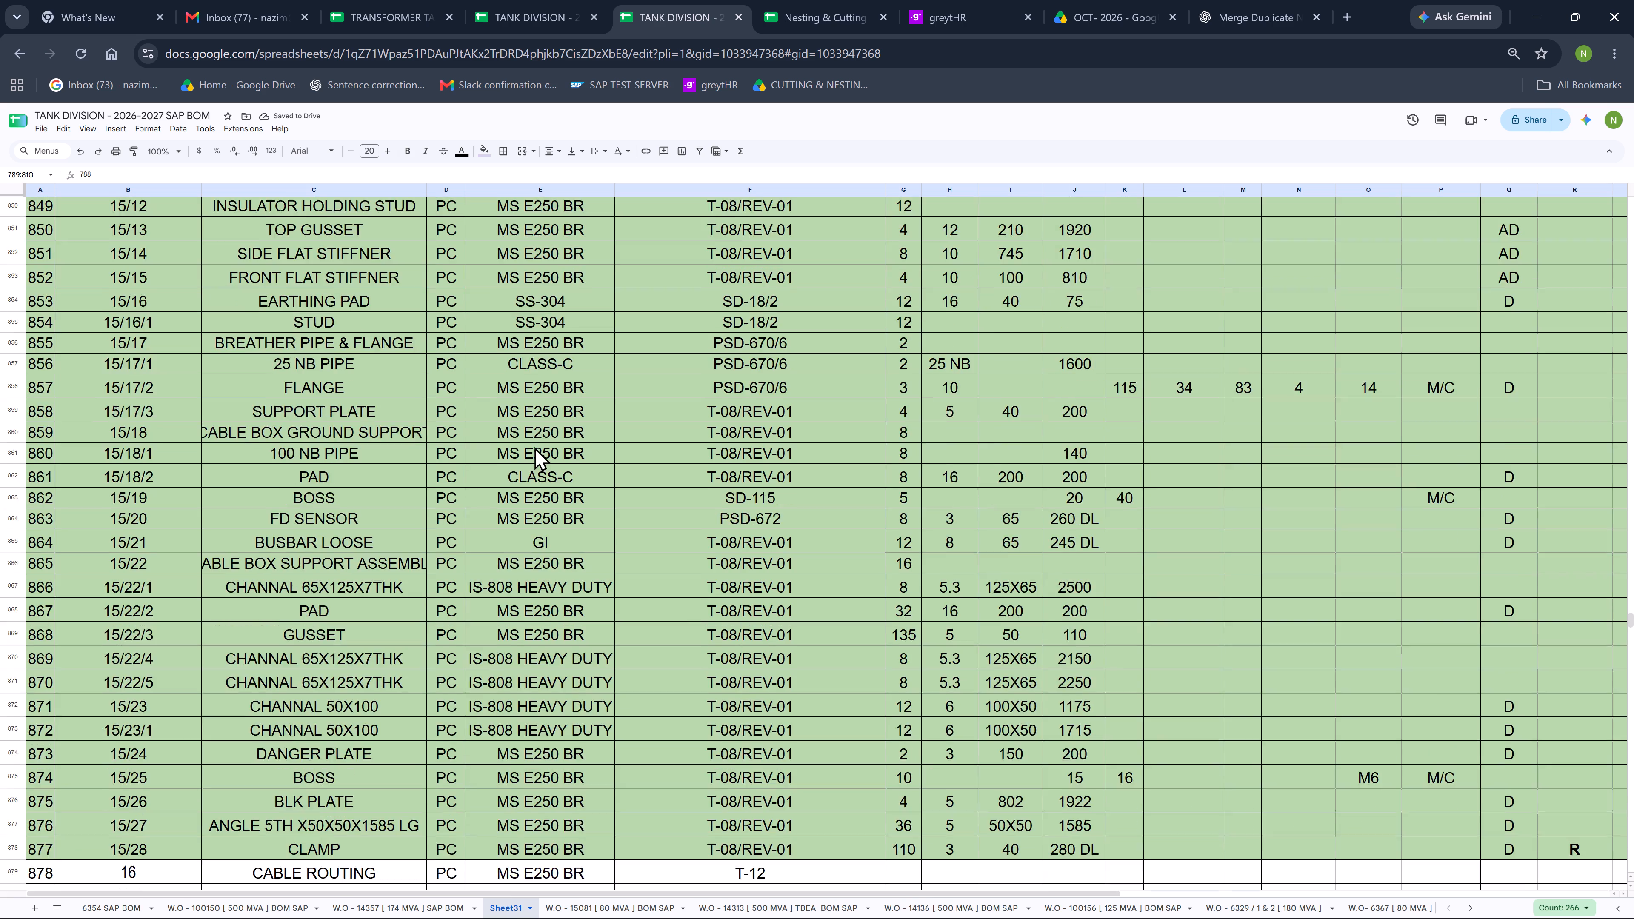
{"action": "scroll", "coordinate": [534, 447], "scroll_direction": "down", "scroll_amount": 3}
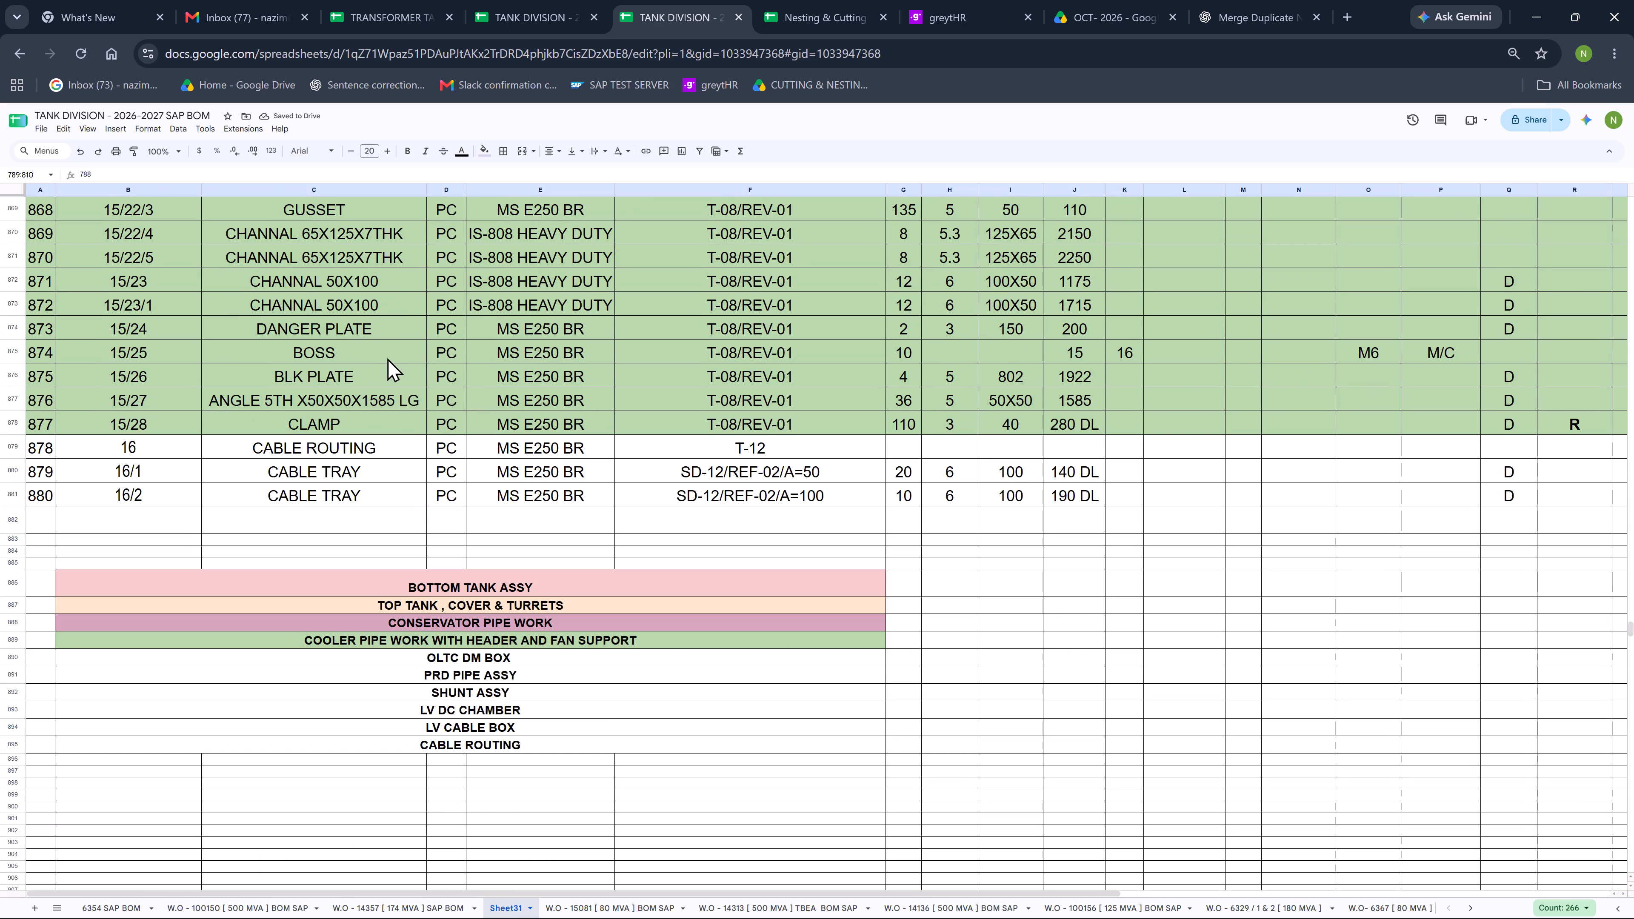
{"action": "left_click", "coordinate": [414, 380]}
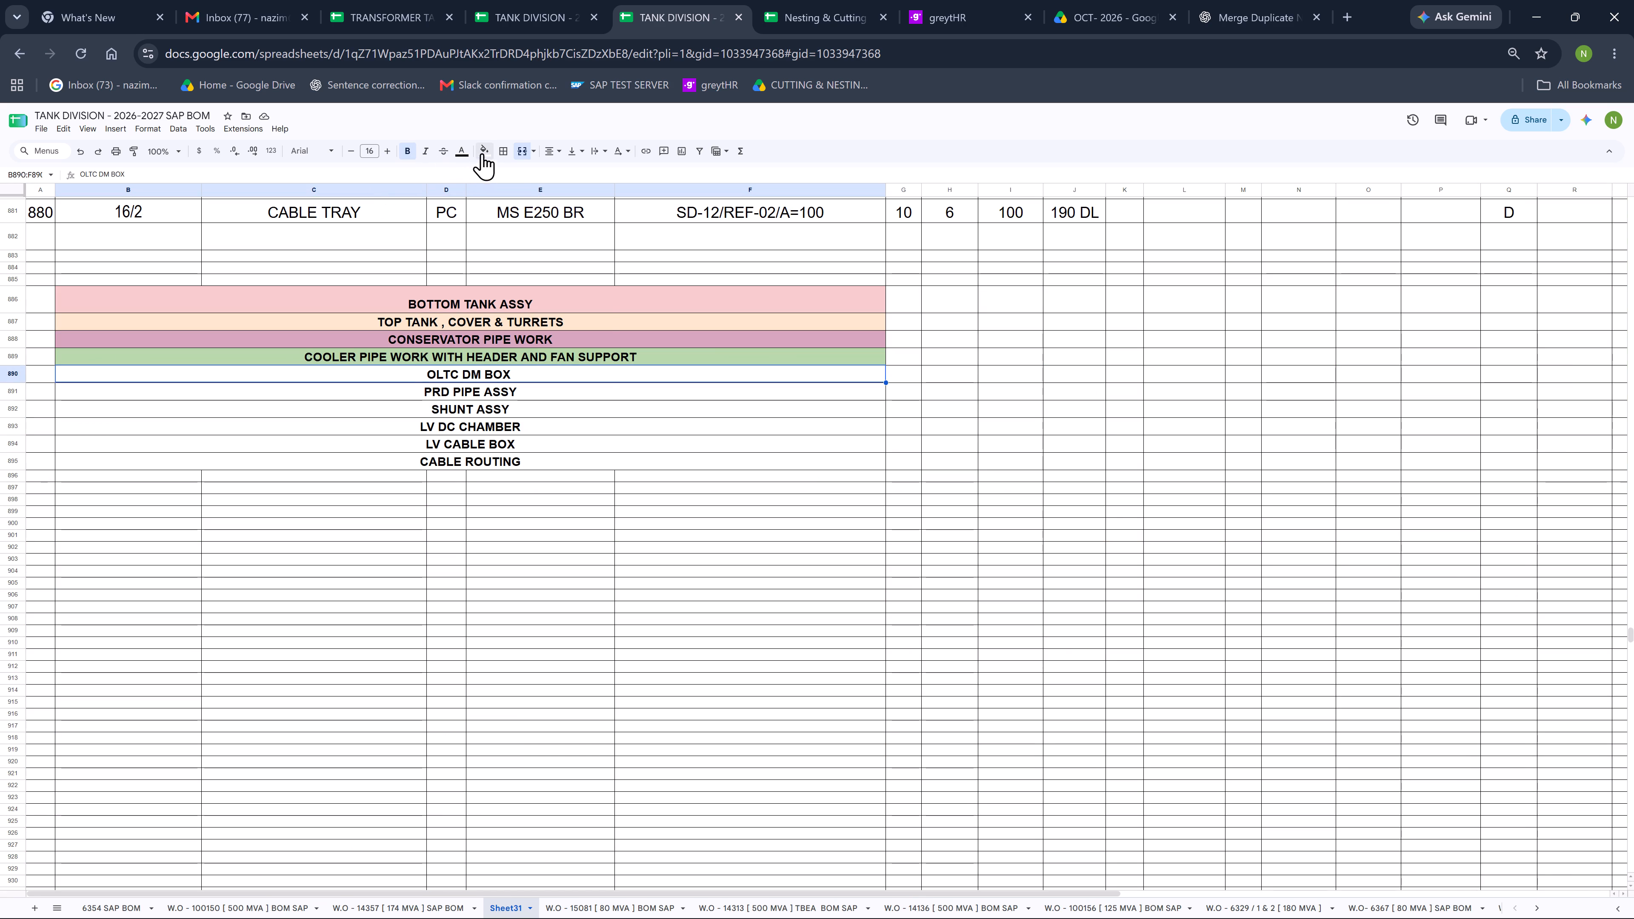
{"action": "left_click", "coordinate": [482, 151]}
{"action": "left_click", "coordinate": [589, 217]}
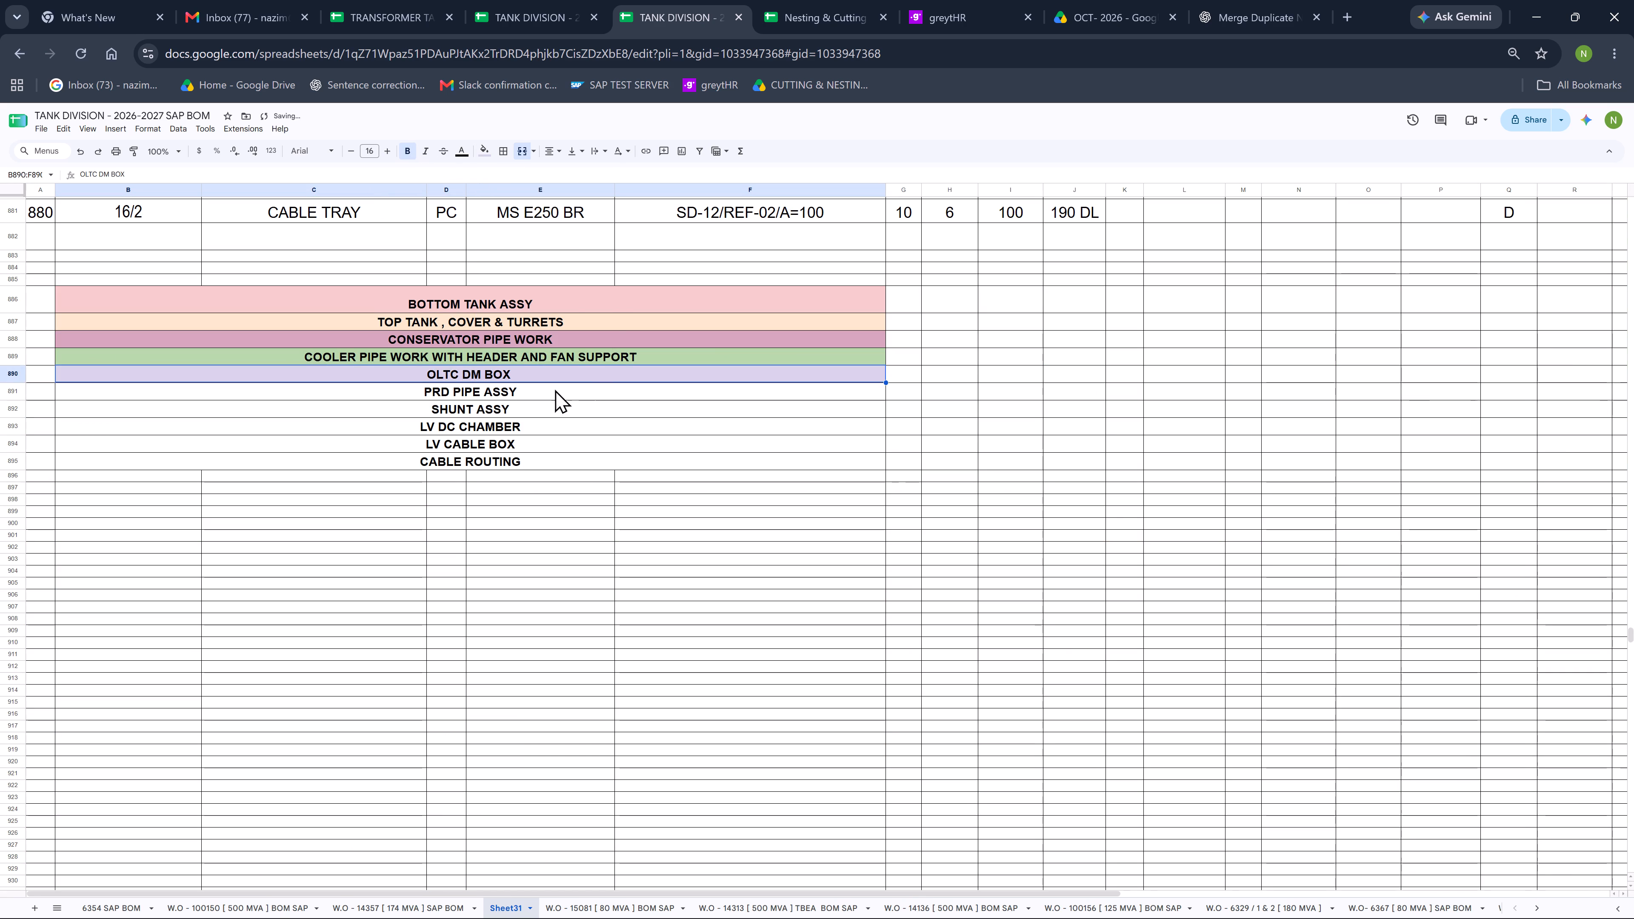
Fill the entire PRD PIPE rows, SN 810 to 816, with light blue 3.
{"action": "left_click", "coordinate": [488, 392]}
{"action": "scroll", "coordinate": [473, 537], "scroll_direction": "up", "scroll_amount": 13}
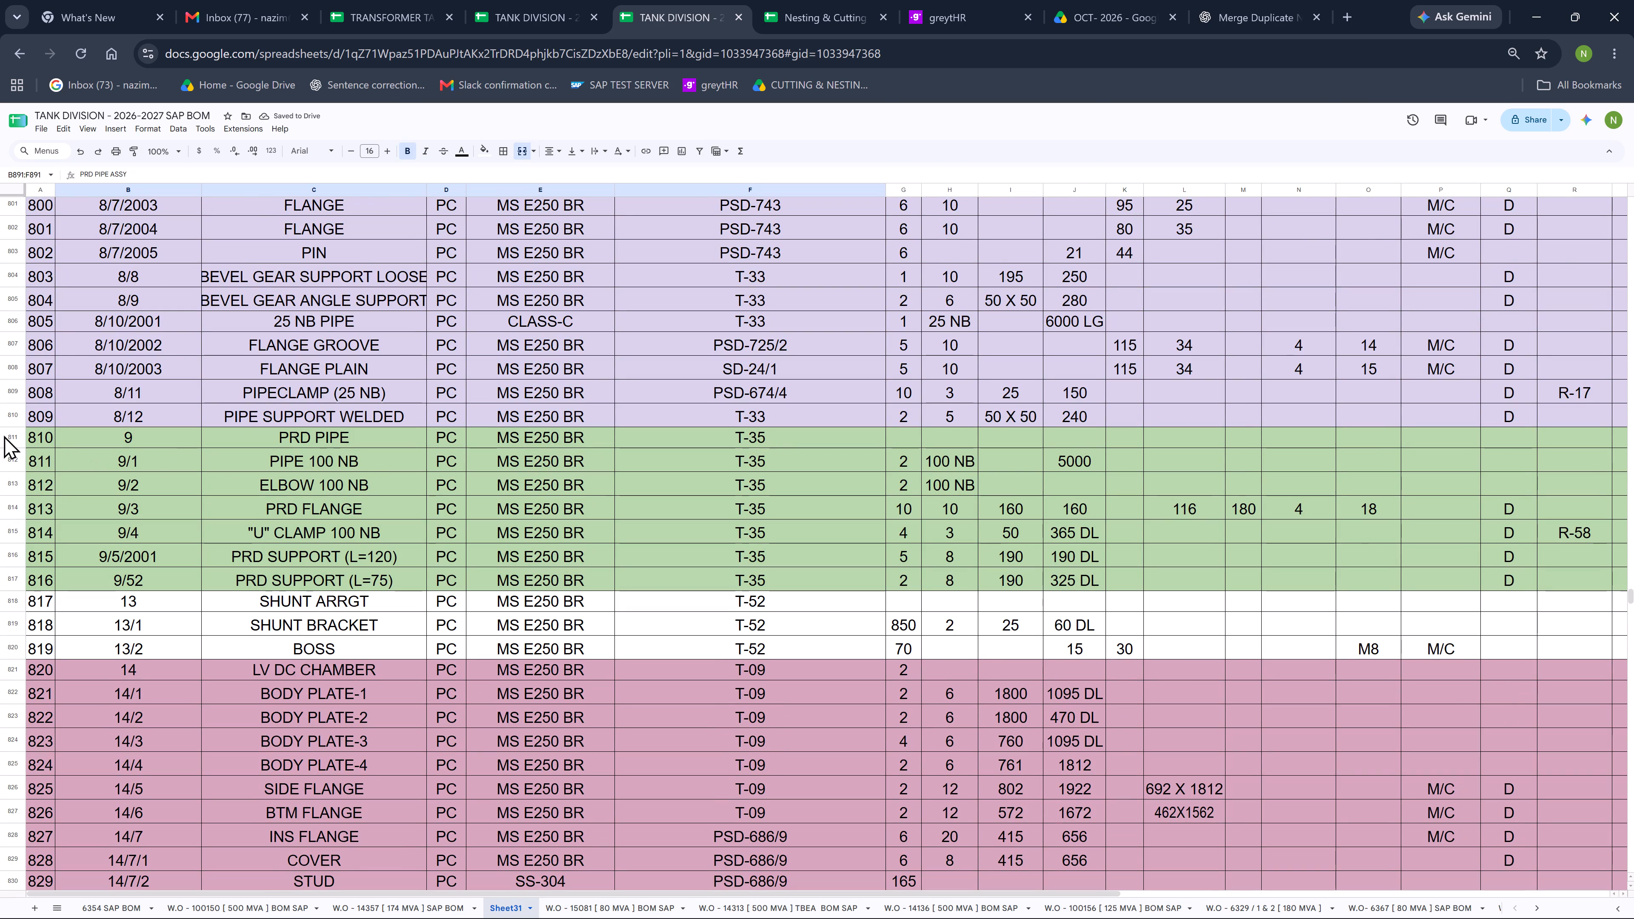
{"action": "left_click_drag", "start_coordinate": [4, 435], "coordinate": [1, 590]}
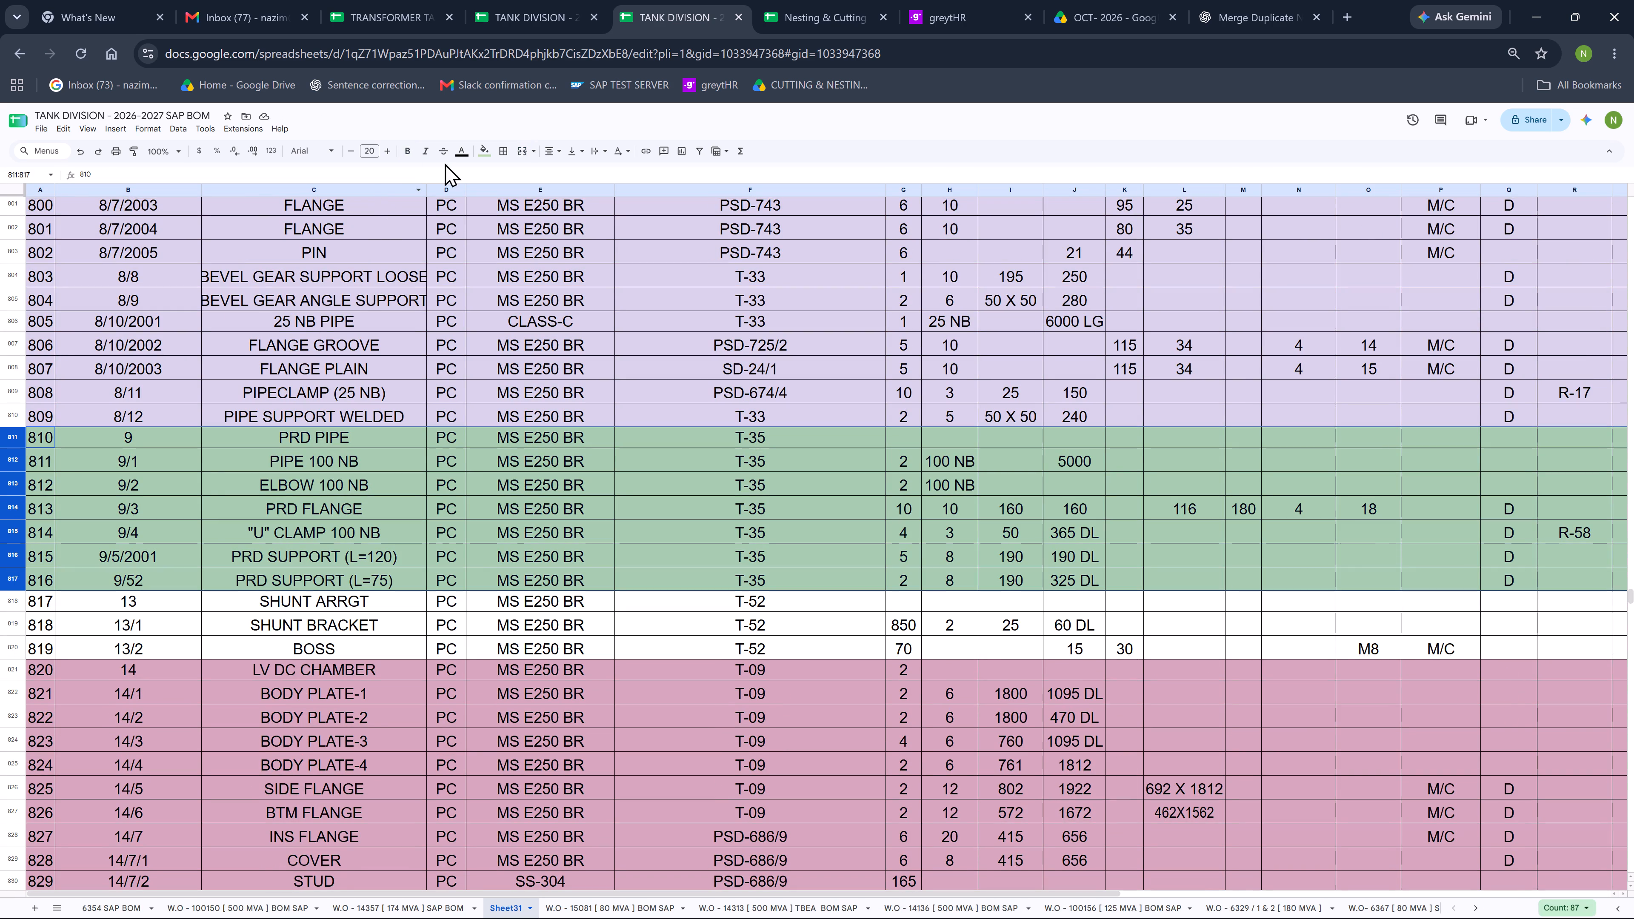
{"action": "left_click", "coordinate": [487, 152]}
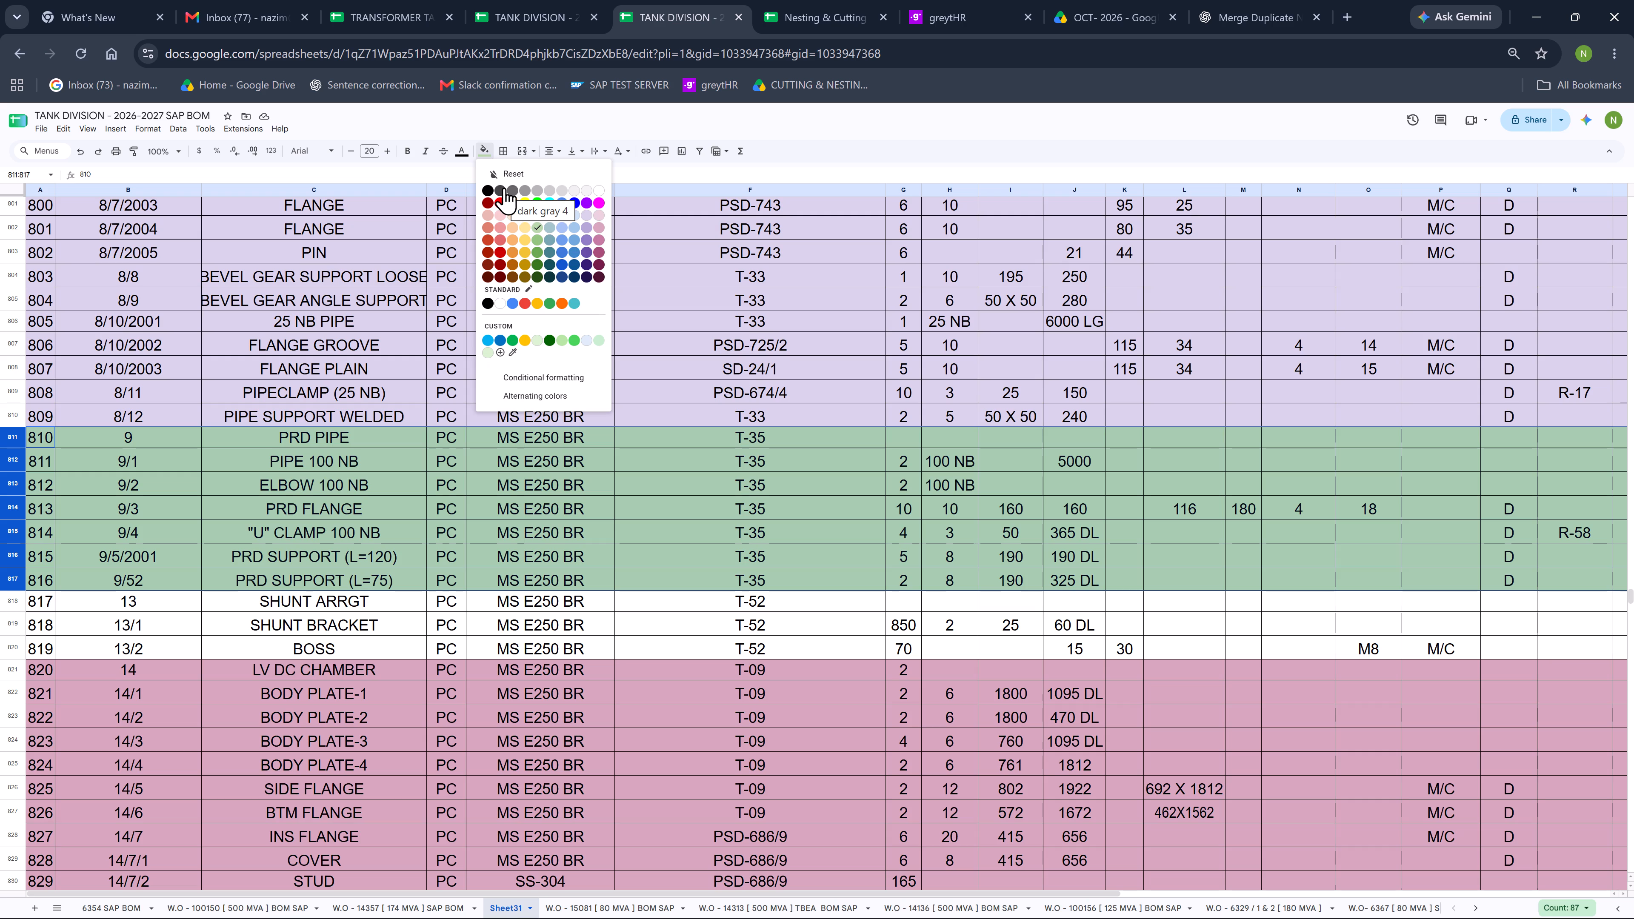
{"action": "left_click", "coordinate": [574, 215]}
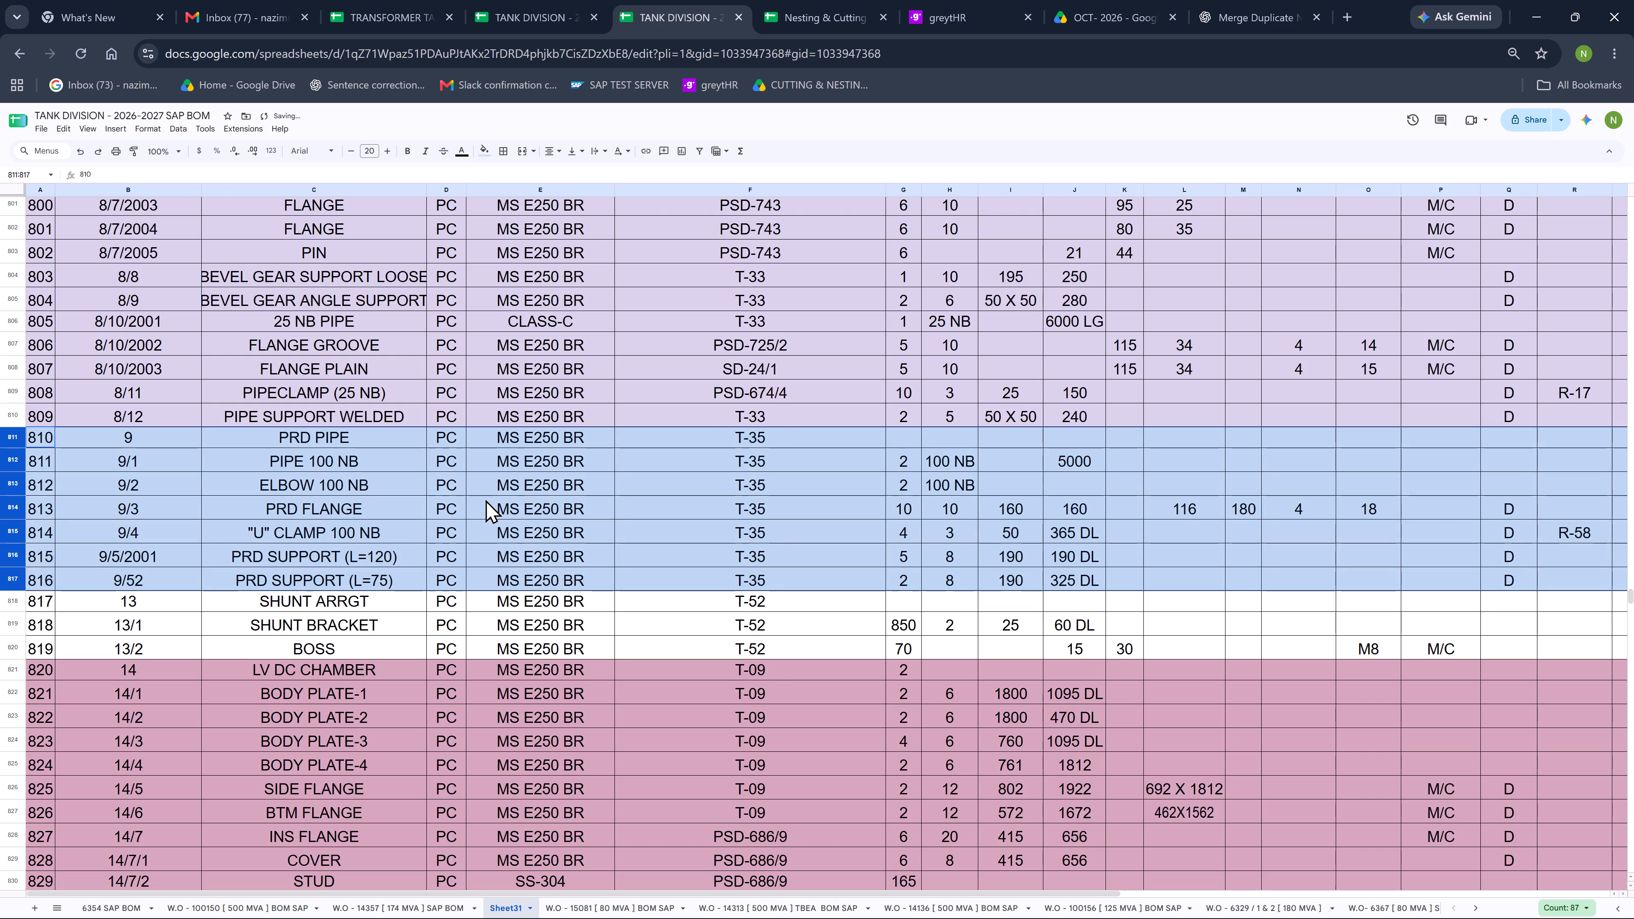
Fill the merged PRD PIPE ASSY row in the assembly list with the matching light blue 3.
{"action": "scroll", "coordinate": [480, 502], "scroll_direction": "down", "scroll_amount": 12}
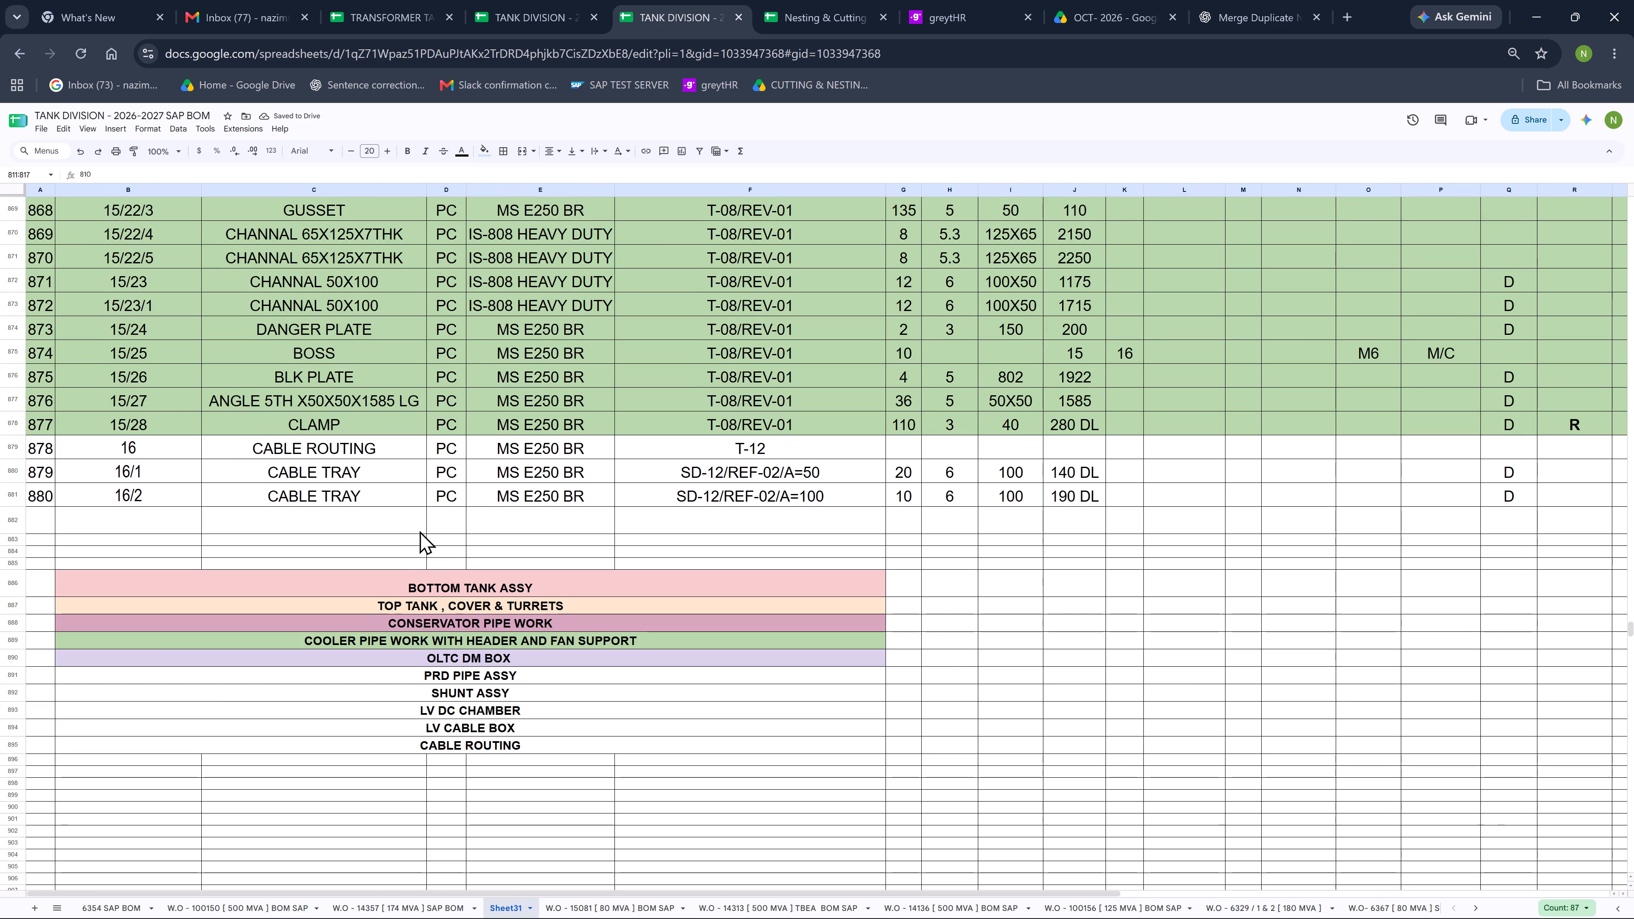
{"action": "left_click", "coordinate": [420, 531]}
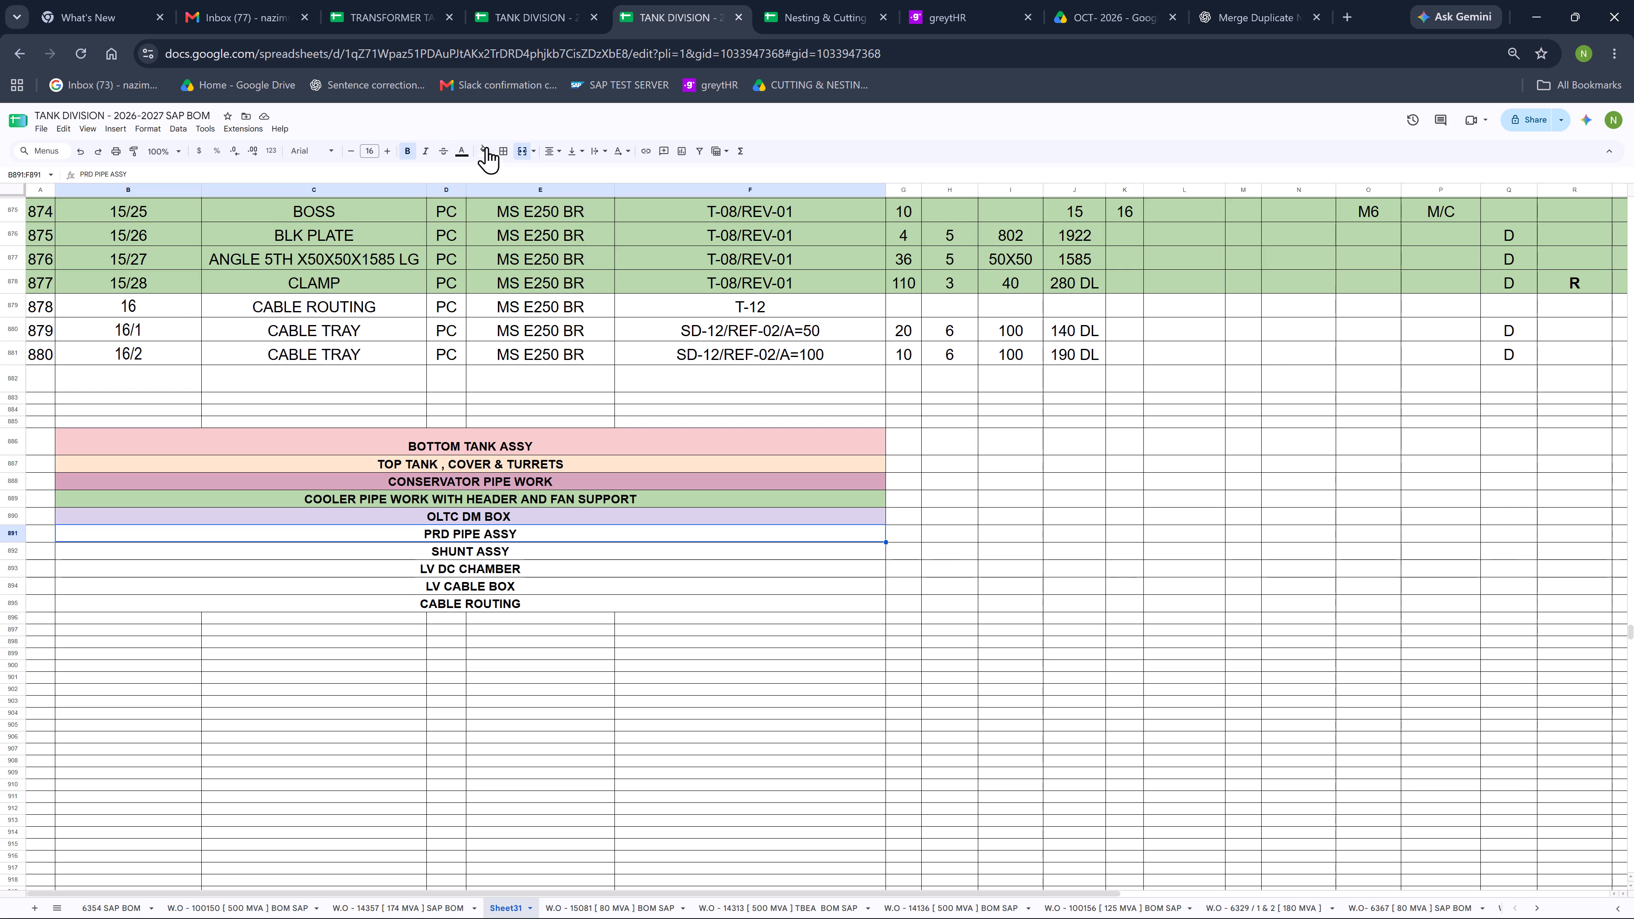
{"action": "left_click", "coordinate": [486, 147]}
{"action": "left_click", "coordinate": [572, 216]}
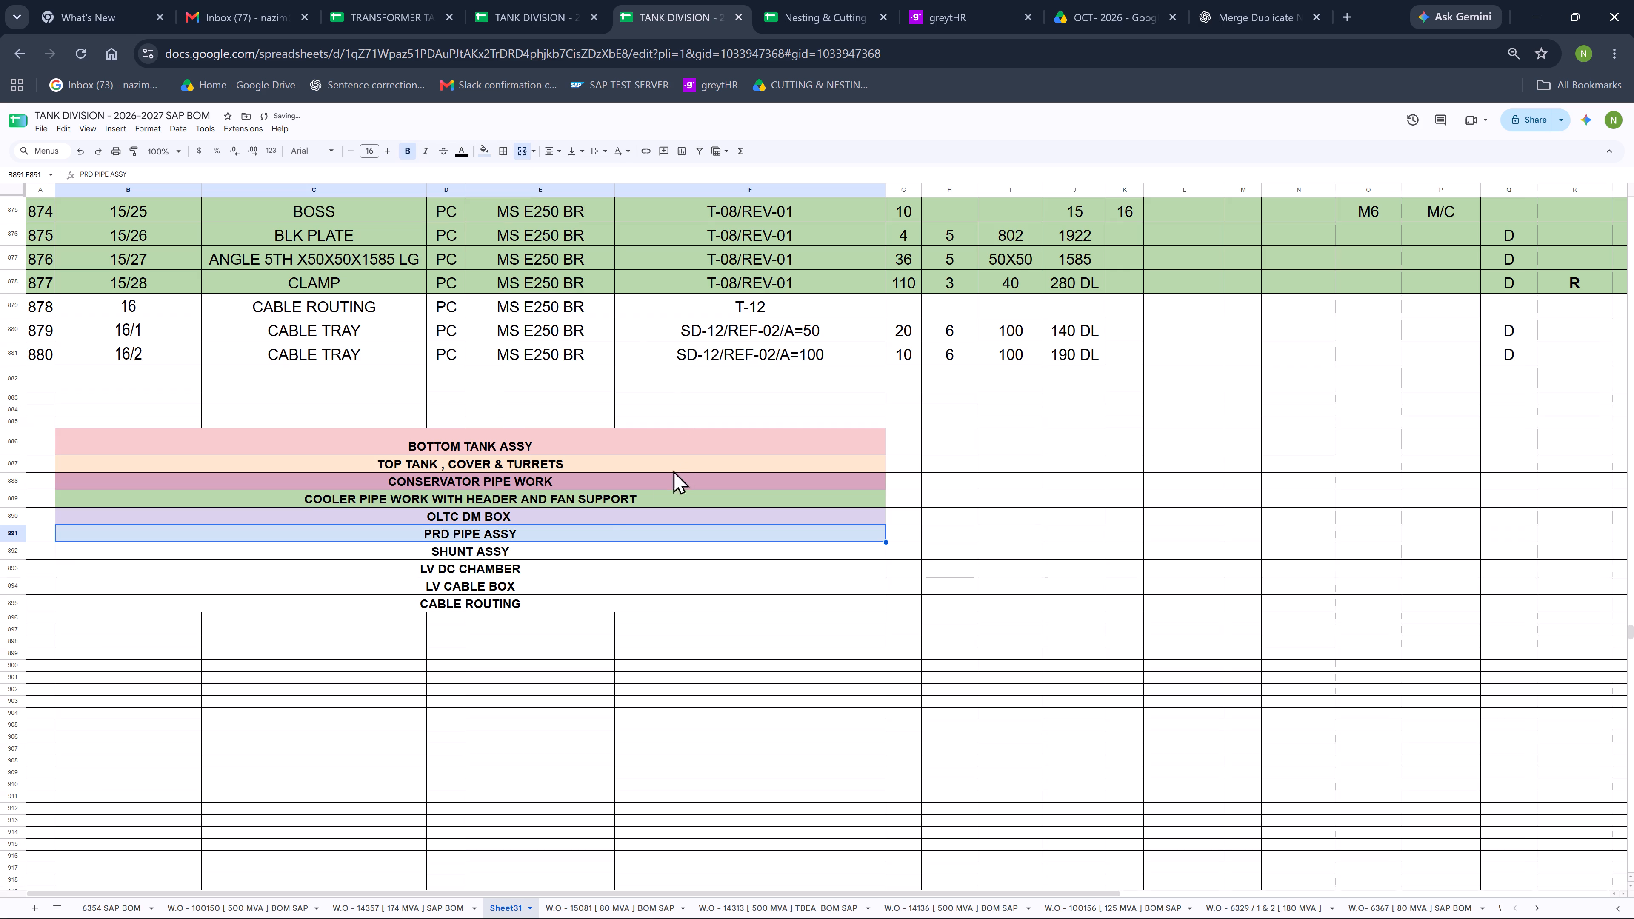
Fill the entire LV DC CHAMBER rows, SN 820 to 834, with light cornflower blue 2.
{"action": "left_click", "coordinate": [504, 550]}
{"action": "scroll", "coordinate": [379, 489], "scroll_direction": "up", "scroll_amount": 4}
{"action": "scroll", "coordinate": [377, 537], "scroll_direction": "up", "scroll_amount": 4}
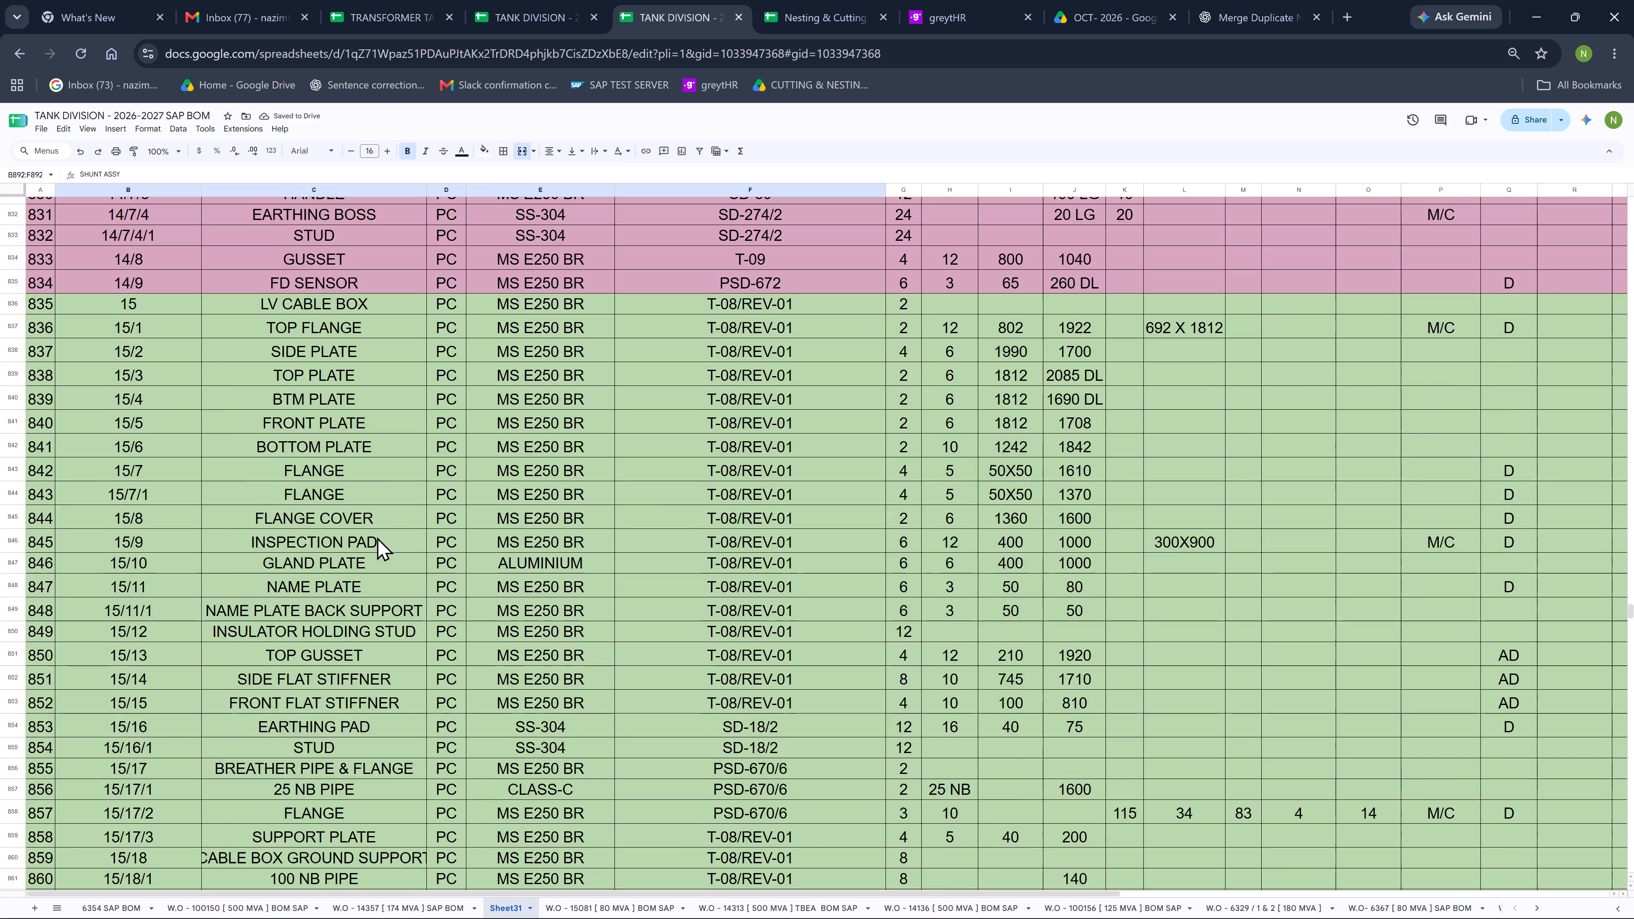
{"action": "scroll", "coordinate": [377, 537], "scroll_direction": "up", "scroll_amount": 5}
{"action": "scroll", "coordinate": [380, 454], "scroll_direction": "down", "scroll_amount": 2}
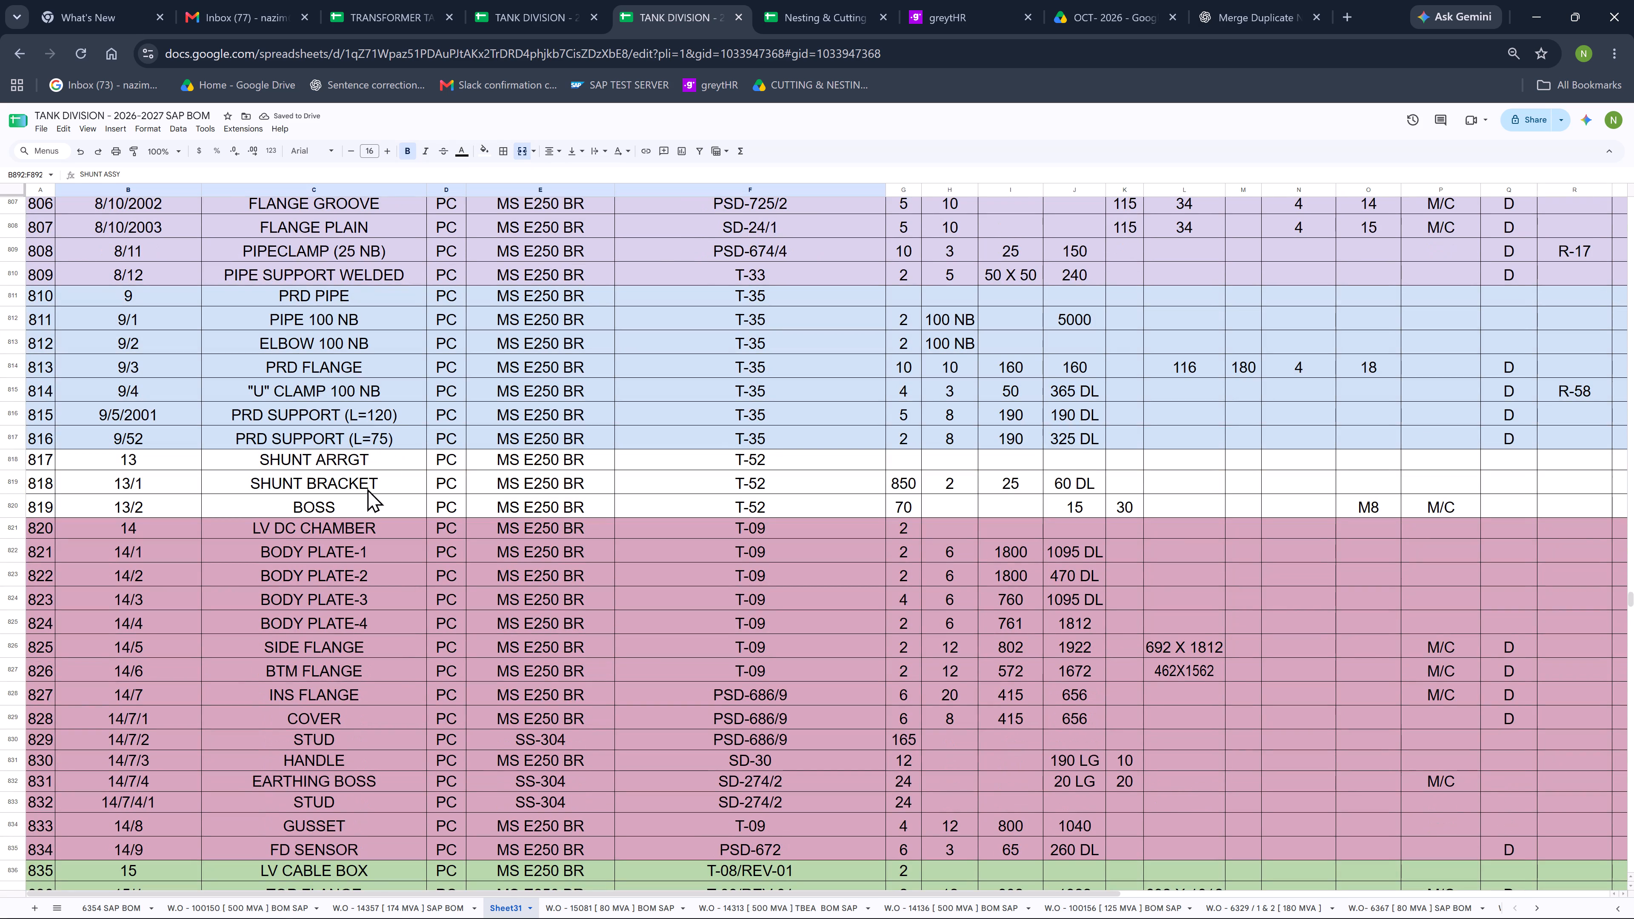
{"action": "scroll", "coordinate": [414, 323], "scroll_direction": "down", "scroll_amount": 1}
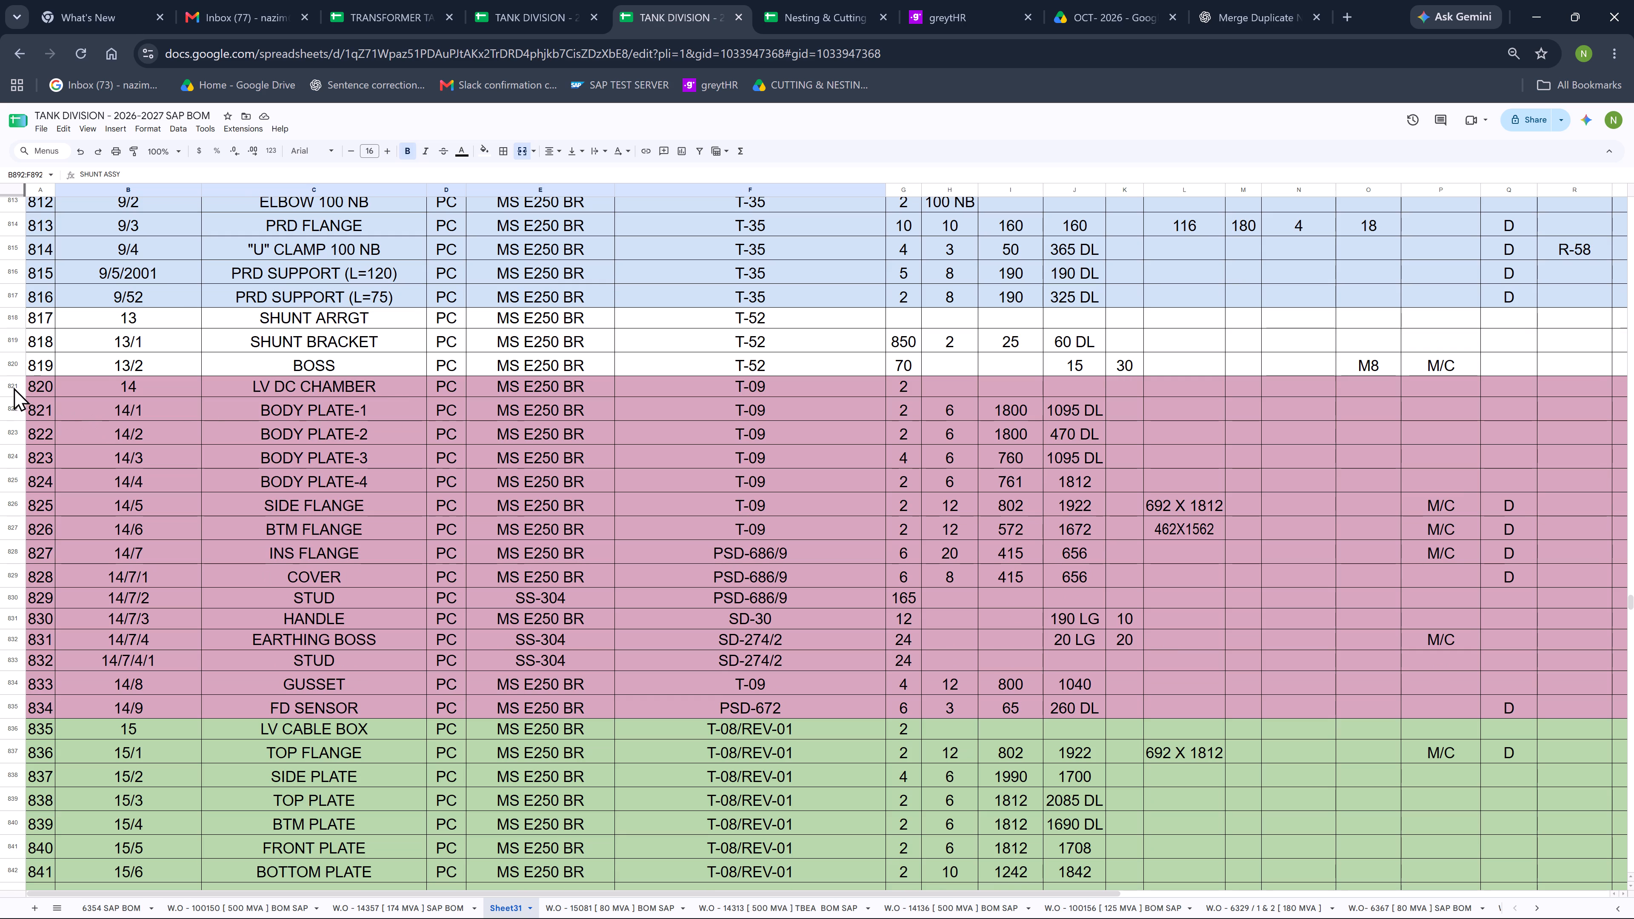
{"action": "left_click_drag", "start_coordinate": [5, 390], "coordinate": [18, 711]}
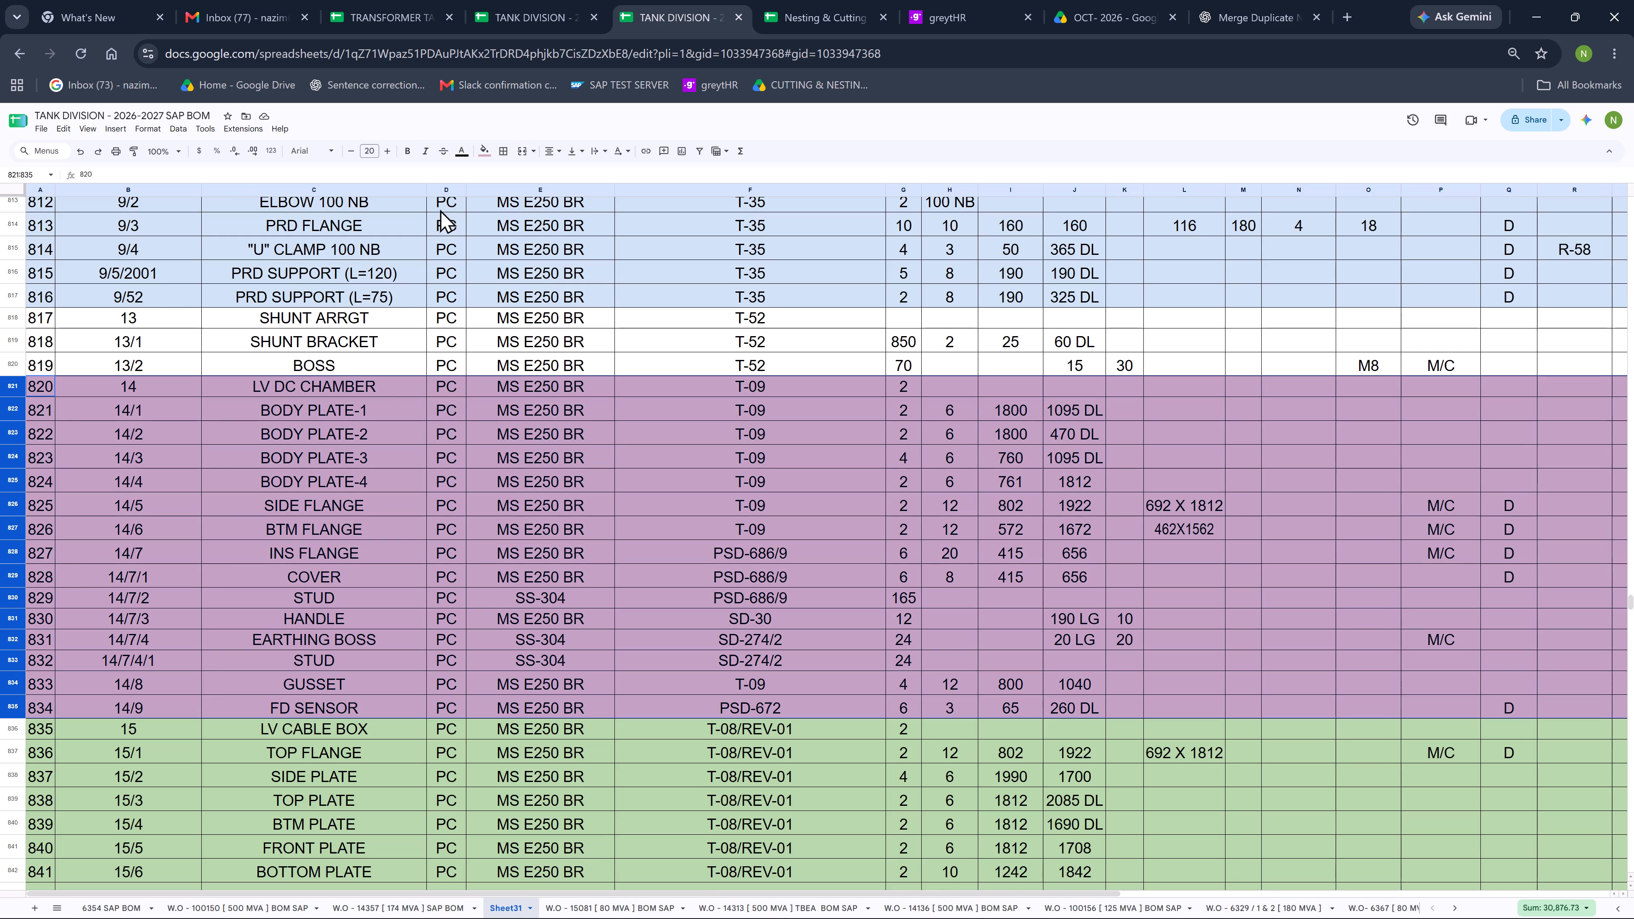
{"action": "left_click", "coordinate": [477, 151]}
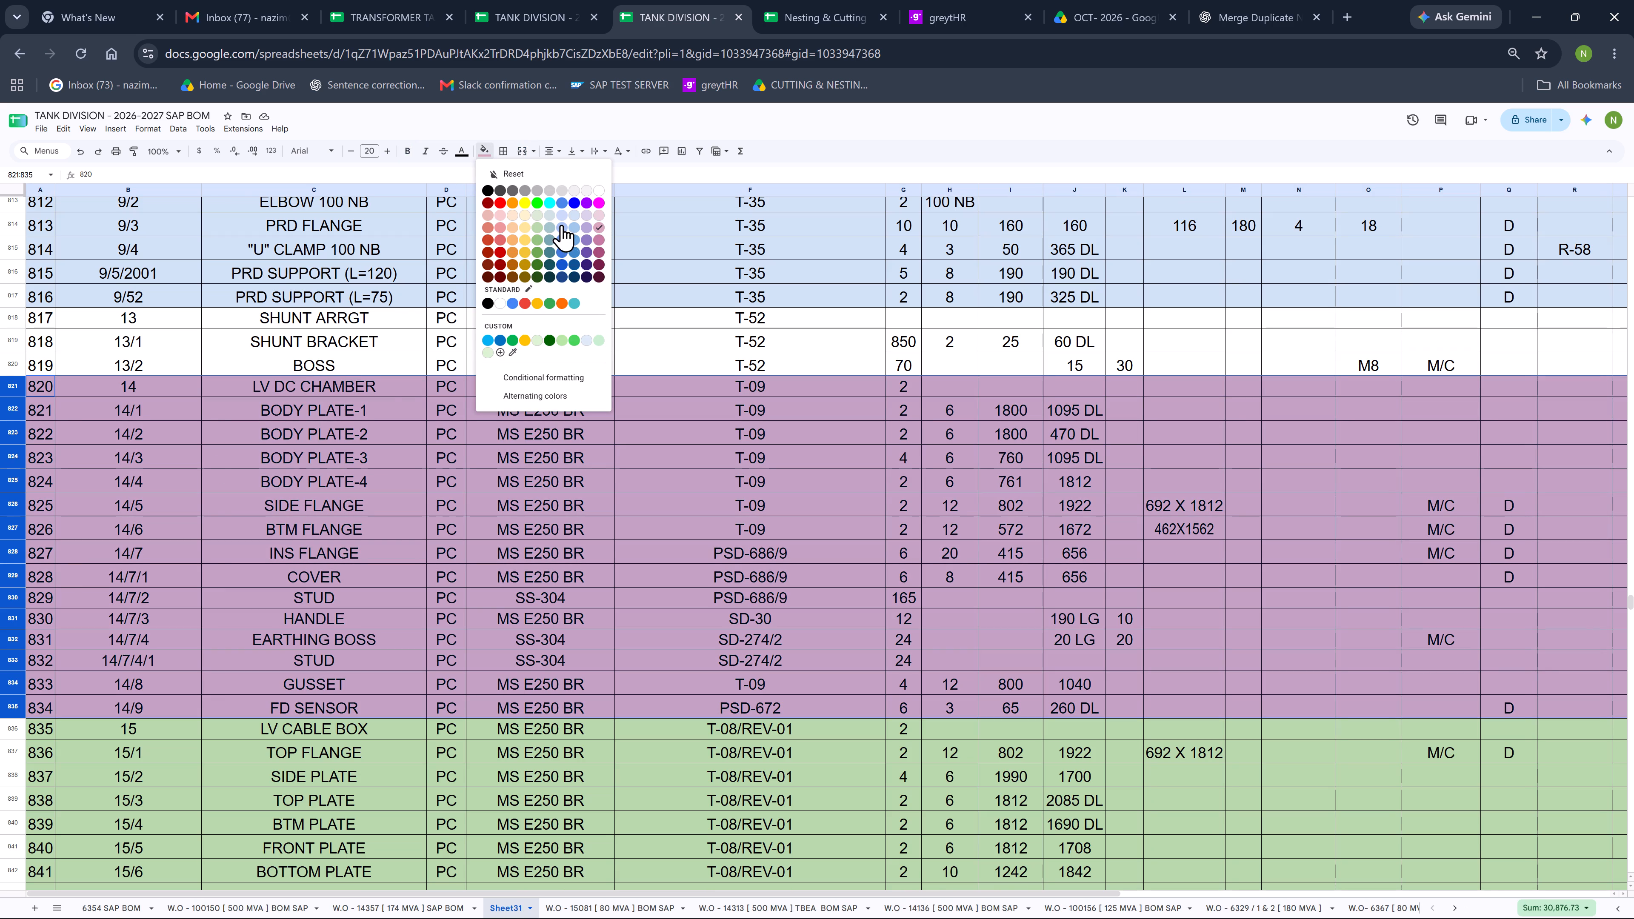
{"action": "left_click", "coordinate": [563, 212]}
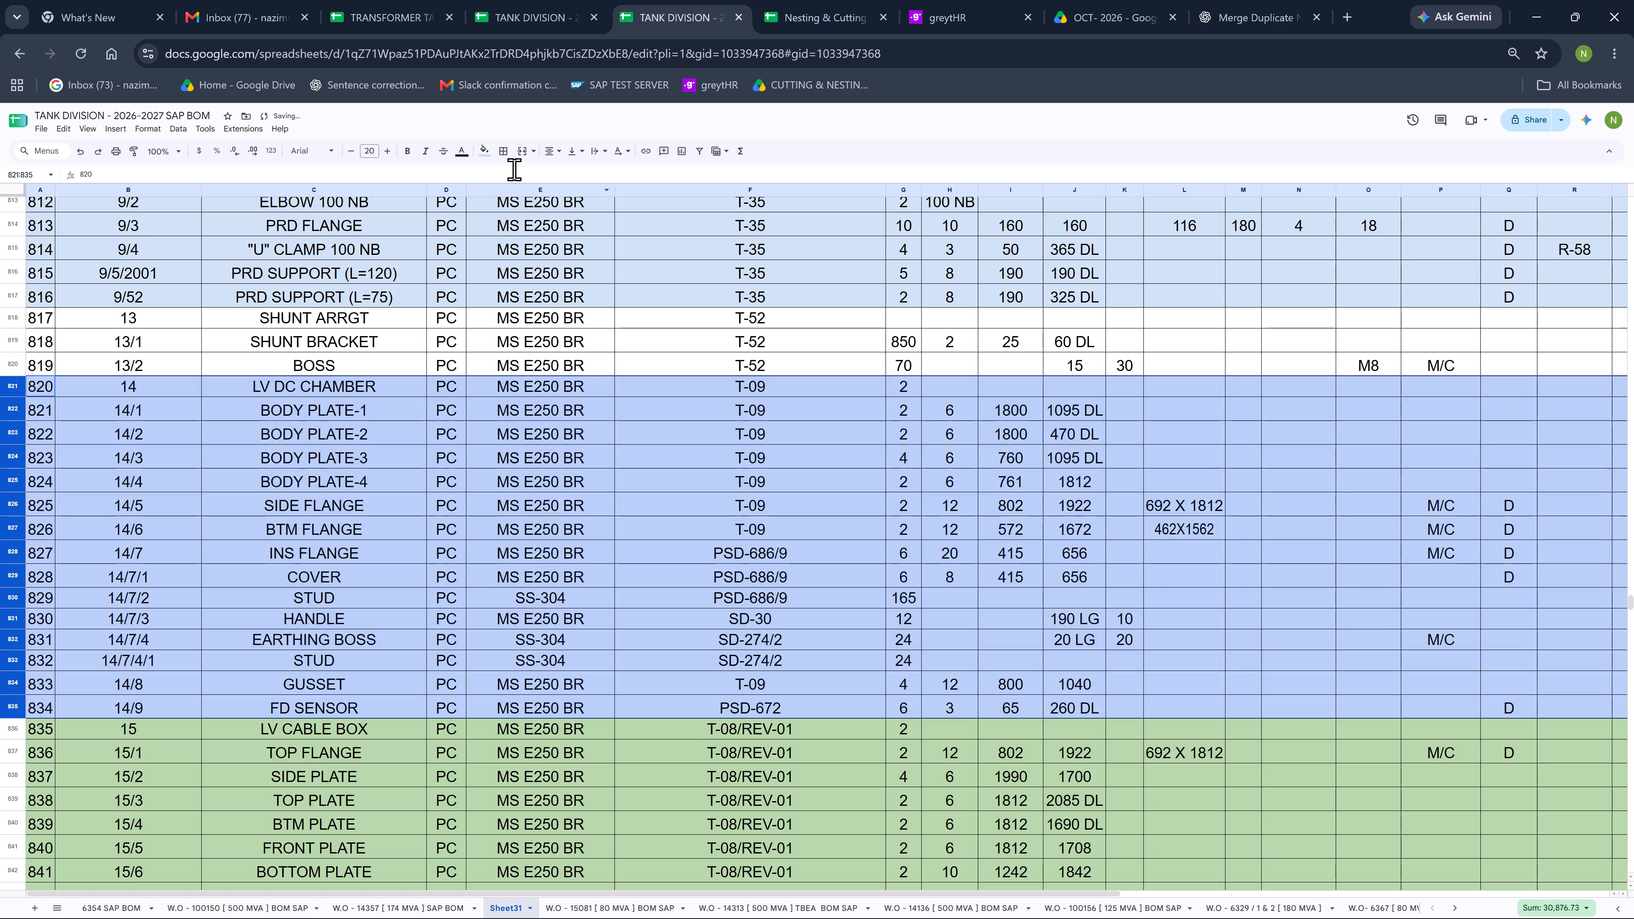
{"action": "left_click", "coordinate": [484, 149]}
{"action": "left_click", "coordinate": [563, 224]}
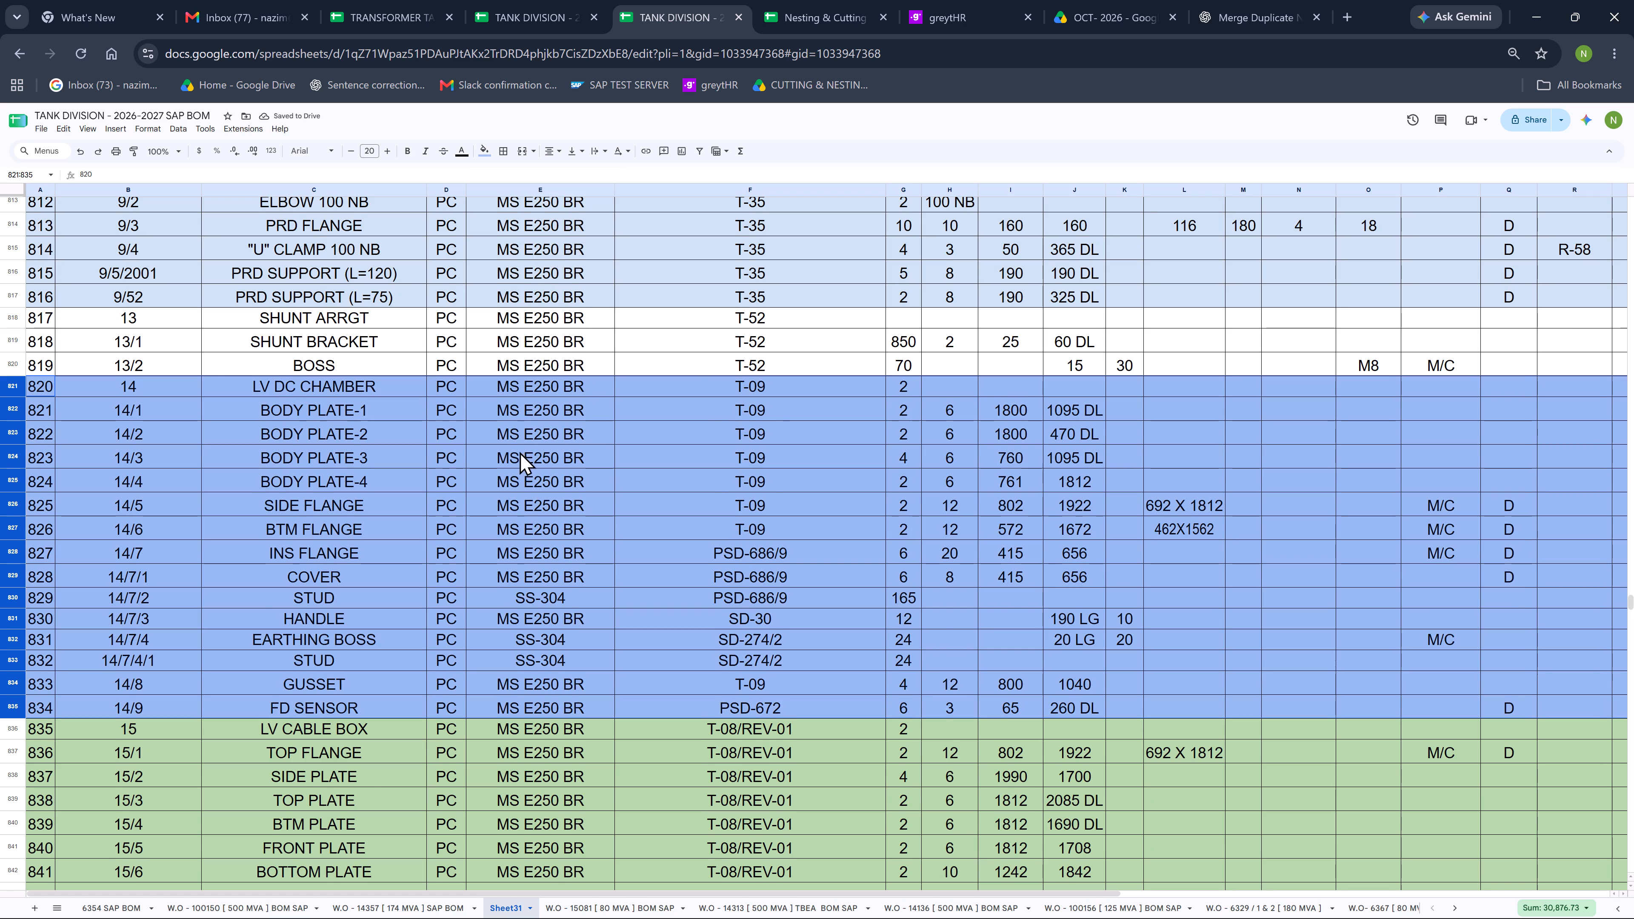
Fill the merged LV DC CHAMBER row in the assembly list with light blue 2.
{"action": "scroll", "coordinate": [520, 451], "scroll_direction": "down", "scroll_amount": 11}
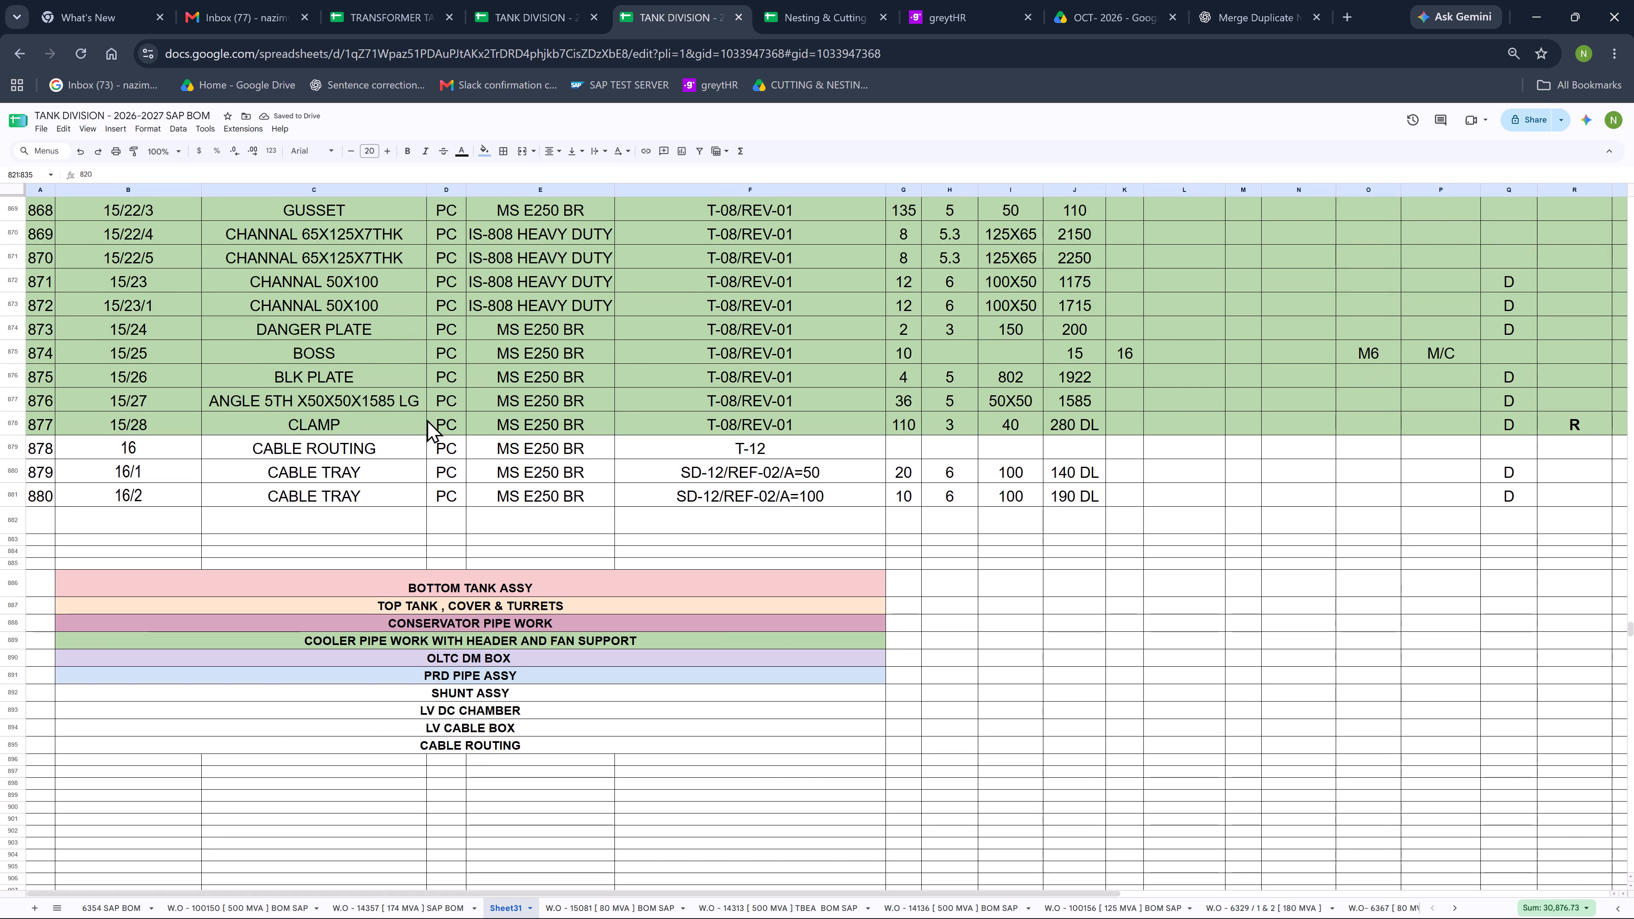
{"action": "left_click", "coordinate": [426, 426]}
{"action": "left_click", "coordinate": [487, 148]}
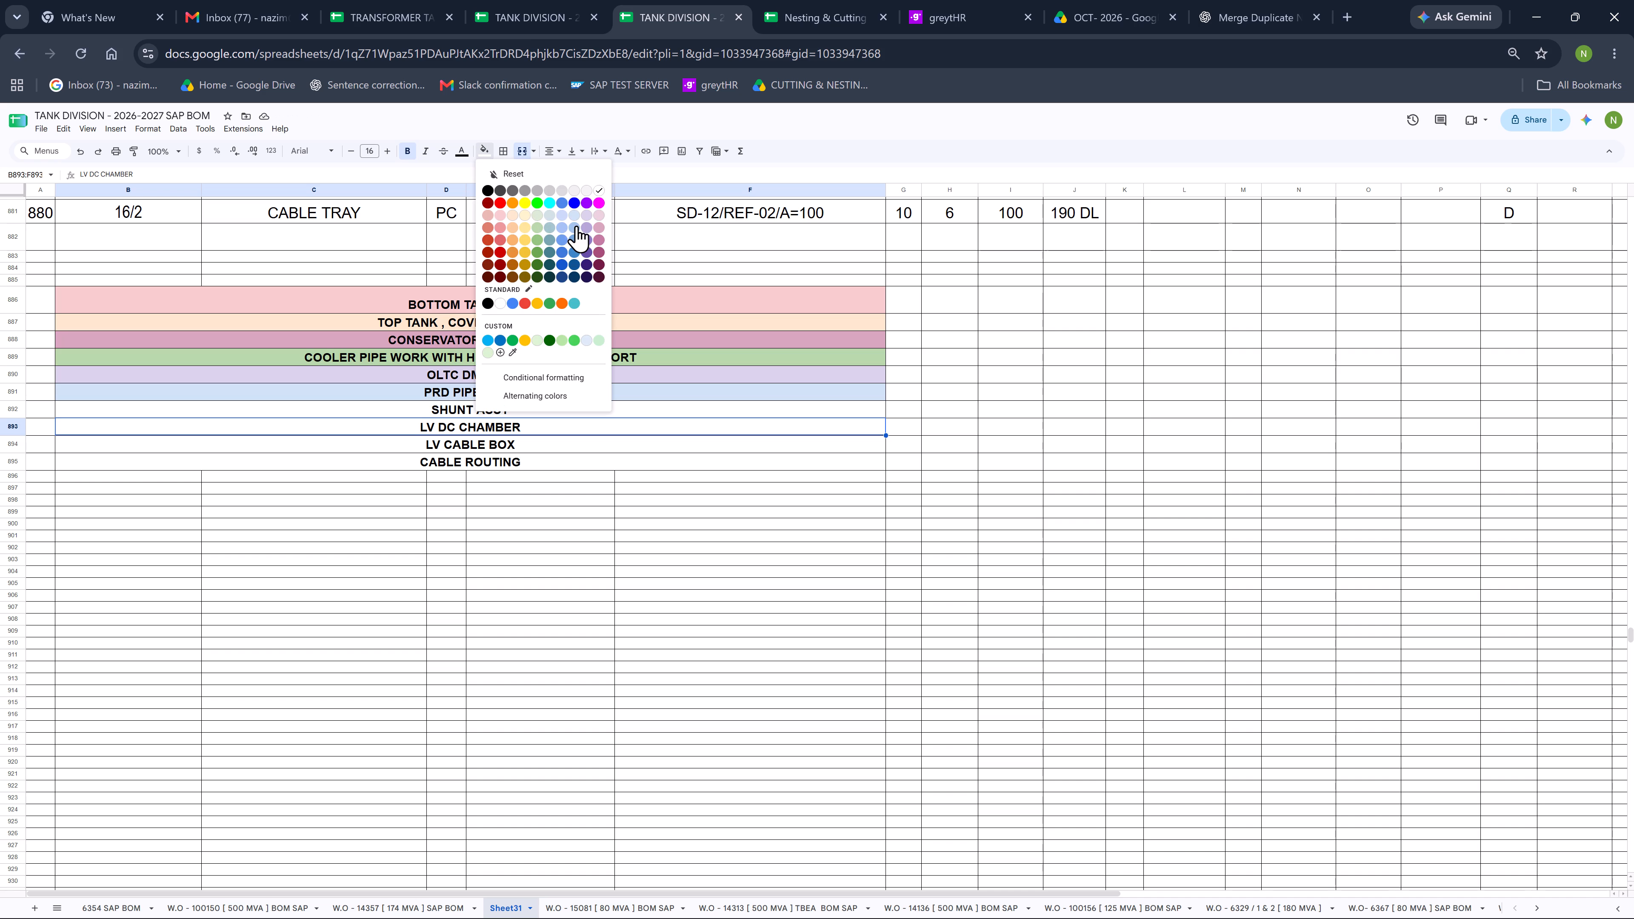
{"action": "left_click", "coordinate": [577, 227]}
Fill the entire LV CABLE BOX rows, SN 835 to 877, with light green 3.
{"action": "left_click", "coordinate": [500, 439]}
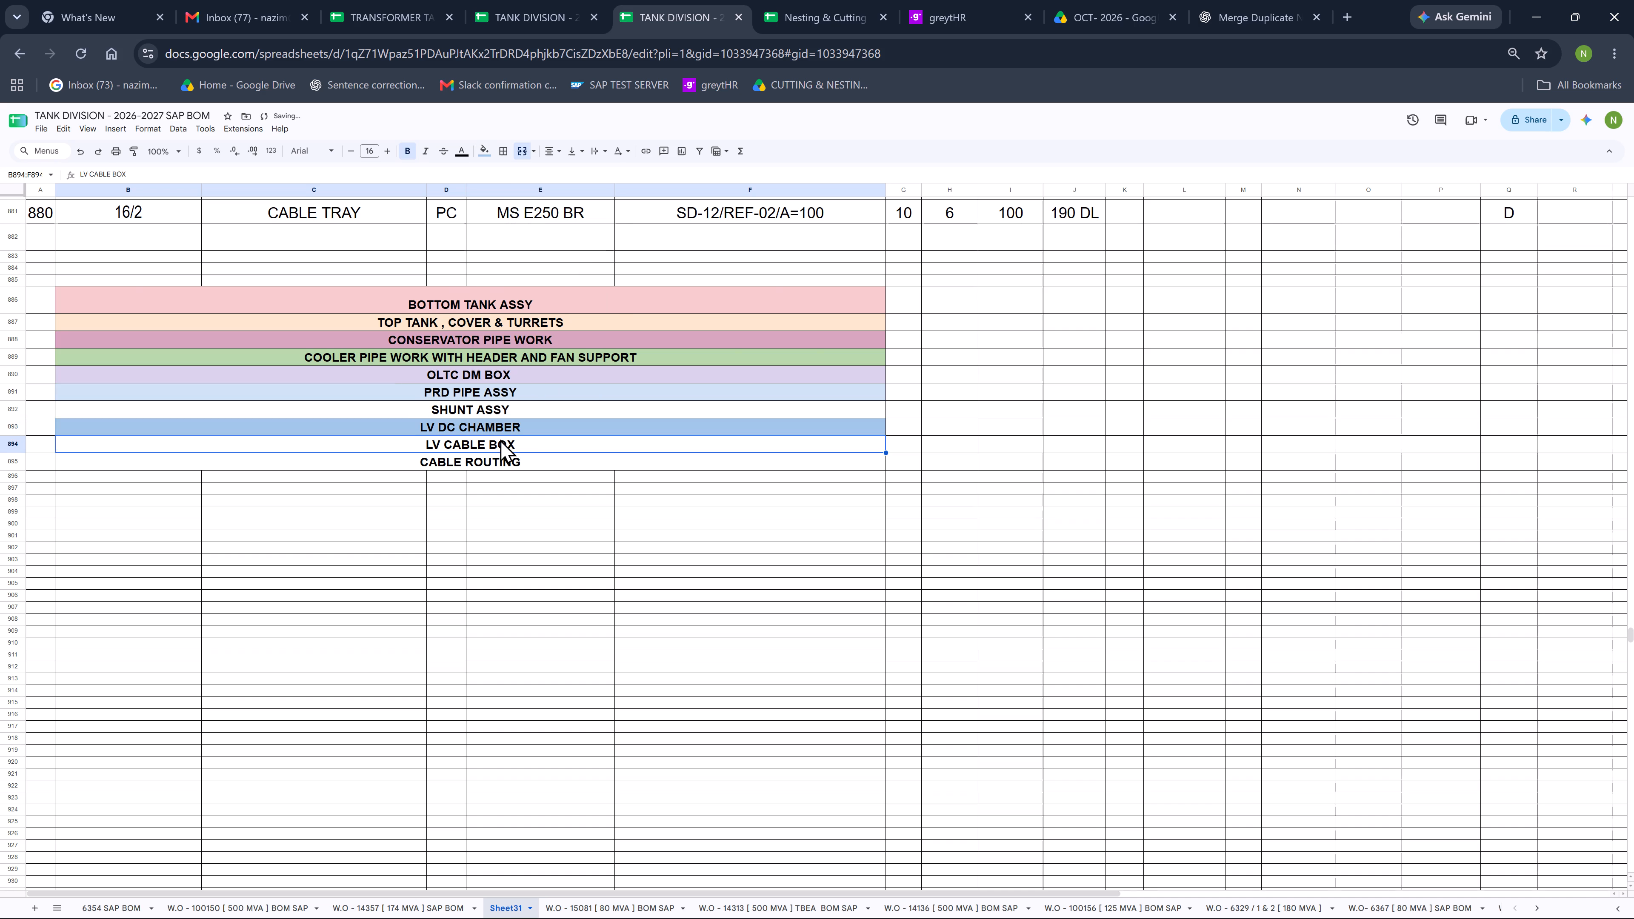
{"action": "scroll", "coordinate": [411, 424], "scroll_direction": "up", "scroll_amount": 11}
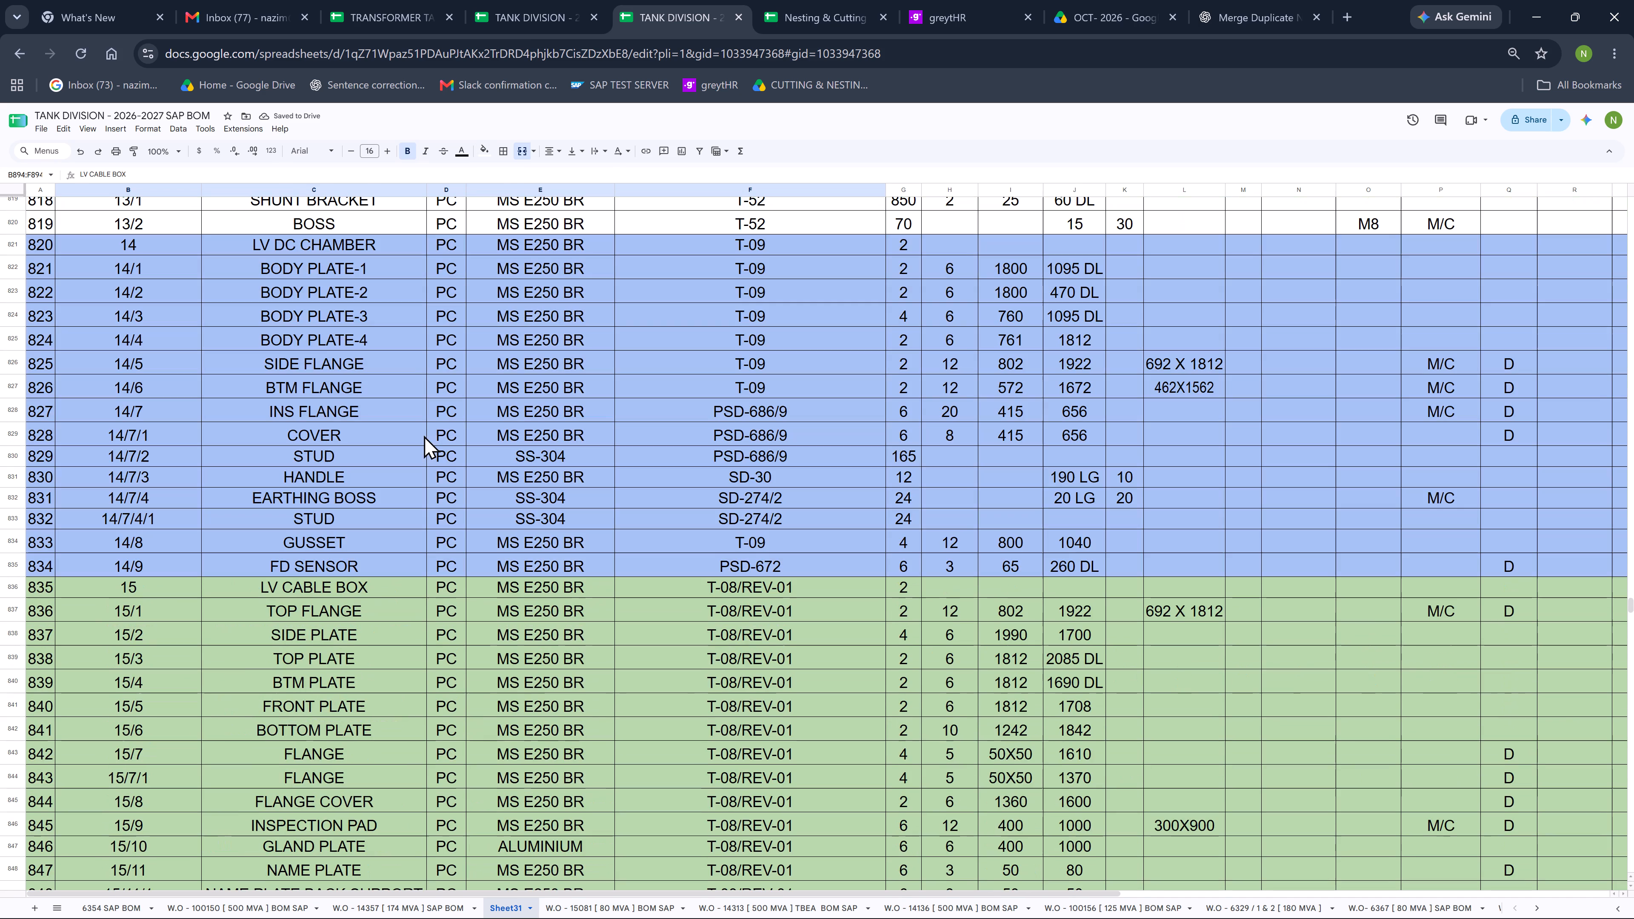
{"action": "scroll", "coordinate": [423, 416], "scroll_direction": "down", "scroll_amount": 3}
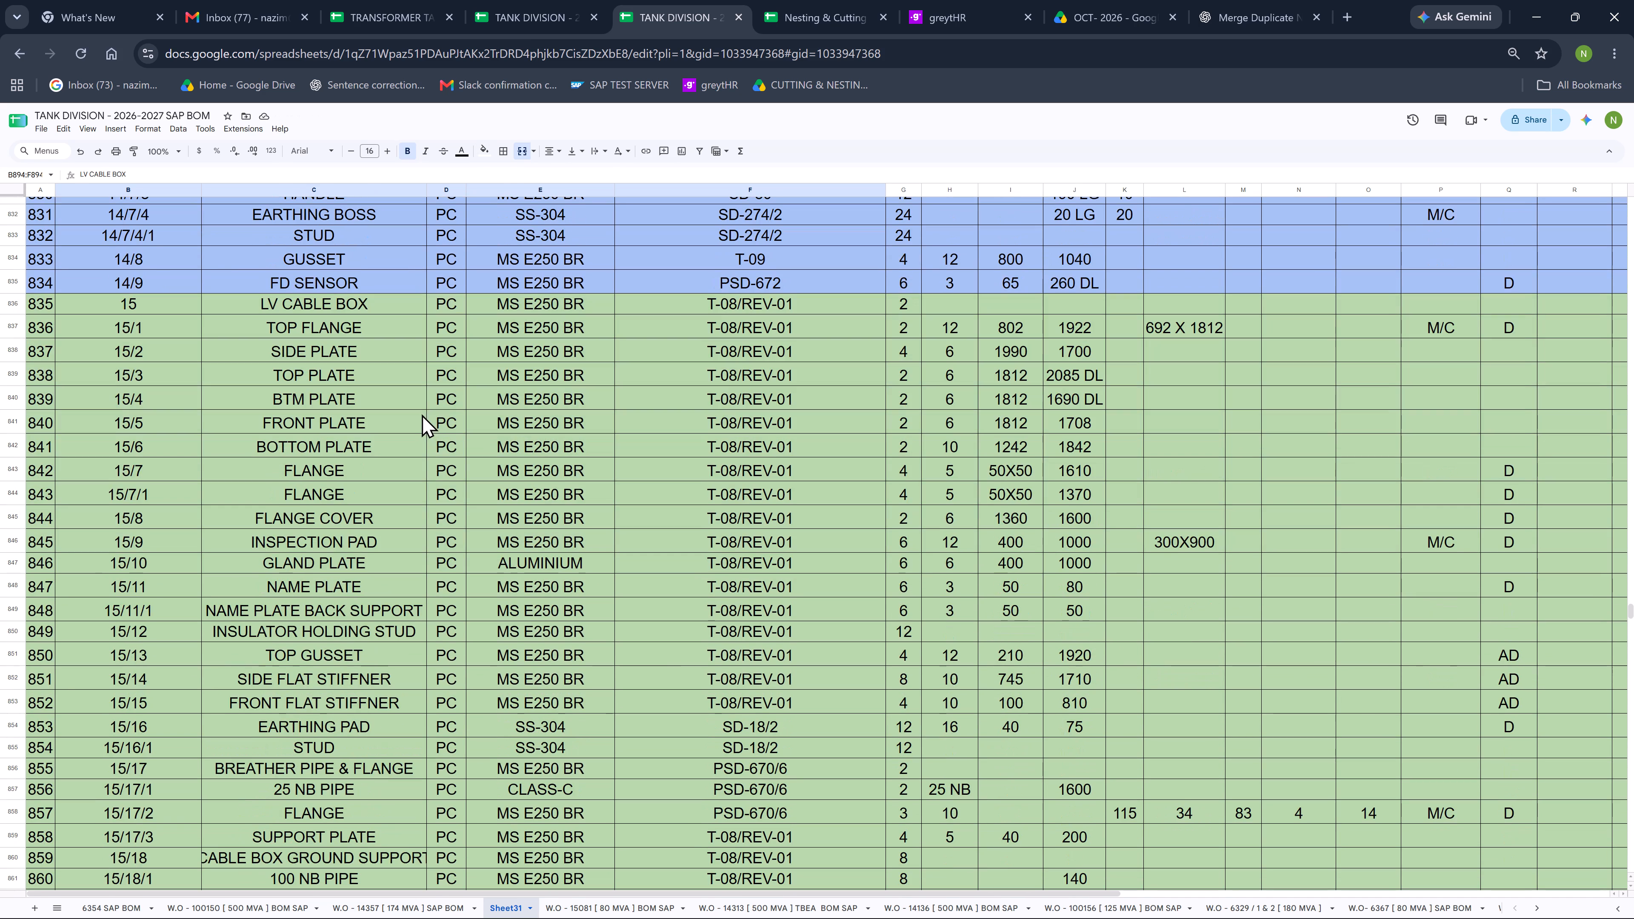
{"action": "left_click_drag", "start_coordinate": [7, 301], "coordinate": [24, 917]}
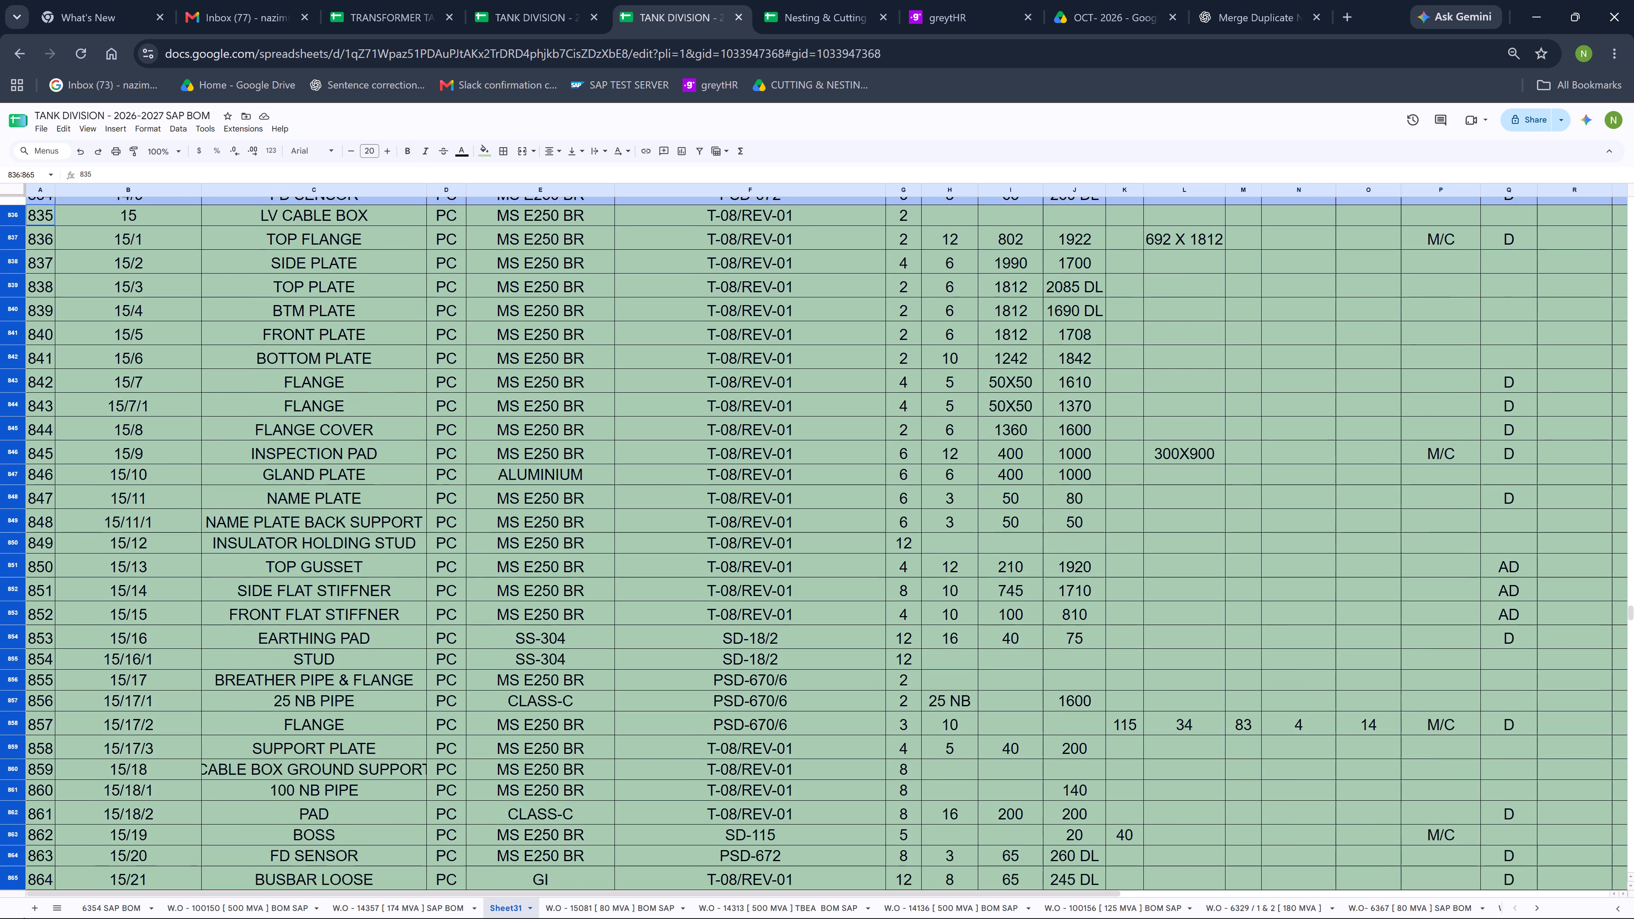
{"action": "left_click_drag", "start_coordinate": [24, 917], "coordinate": [40, 676]}
{"action": "left_click", "coordinate": [491, 157]}
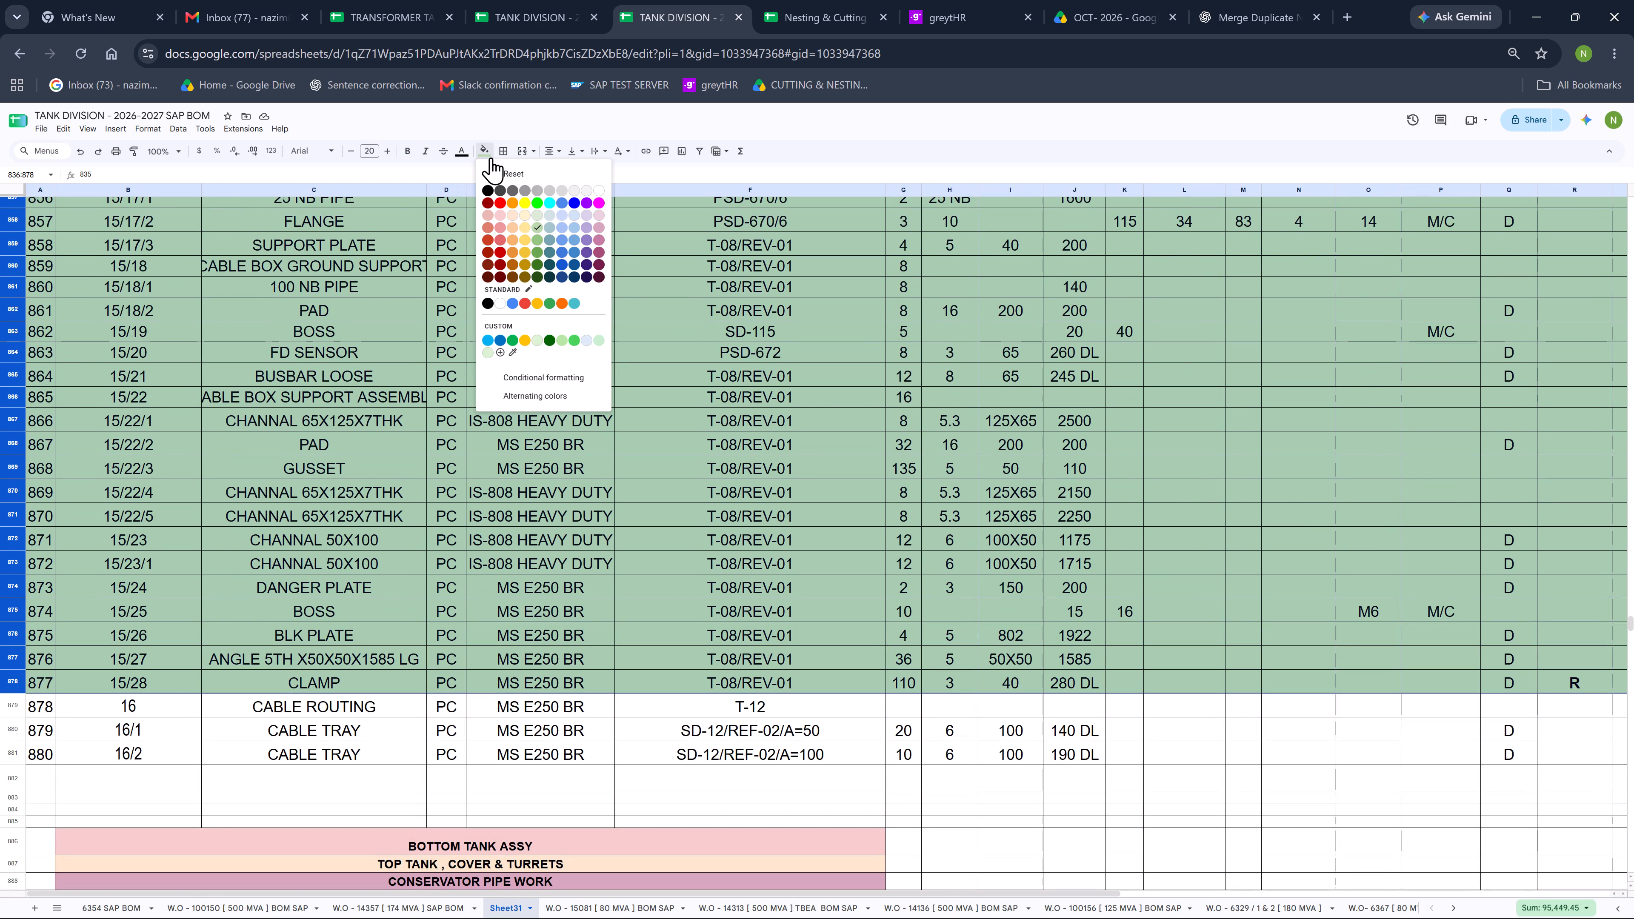
{"action": "left_click", "coordinate": [534, 217]}
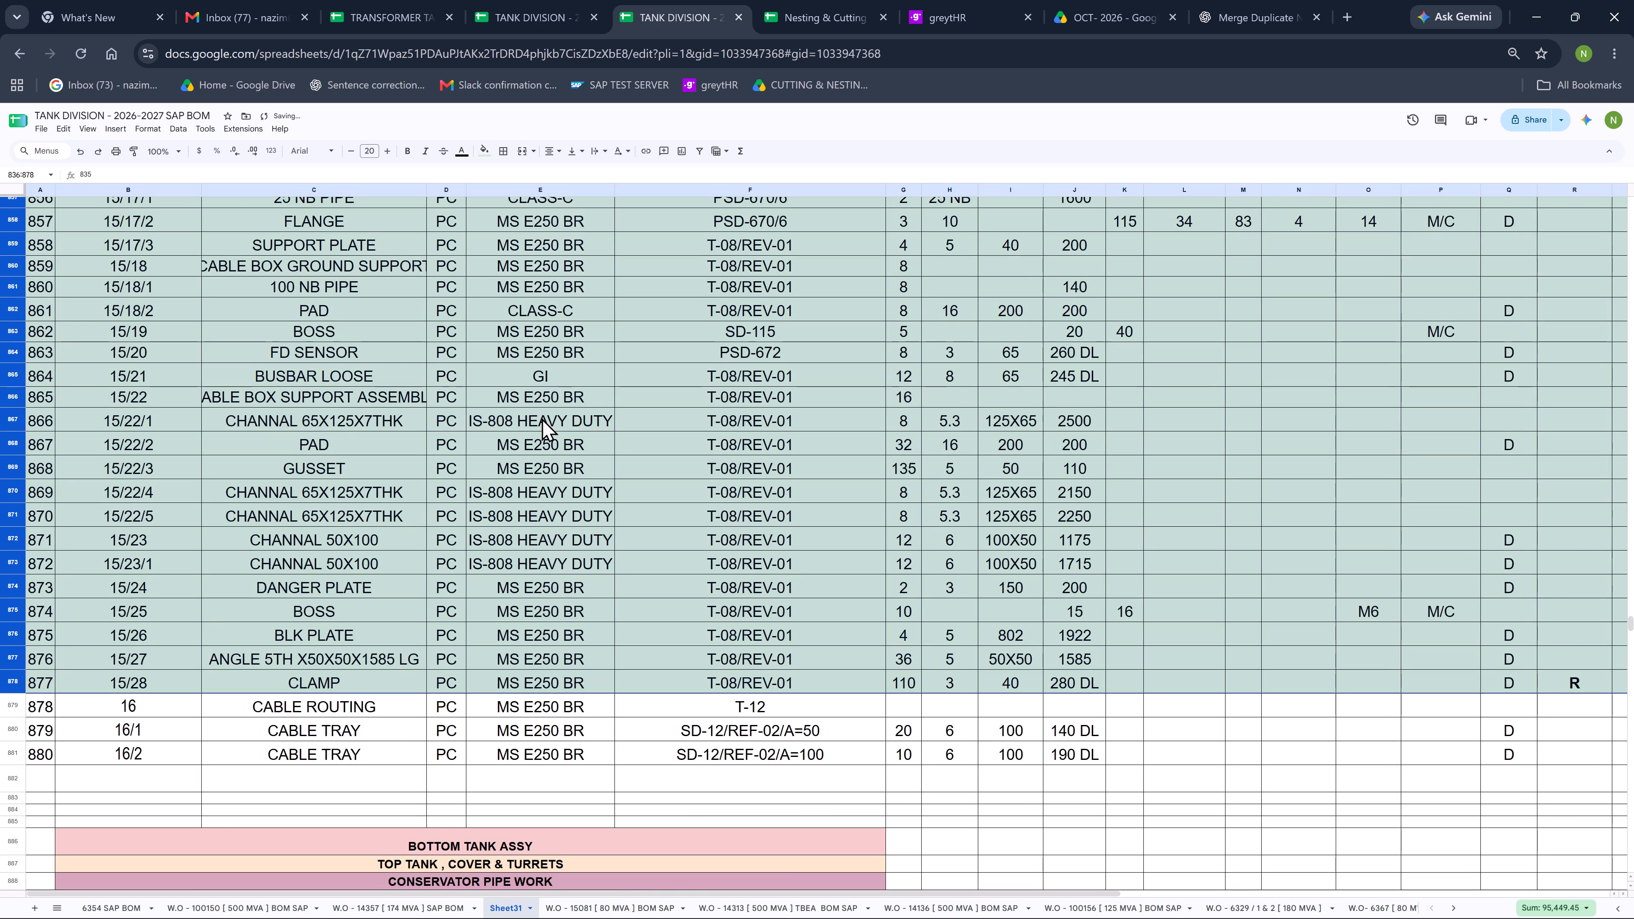
Fill the merged LV CABLE BOX row in the assembly list with the matching light green 3.
{"action": "scroll", "coordinate": [463, 405], "scroll_direction": "down", "scroll_amount": 3}
{"action": "left_click", "coordinate": [425, 566]}
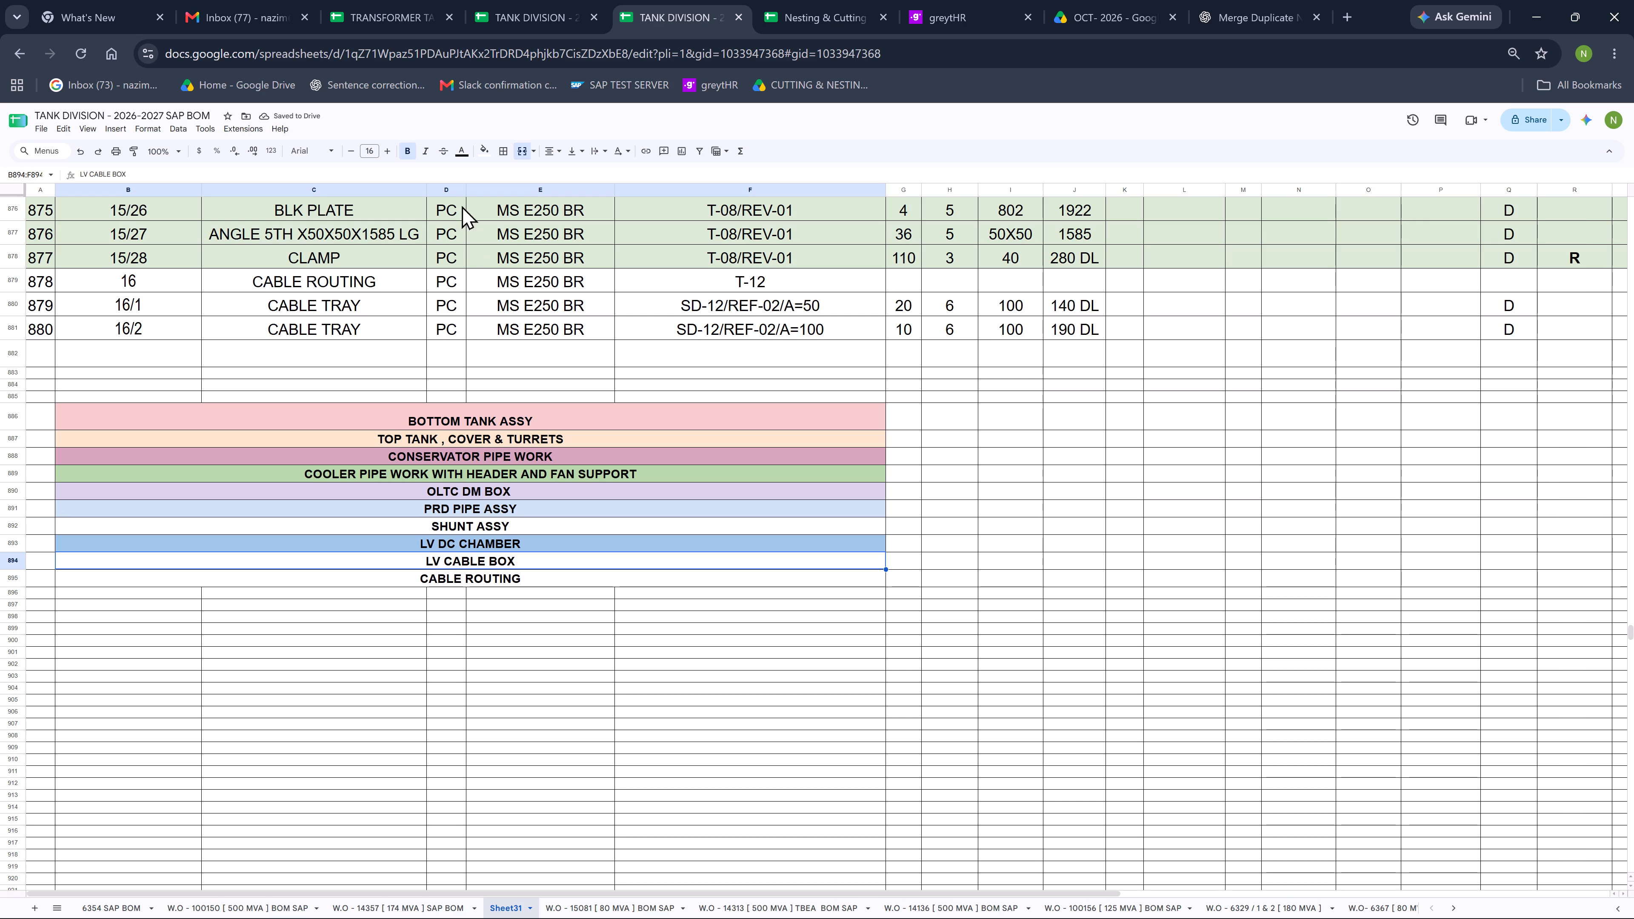
{"action": "left_click", "coordinate": [484, 148]}
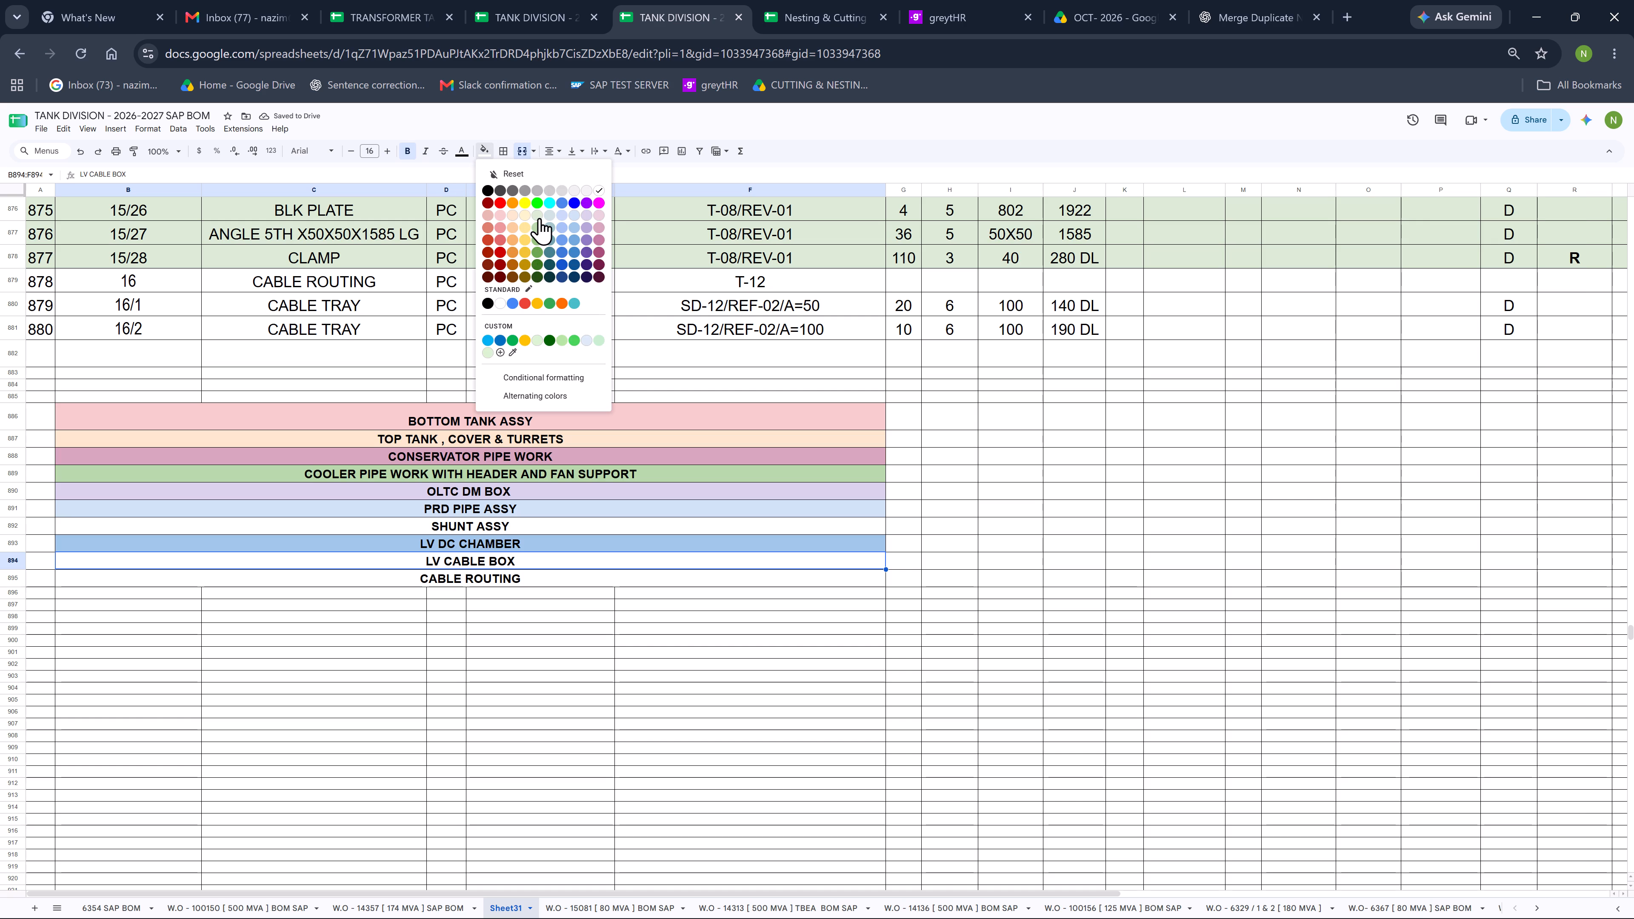
{"action": "left_click", "coordinate": [539, 218]}
{"action": "left_click", "coordinate": [558, 527]}
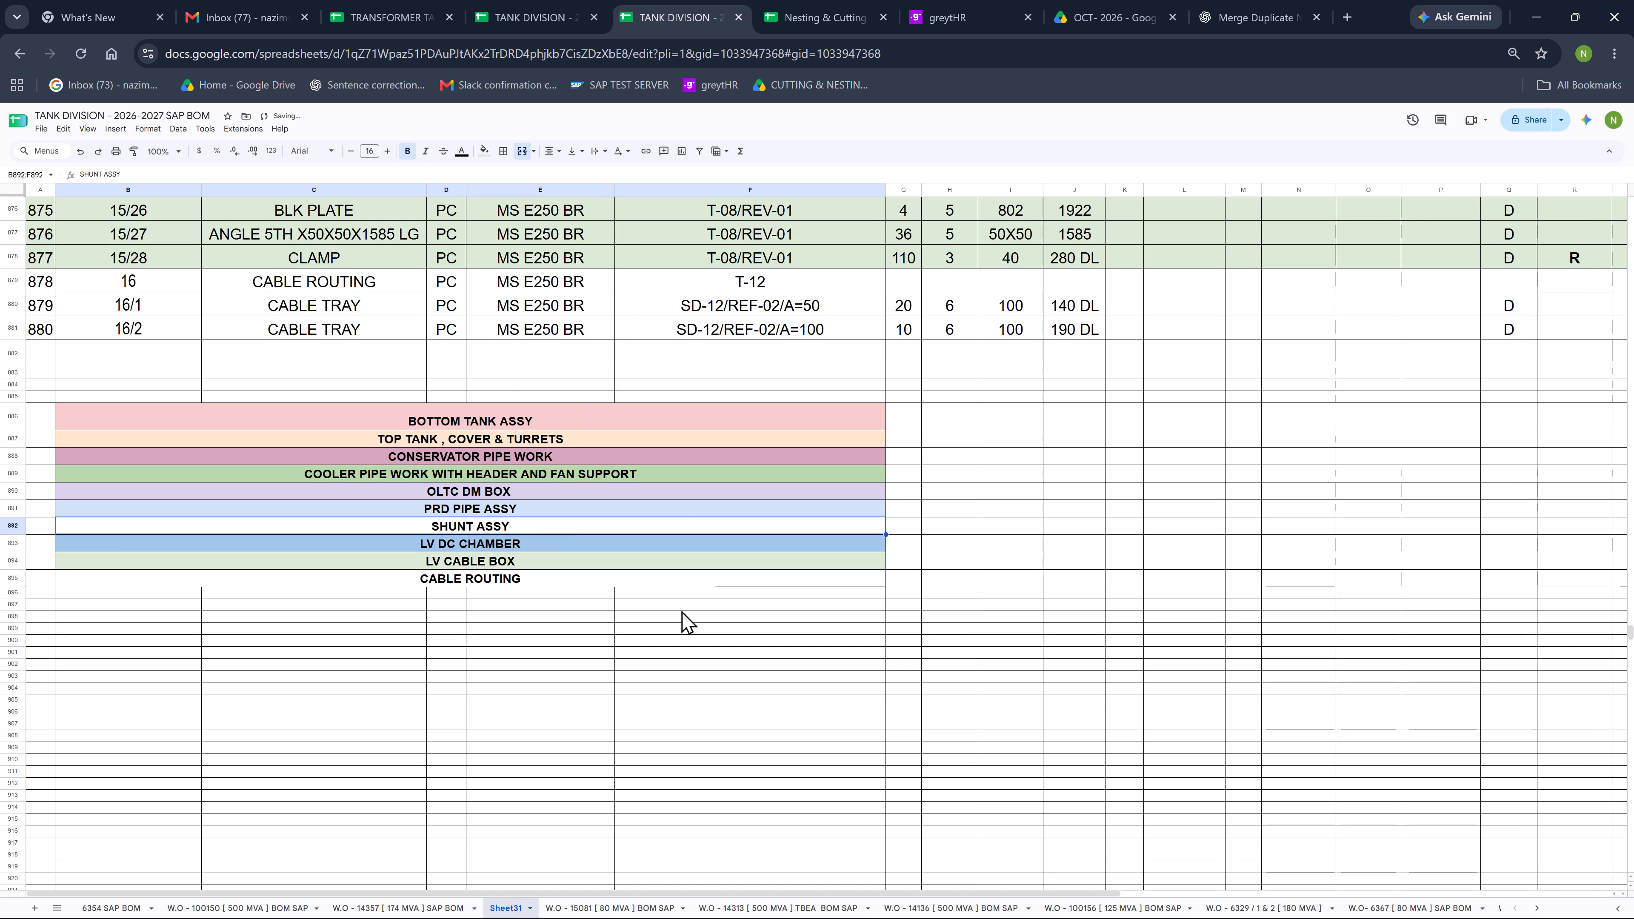
{"action": "left_click", "coordinate": [648, 604]}
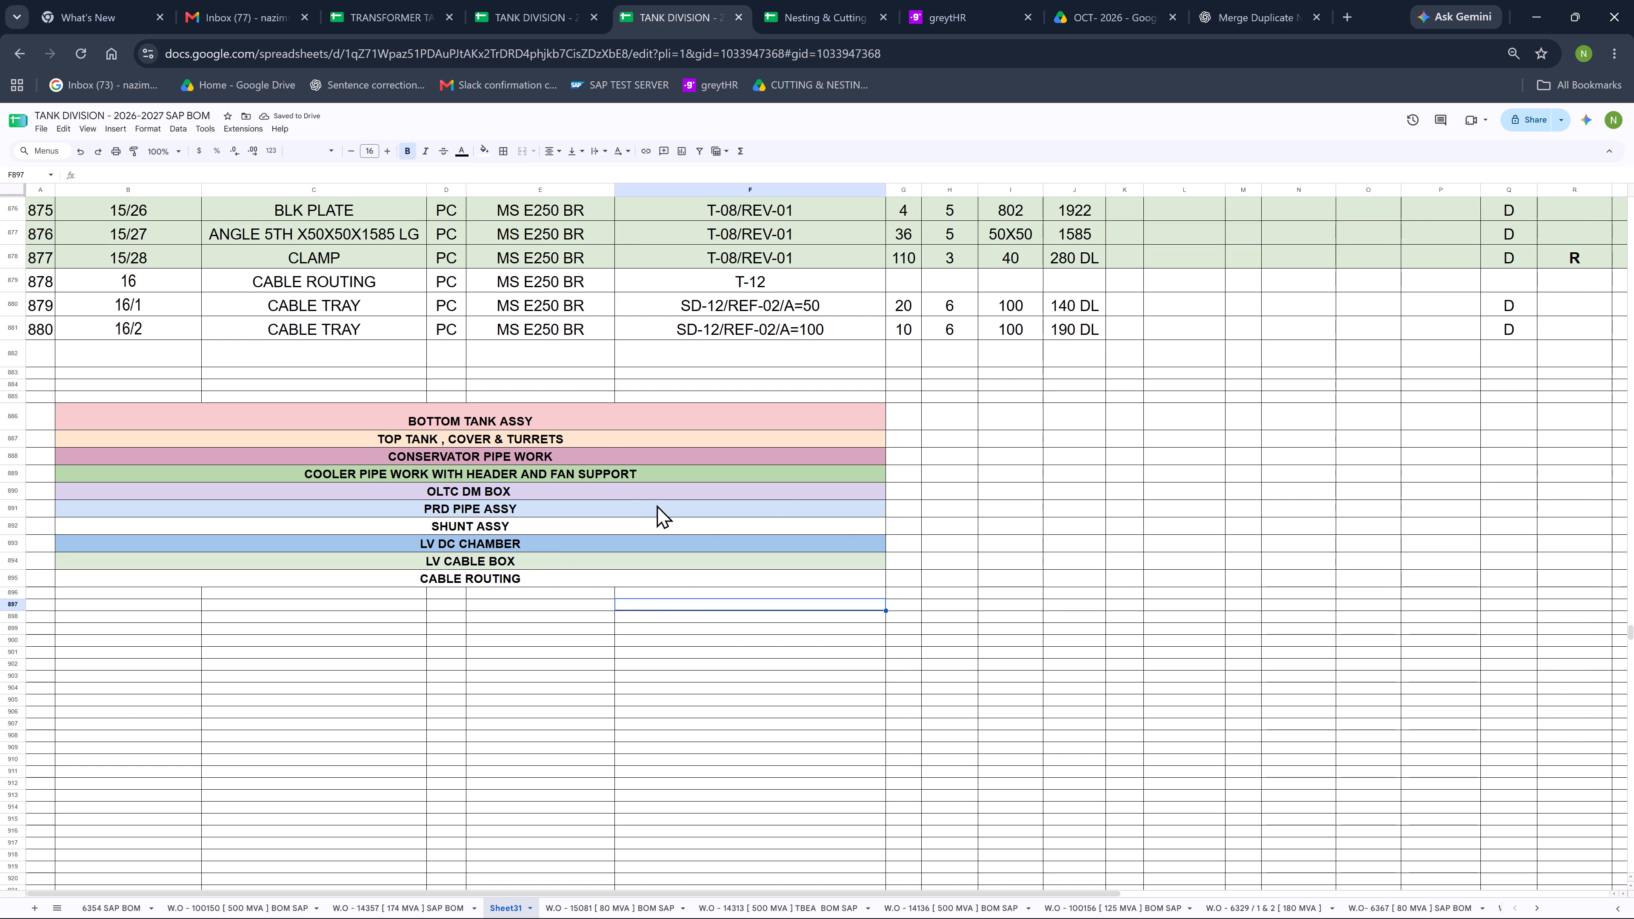
Append the weight "= 5934 KG" to the BOTTOM TANK ASSY entry in the assembly list.
{"action": "double_click", "coordinate": [588, 417]}
{"action": "key", "text": "space"}
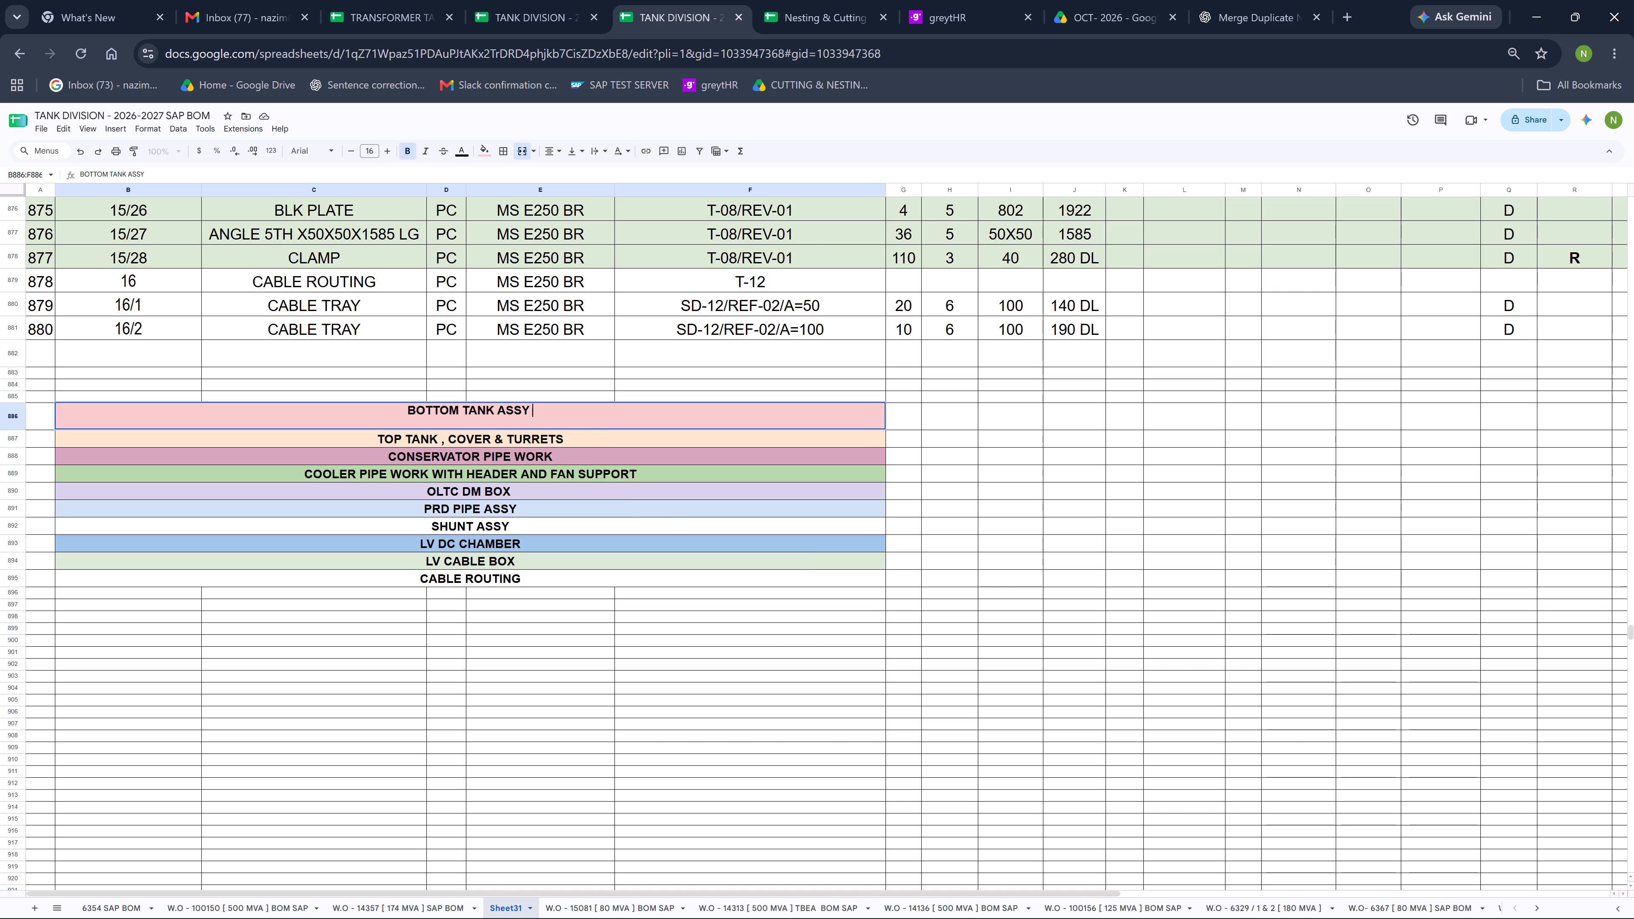
{"action": "type", "text": "="}
{"action": "key", "text": "space"}
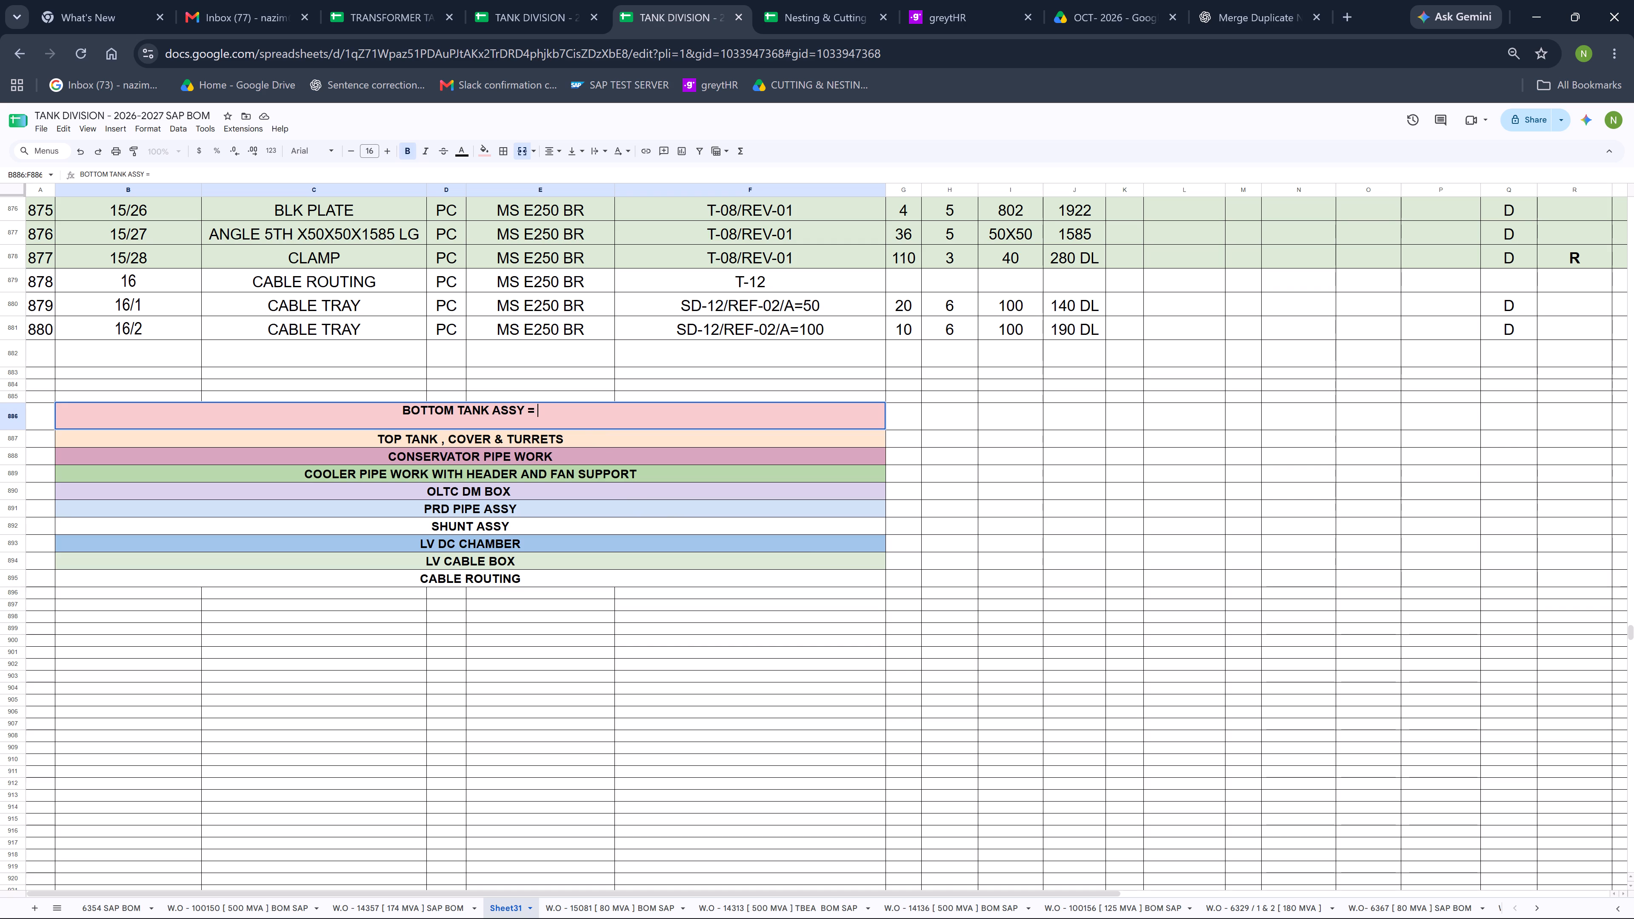
{"action": "type", "text": "5934 KG"}
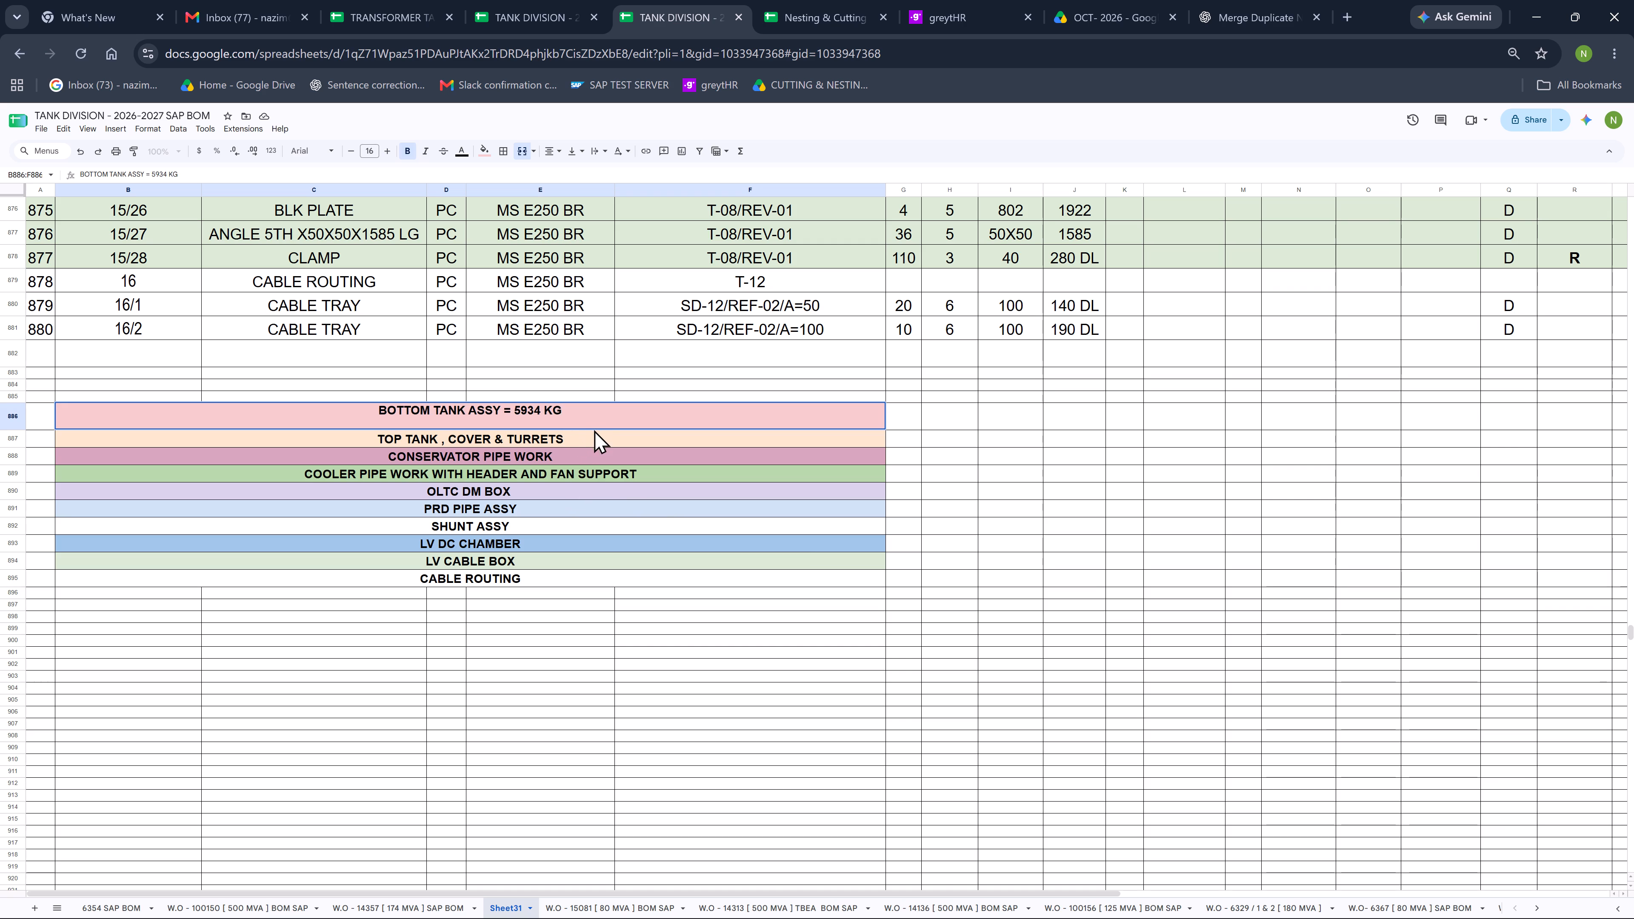
{"action": "double_click", "coordinate": [594, 431]}
Append the weight "= 15187 KG" to the TOP TANK , COVER & TURRETS entry in the assembly list.
{"action": "left_click", "coordinate": [600, 445]}
{"action": "double_click", "coordinate": [597, 442]}
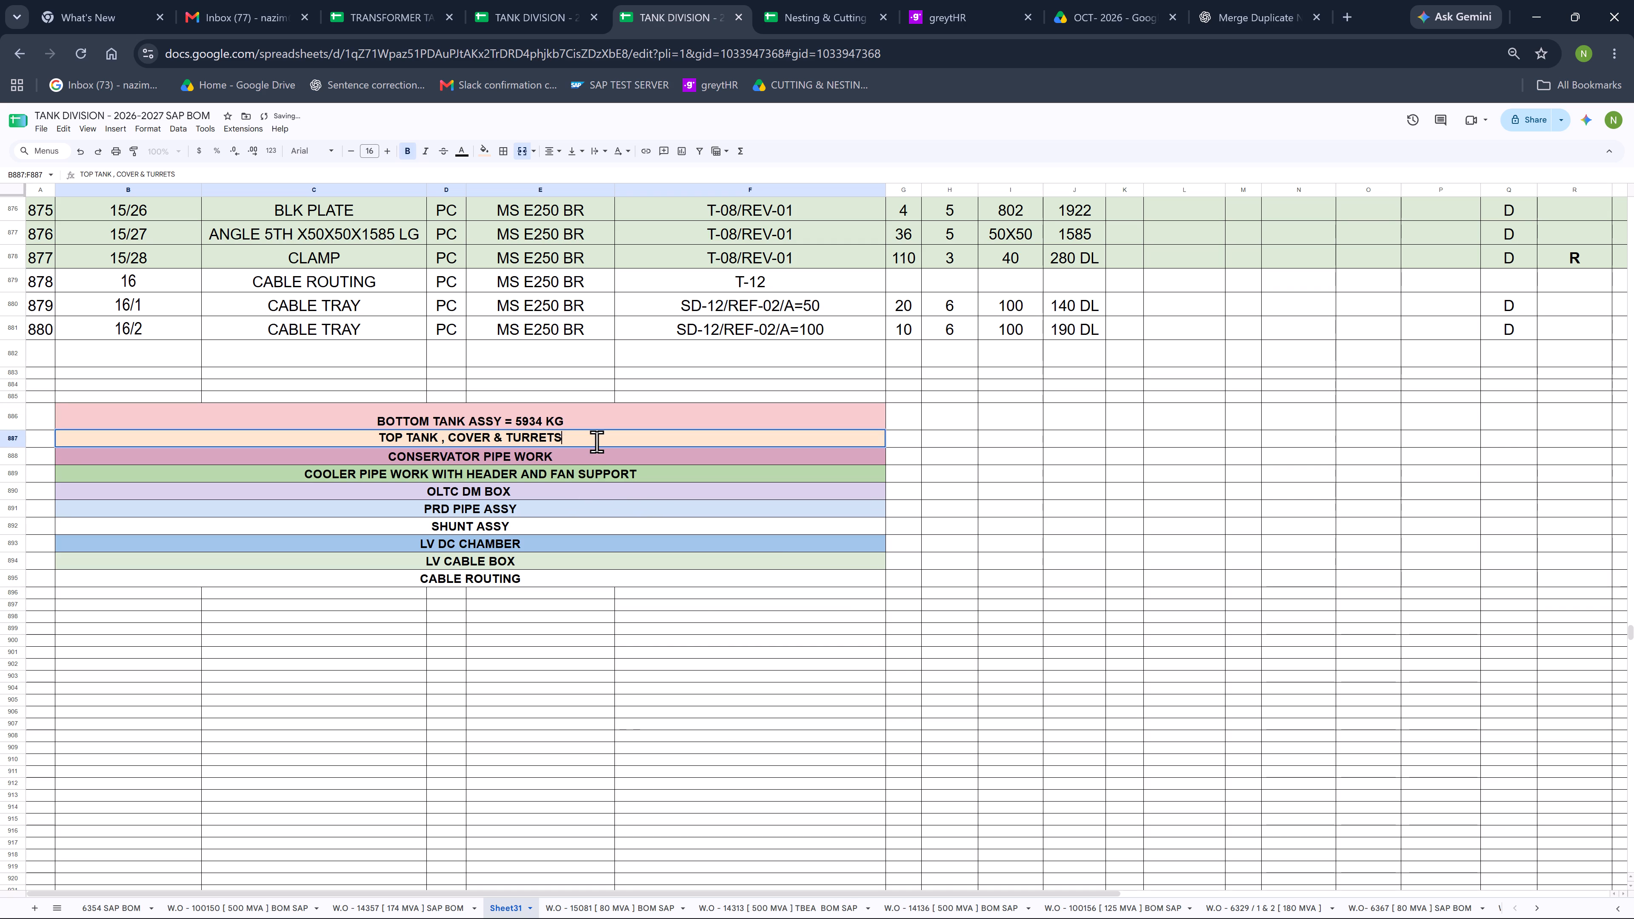
{"action": "key", "text": "space"}
{"action": "type", "text": "="}
{"action": "key", "text": "space"}
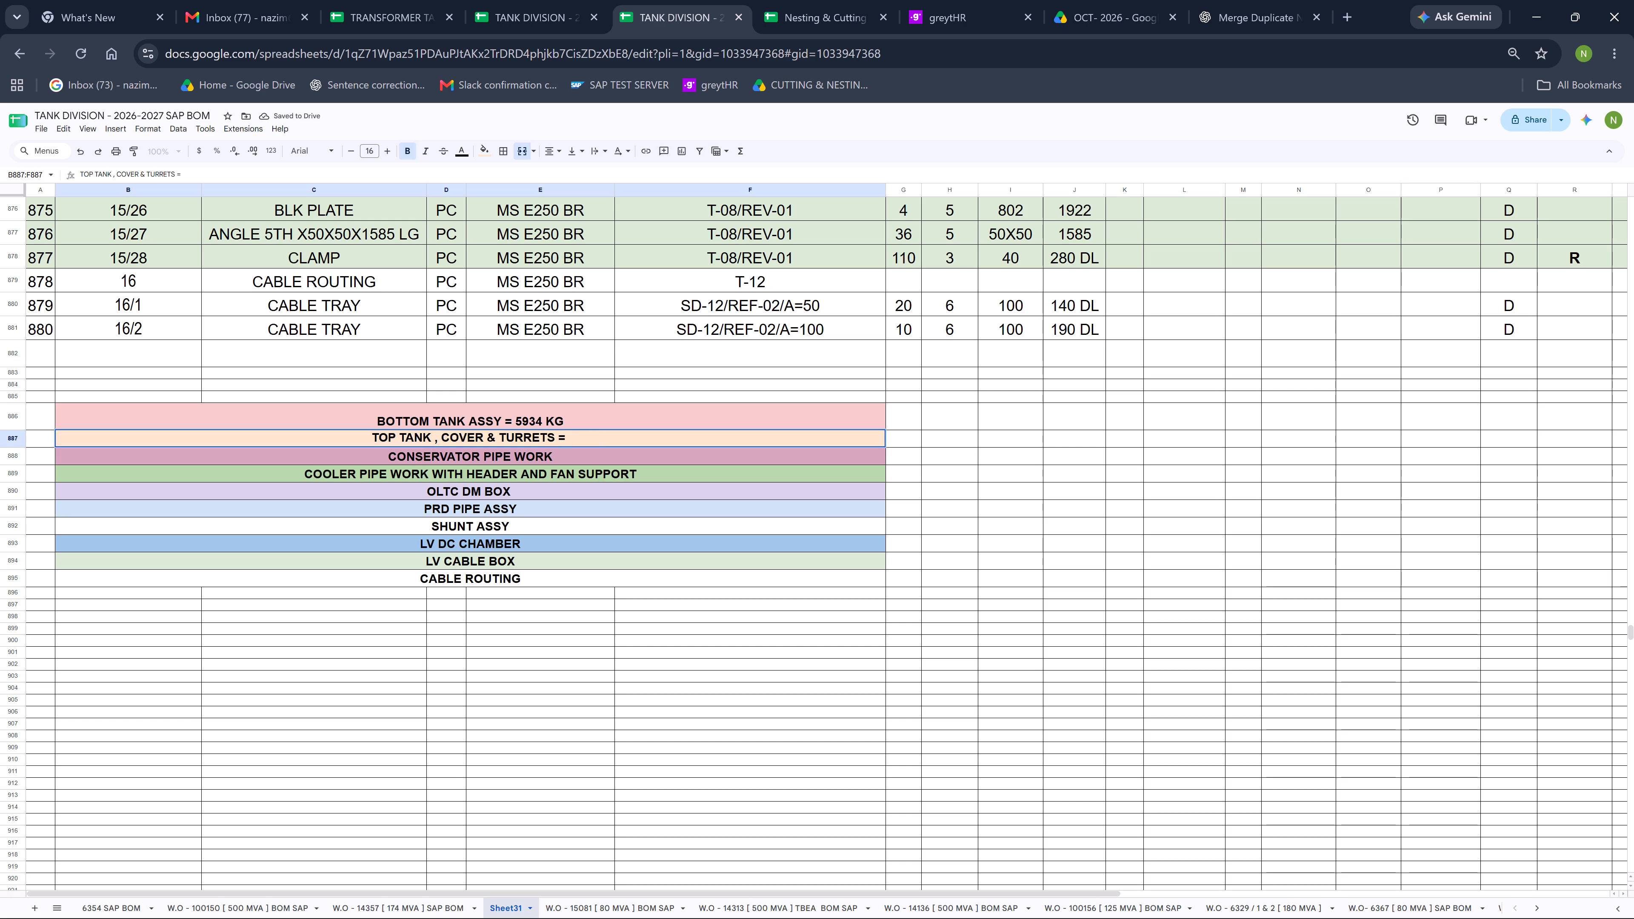
{"action": "type", "text": "15187"}
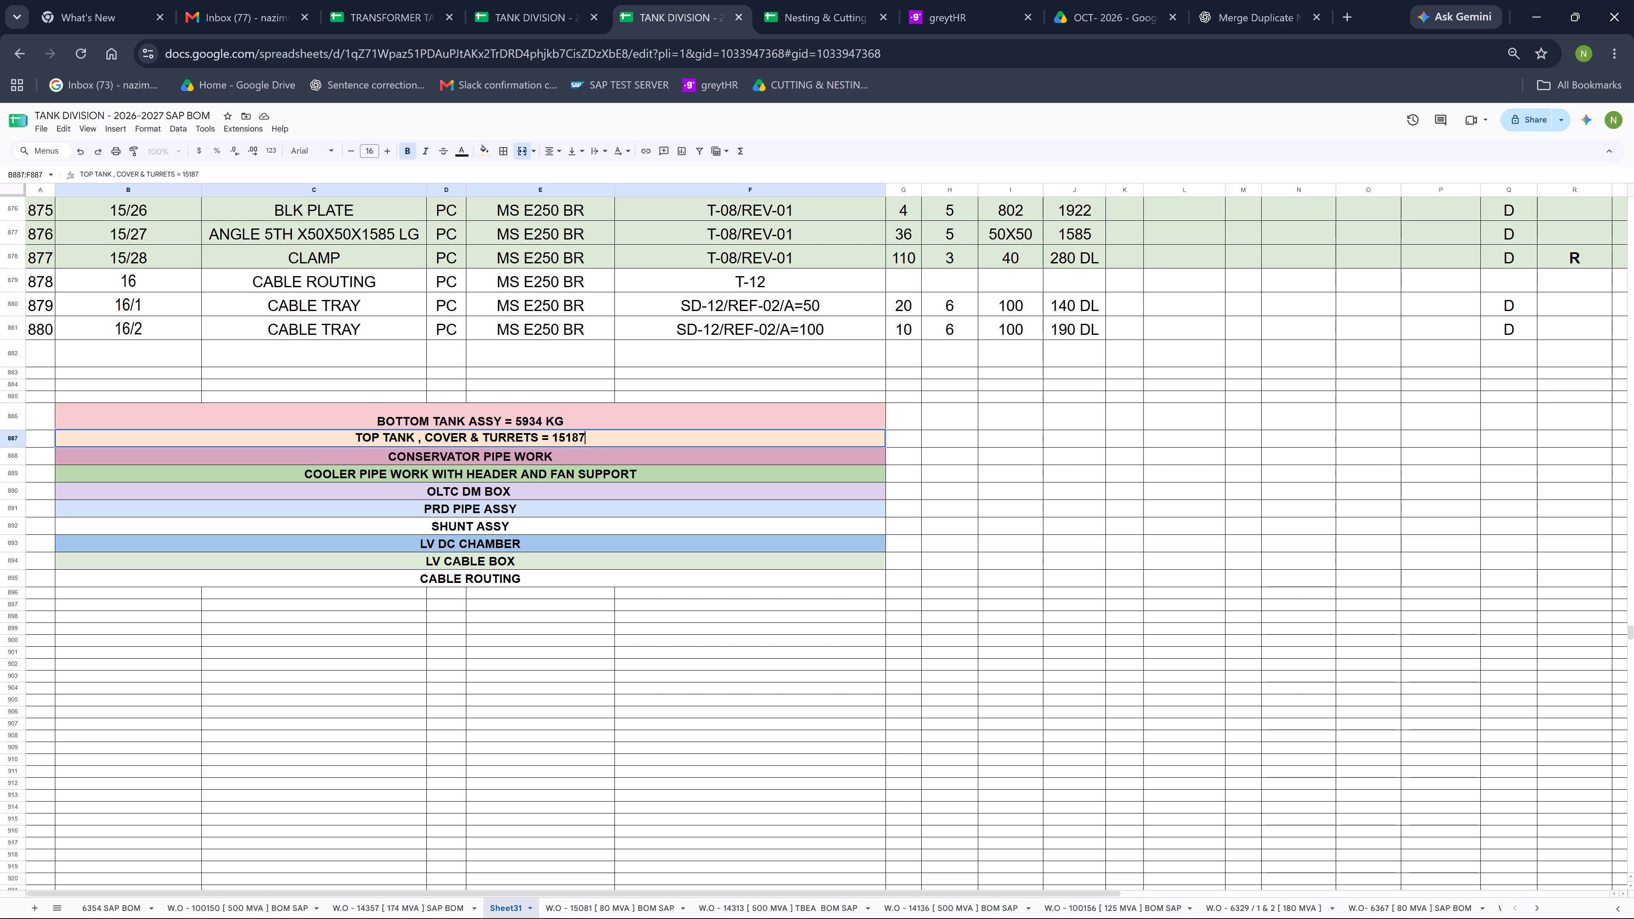
{"action": "key", "text": "space"}
{"action": "type", "text": "KG"}
{"action": "left_click", "coordinate": [641, 494]}
Append the weight "= 2360 KG" to the CONSERVATOR PIPE WORK entry in the assembly list.
{"action": "double_click", "coordinate": [610, 452]}
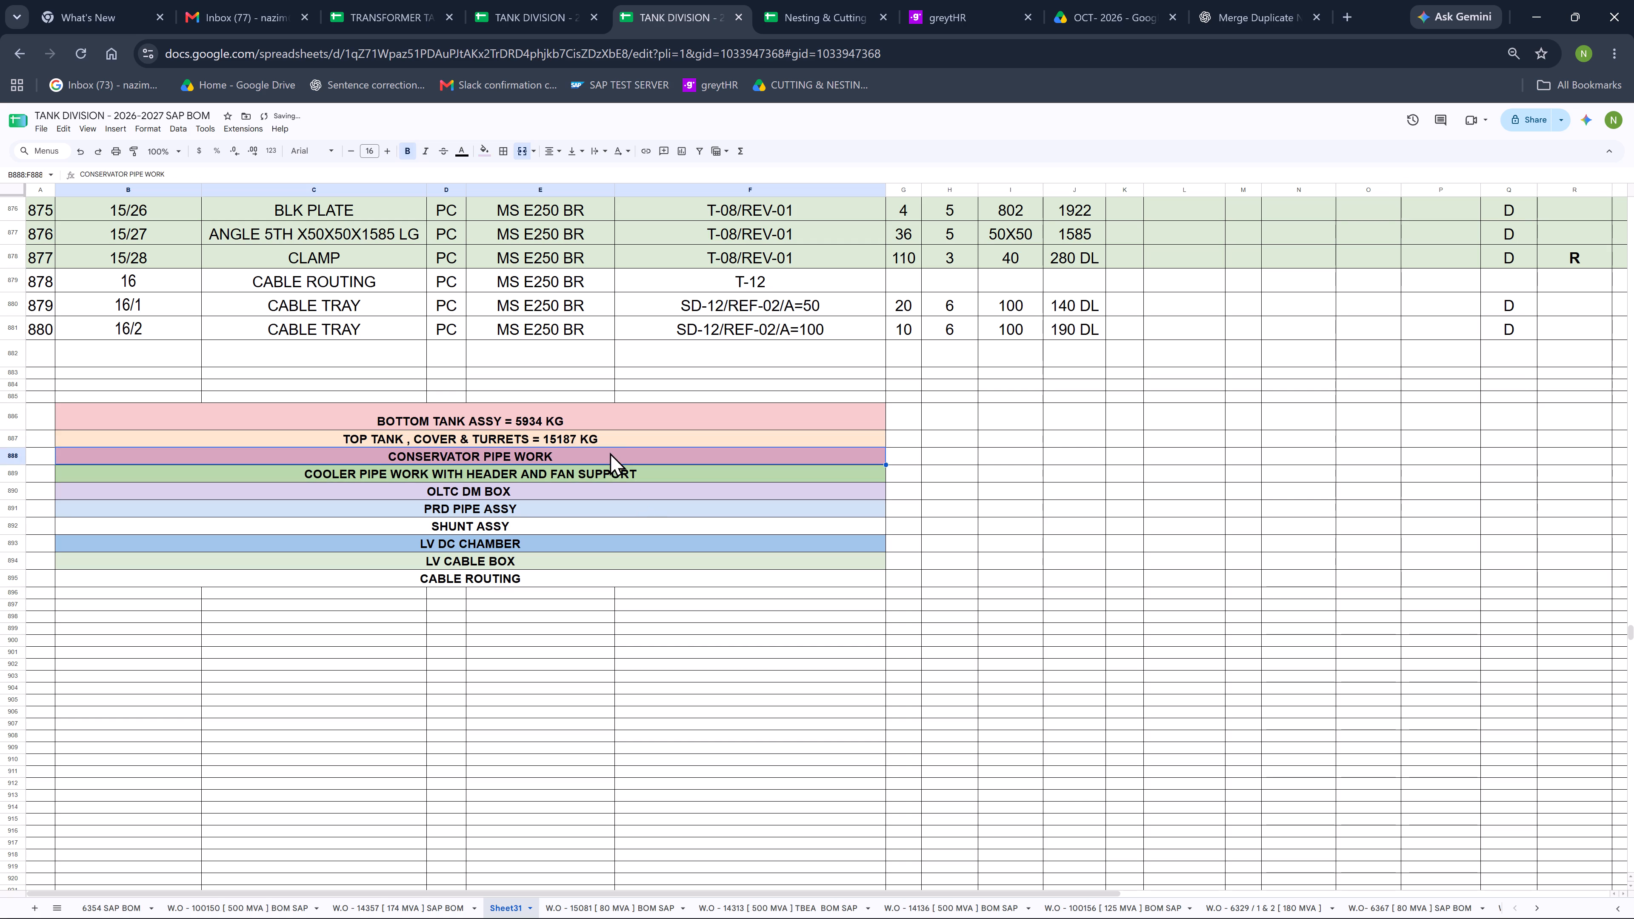
{"action": "key", "text": "space"}
{"action": "type", "text": "="}
{"action": "key", "text": "space"}
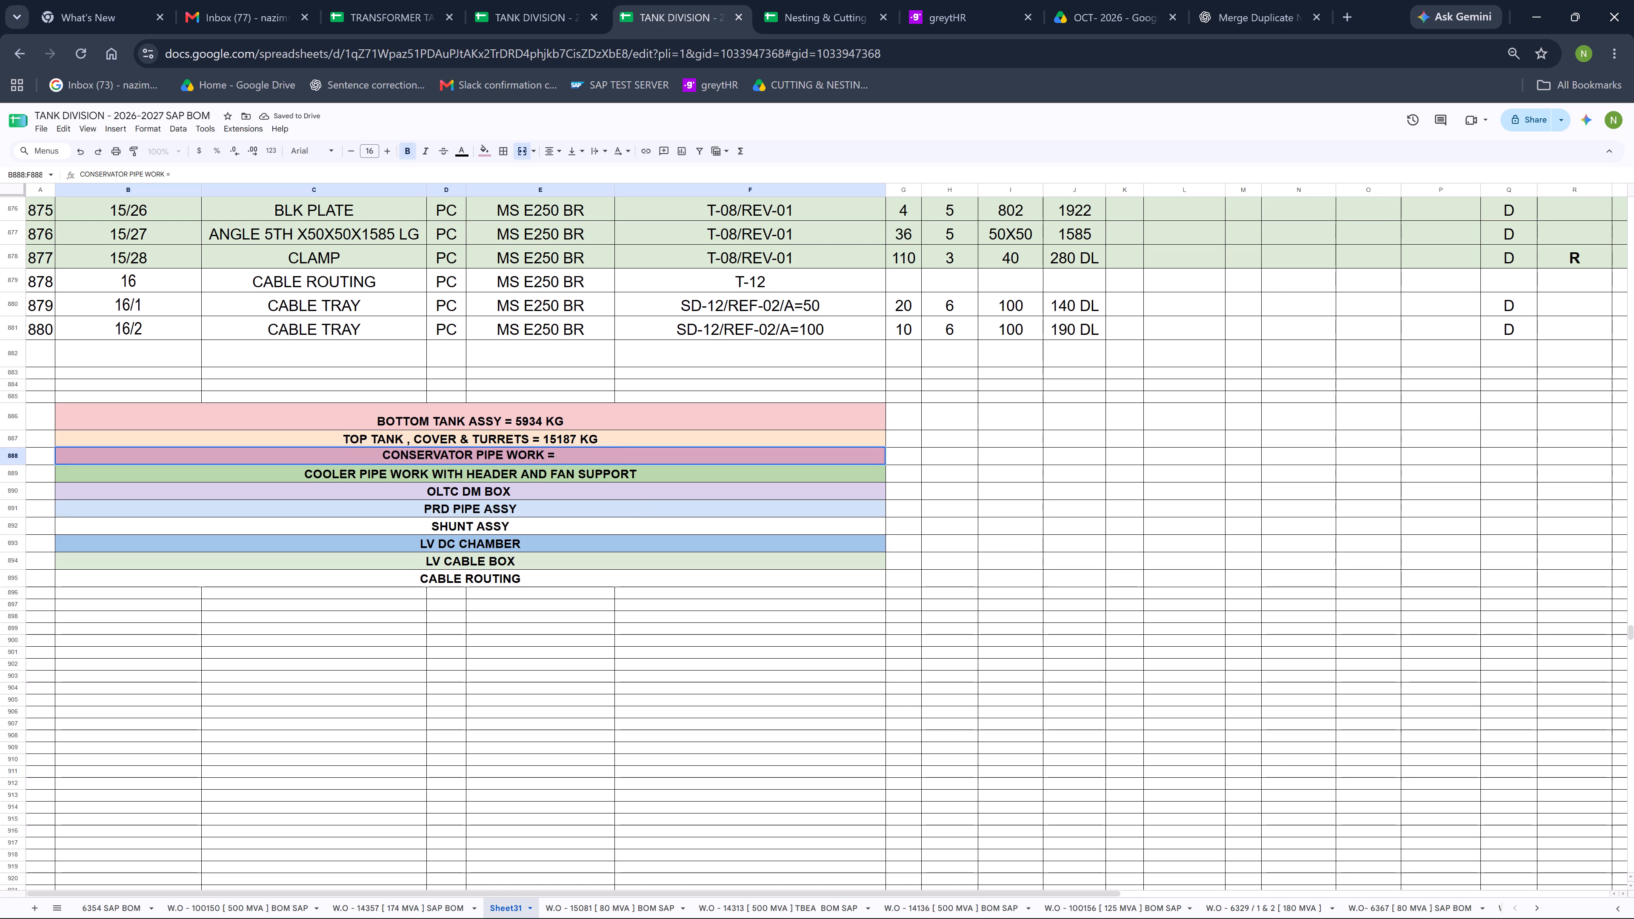
{"action": "type", "text": "2360 KG"}
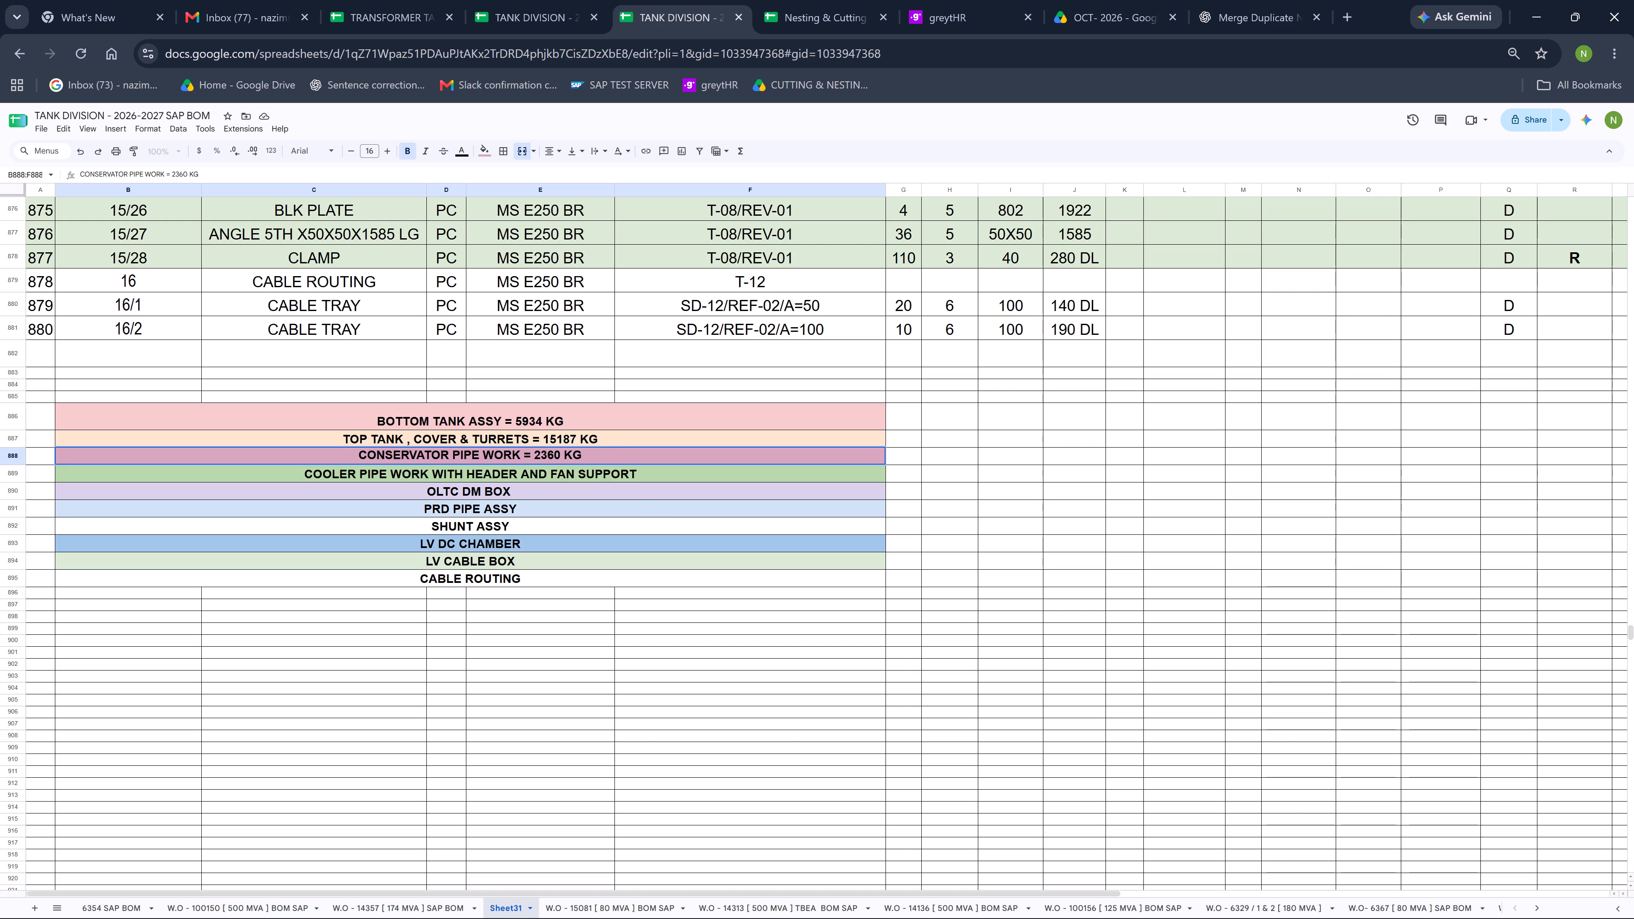
Append the weight "= 10249 KG" to the COOLER PIPE WORK WITH HEADER AND FAN SUPPORT entry in the assembly list.
{"action": "key", "text": "Return"}
{"action": "double_click", "coordinate": [681, 472]}
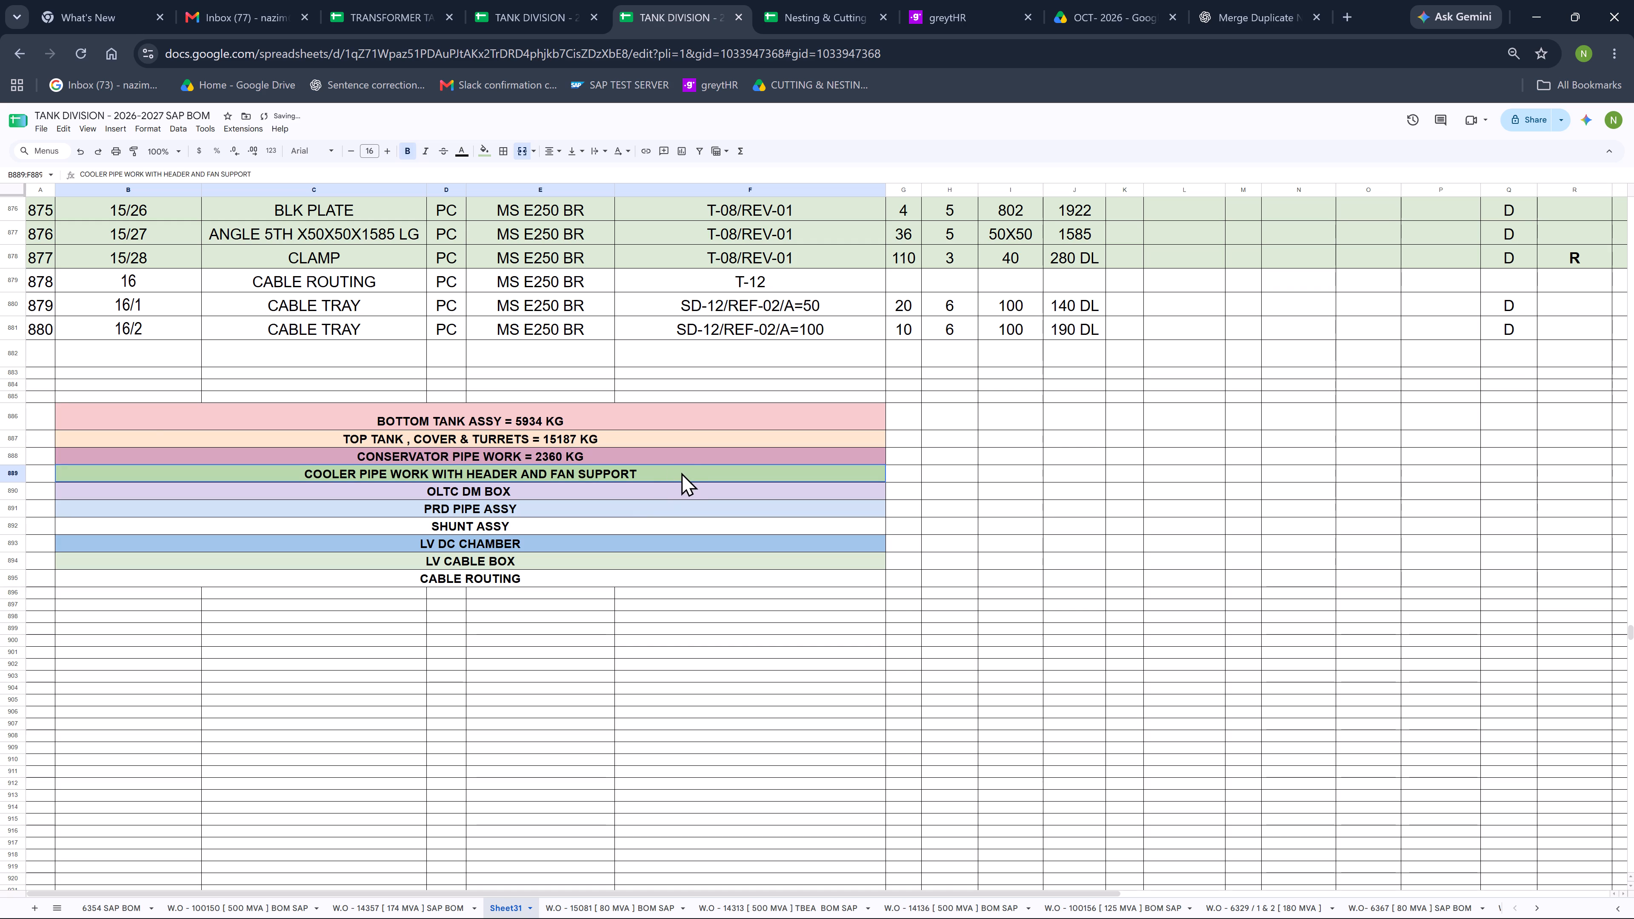
{"action": "key", "text": "space"}
{"action": "type", "text": "="}
{"action": "key", "text": "space"}
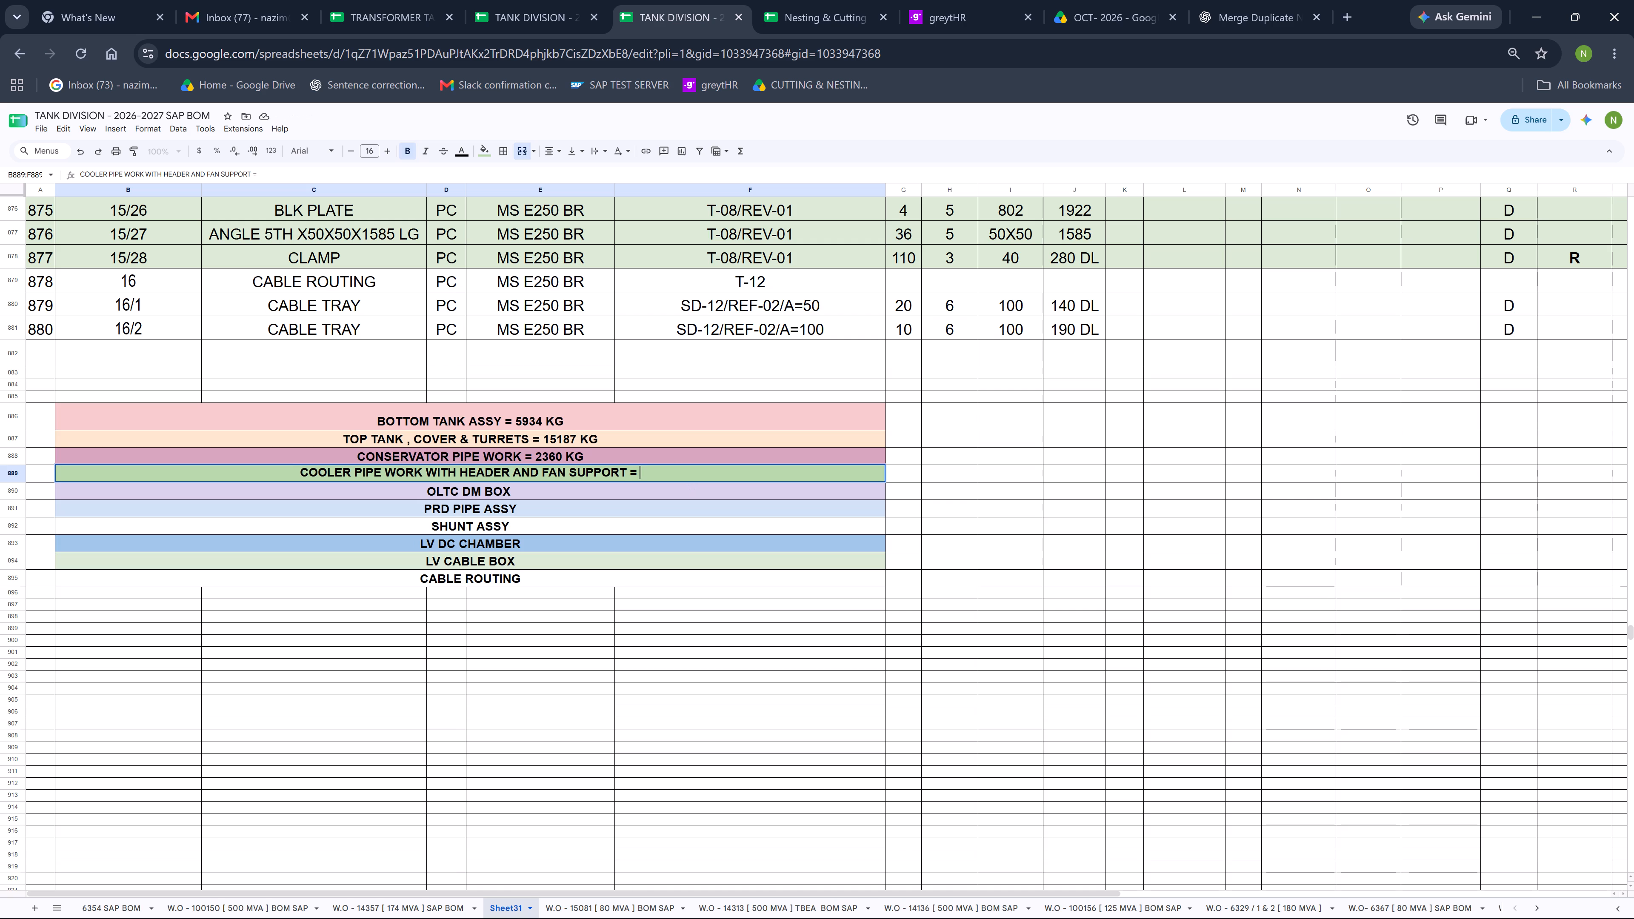
{"action": "type", "text": "10249"}
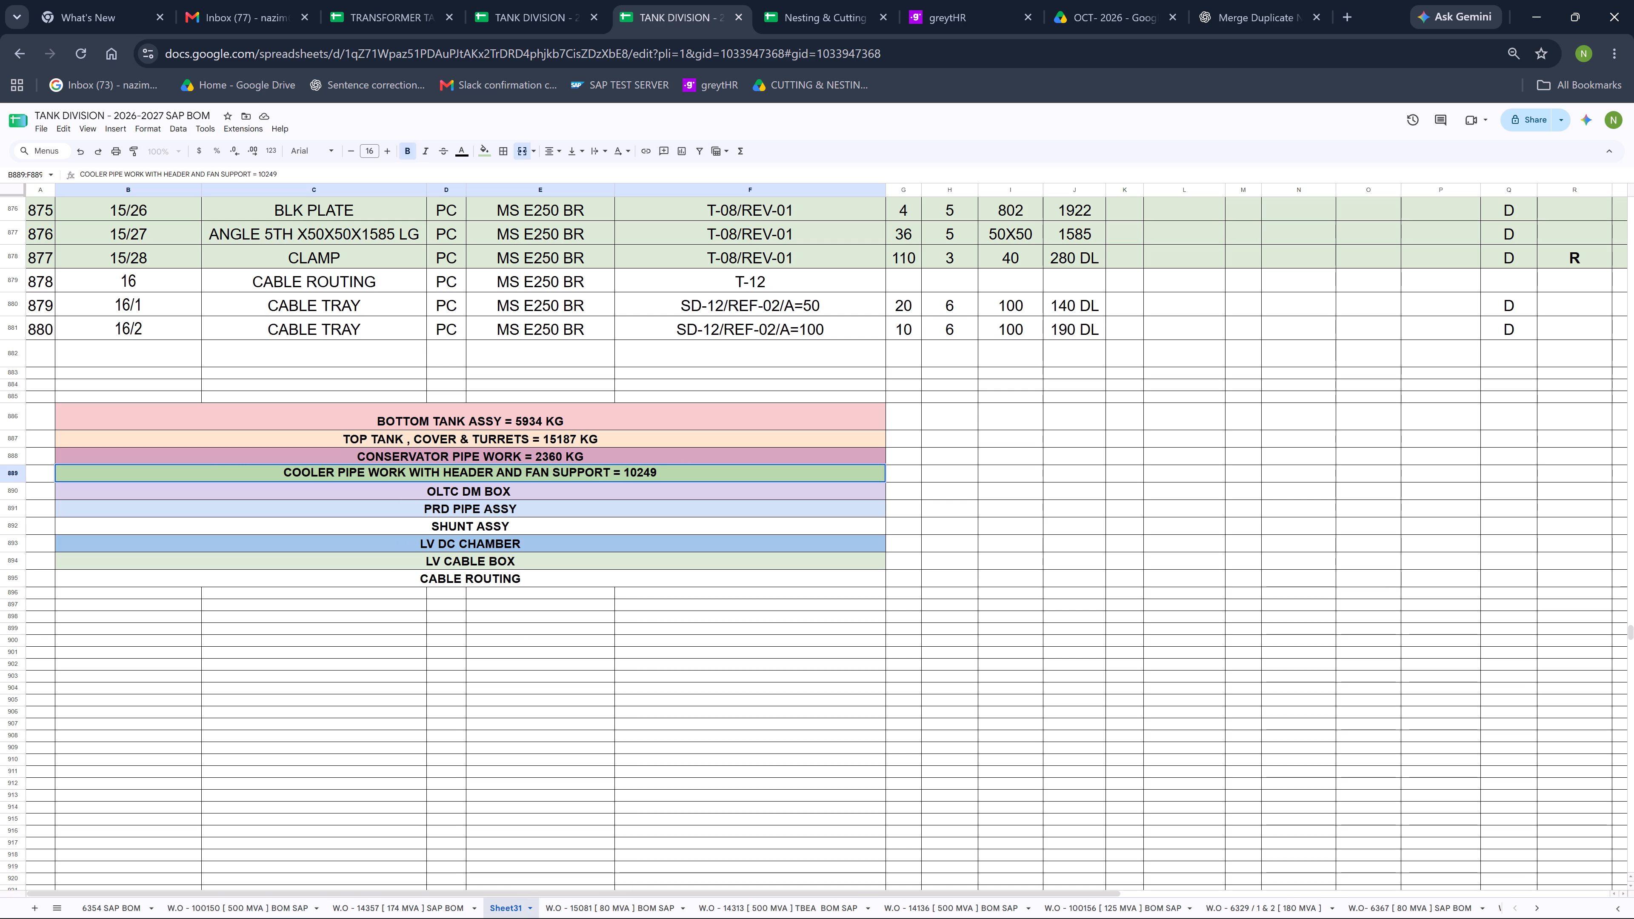
{"action": "key", "text": "space"}
{"action": "type", "text": "KG"}
{"action": "key", "text": "Return"}
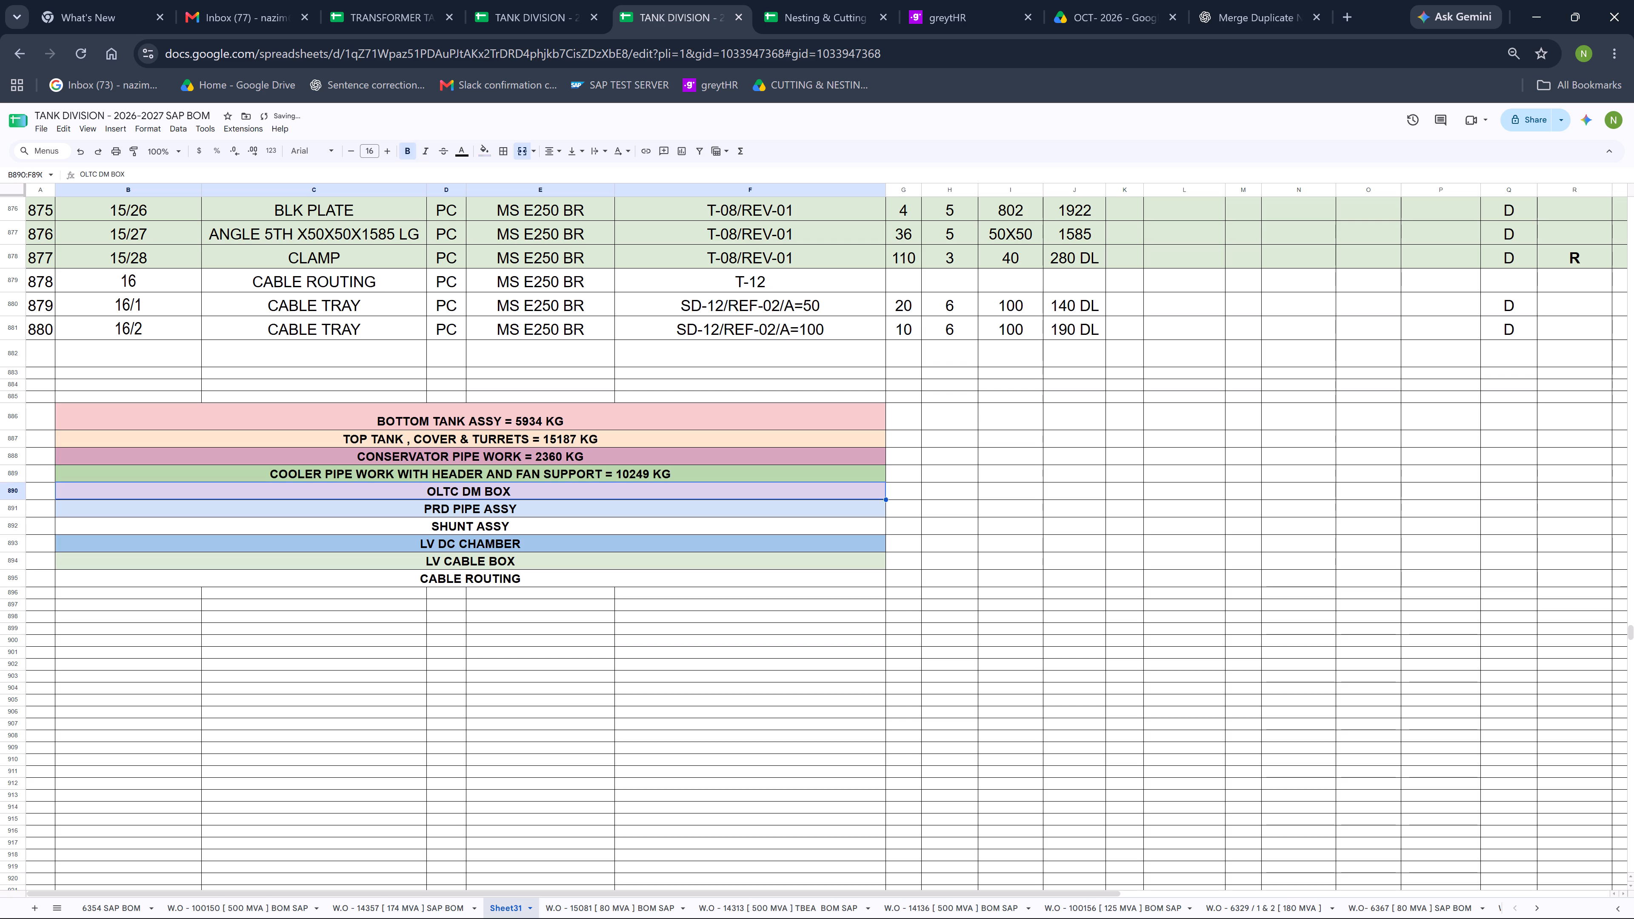
Append the weight "= 60 KG" to the OLTC DM BOX entry in the assembly list.
{"action": "key", "text": "F2"}
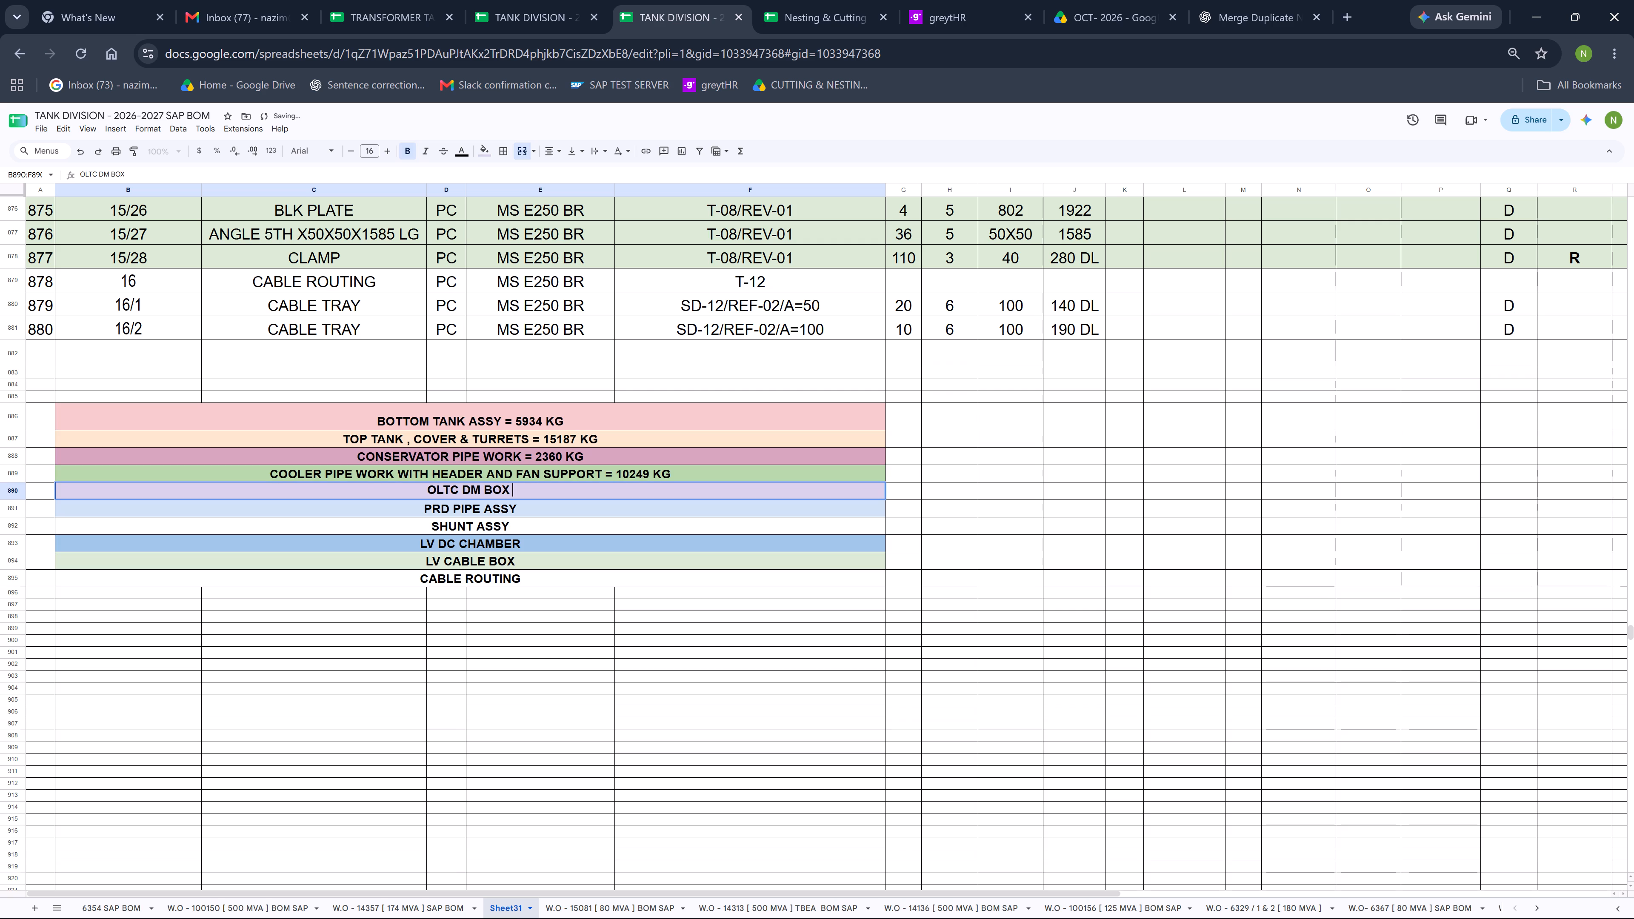
{"action": "key", "text": "space"}
{"action": "type", "text": "= 60 KG"}
{"action": "key", "text": "Return"}
Append the weight "= 187 KG" to the PRD PIPE ASSY entry in the assembly list.
{"action": "key", "text": "F2"}
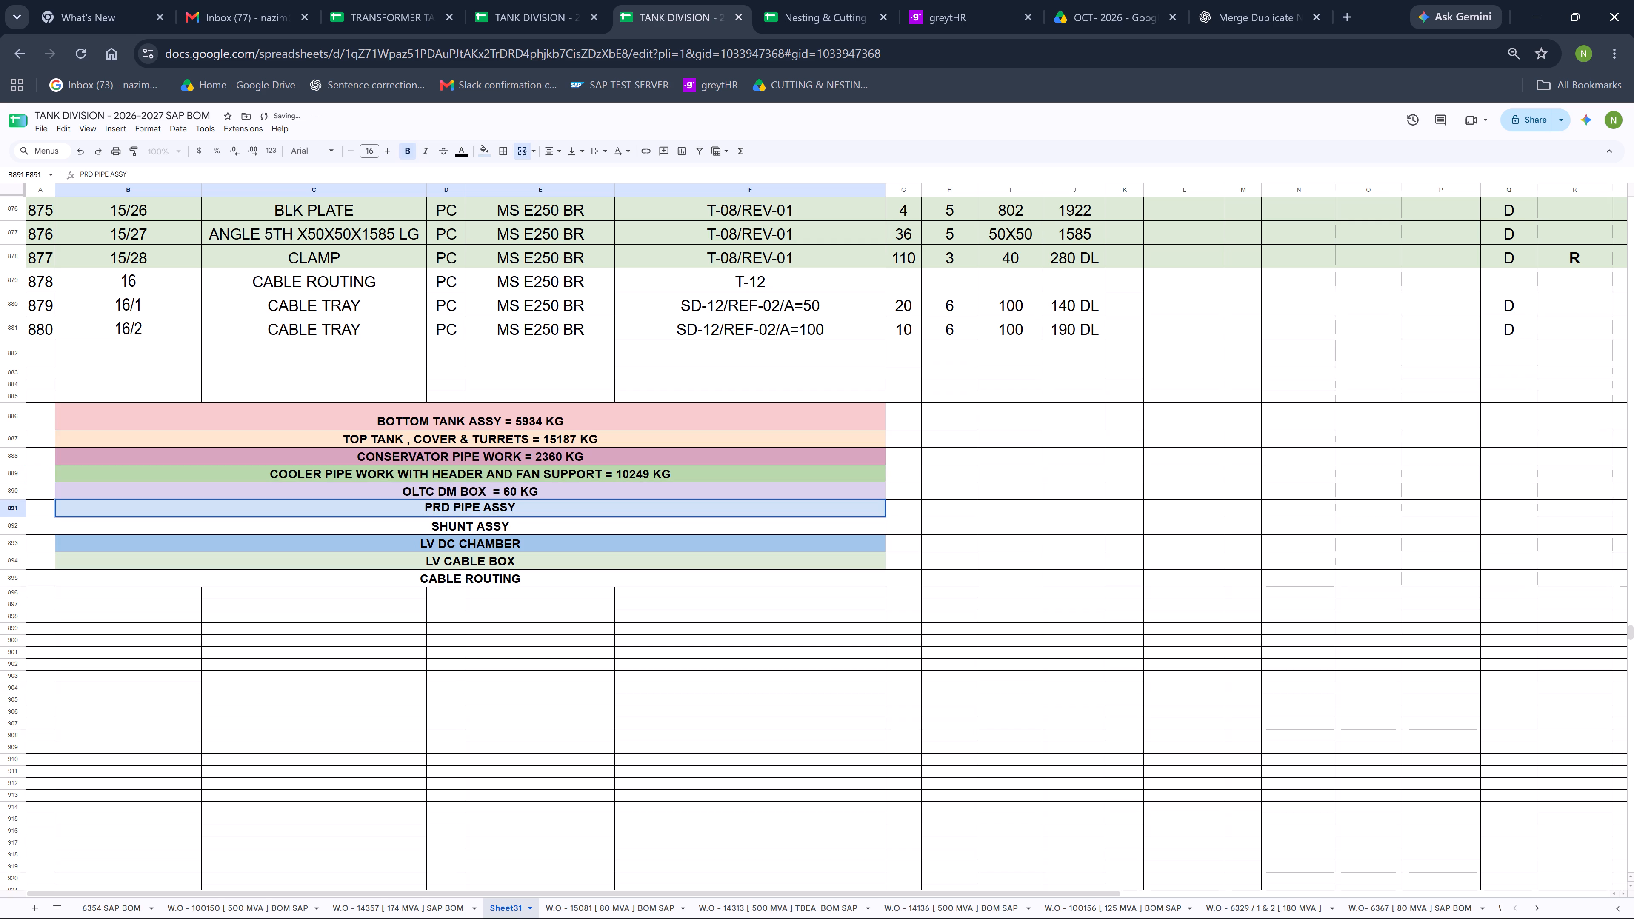
{"action": "key", "text": "Right"}
{"action": "key", "text": "space"}
{"action": "type", "text": "= 187 KG"}
{"action": "key", "text": "Return"}
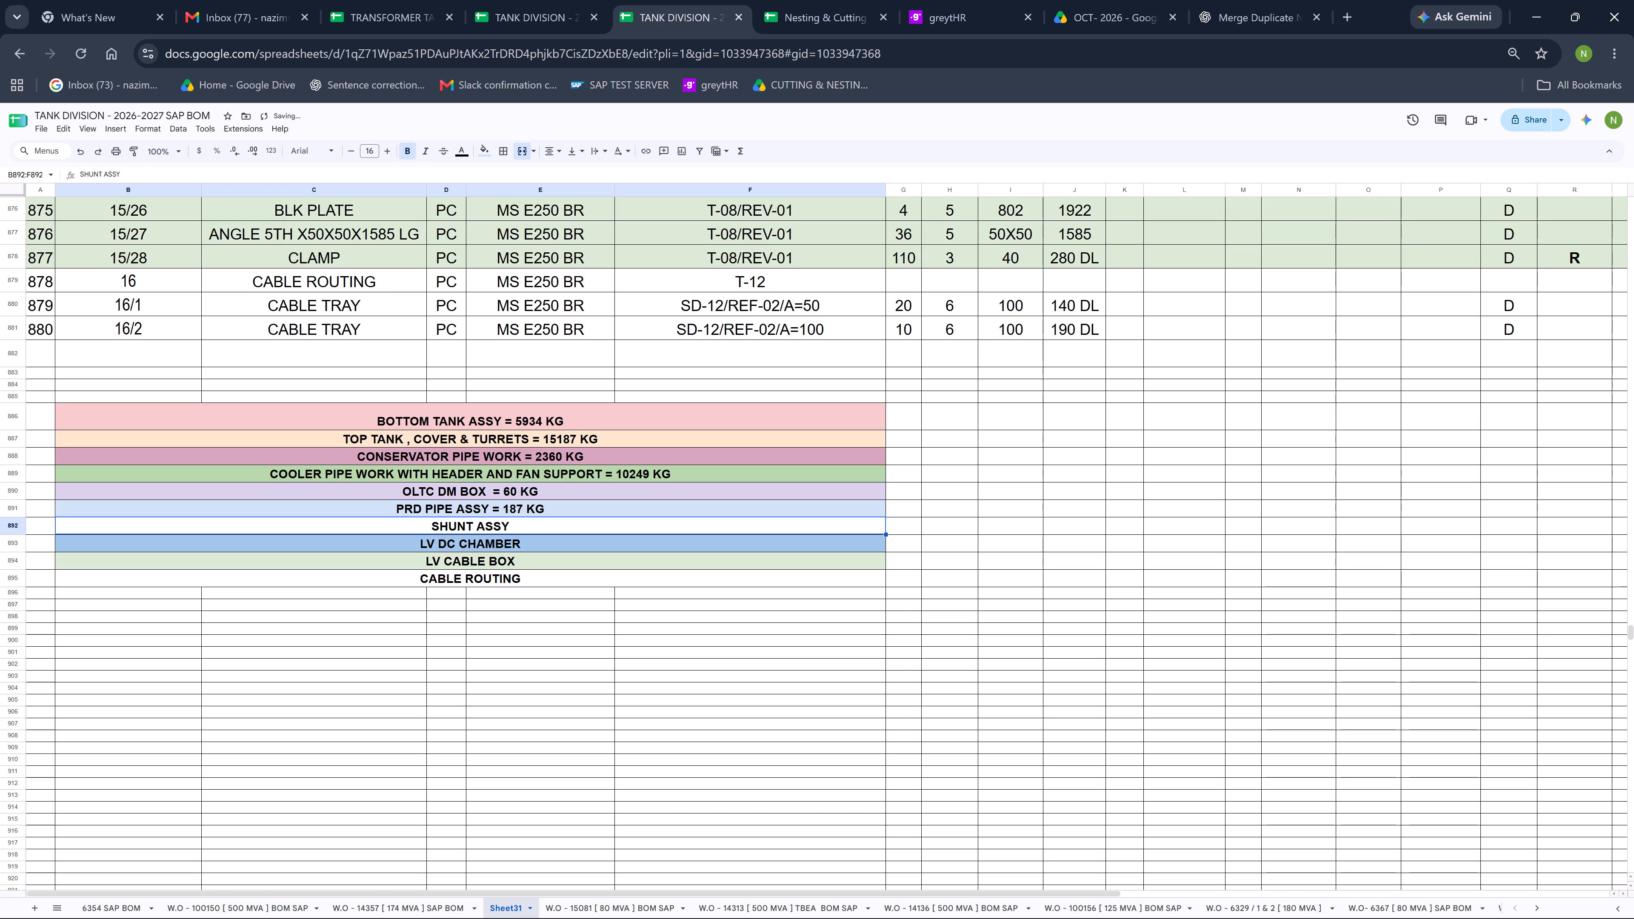
Append the weight "= 26 KG" to the SHUNT ASSY entry in the assembly list.
{"action": "key", "text": "F2"}
{"action": "key", "text": "space"}
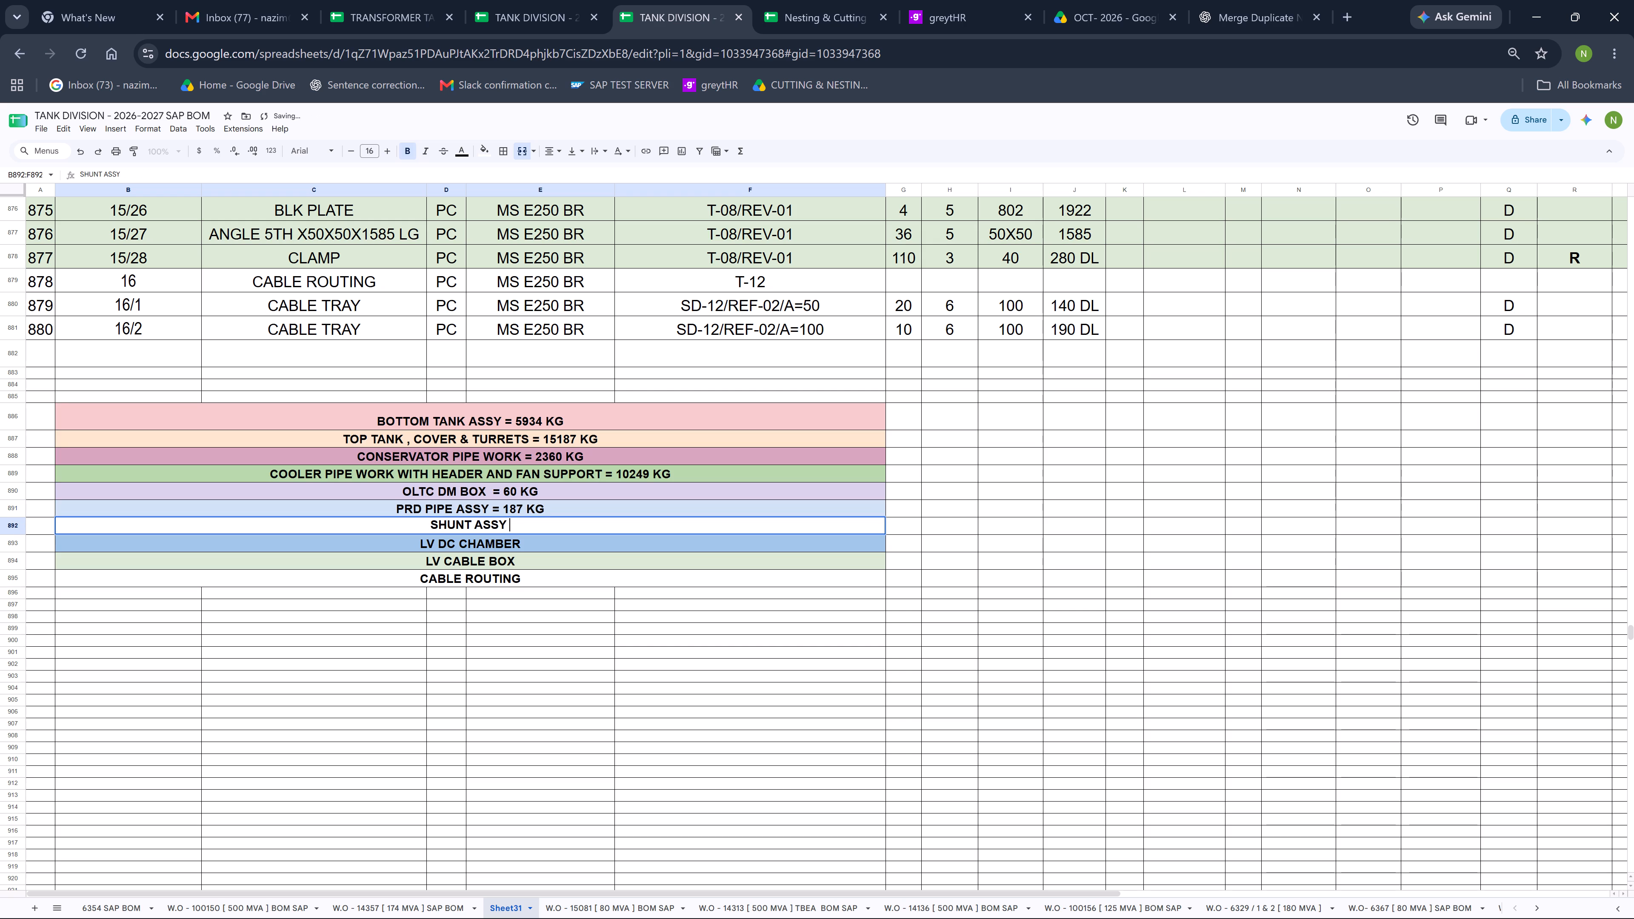
{"action": "type", "text": "= 26 KG"}
{"action": "key", "text": "Return"}
Append the weight "= 898 KG" to the LV DC CHAMBER entry in the assembly list.
{"action": "key", "text": "F2"}
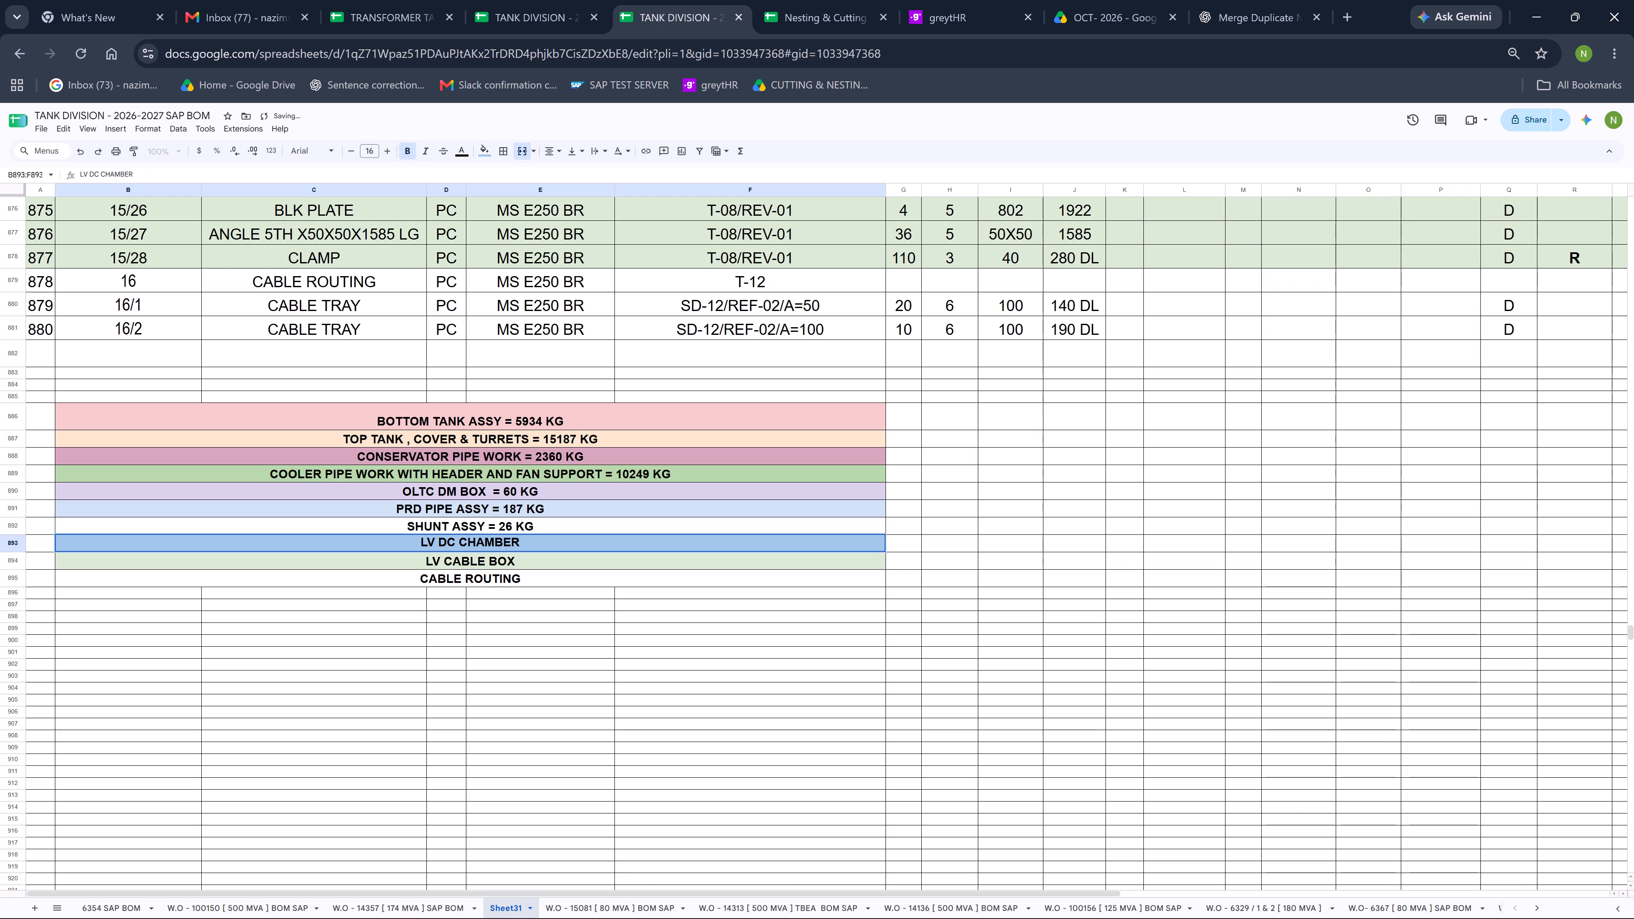
{"action": "key", "text": "space"}
{"action": "type", "text": "= 898 KG"}
{"action": "key", "text": "Return"}
Append the weight "= 3855 KG" to the LV CABLE BOX entry in the assembly list.
{"action": "key", "text": "F2"}
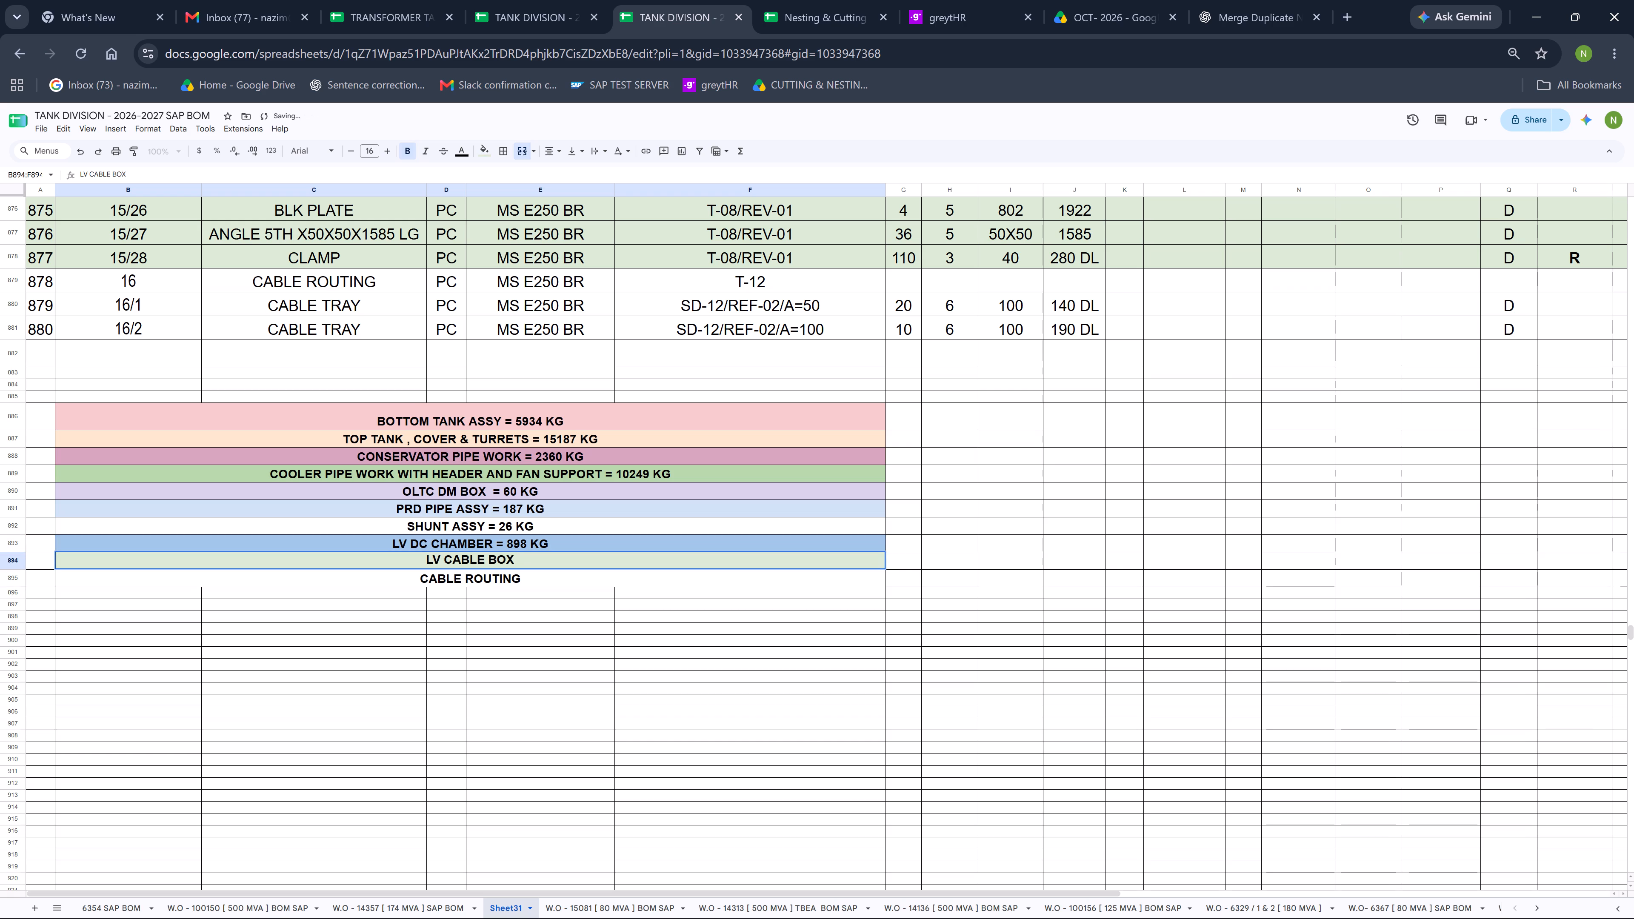
{"action": "key", "text": "space"}
{"action": "type", "text": "="}
{"action": "key", "text": "space"}
{"action": "type", "text": "3855 KG"}
{"action": "key", "text": "Return"}
Append the weight "= 22 KG" to the CABLE ROUTING entry in the assembly list.
{"action": "key", "text": "F2"}
{"action": "key", "text": "space"}
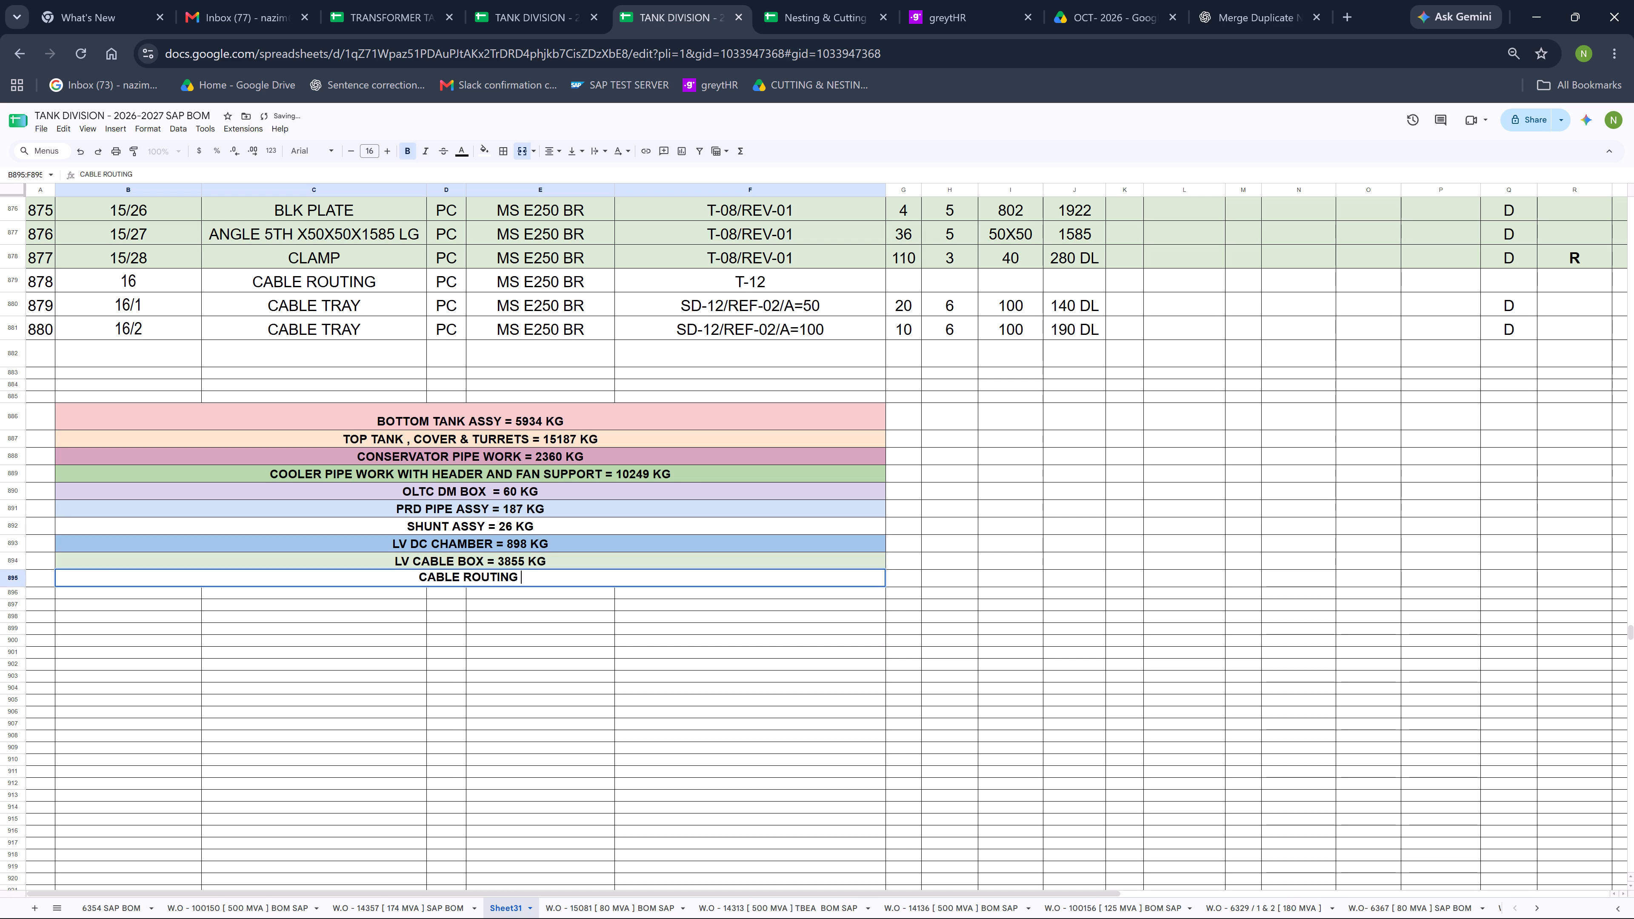
{"action": "type", "text": "="}
{"action": "key", "text": "space"}
{"action": "type", "text": "22 KG"}
{"action": "key", "text": "Return"}
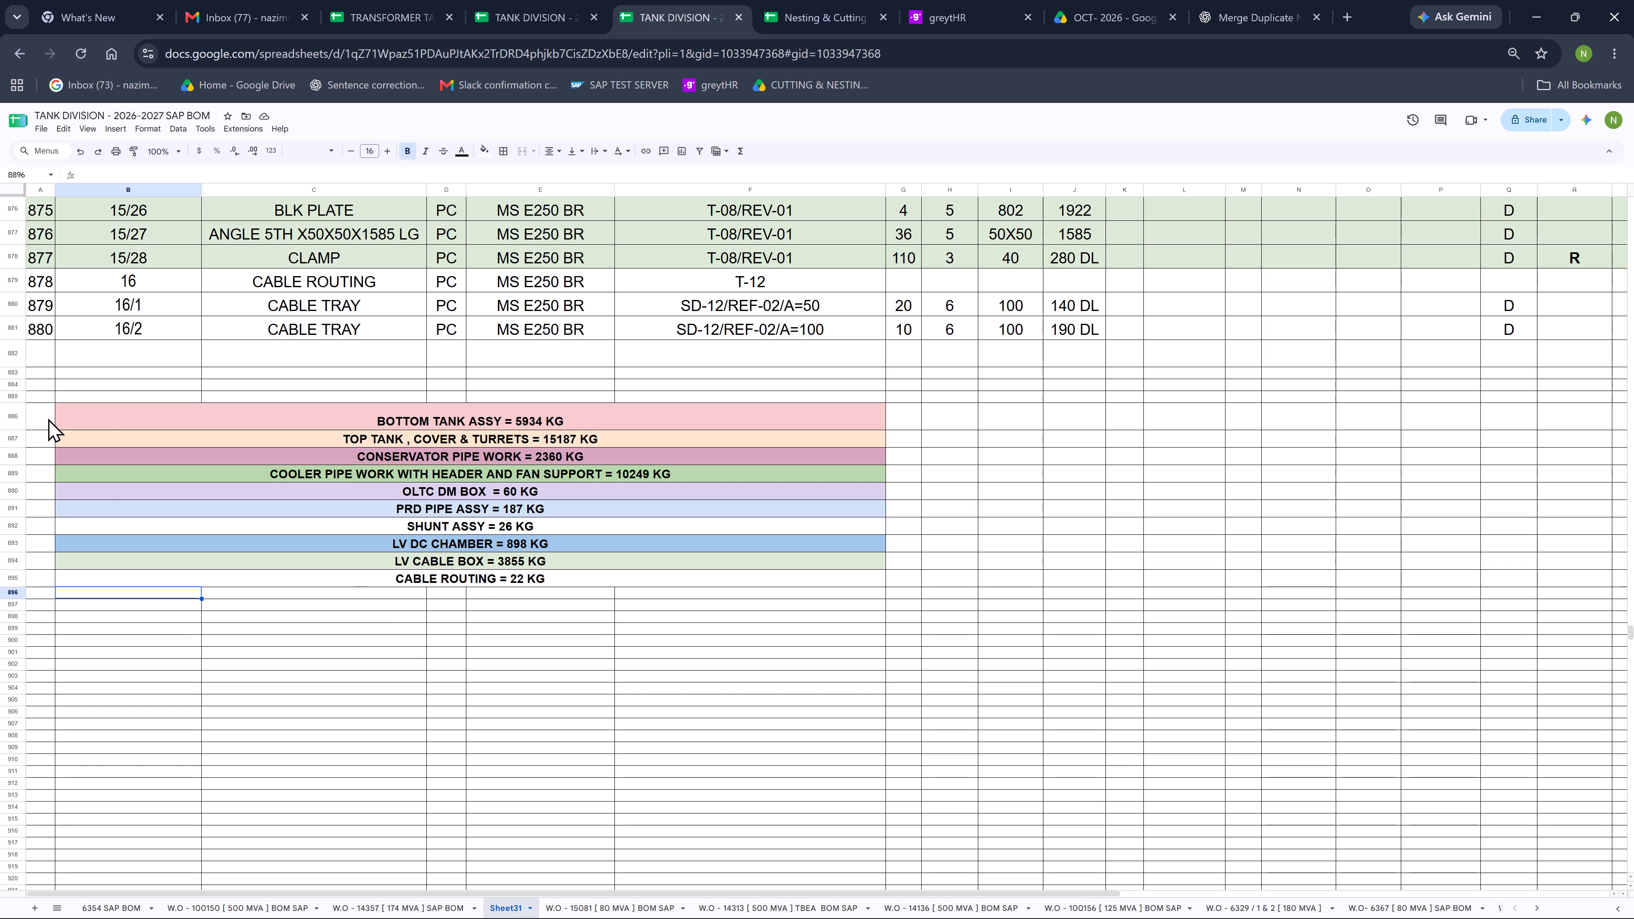
Increase the font size of all assembly list rows, from BOTTOM TANK ASSY to CABLE ROUTING, to 23.
{"action": "left_click_drag", "start_coordinate": [97, 419], "coordinate": [138, 550]}
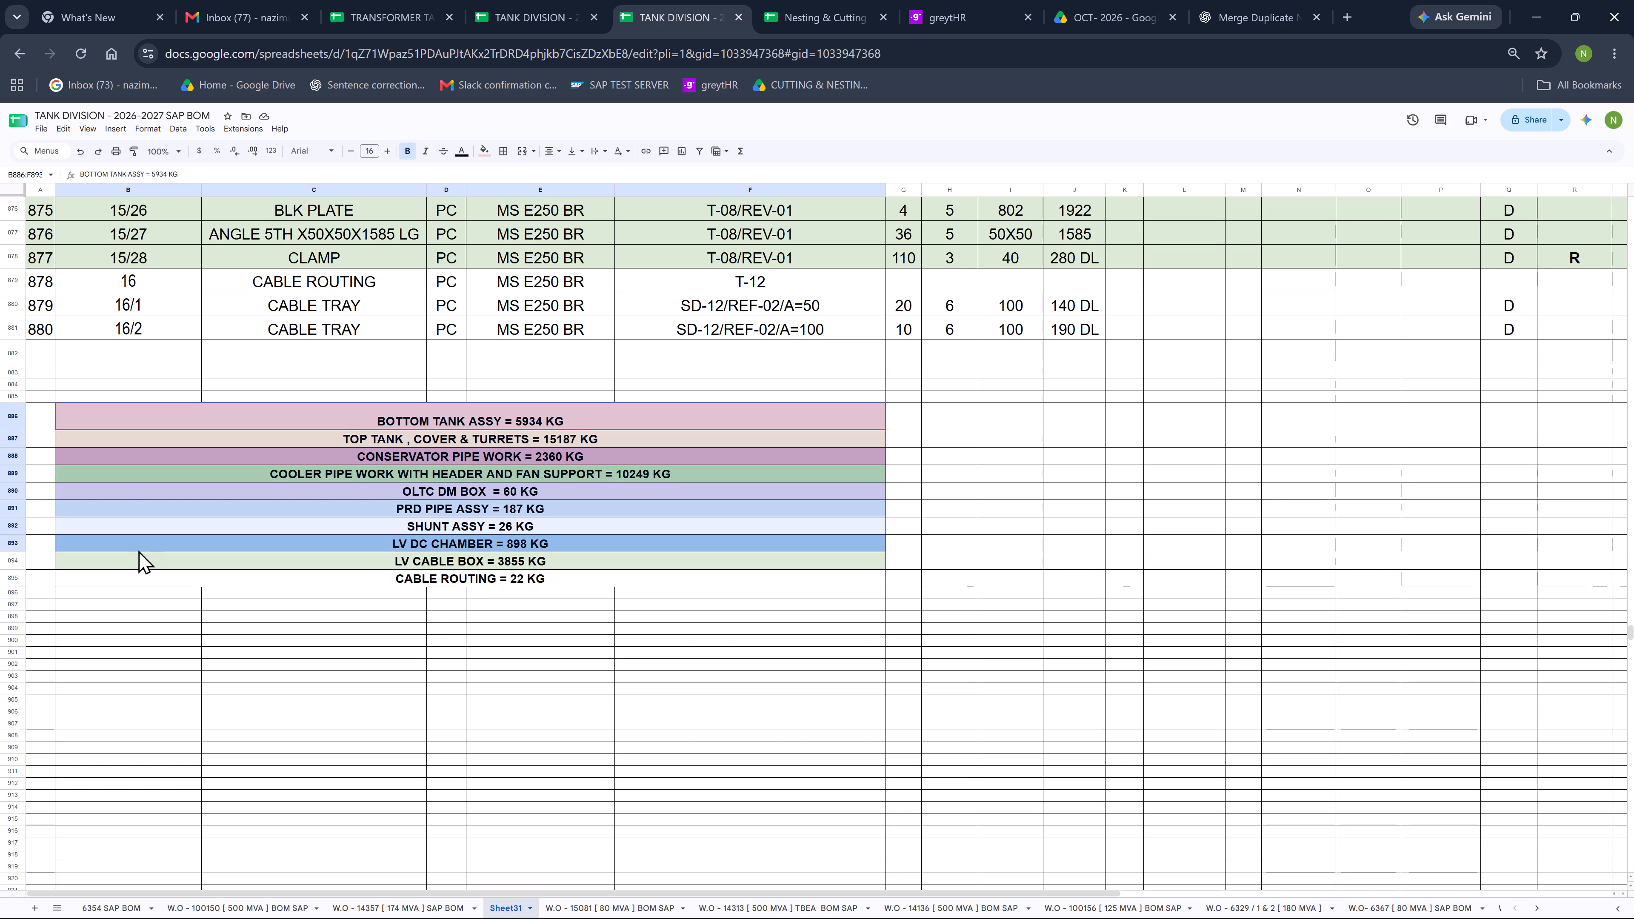
{"action": "left_click_drag", "start_coordinate": [138, 550], "coordinate": [146, 571]}
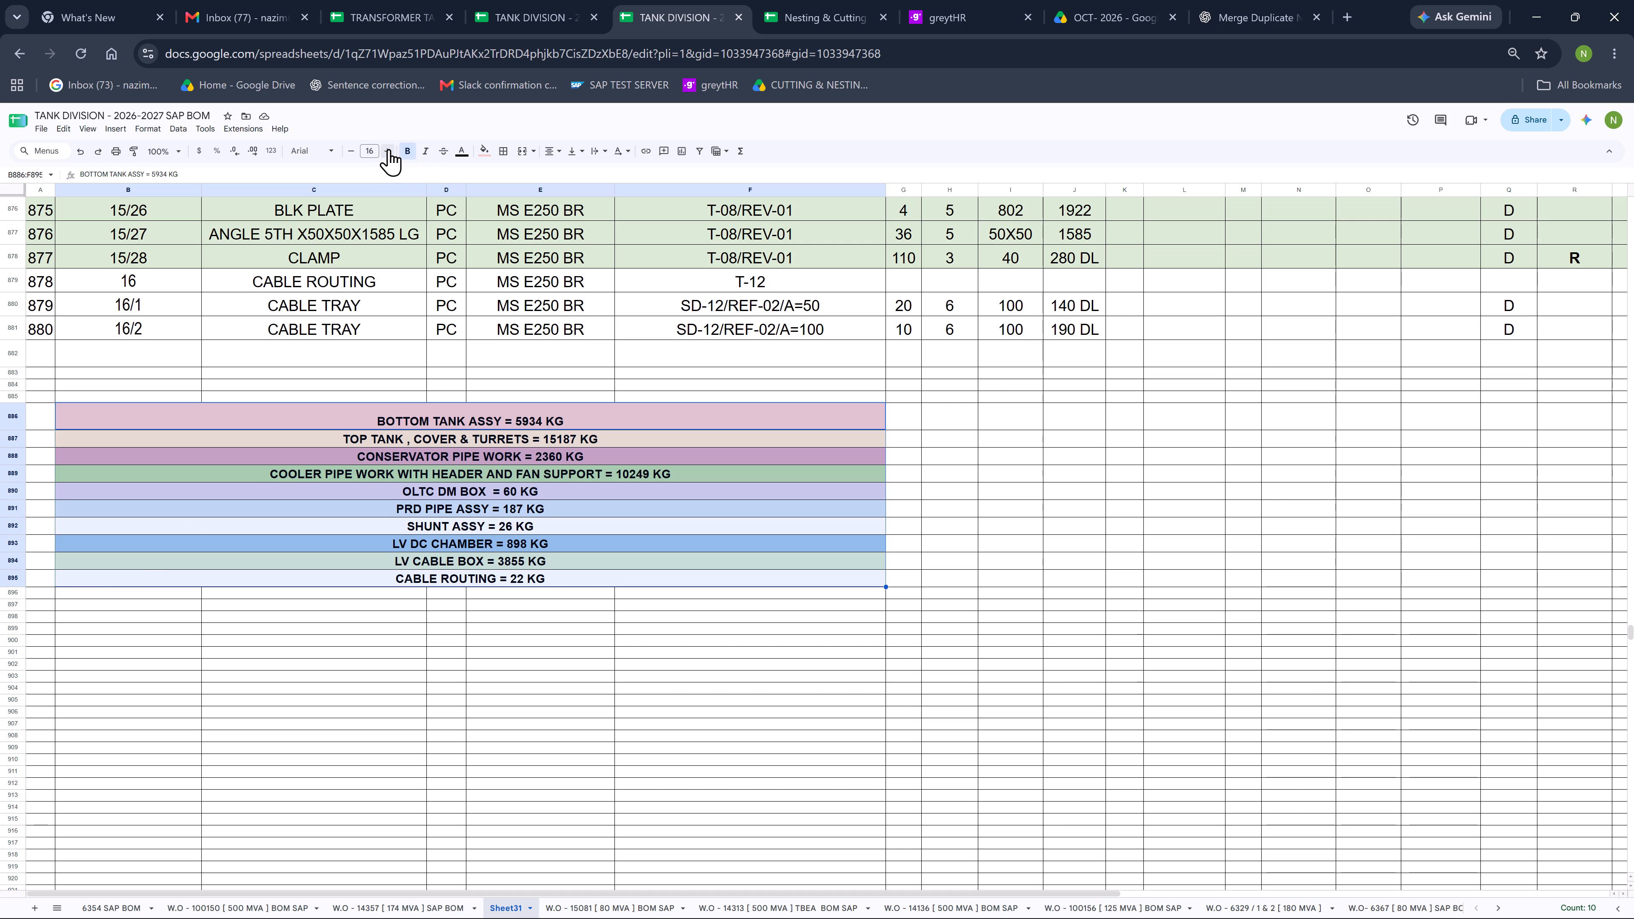
{"action": "left_click", "coordinate": [389, 149]}
{"action": "left_click", "coordinate": [389, 149]}
{"action": "left_click", "coordinate": [389, 149]}
{"action": "left_click", "coordinate": [389, 149]}
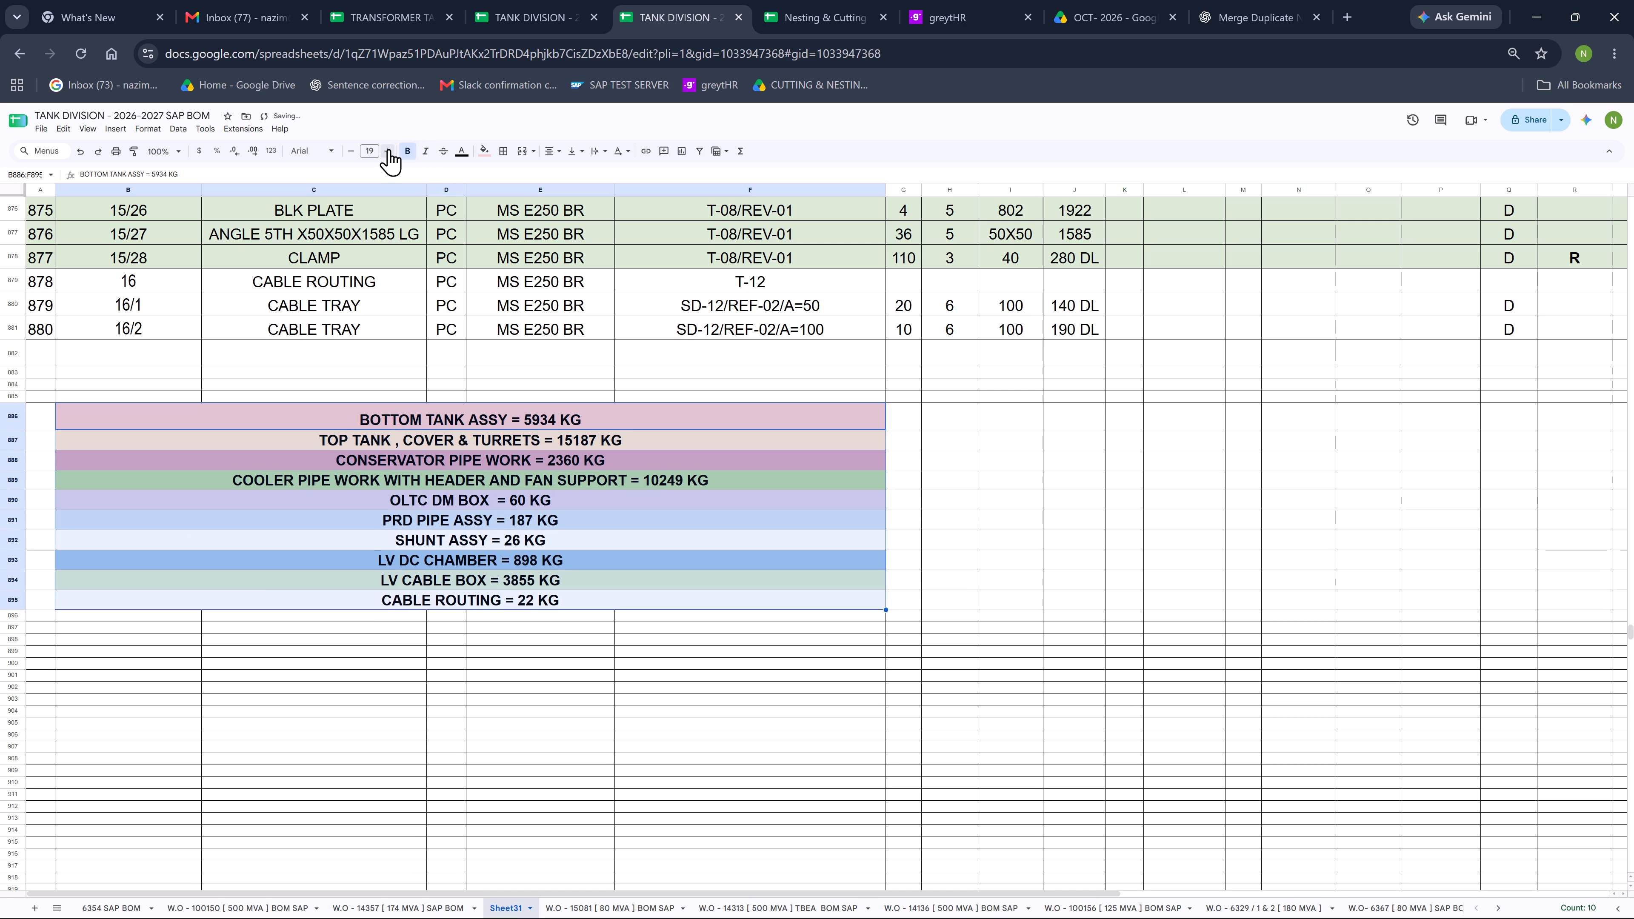
{"action": "left_click", "coordinate": [389, 149]}
{"action": "left_click", "coordinate": [389, 149]}
{"action": "left_click", "coordinate": [389, 149]}
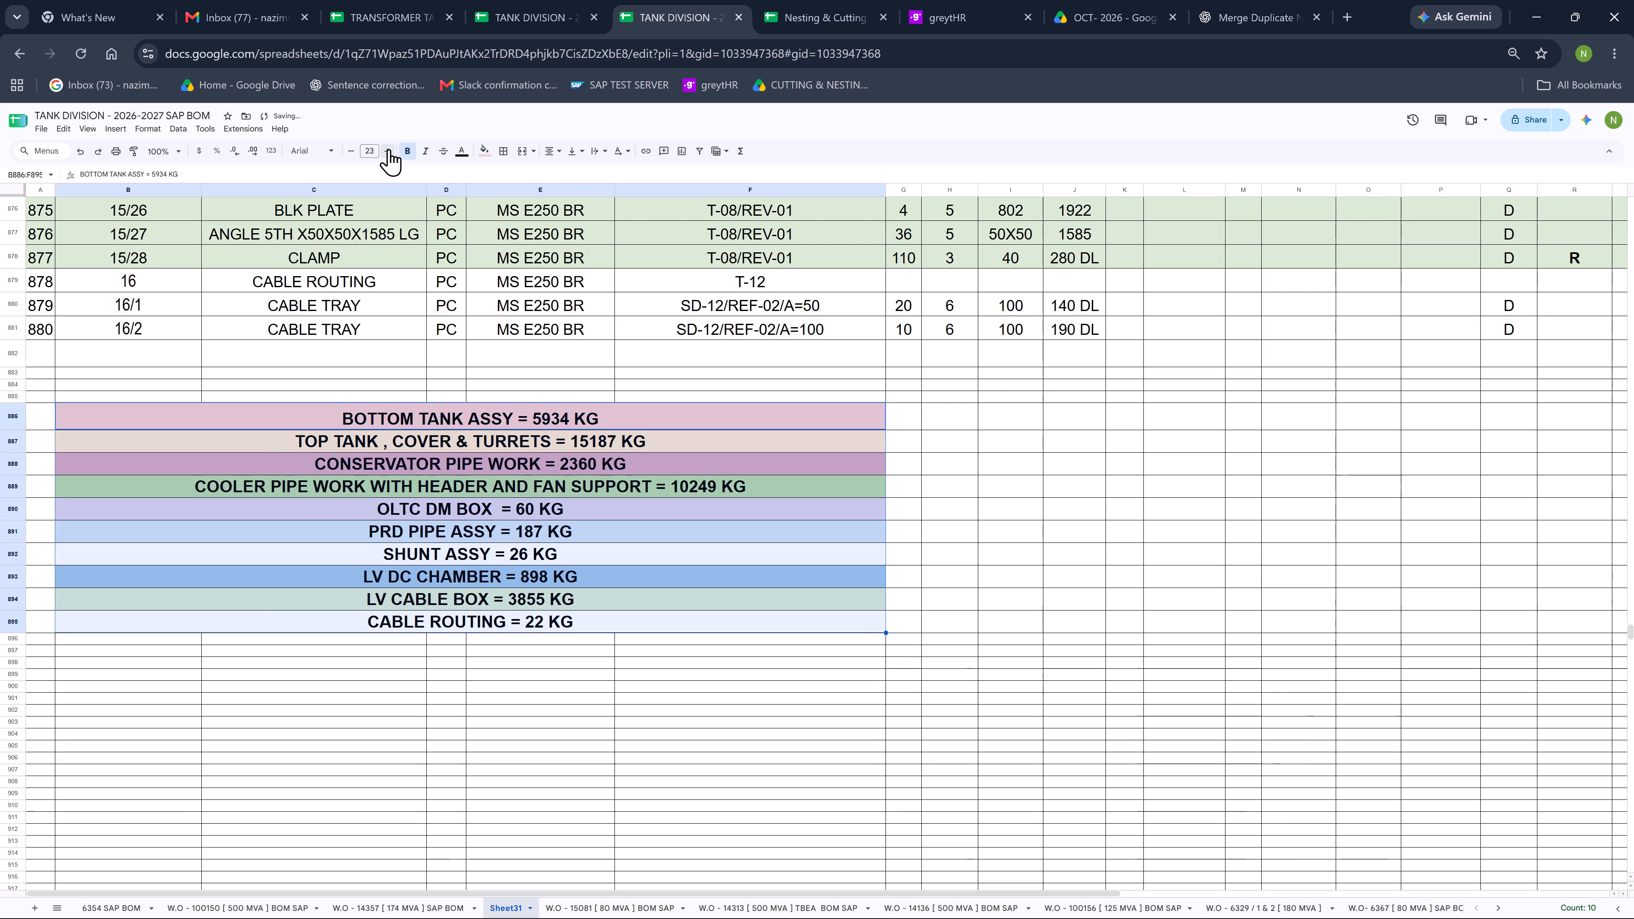
{"action": "left_click", "coordinate": [685, 511]}
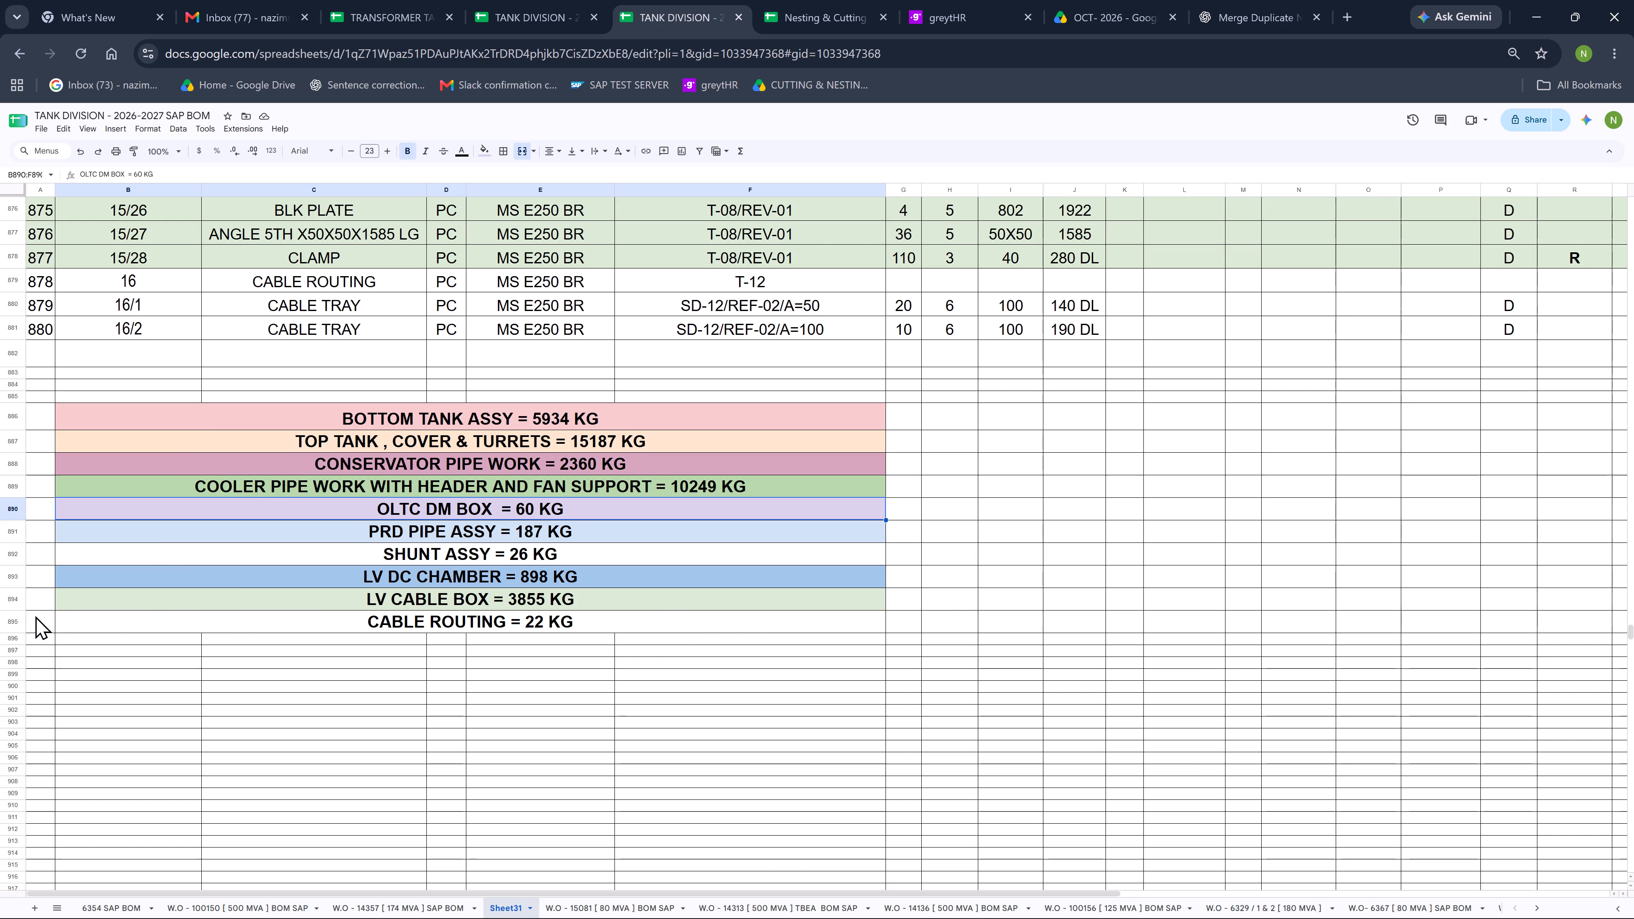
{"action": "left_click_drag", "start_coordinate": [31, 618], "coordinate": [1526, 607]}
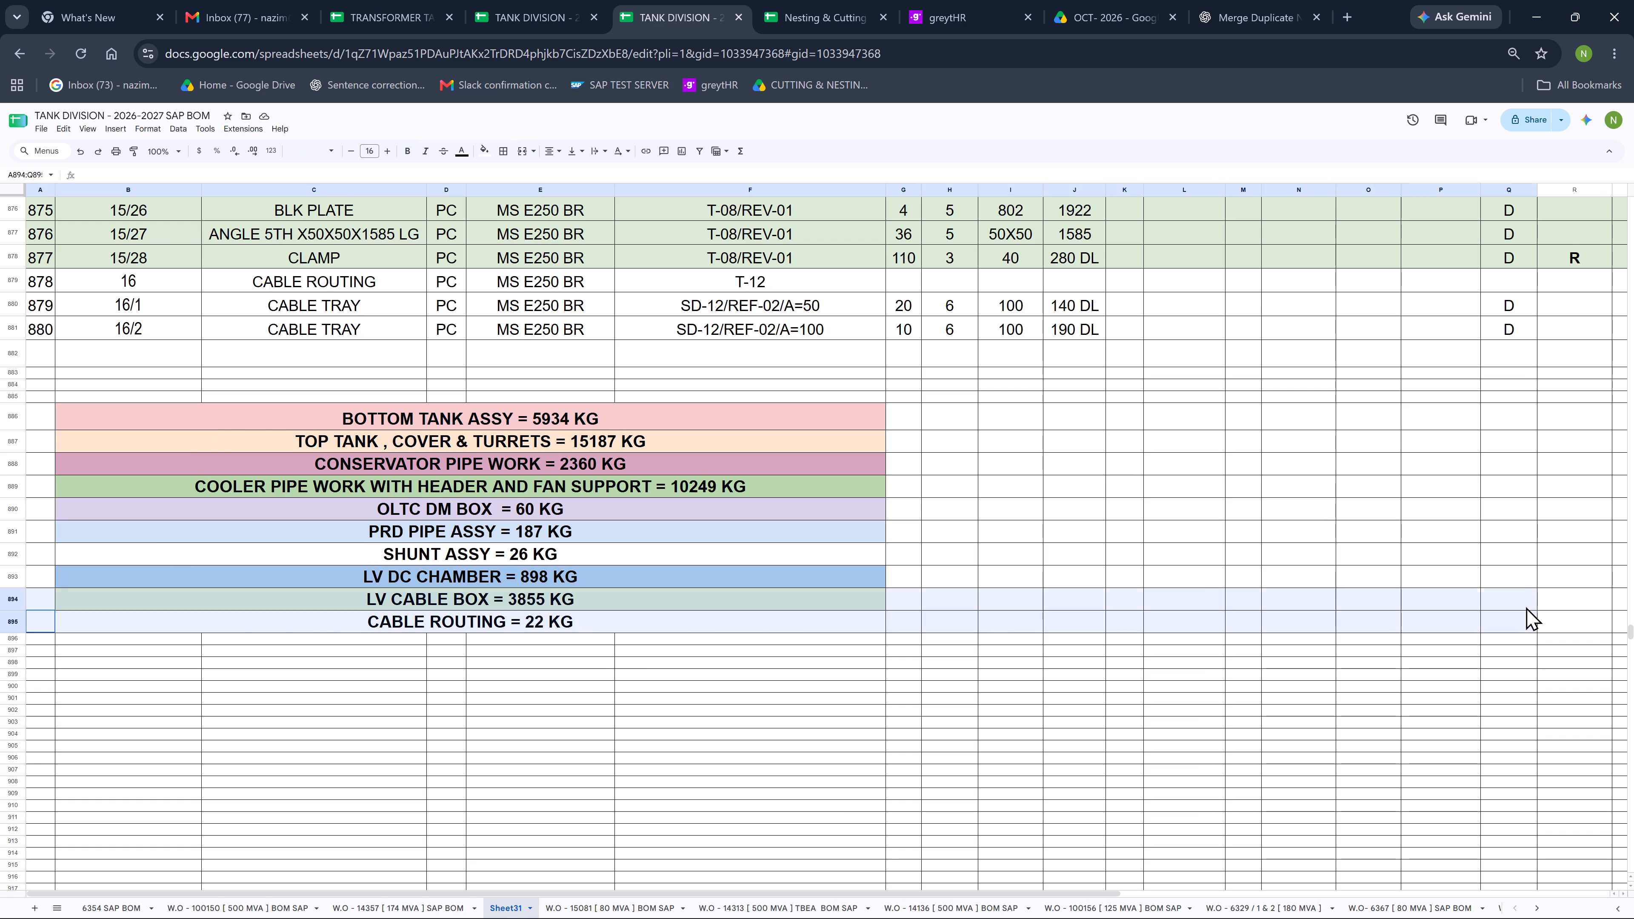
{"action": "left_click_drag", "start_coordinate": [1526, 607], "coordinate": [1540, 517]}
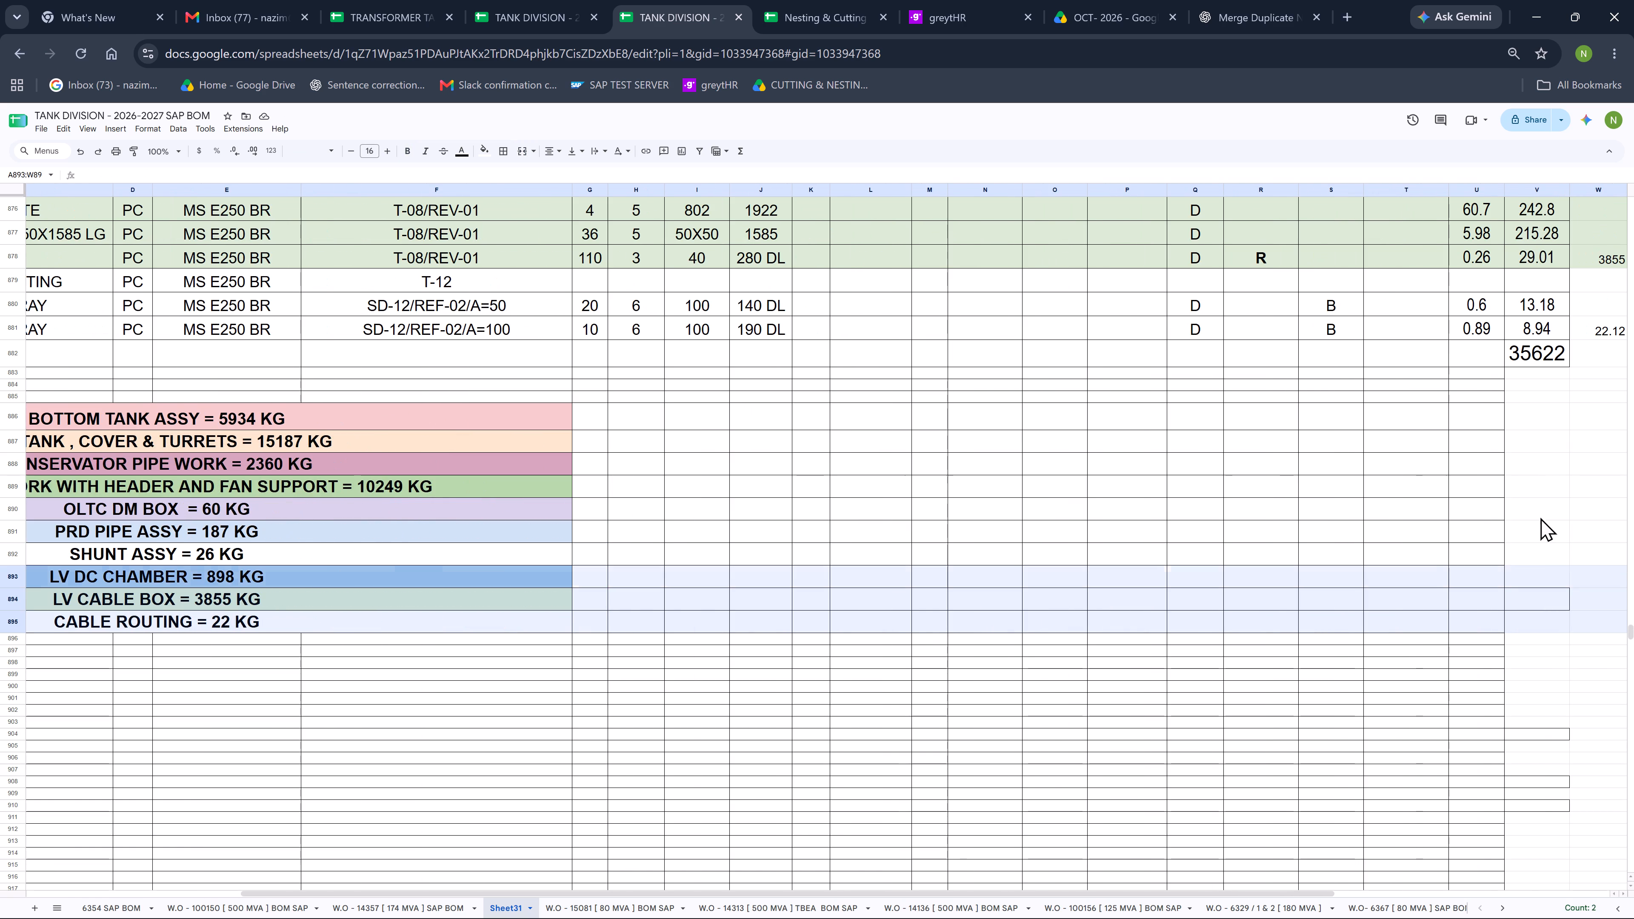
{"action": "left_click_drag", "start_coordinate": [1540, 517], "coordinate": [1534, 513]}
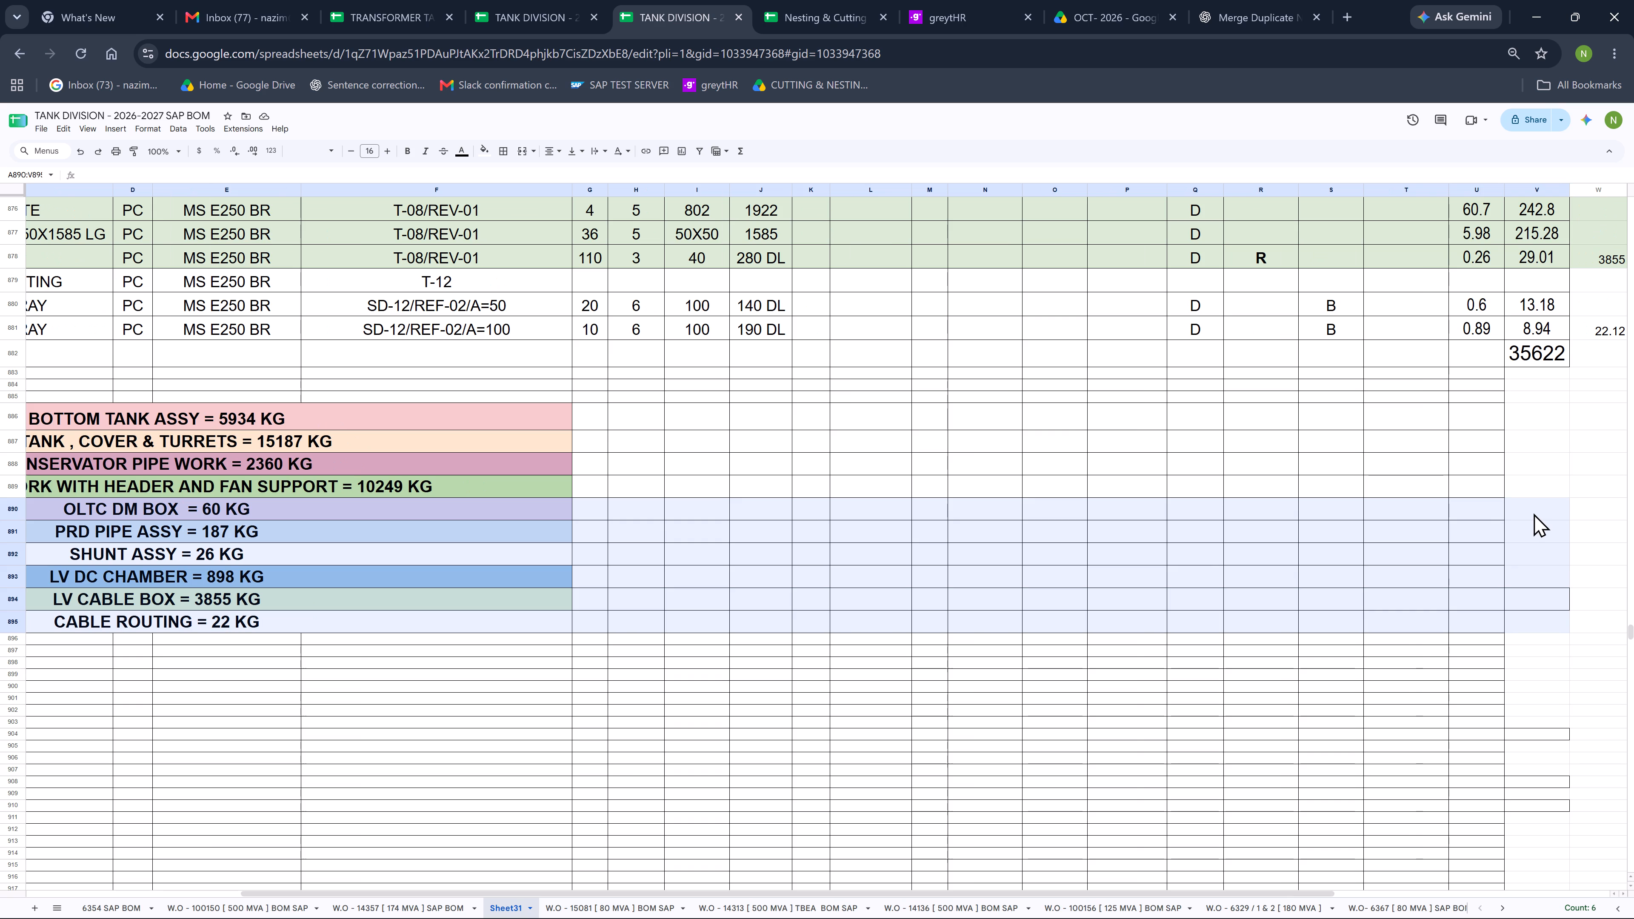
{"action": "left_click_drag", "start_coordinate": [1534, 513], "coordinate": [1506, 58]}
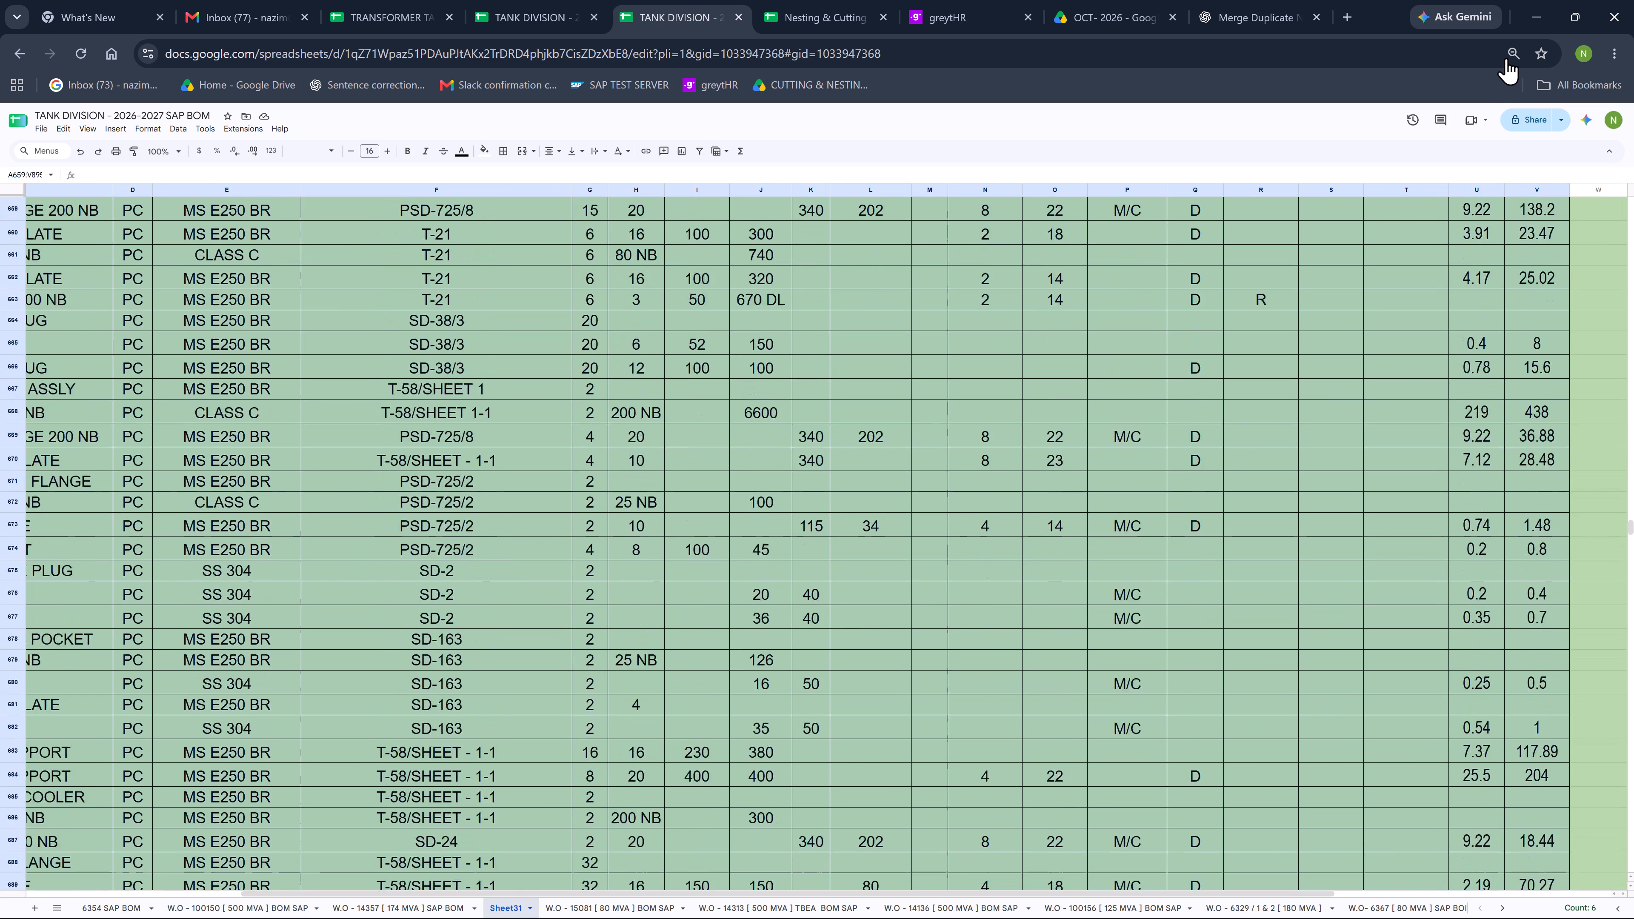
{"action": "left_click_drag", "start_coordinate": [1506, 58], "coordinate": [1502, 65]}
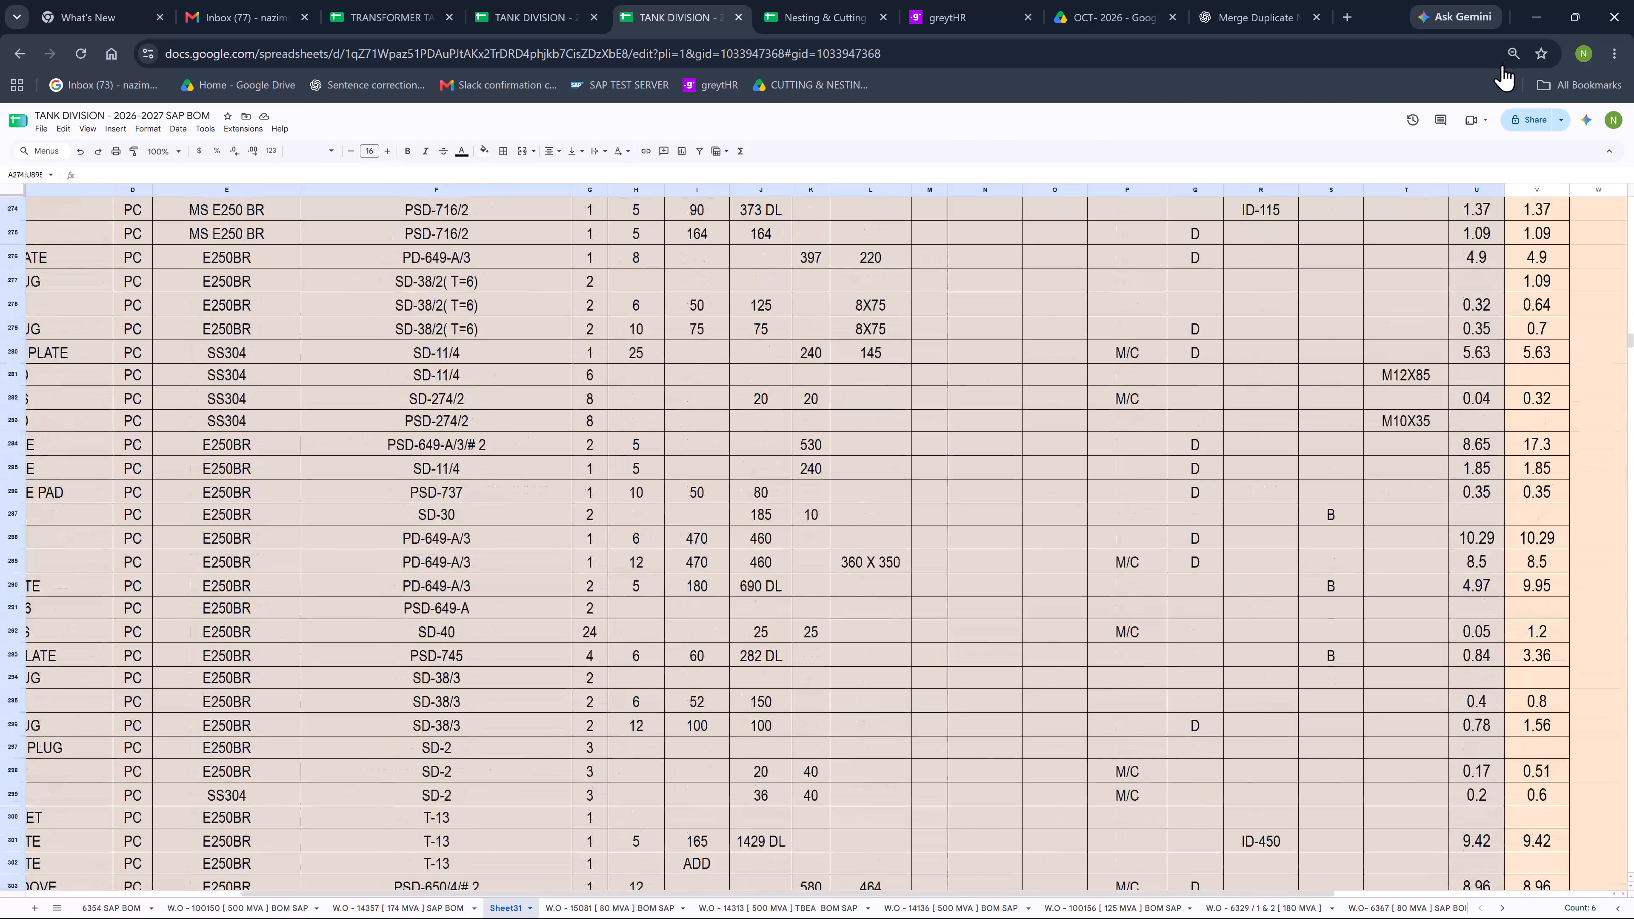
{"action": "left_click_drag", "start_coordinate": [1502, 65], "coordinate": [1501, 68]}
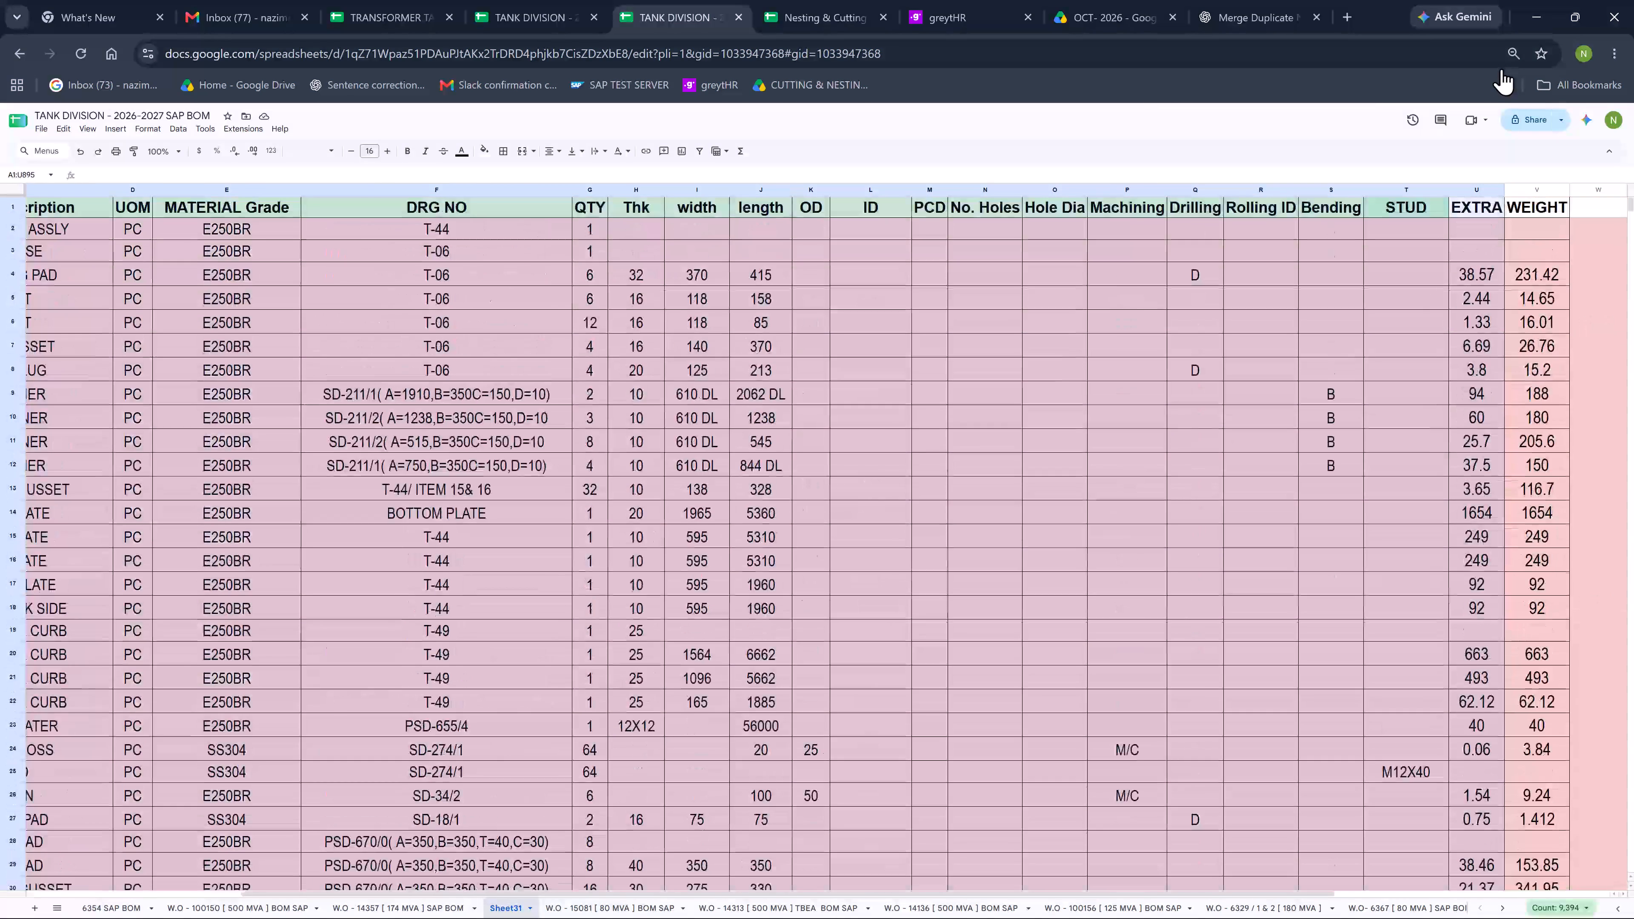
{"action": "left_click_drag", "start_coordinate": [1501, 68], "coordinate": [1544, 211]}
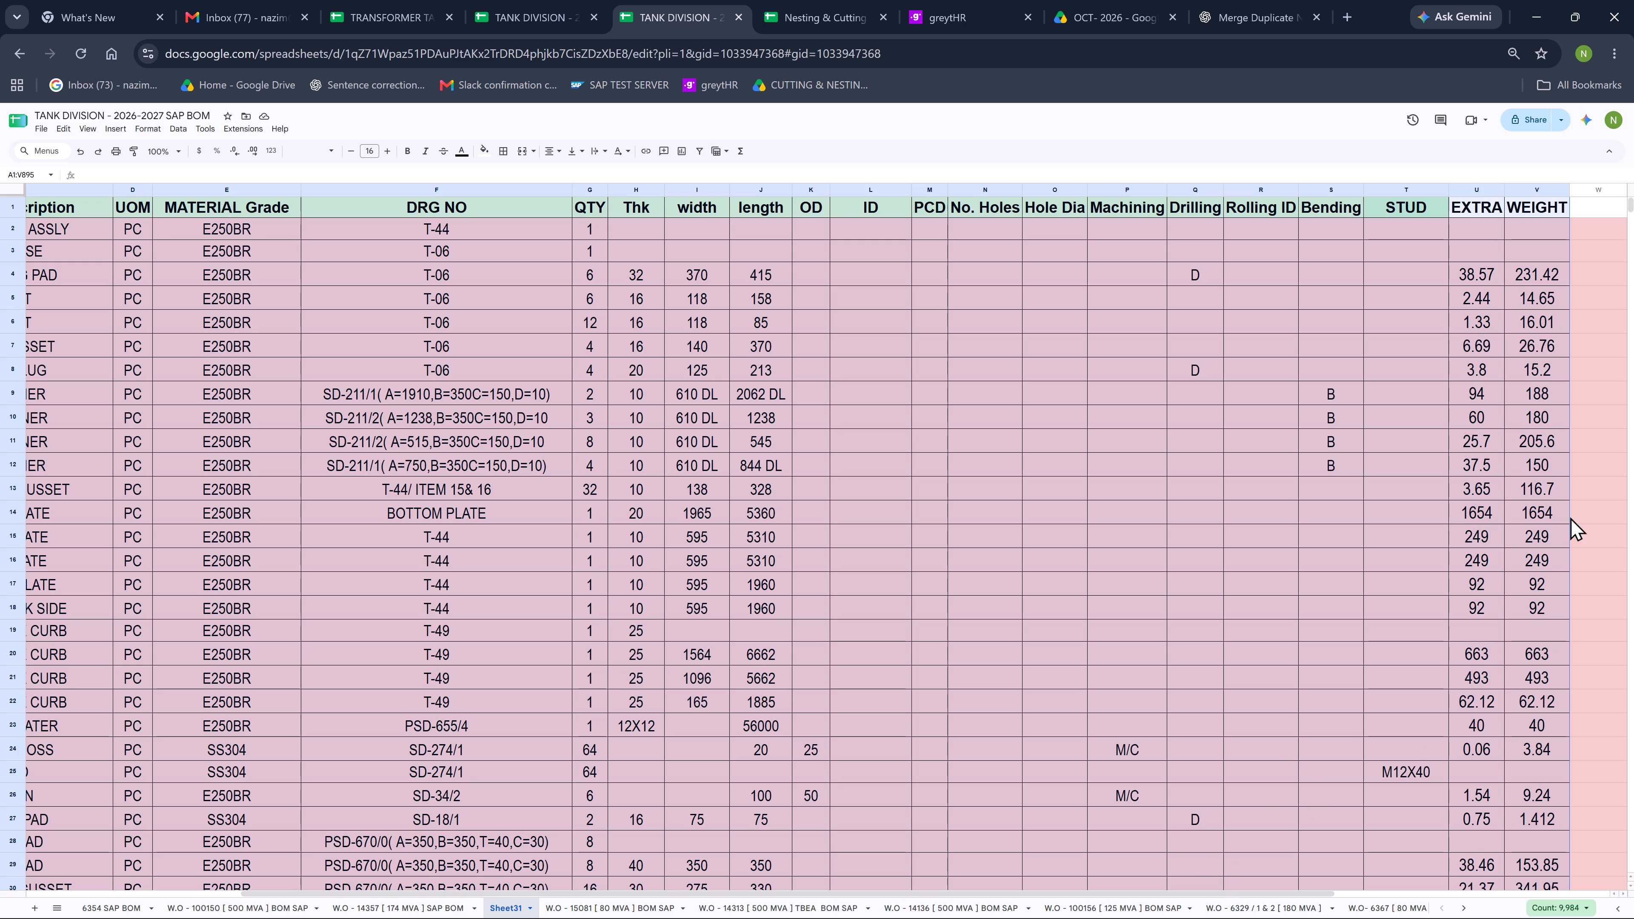
Rename the EXTRA column header to "PER UNIT" and the WEIGHT column header to "TOTAL WEIGHT".
{"action": "left_click", "coordinate": [1455, 204]}
{"action": "type", "text": "PER UNIT"}
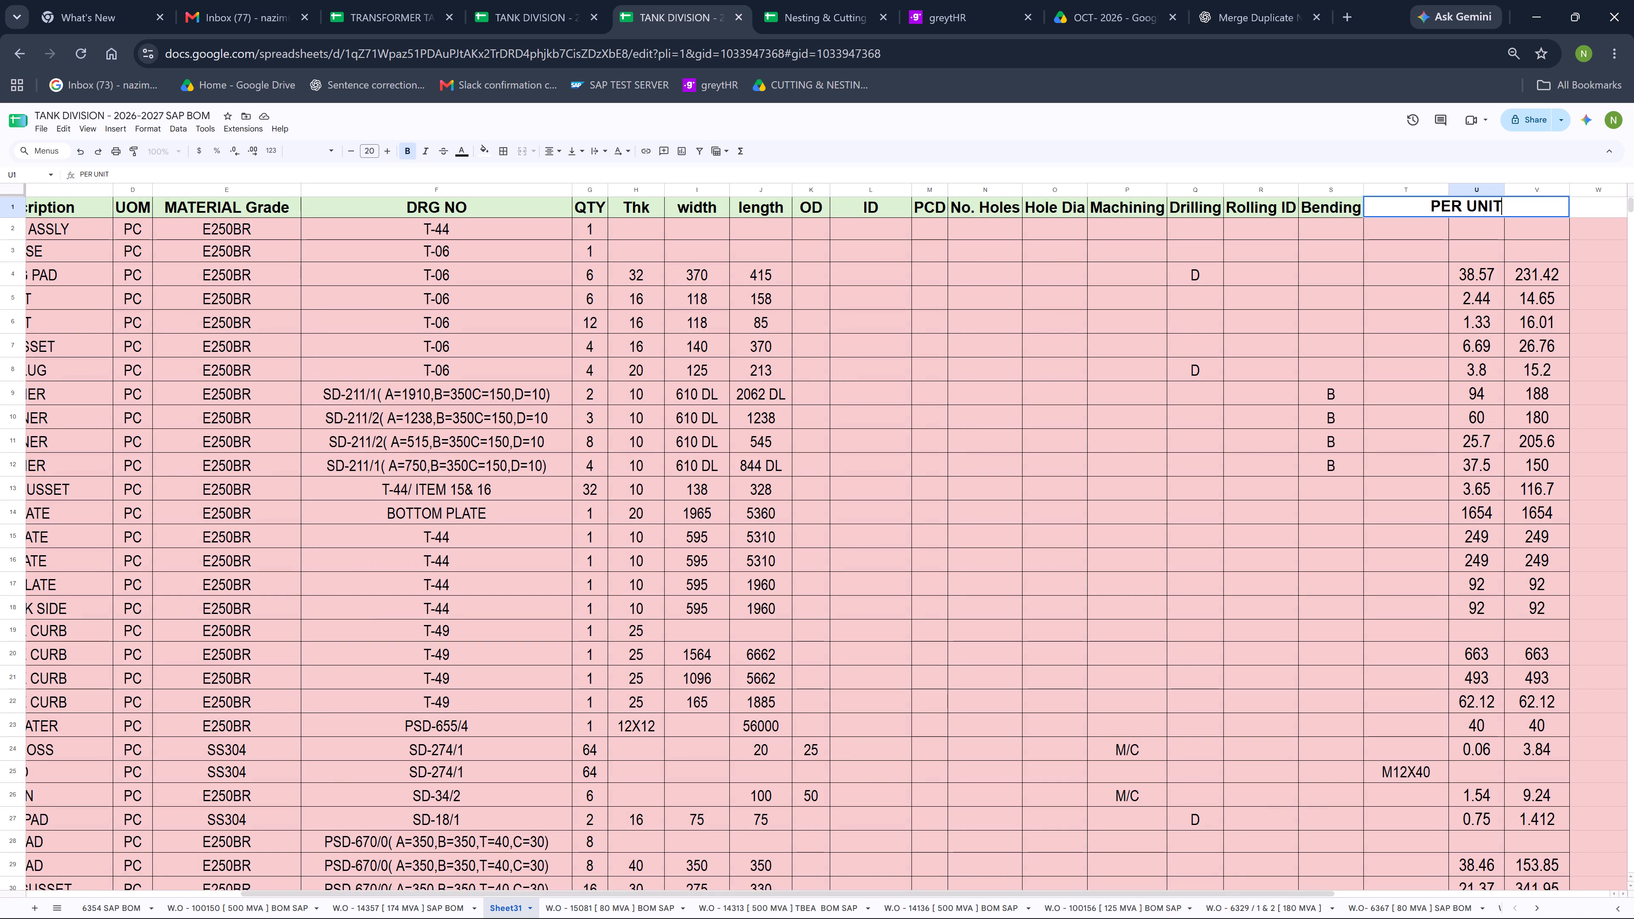
{"action": "key", "text": "Return"}
{"action": "key", "text": "Right"}
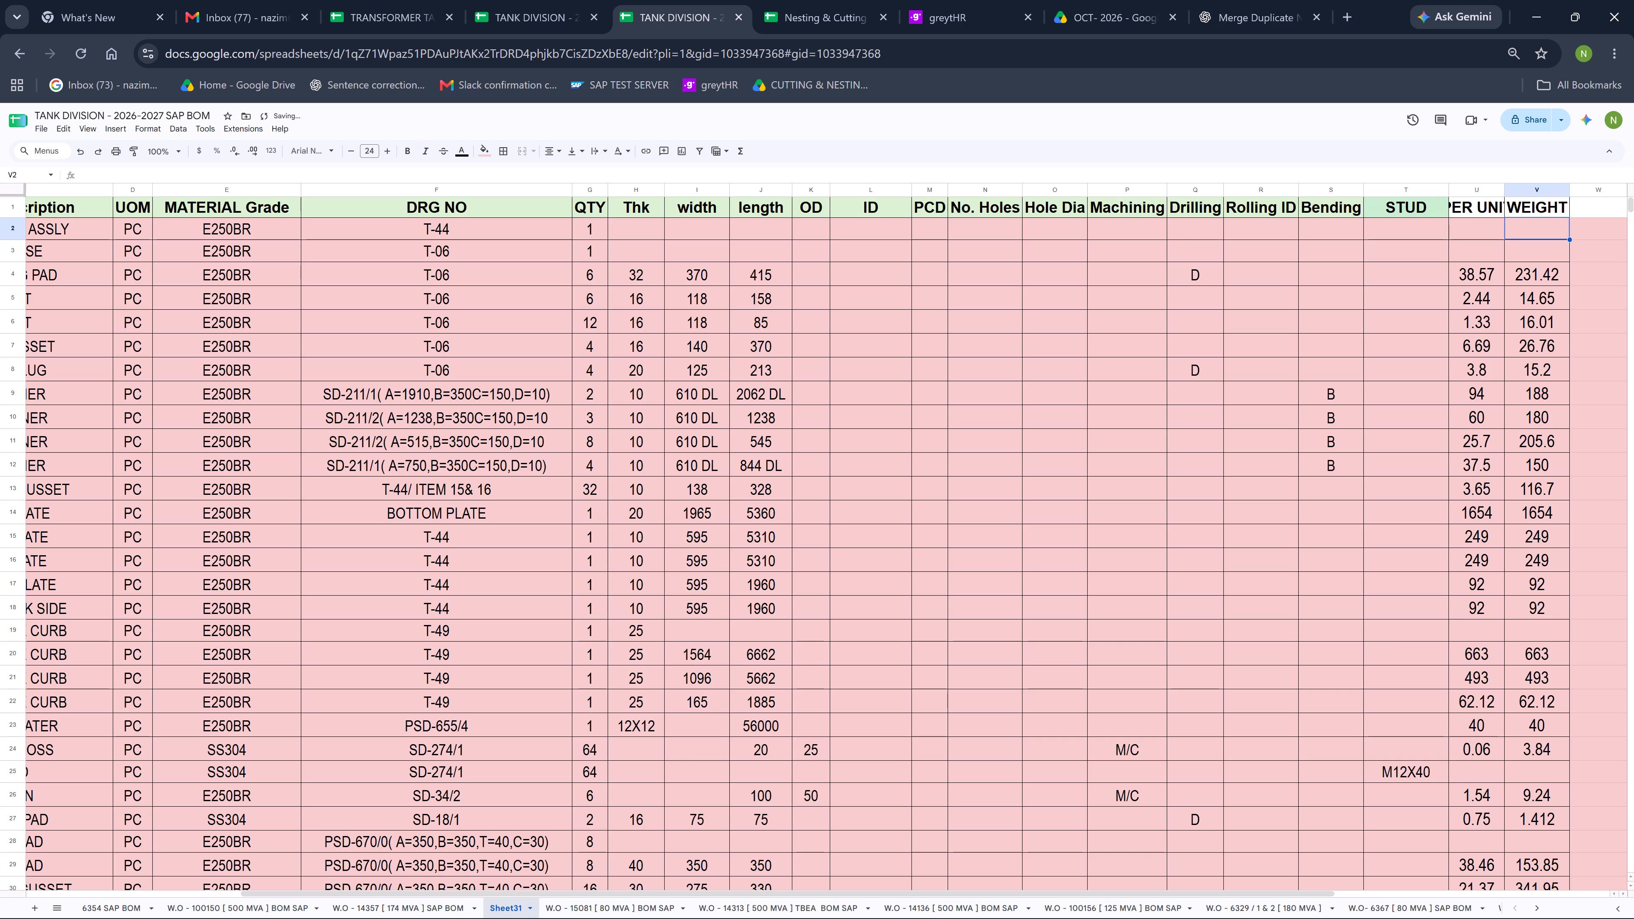
{"action": "key", "text": "Up"}
{"action": "type", "text": "TOTAL WEIGHT"}
{"action": "key", "text": "Return"}
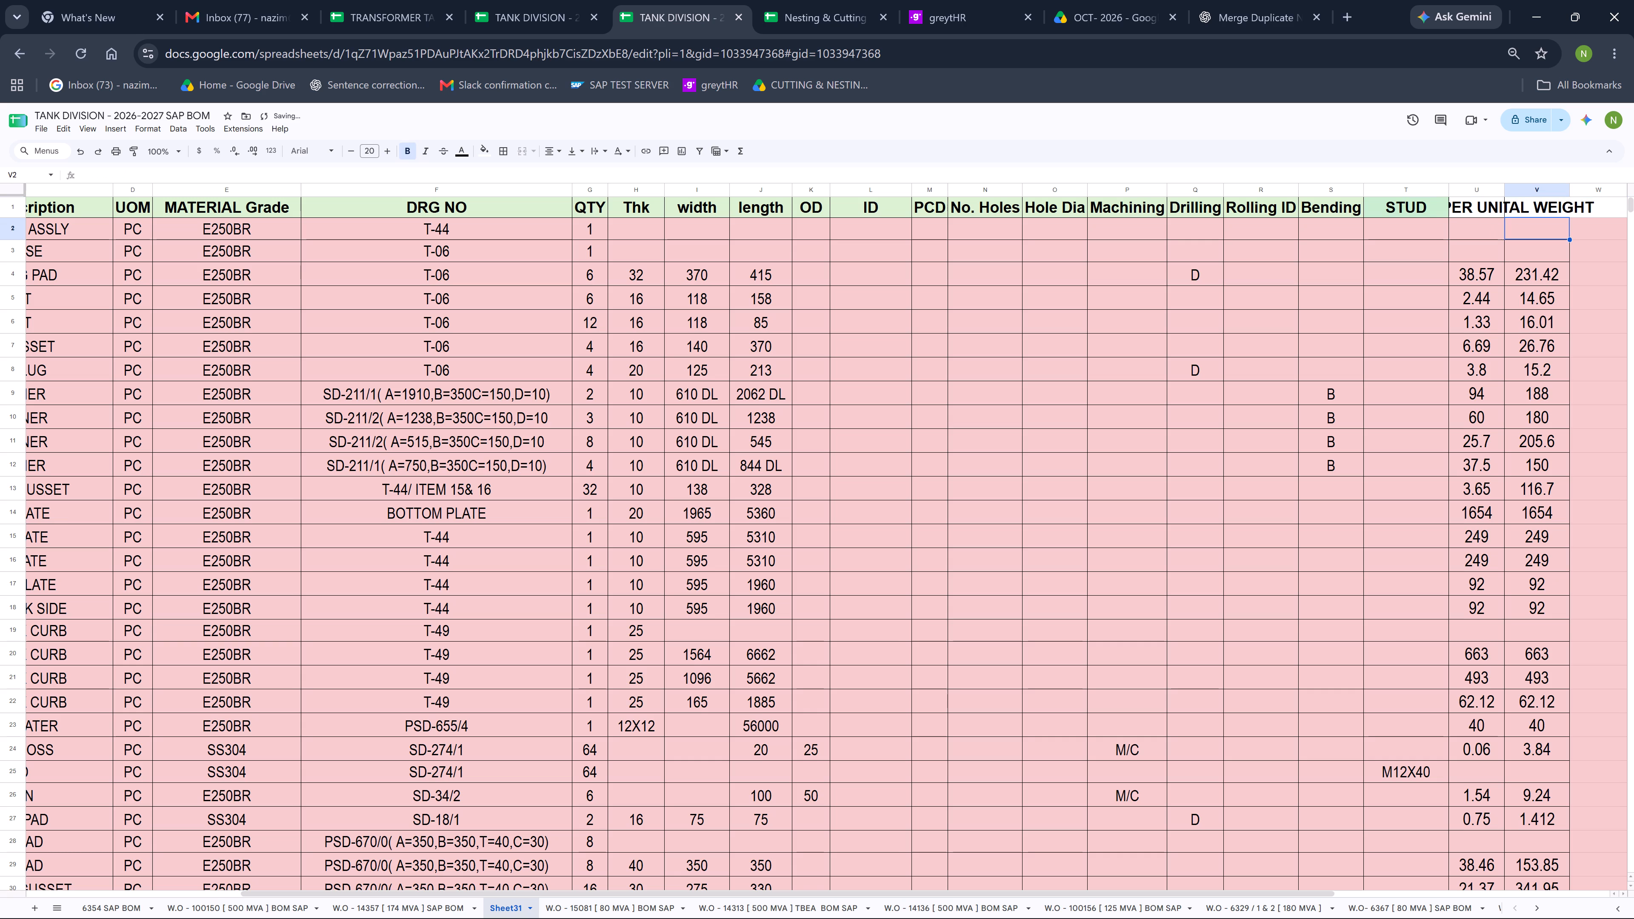
Fit the widths of the PER UNIT and TOTAL WEIGHT columns to their contents.
{"action": "left_click", "coordinate": [1468, 242]}
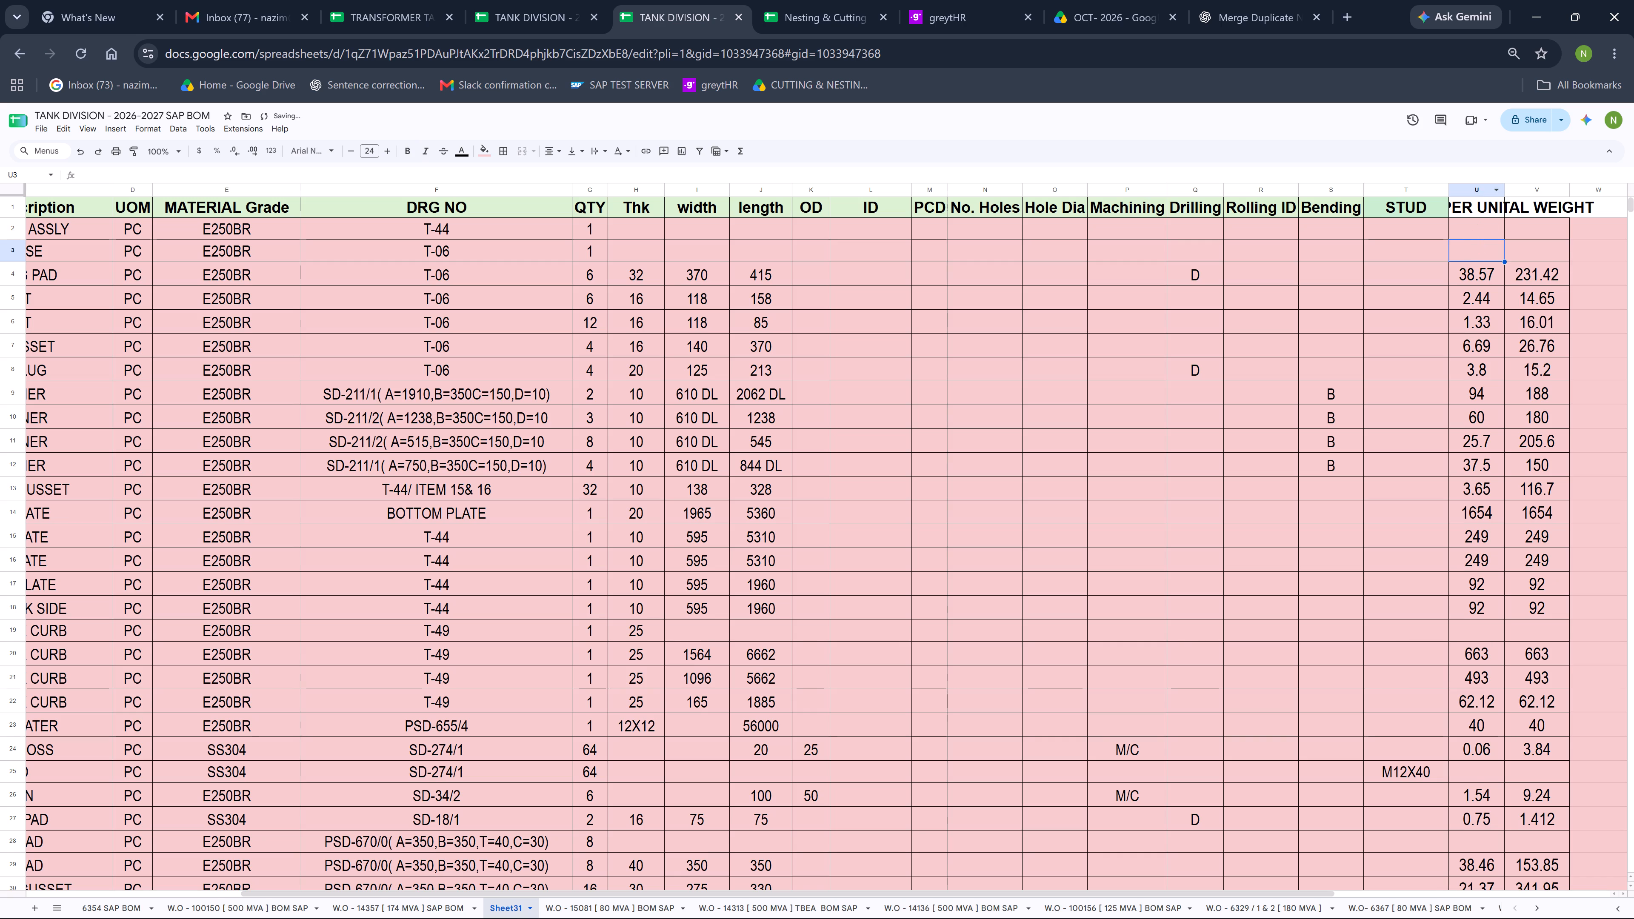
{"action": "double_click", "coordinate": [1505, 190]}
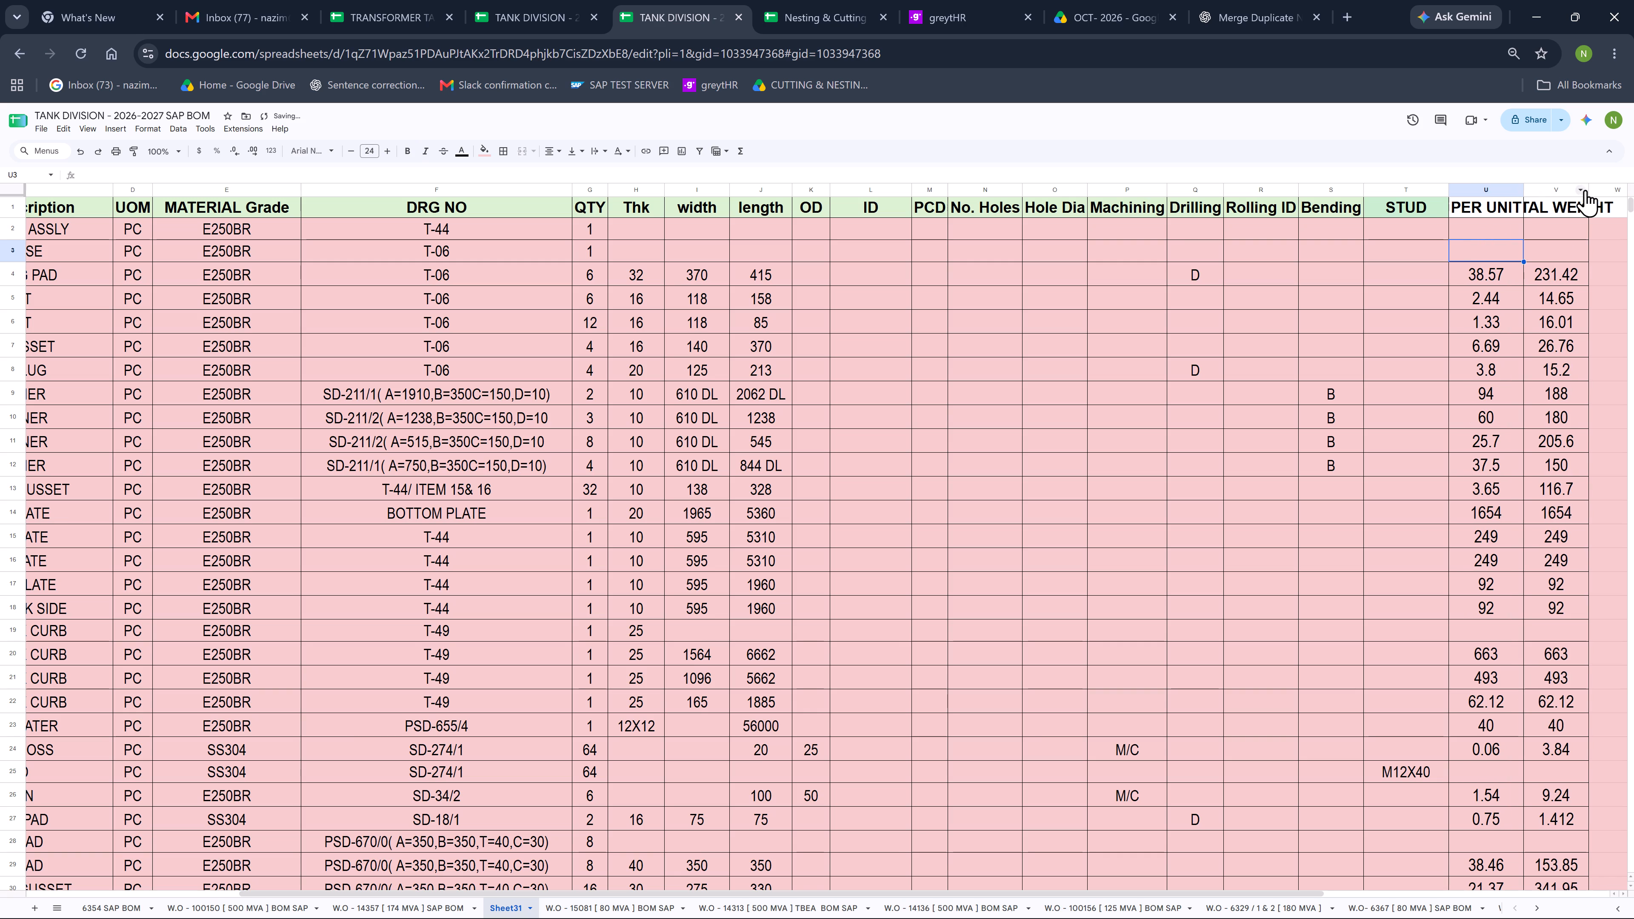
{"action": "double_click", "coordinate": [1590, 190]}
{"action": "left_click", "coordinate": [608, 337]}
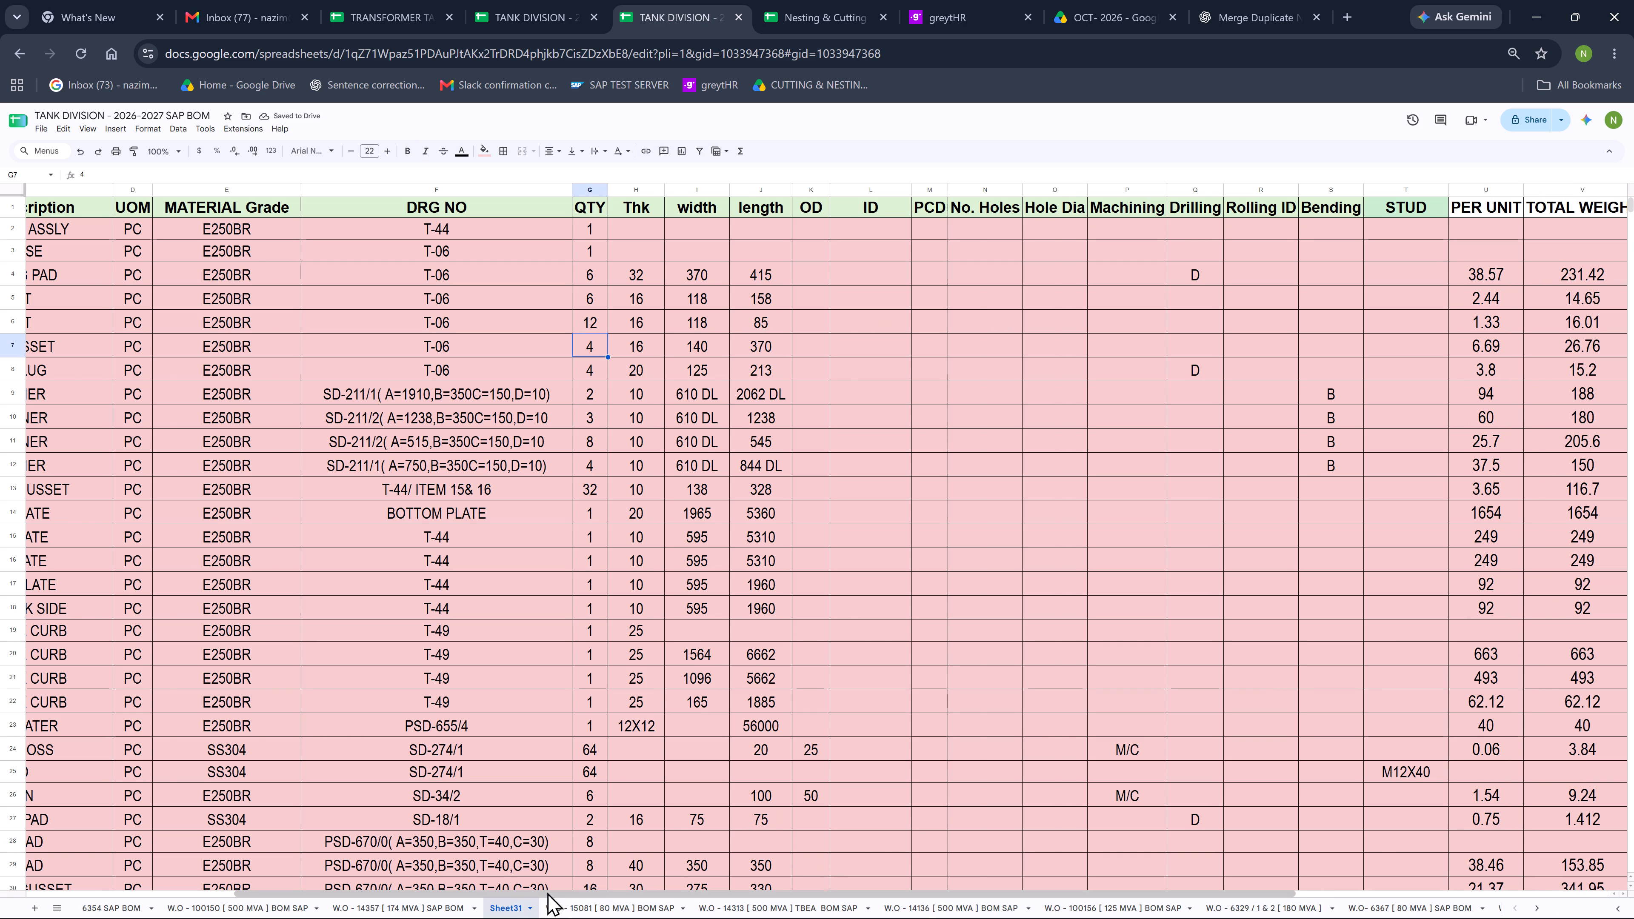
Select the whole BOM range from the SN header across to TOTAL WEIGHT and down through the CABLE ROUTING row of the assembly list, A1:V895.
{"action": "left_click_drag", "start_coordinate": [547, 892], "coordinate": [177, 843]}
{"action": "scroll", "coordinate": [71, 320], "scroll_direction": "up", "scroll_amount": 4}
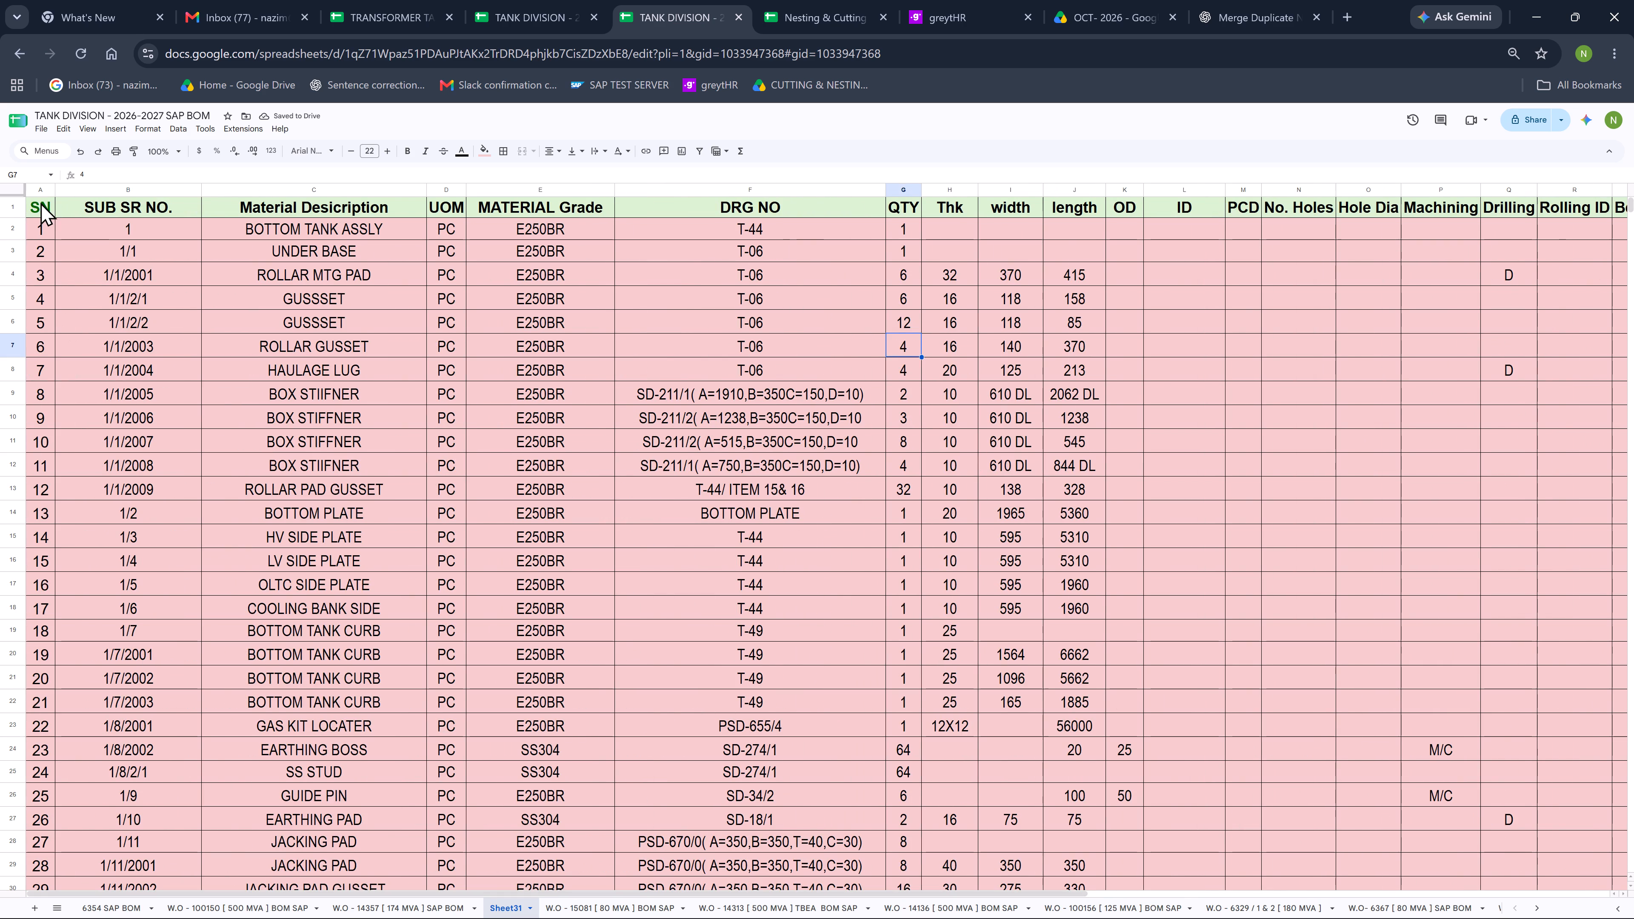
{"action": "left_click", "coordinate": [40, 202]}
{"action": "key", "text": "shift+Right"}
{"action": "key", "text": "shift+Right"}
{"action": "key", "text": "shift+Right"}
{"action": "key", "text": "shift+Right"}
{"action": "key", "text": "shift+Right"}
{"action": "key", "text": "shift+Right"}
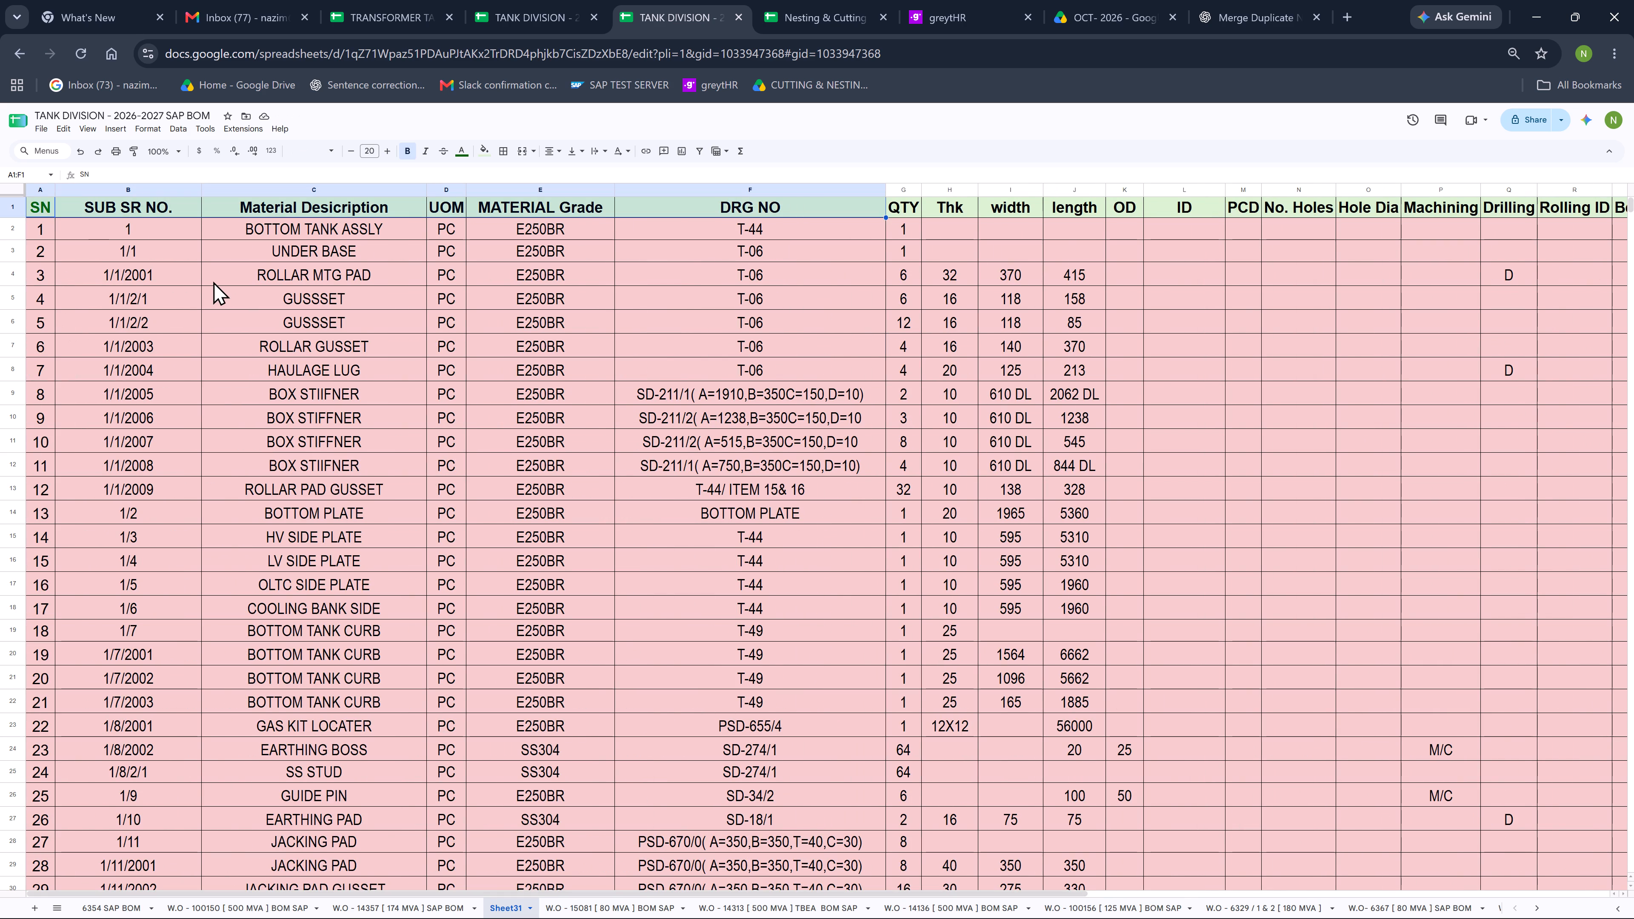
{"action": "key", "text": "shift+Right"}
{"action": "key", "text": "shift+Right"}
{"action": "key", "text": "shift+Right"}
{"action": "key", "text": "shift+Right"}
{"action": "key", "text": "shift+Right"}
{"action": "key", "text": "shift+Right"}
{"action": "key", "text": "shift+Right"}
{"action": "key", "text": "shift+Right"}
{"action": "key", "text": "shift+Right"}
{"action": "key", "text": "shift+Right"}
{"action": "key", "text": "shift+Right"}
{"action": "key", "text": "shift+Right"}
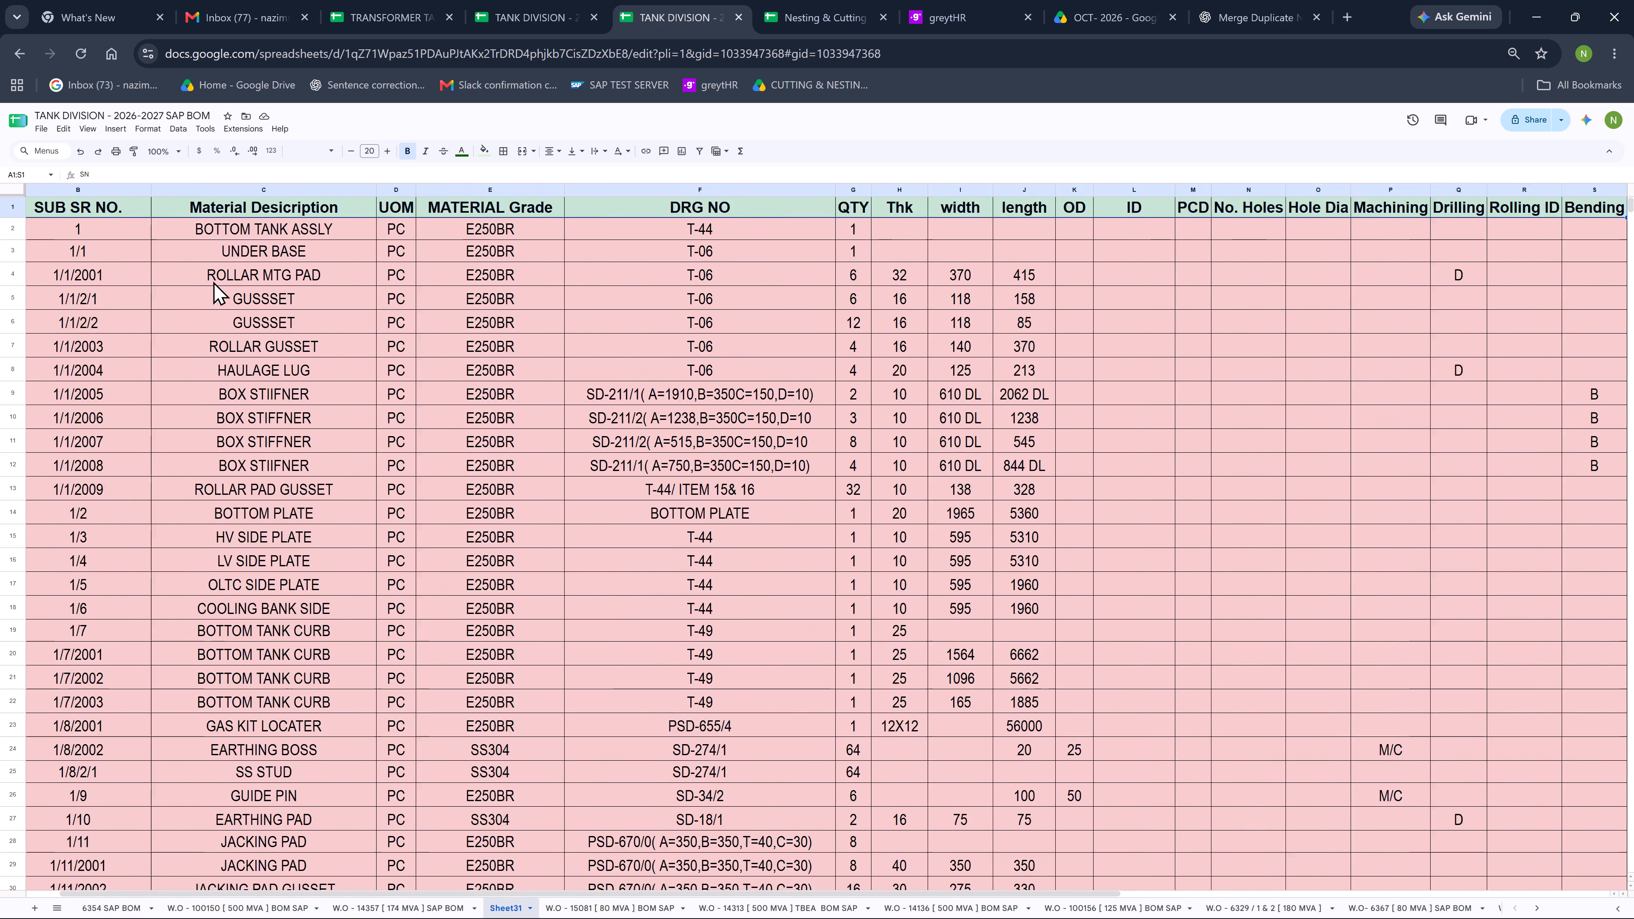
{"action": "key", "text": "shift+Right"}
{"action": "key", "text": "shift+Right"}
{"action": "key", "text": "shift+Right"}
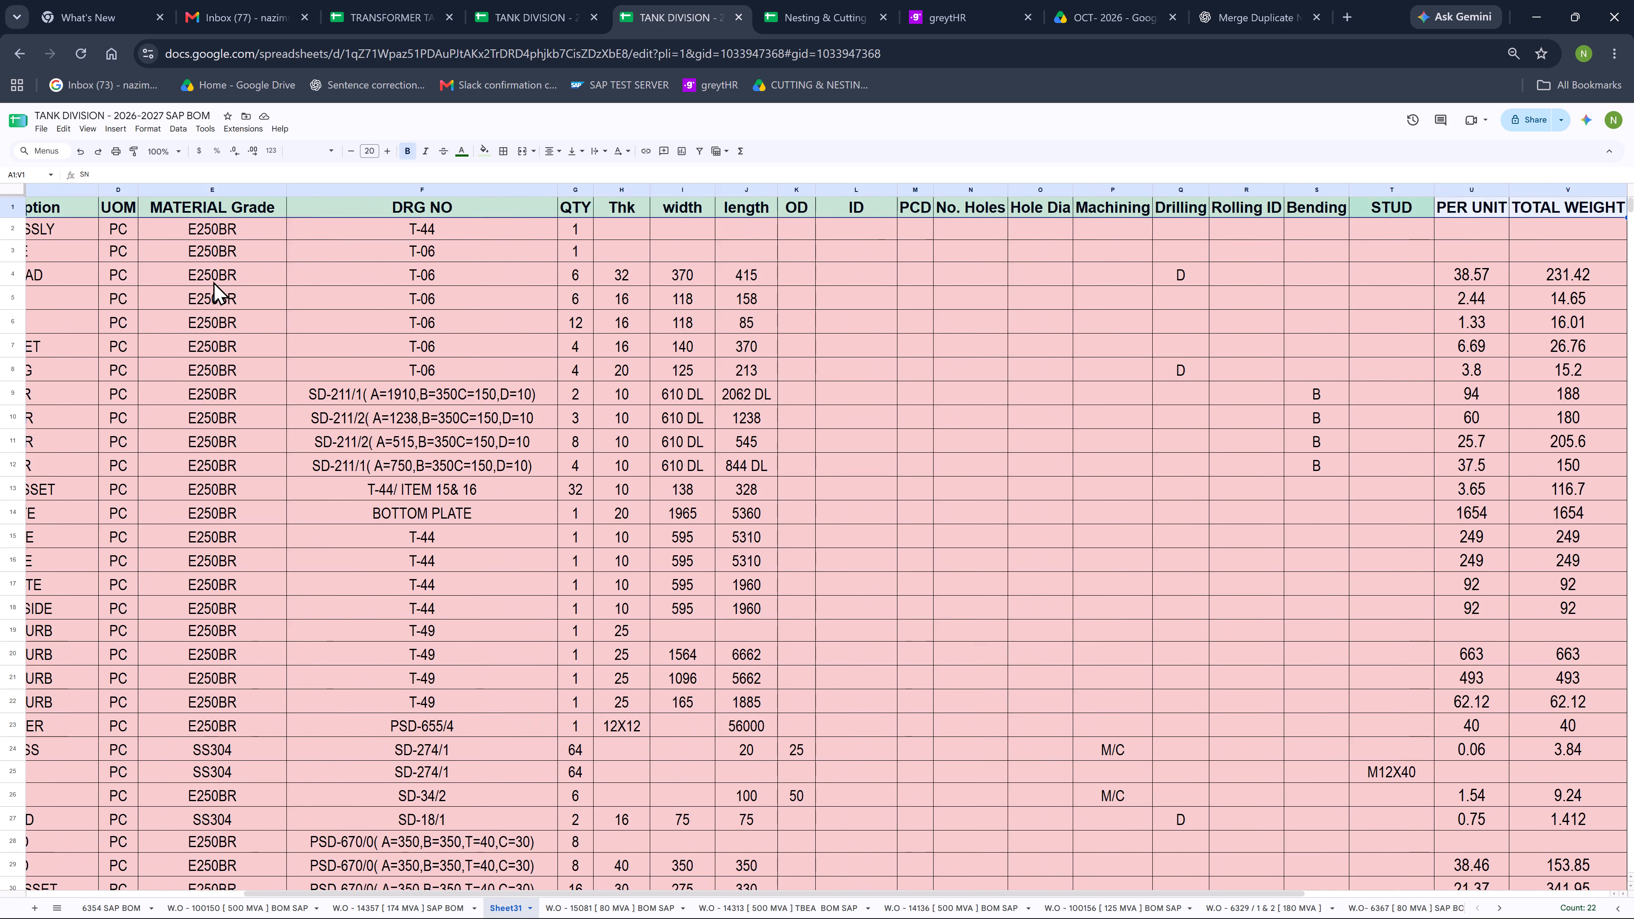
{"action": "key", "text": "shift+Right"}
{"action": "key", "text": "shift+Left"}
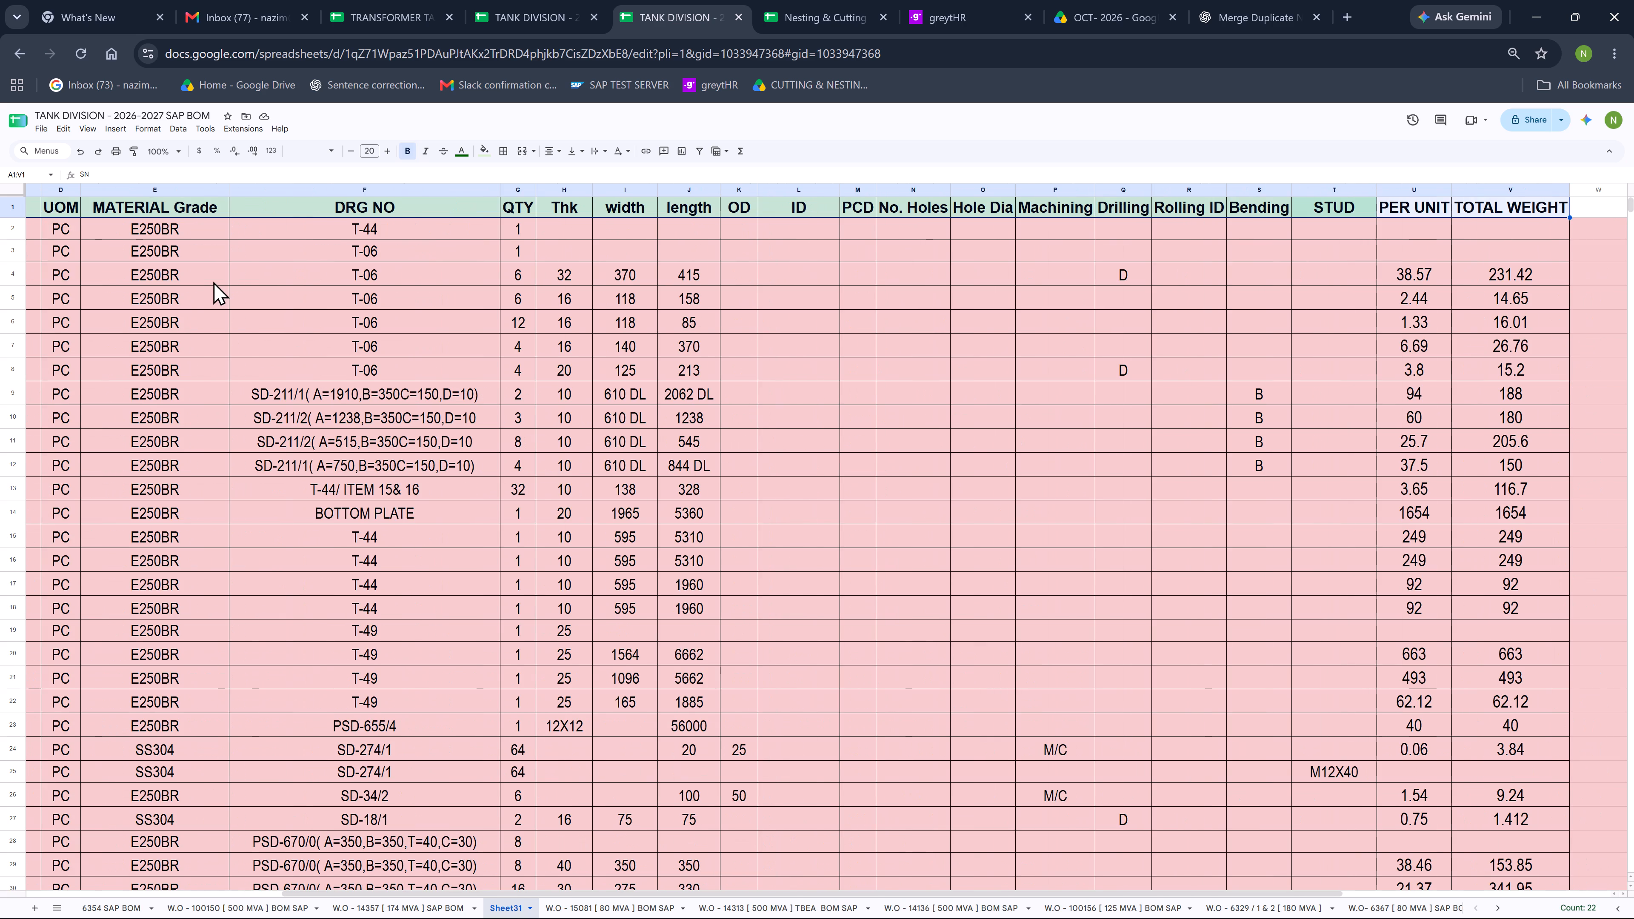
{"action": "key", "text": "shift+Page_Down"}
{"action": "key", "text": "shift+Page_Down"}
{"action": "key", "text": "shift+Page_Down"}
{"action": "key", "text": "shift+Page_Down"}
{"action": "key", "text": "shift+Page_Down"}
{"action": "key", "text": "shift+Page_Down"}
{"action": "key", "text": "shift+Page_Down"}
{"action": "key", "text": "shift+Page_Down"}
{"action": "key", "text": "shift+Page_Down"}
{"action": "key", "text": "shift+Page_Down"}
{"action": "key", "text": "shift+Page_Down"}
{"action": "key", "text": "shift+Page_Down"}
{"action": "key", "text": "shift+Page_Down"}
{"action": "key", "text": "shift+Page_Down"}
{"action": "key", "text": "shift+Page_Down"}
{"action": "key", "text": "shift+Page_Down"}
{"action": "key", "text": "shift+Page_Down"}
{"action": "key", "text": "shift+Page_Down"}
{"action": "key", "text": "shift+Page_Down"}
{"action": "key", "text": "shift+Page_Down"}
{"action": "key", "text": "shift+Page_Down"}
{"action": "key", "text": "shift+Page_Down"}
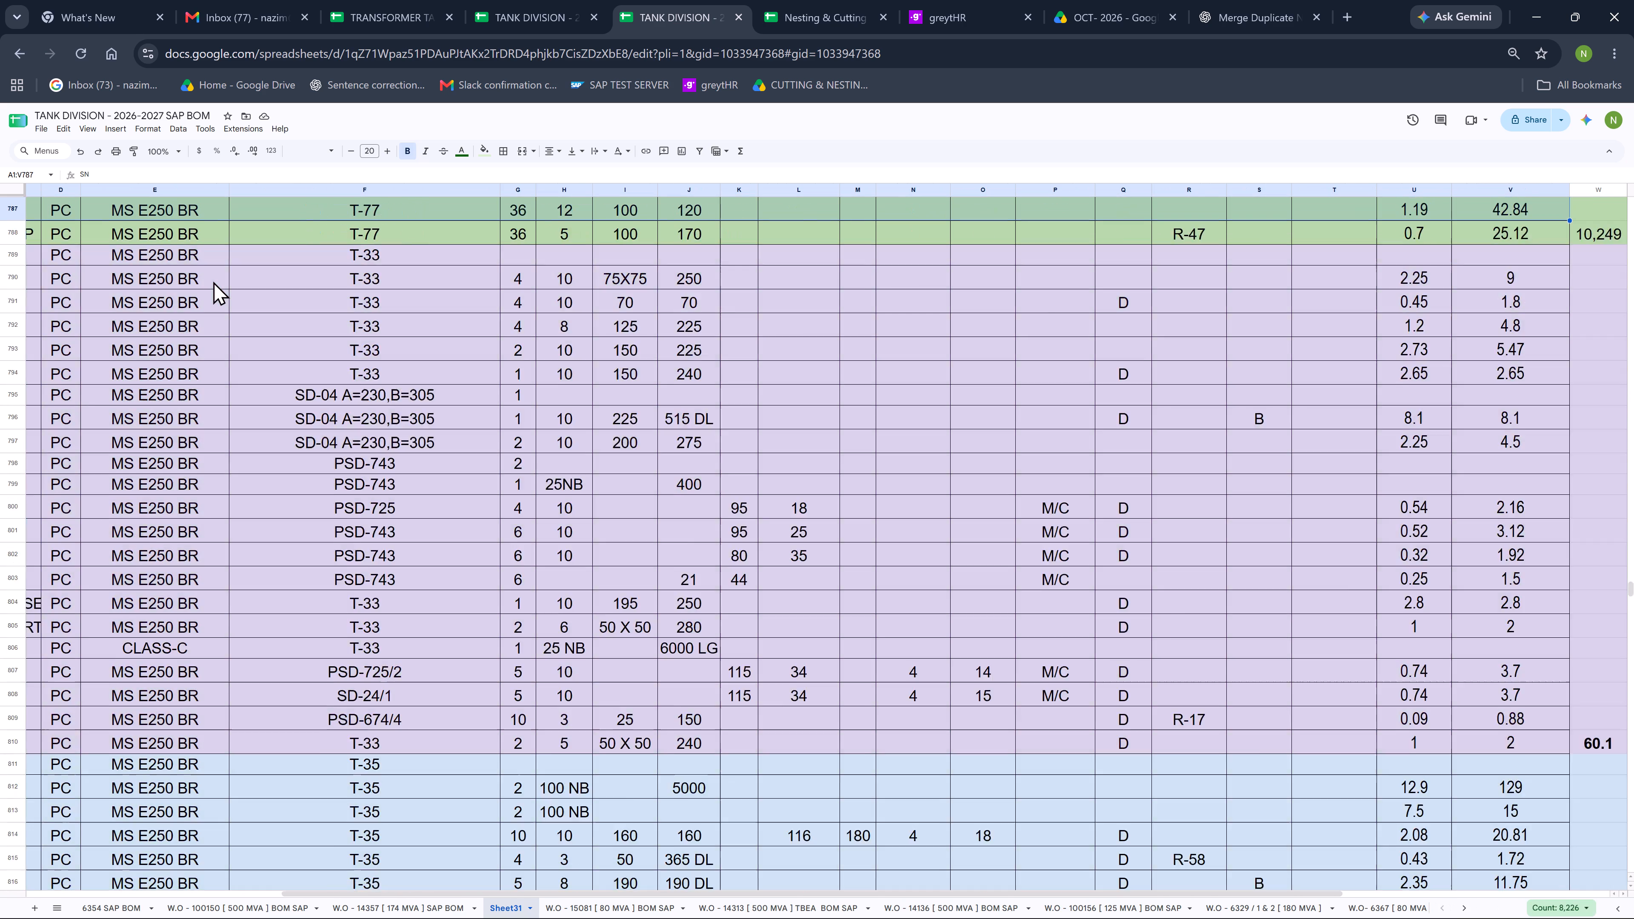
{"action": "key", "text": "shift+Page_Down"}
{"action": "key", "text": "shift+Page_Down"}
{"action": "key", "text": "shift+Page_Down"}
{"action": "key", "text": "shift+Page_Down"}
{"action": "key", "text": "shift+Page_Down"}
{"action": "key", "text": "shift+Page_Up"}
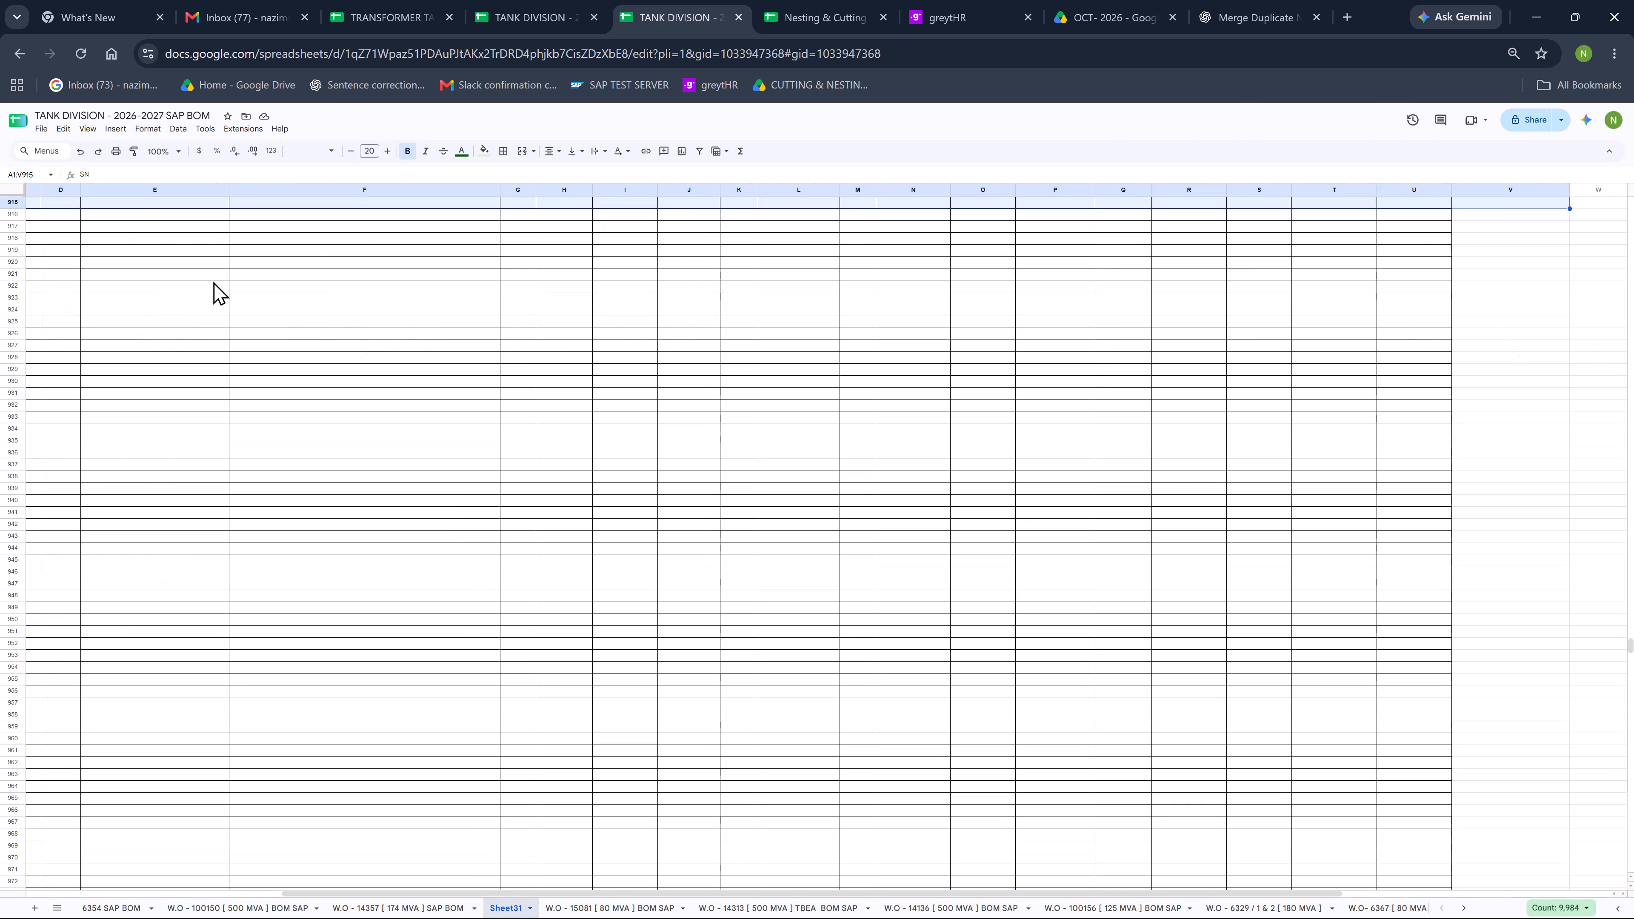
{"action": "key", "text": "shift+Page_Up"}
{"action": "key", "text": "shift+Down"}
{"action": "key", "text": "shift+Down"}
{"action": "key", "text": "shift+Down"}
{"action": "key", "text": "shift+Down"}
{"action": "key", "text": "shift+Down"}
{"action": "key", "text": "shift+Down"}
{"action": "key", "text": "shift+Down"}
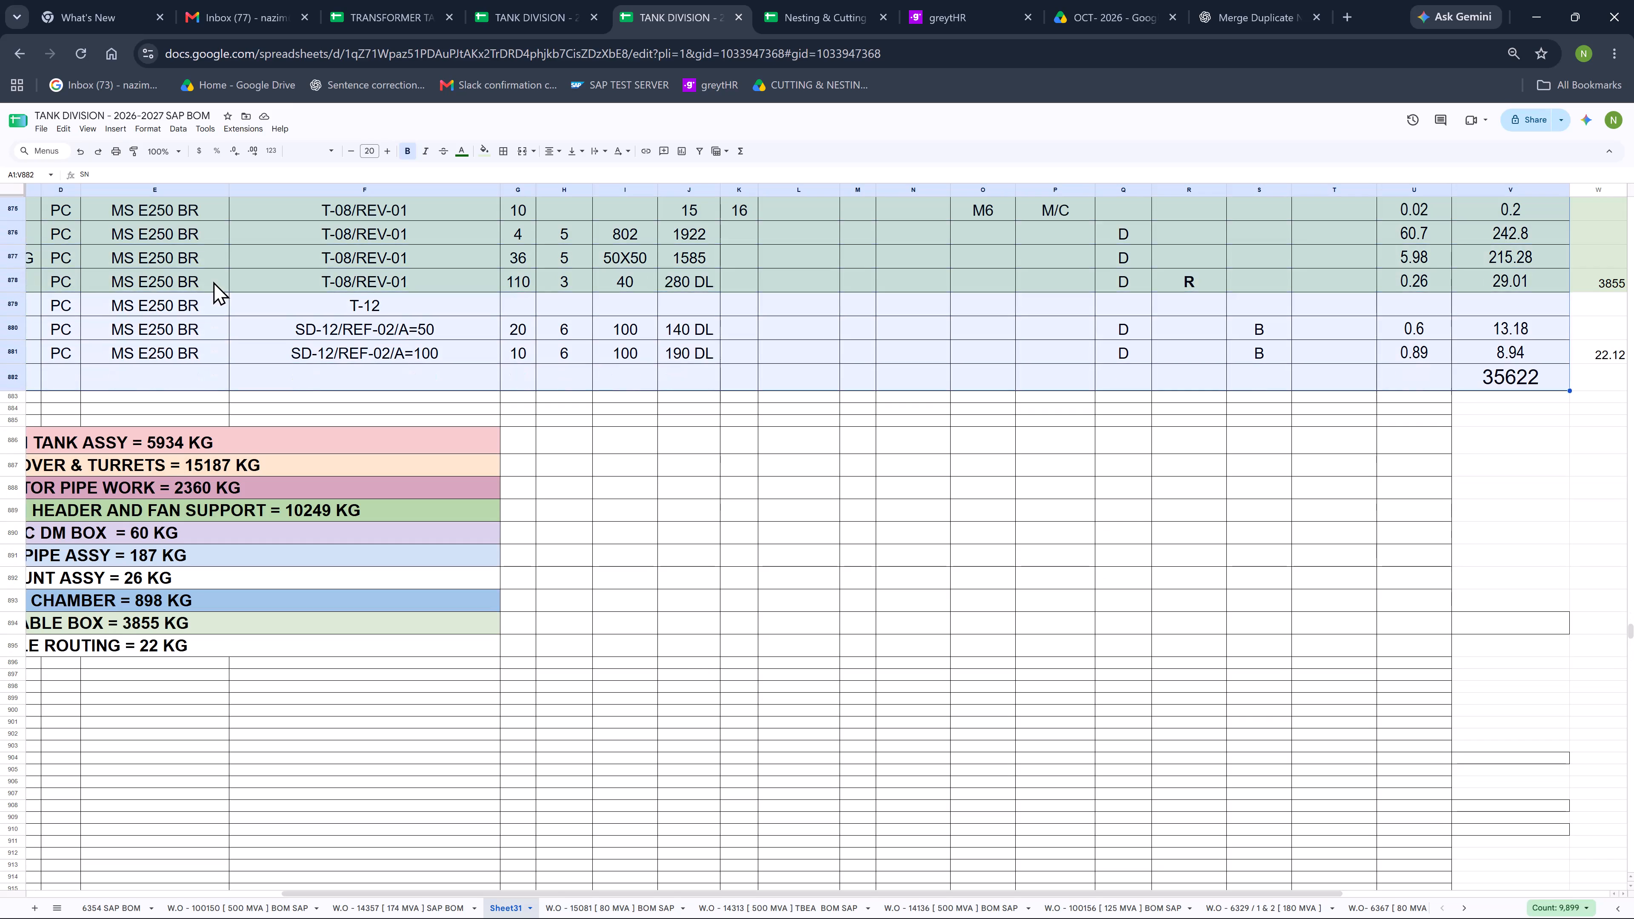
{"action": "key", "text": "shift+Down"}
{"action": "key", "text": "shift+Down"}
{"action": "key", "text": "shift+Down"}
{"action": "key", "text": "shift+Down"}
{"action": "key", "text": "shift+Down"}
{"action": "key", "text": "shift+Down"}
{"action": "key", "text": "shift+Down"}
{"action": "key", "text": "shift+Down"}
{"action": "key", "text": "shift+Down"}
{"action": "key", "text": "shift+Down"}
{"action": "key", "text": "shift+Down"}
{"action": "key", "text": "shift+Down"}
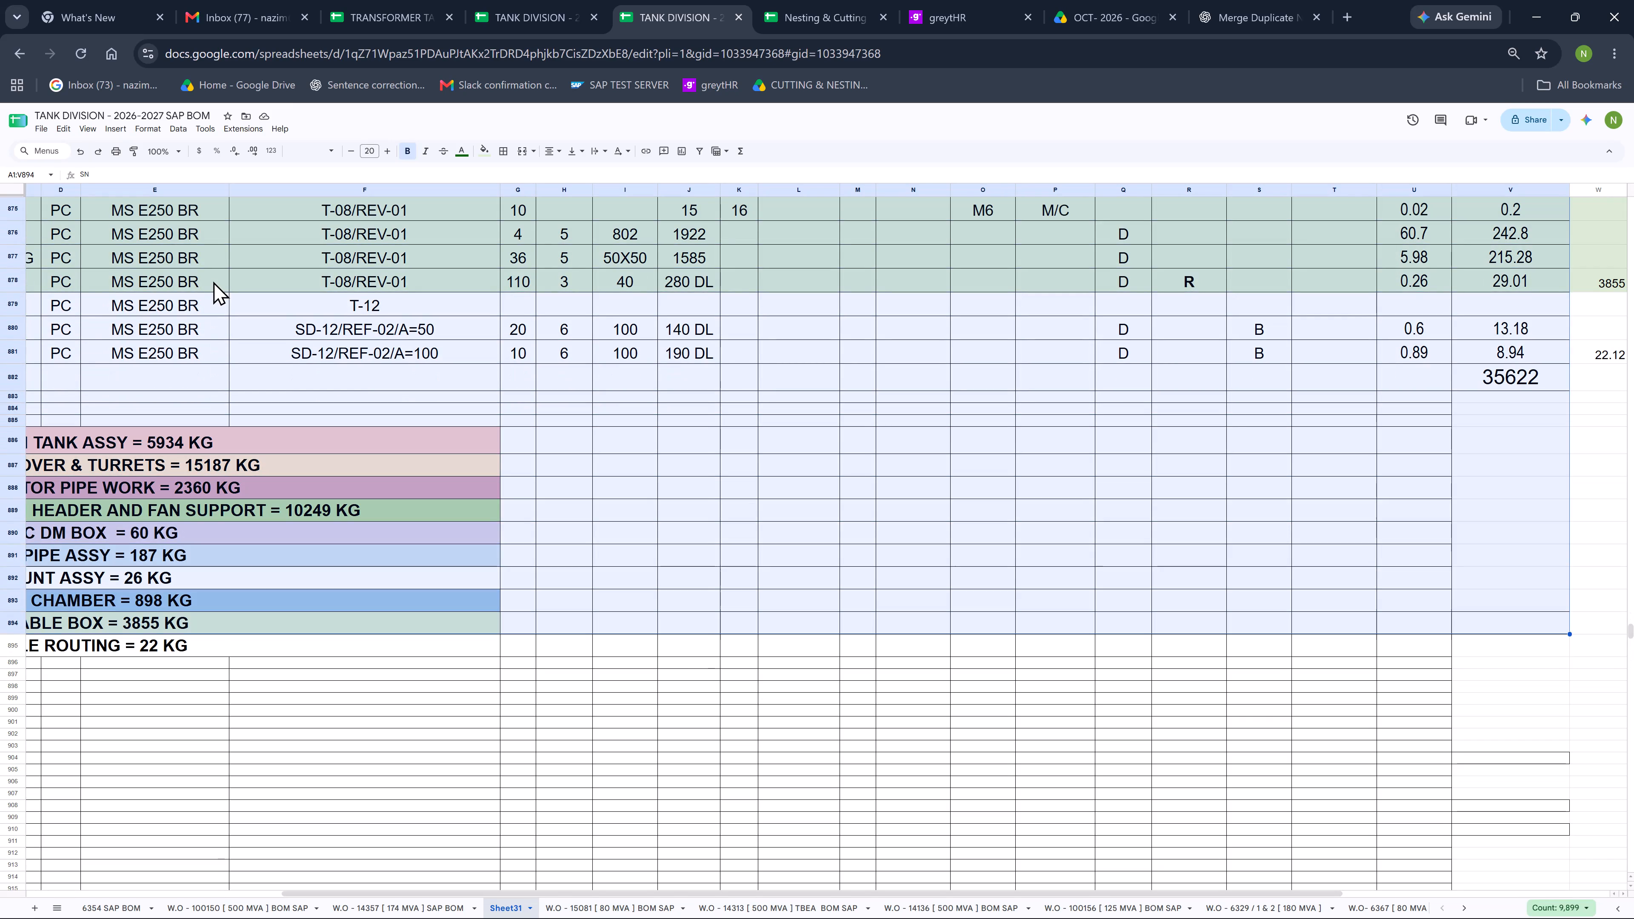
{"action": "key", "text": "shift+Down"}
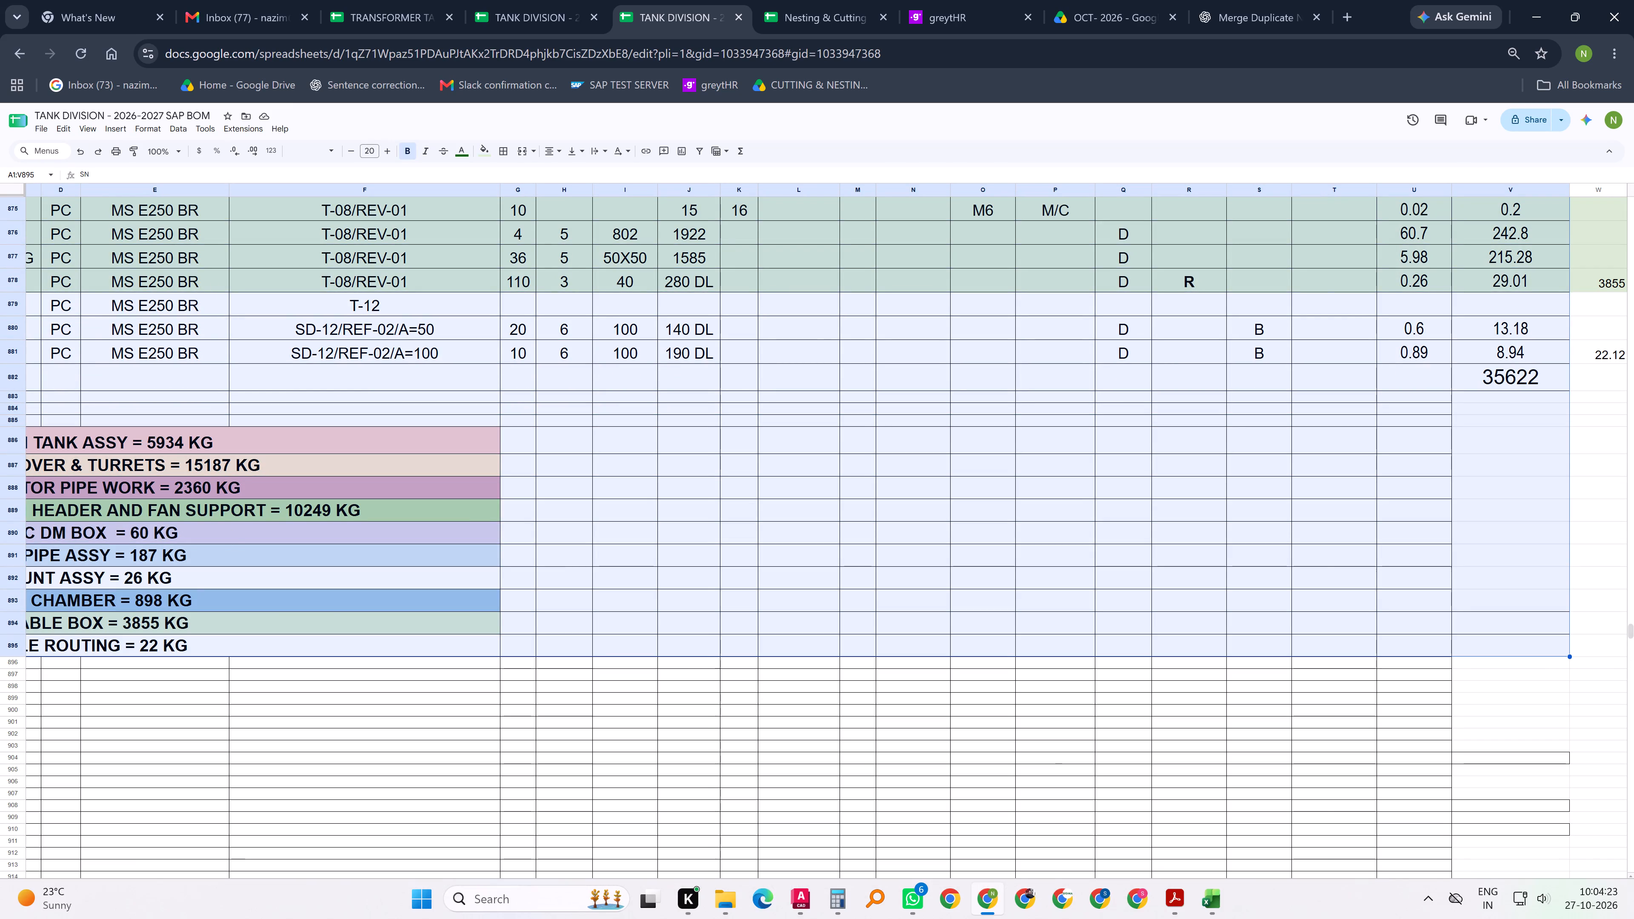
Search the computer's files for 6403 in Everything and open the PO - 6403 _ 1 & 2 PDF in that work order's PO folder.
{"action": "left_click", "coordinate": [886, 908]}
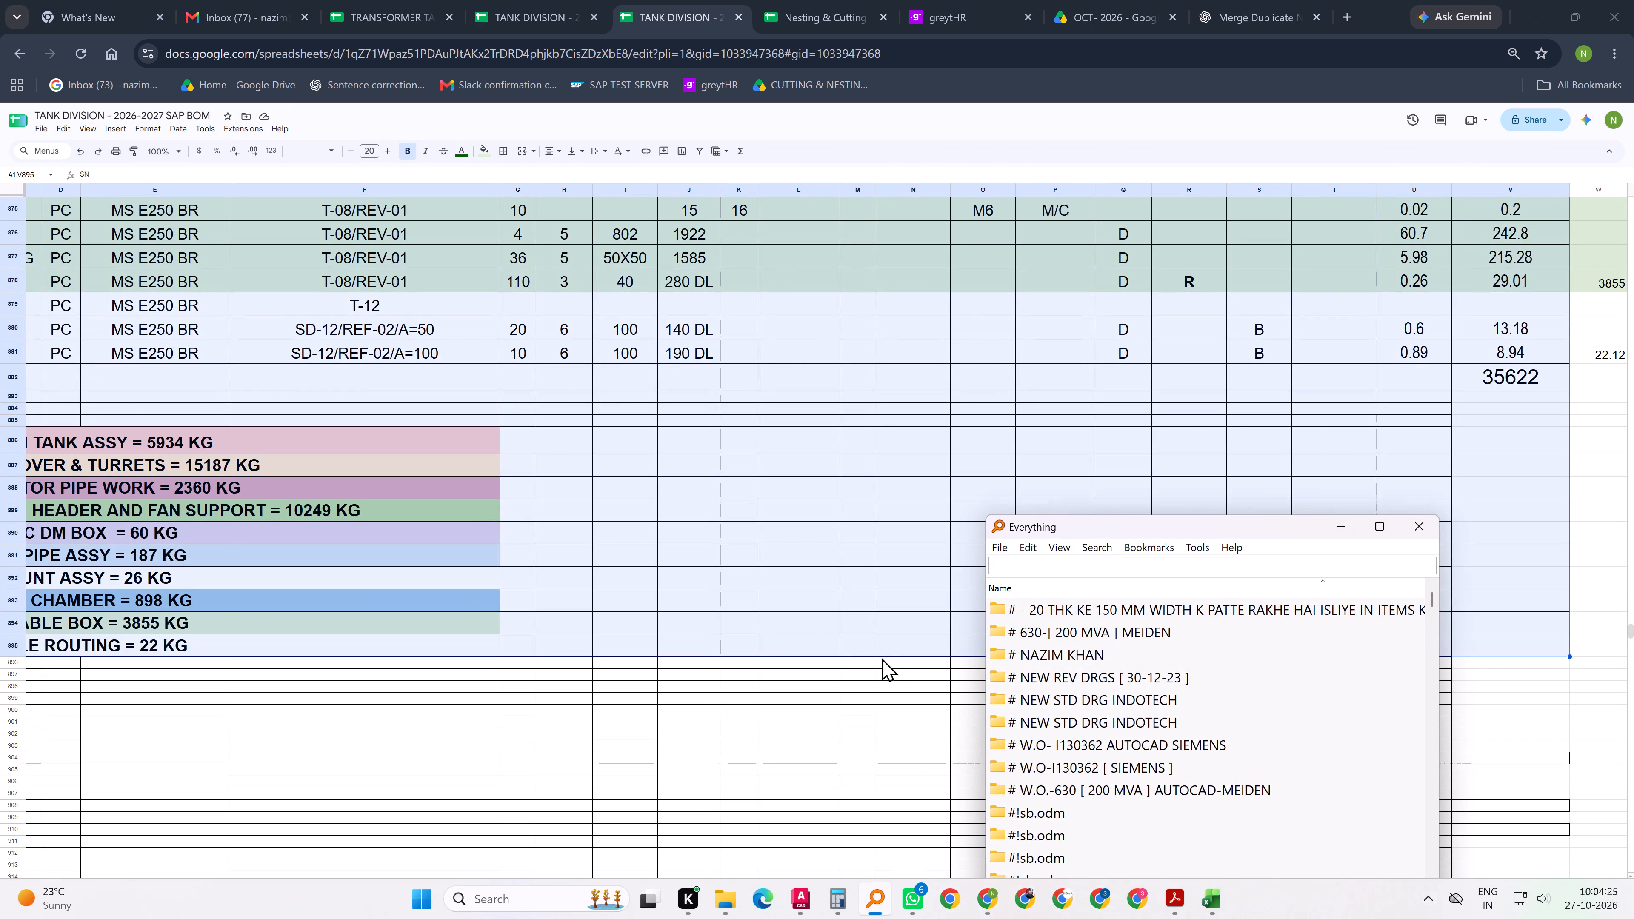
{"action": "left_click", "coordinate": [1043, 565]}
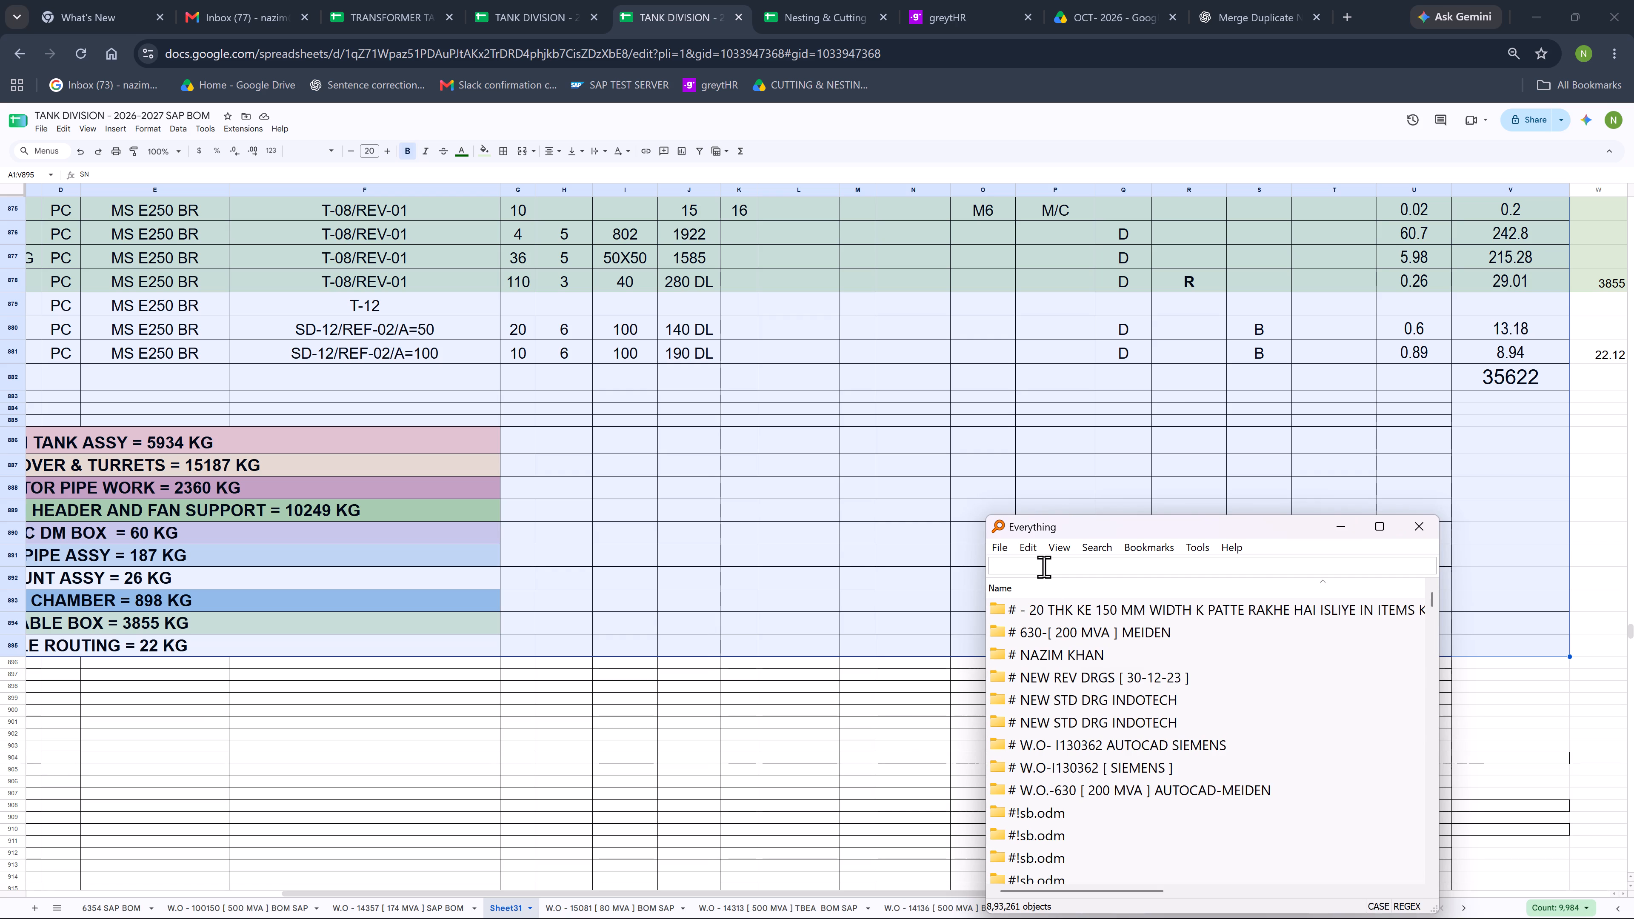
{"action": "type", "text": "6430"}
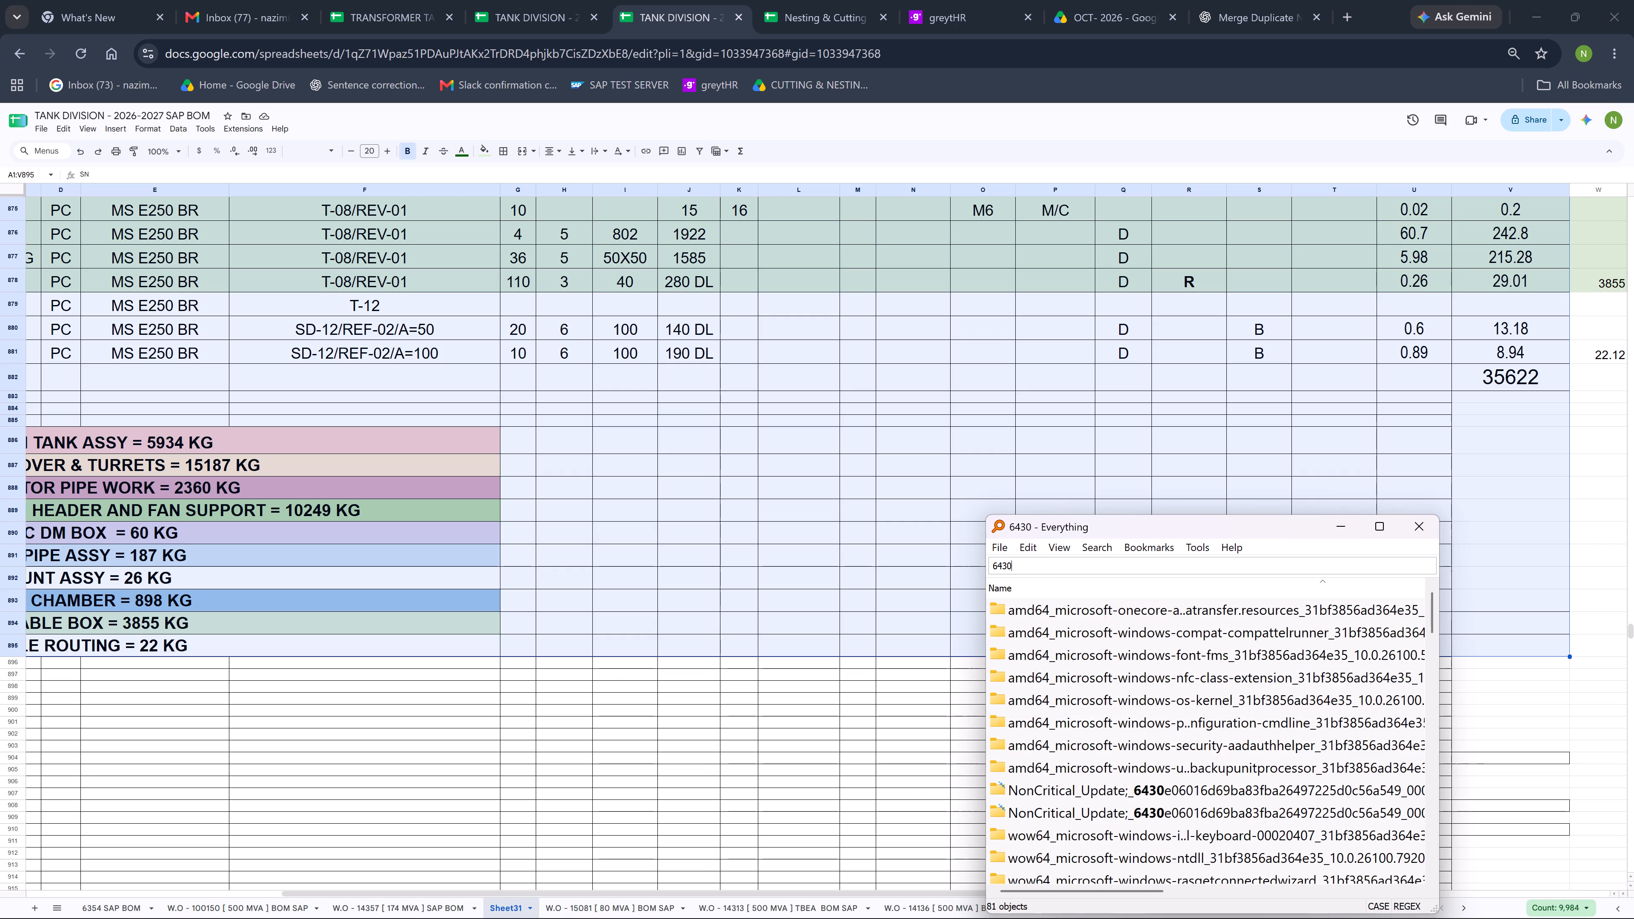
{"action": "key", "text": "BackSpace"}
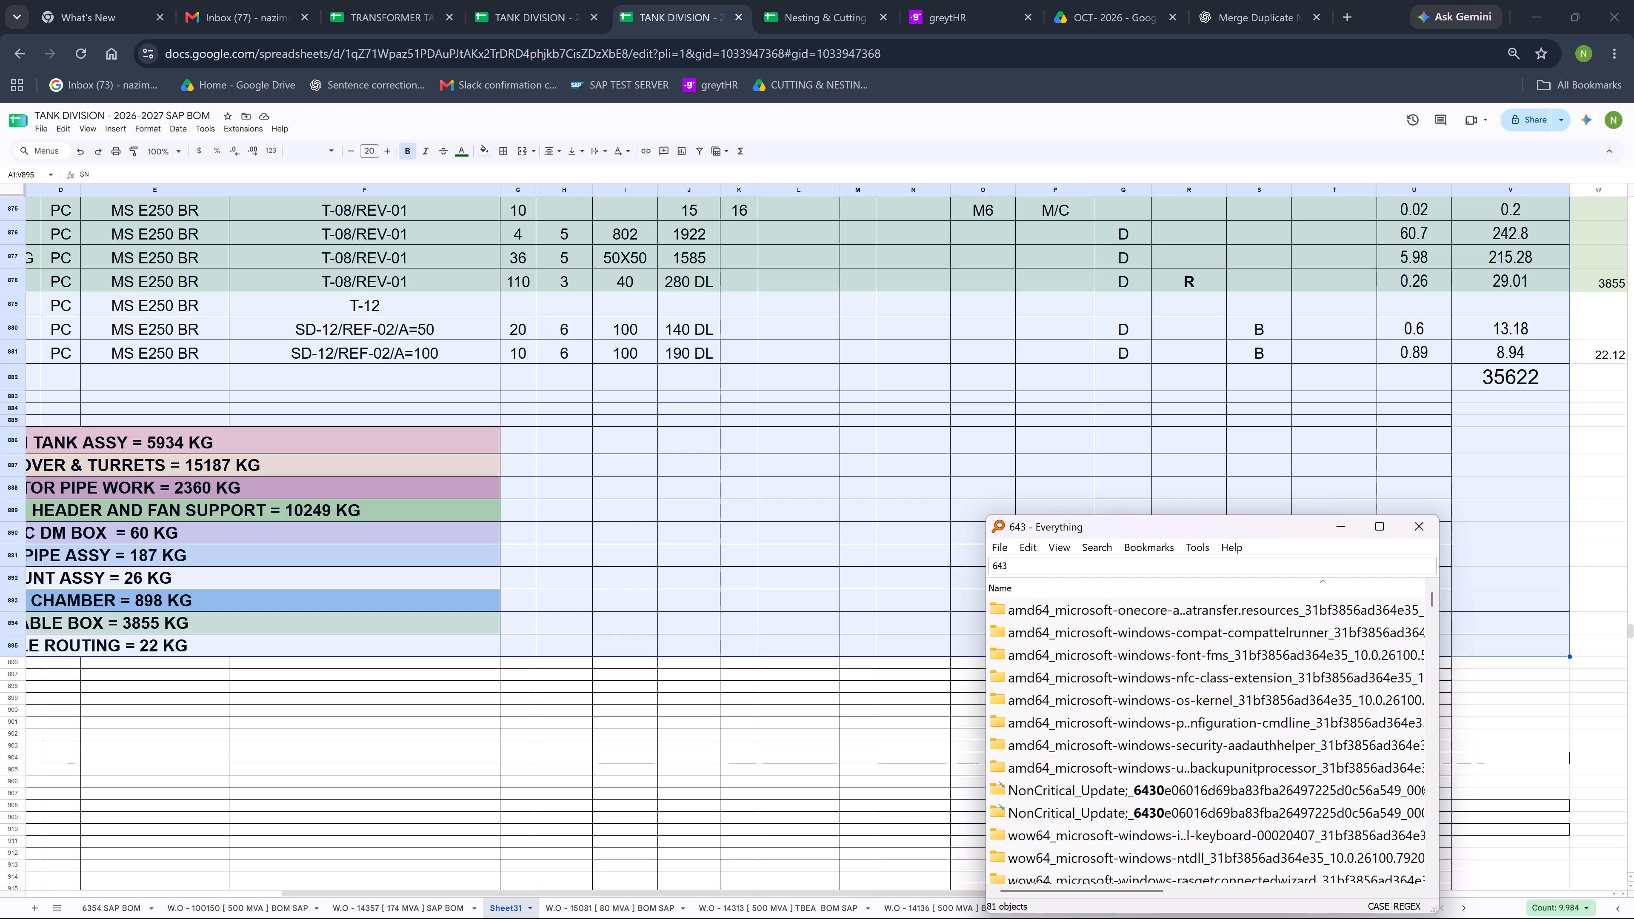
{"action": "key", "text": "BackSpace"}
{"action": "type", "text": "03"}
{"action": "key", "text": "Return"}
{"action": "key", "text": "Return"}
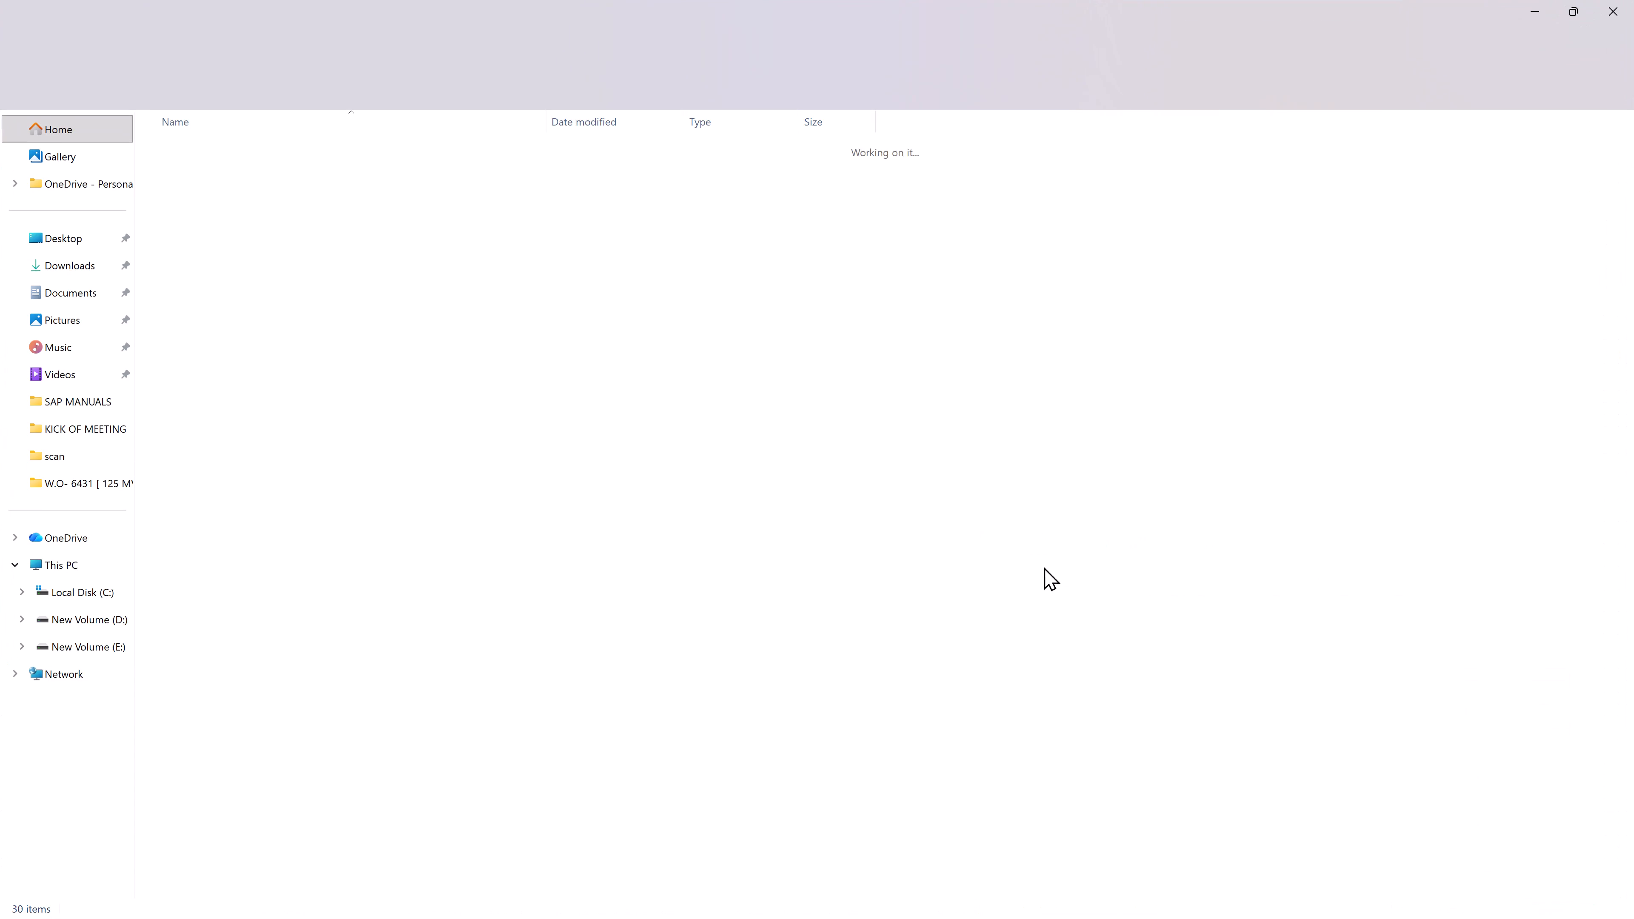
{"action": "double_click", "coordinate": [295, 223]}
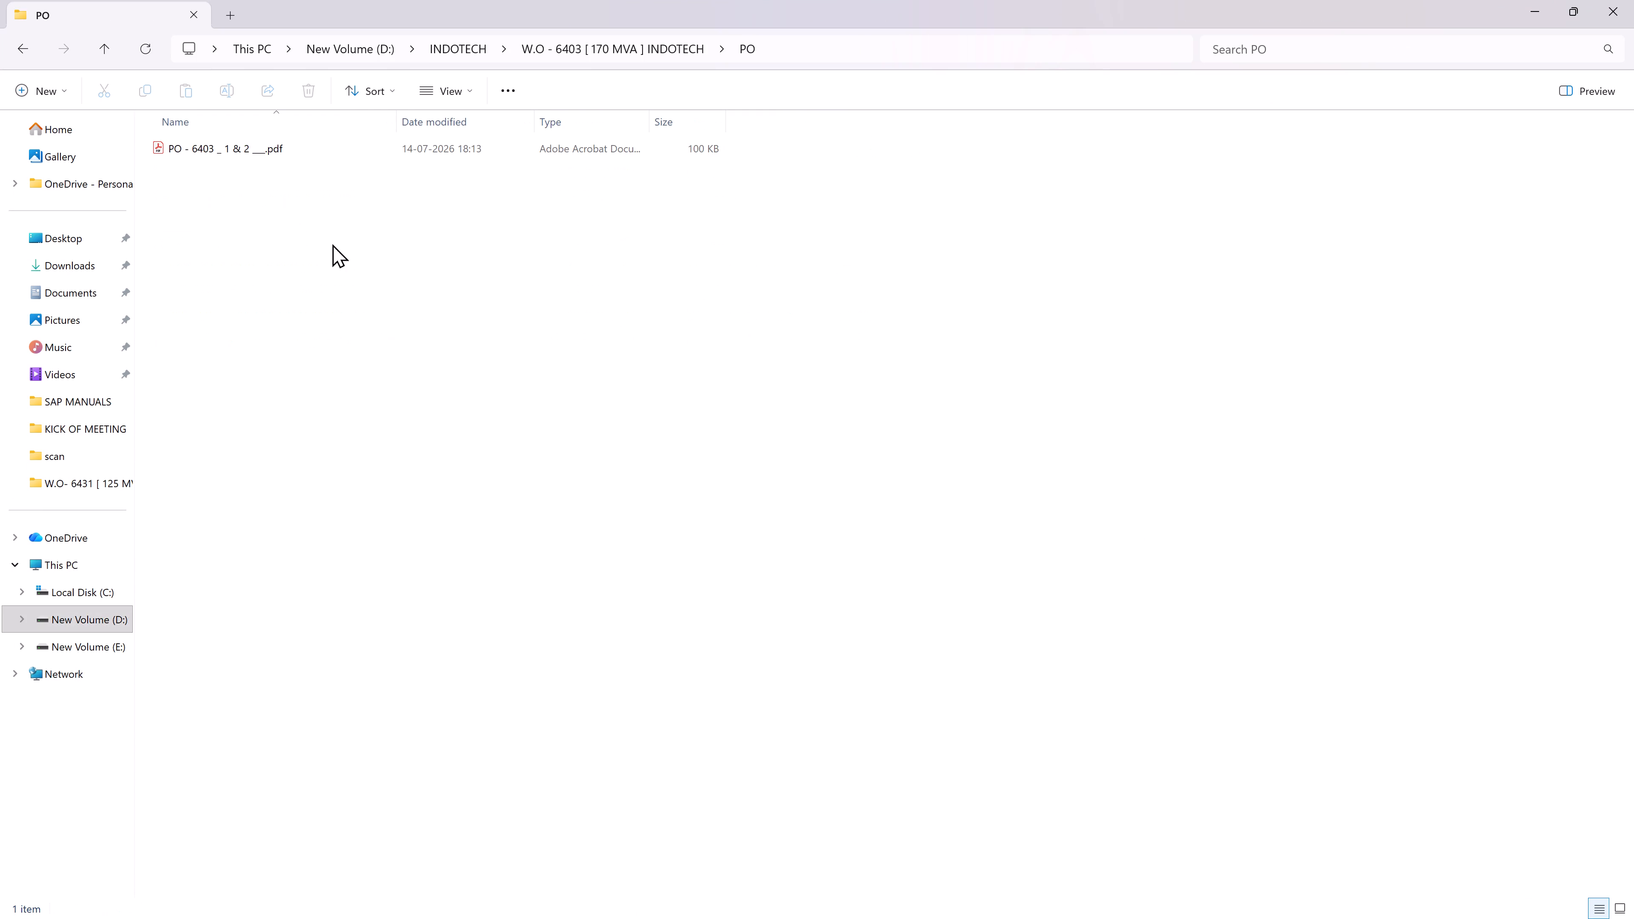
{"action": "double_click", "coordinate": [263, 150]}
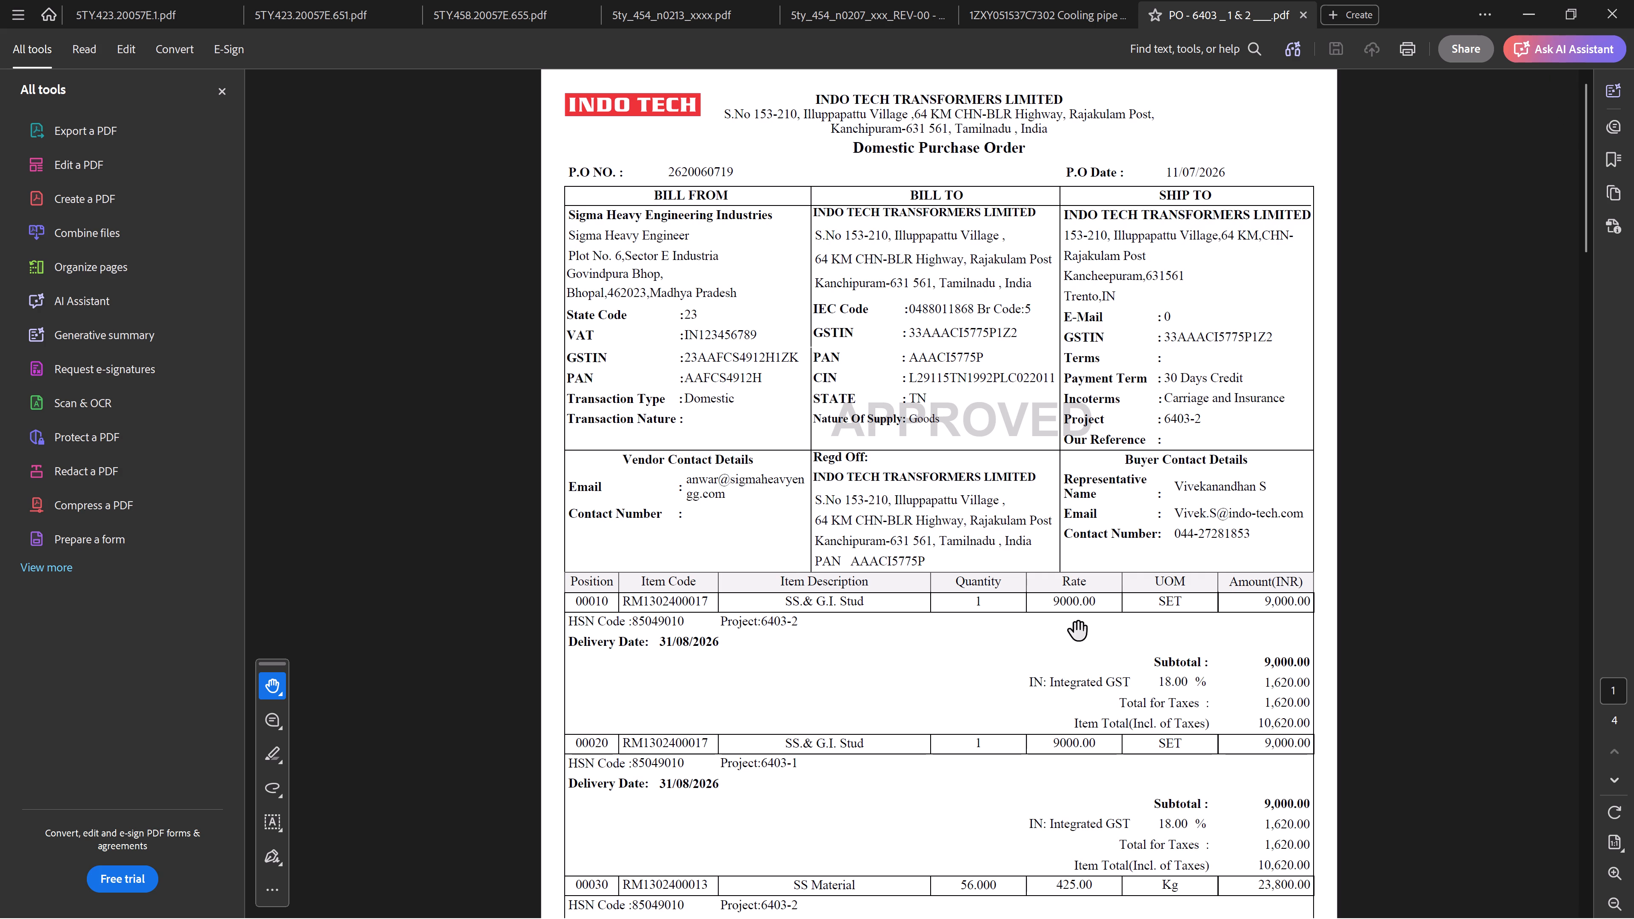
Read through the 6403 purchase order, examining the item lines, tank weight, gland plate quantities and terms.
{"action": "scroll", "coordinate": [1007, 570], "scroll_direction": "down", "scroll_amount": 18}
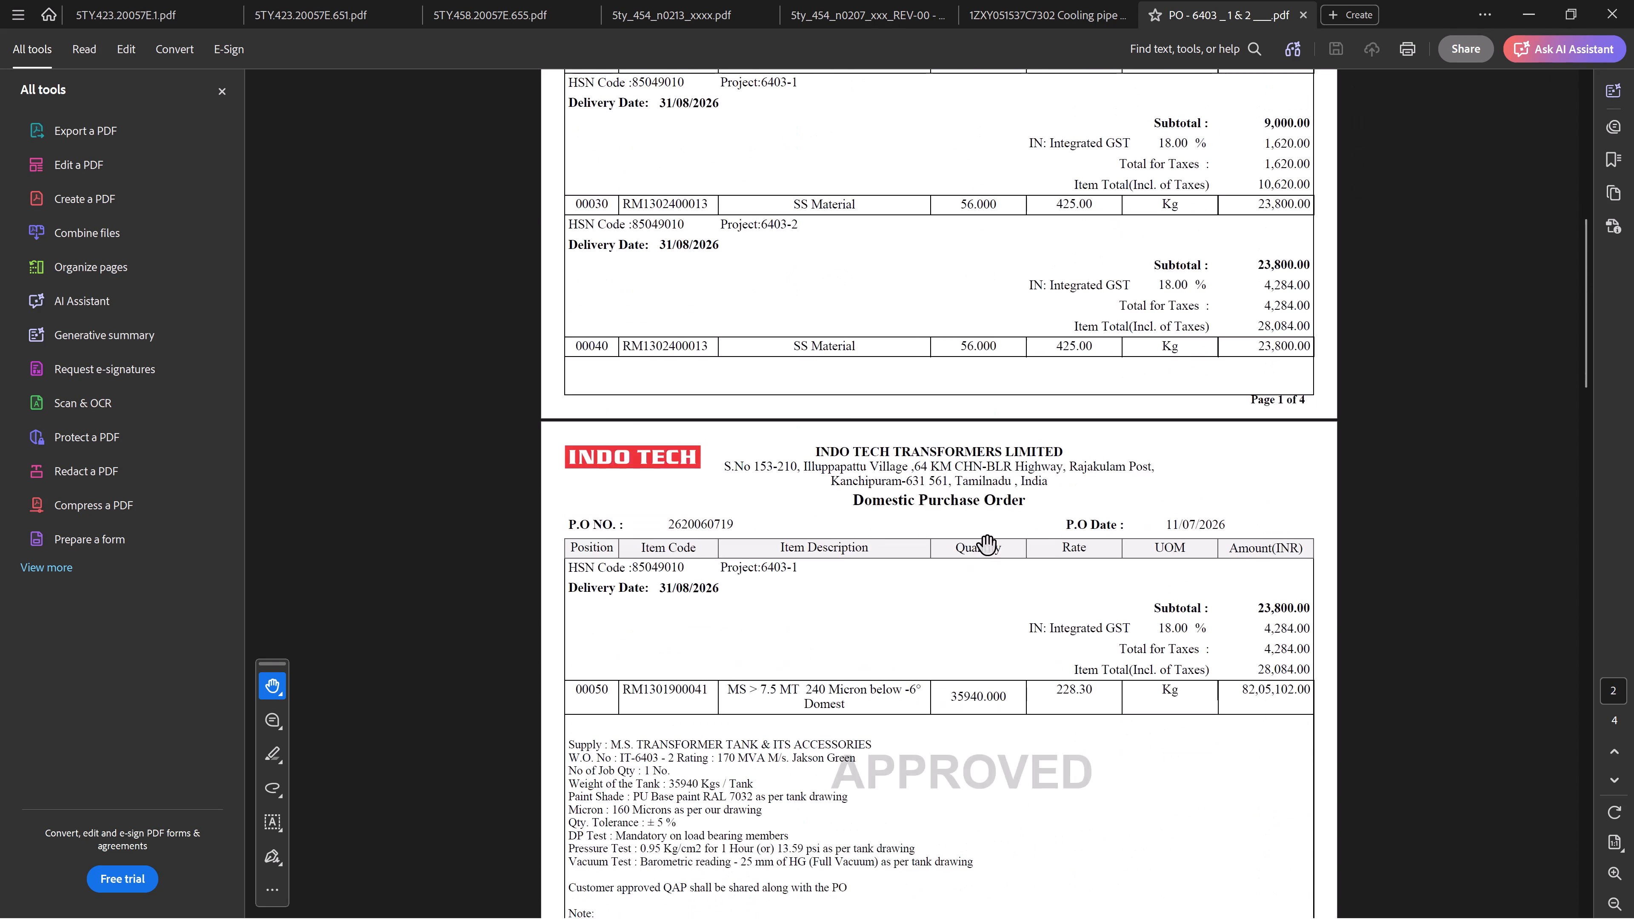
{"action": "scroll", "coordinate": [988, 546], "scroll_direction": "down", "scroll_amount": 8}
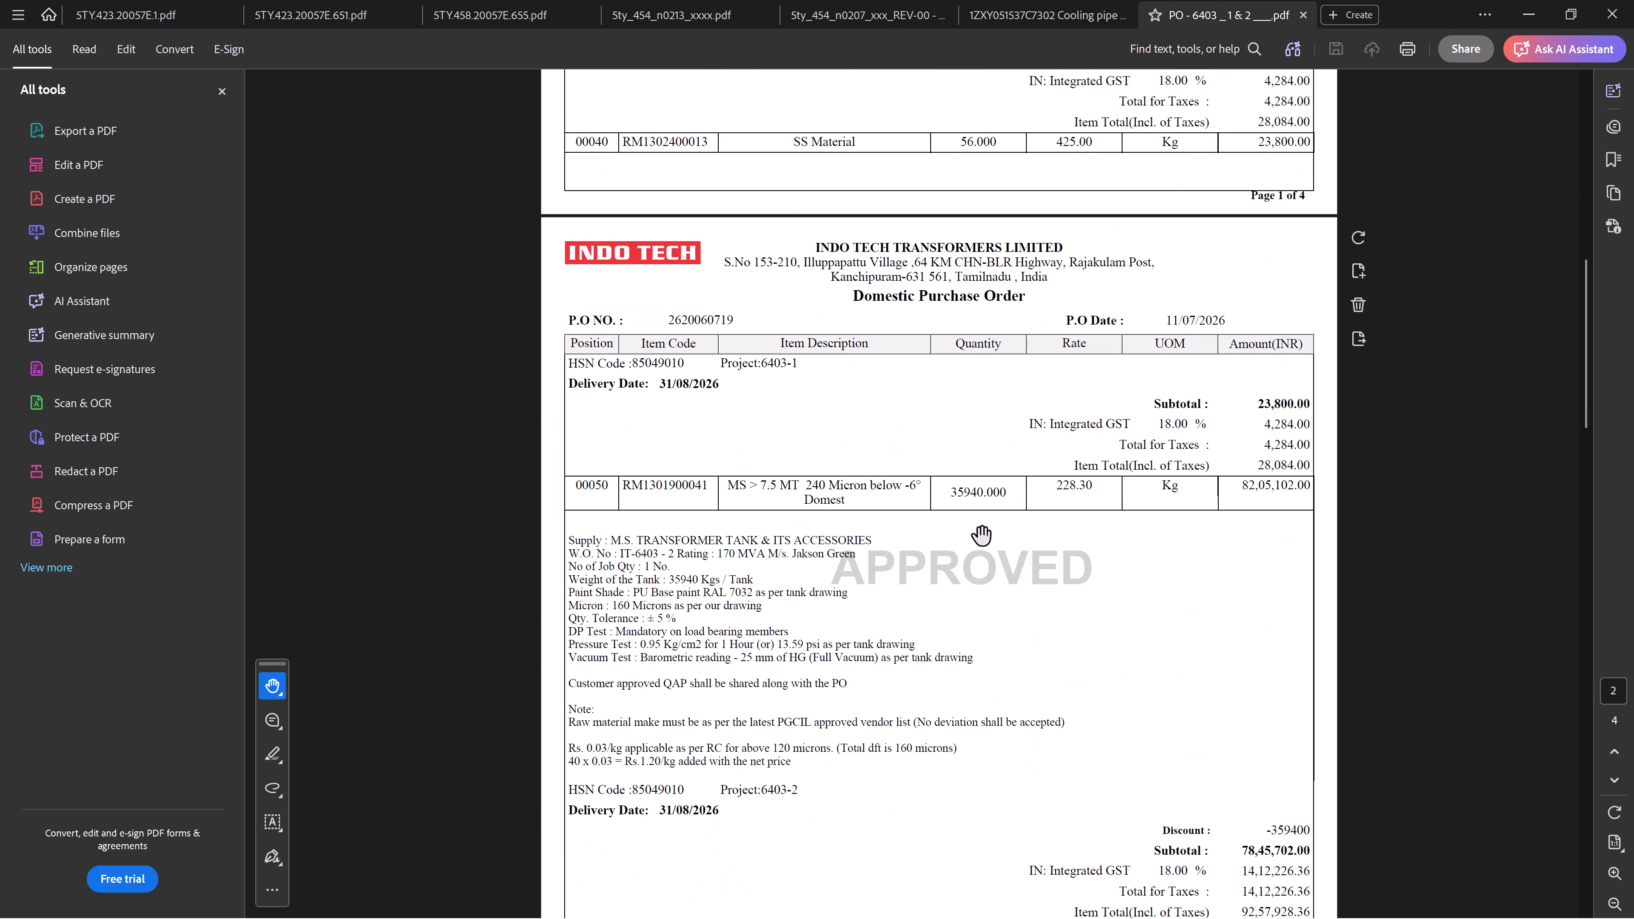
{"action": "scroll", "coordinate": [983, 537], "scroll_direction": "down", "scroll_amount": 16}
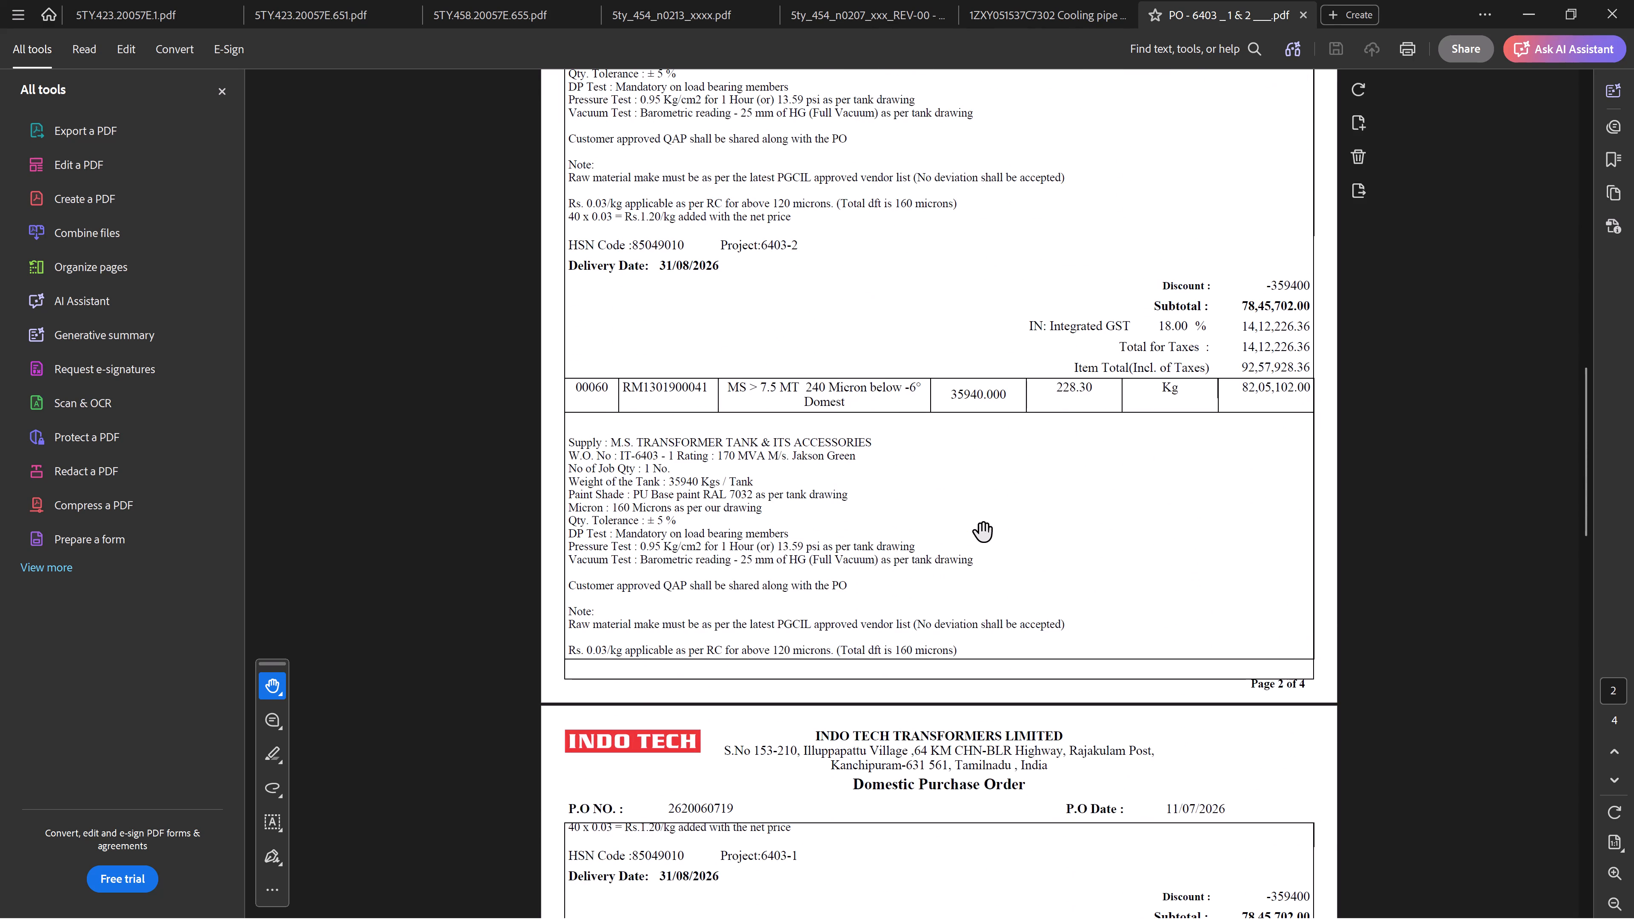
{"action": "scroll", "coordinate": [984, 532], "scroll_direction": "down", "scroll_amount": 11}
{"action": "left_click_drag", "start_coordinate": [804, 639], "coordinate": [802, 467]}
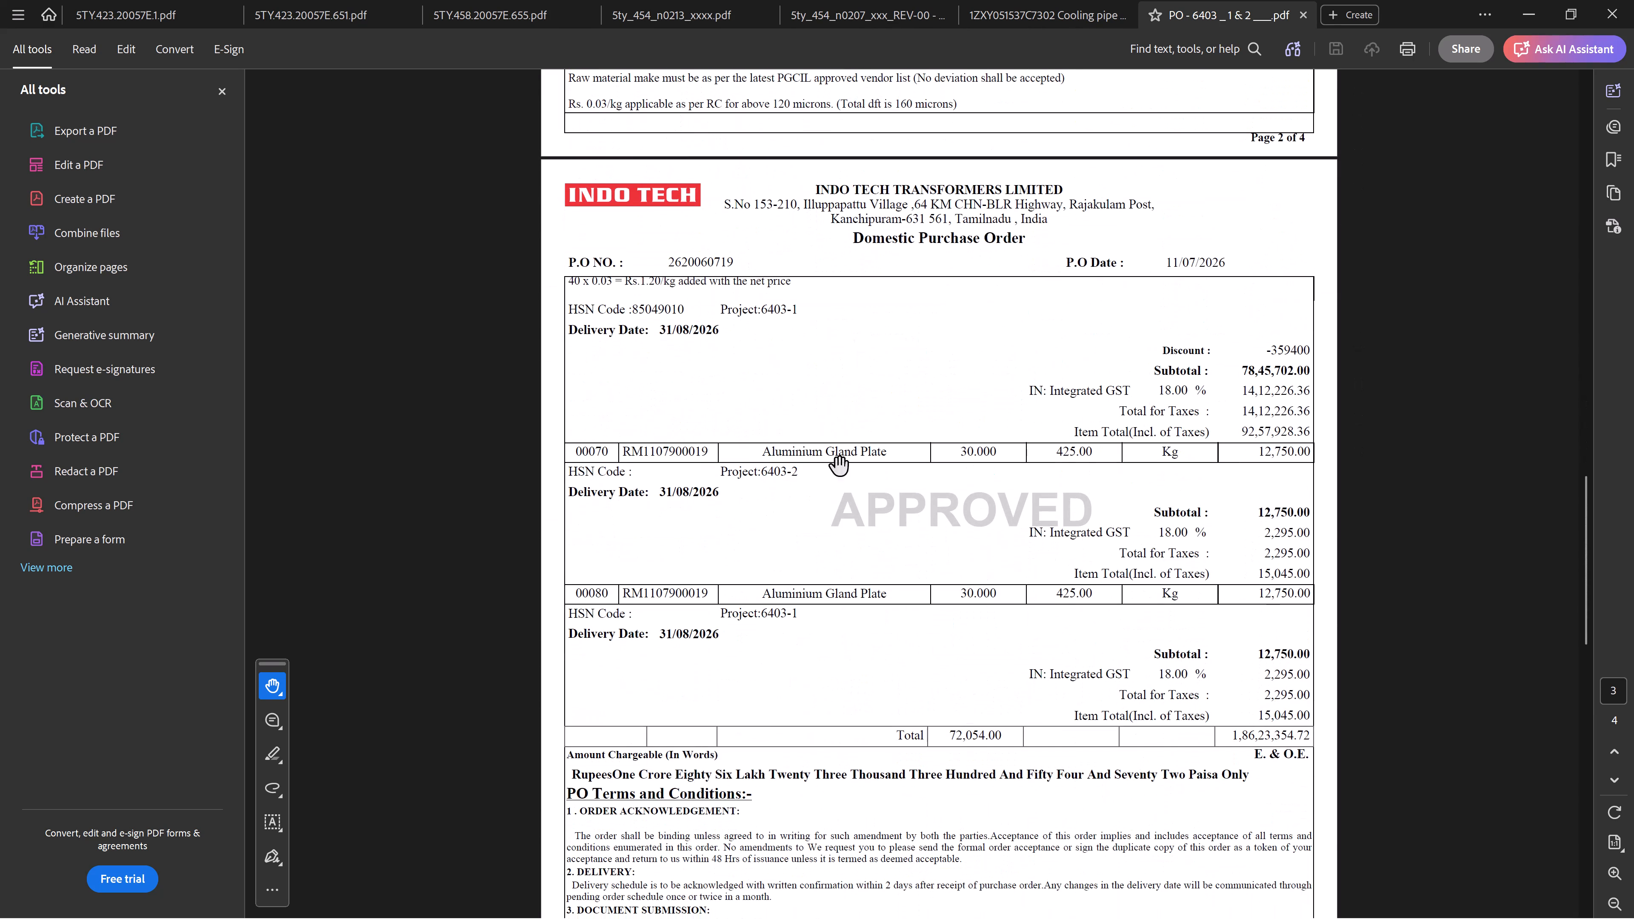
{"action": "double_click", "coordinate": [991, 477]}
{"action": "left_click_drag", "start_coordinate": [984, 602], "coordinate": [984, 462]}
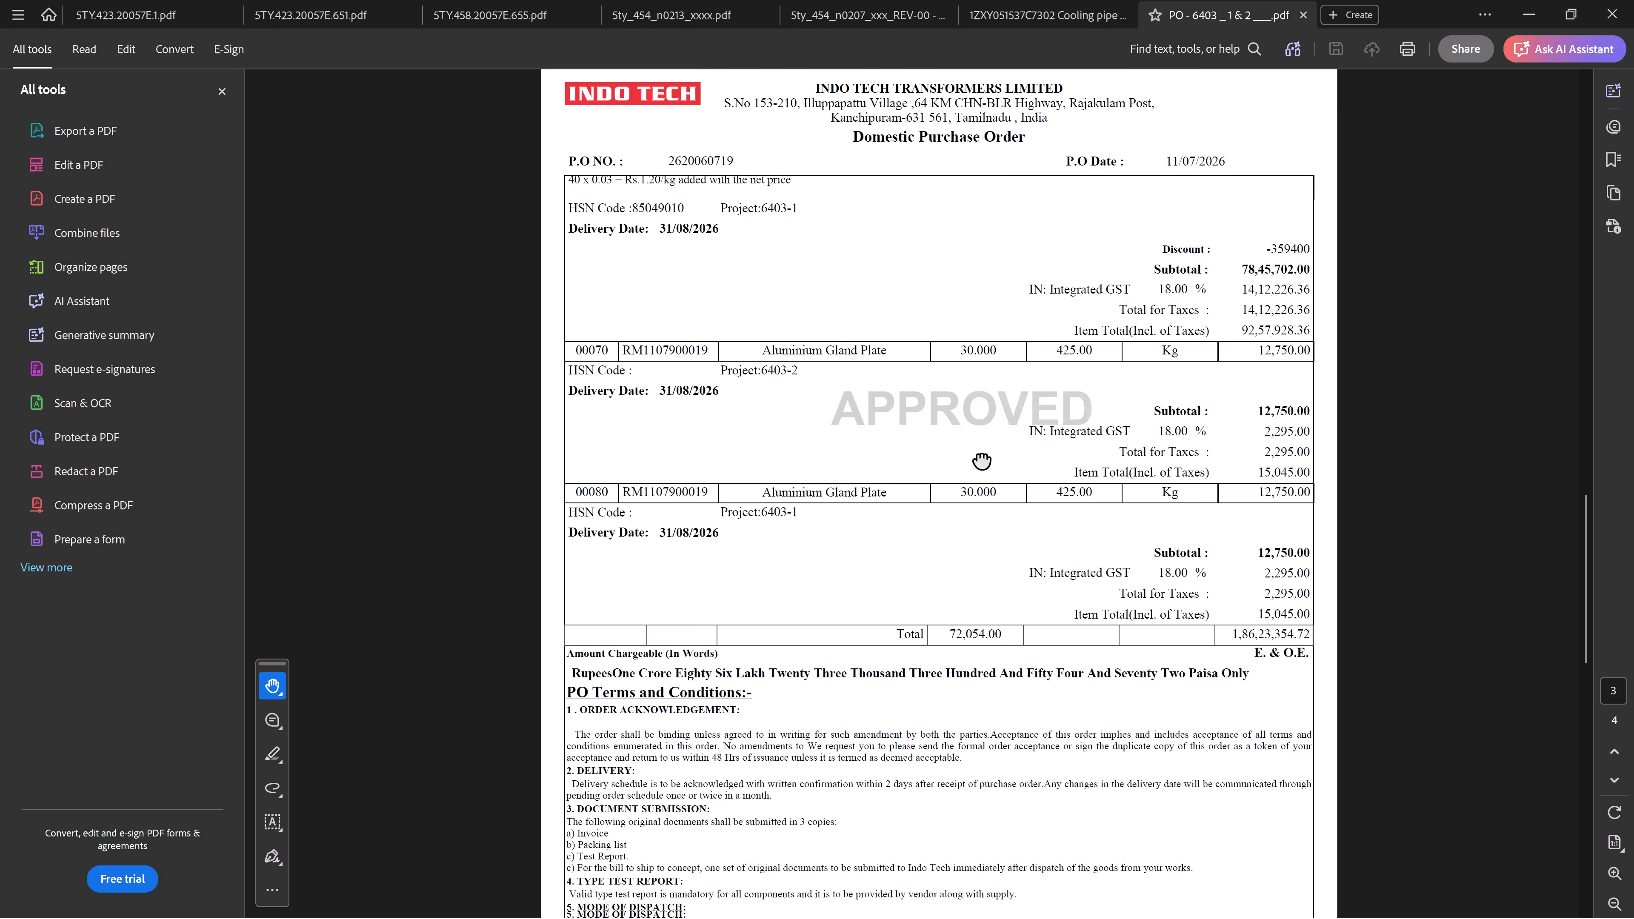
{"action": "left_click_drag", "start_coordinate": [984, 462], "coordinate": [984, 431]}
{"action": "left_click_drag", "start_coordinate": [993, 606], "coordinate": [996, 464]}
{"action": "scroll", "coordinate": [988, 381], "scroll_direction": "down", "scroll_amount": 15}
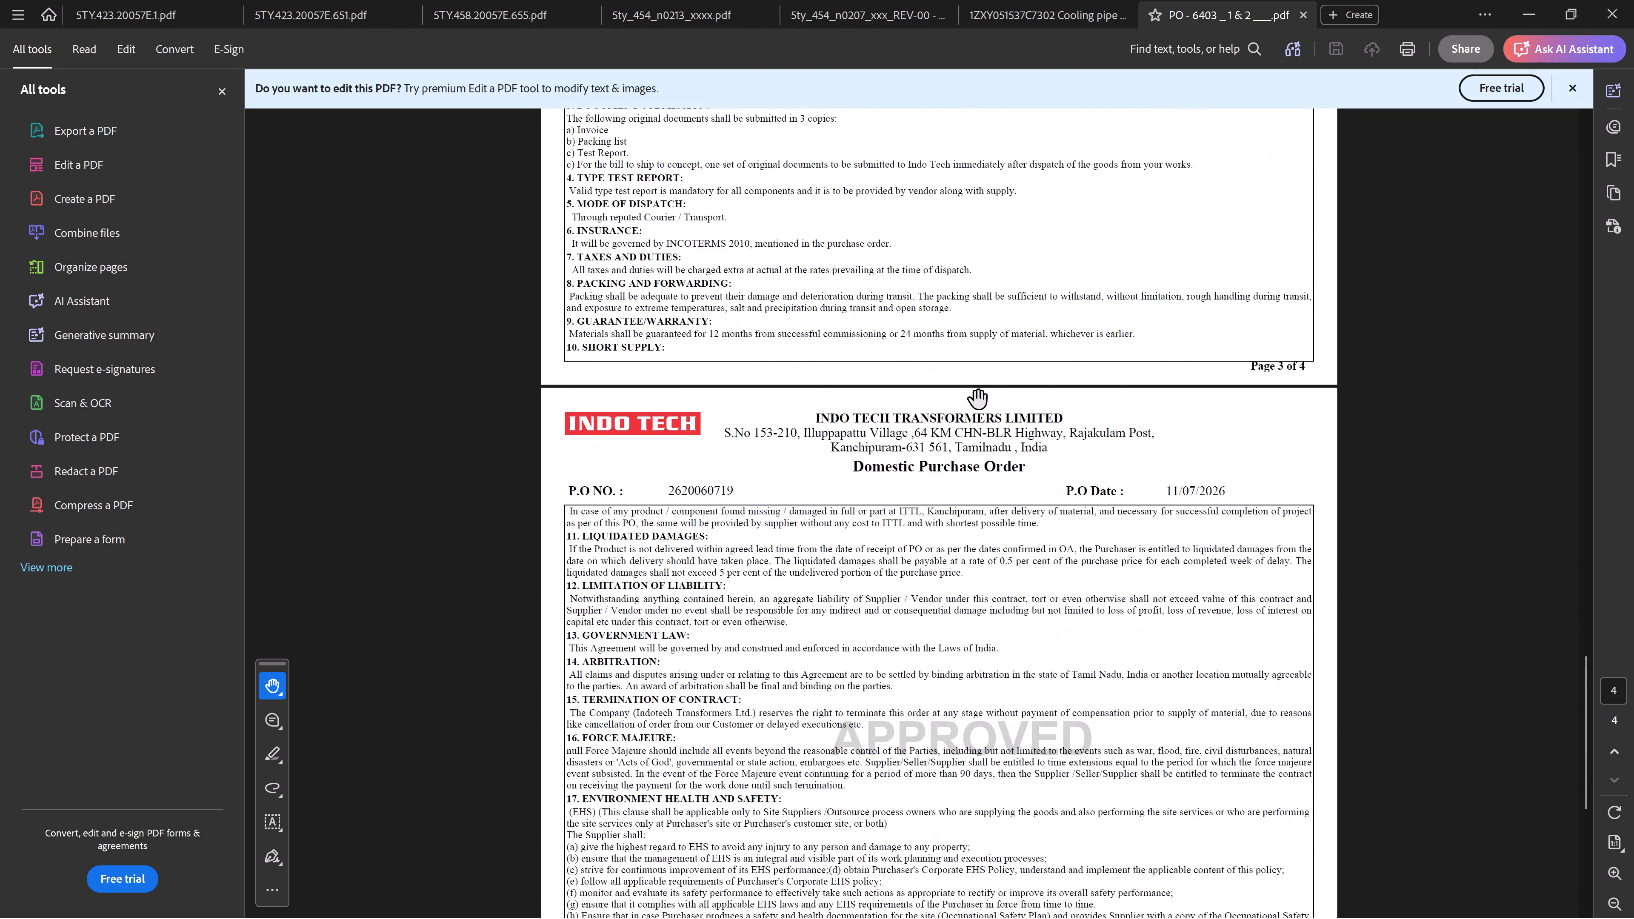
{"action": "scroll", "coordinate": [979, 400], "scroll_direction": "down", "scroll_amount": 20}
{"action": "scroll", "coordinate": [979, 400], "scroll_direction": "down", "scroll_amount": 2}
{"action": "scroll", "coordinate": [977, 491], "scroll_direction": "up", "scroll_amount": 2}
Go back to the purchase order's first page and re-check the SS.& G.I. Stud and SS Material quantities.
{"action": "middle_click_drag", "start_coordinate": [975, 508], "coordinate": [974, 63]}
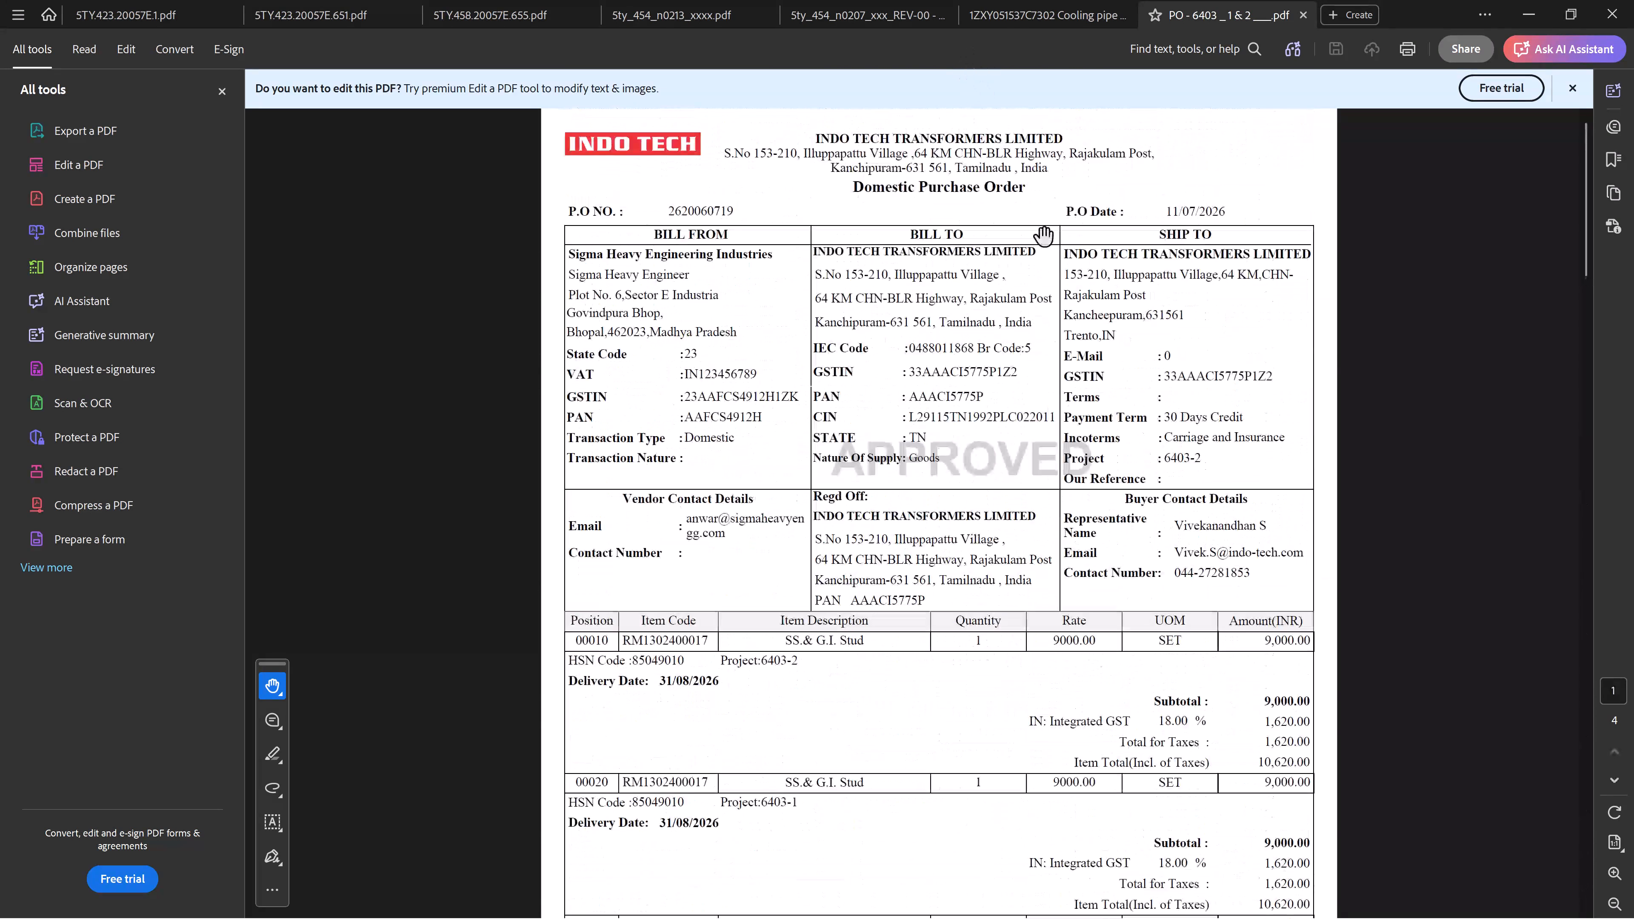
{"action": "scroll", "coordinate": [1023, 370], "scroll_direction": "down", "scroll_amount": 8}
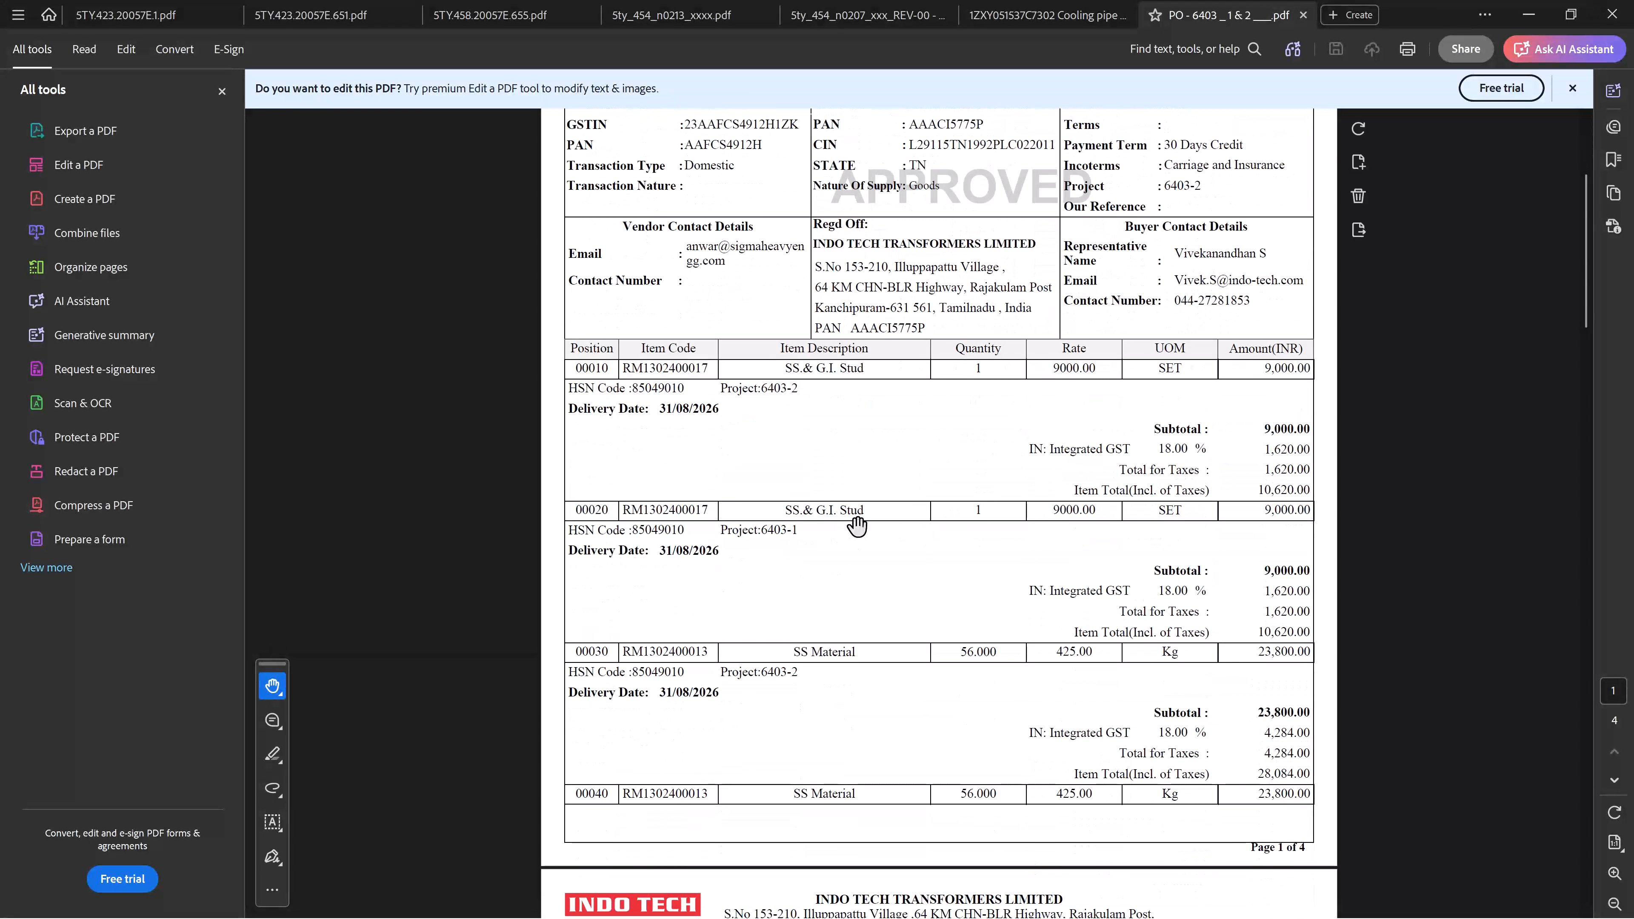
{"action": "scroll", "coordinate": [974, 472], "scroll_direction": "down", "scroll_amount": 4}
{"action": "triple_click", "coordinate": [980, 542]}
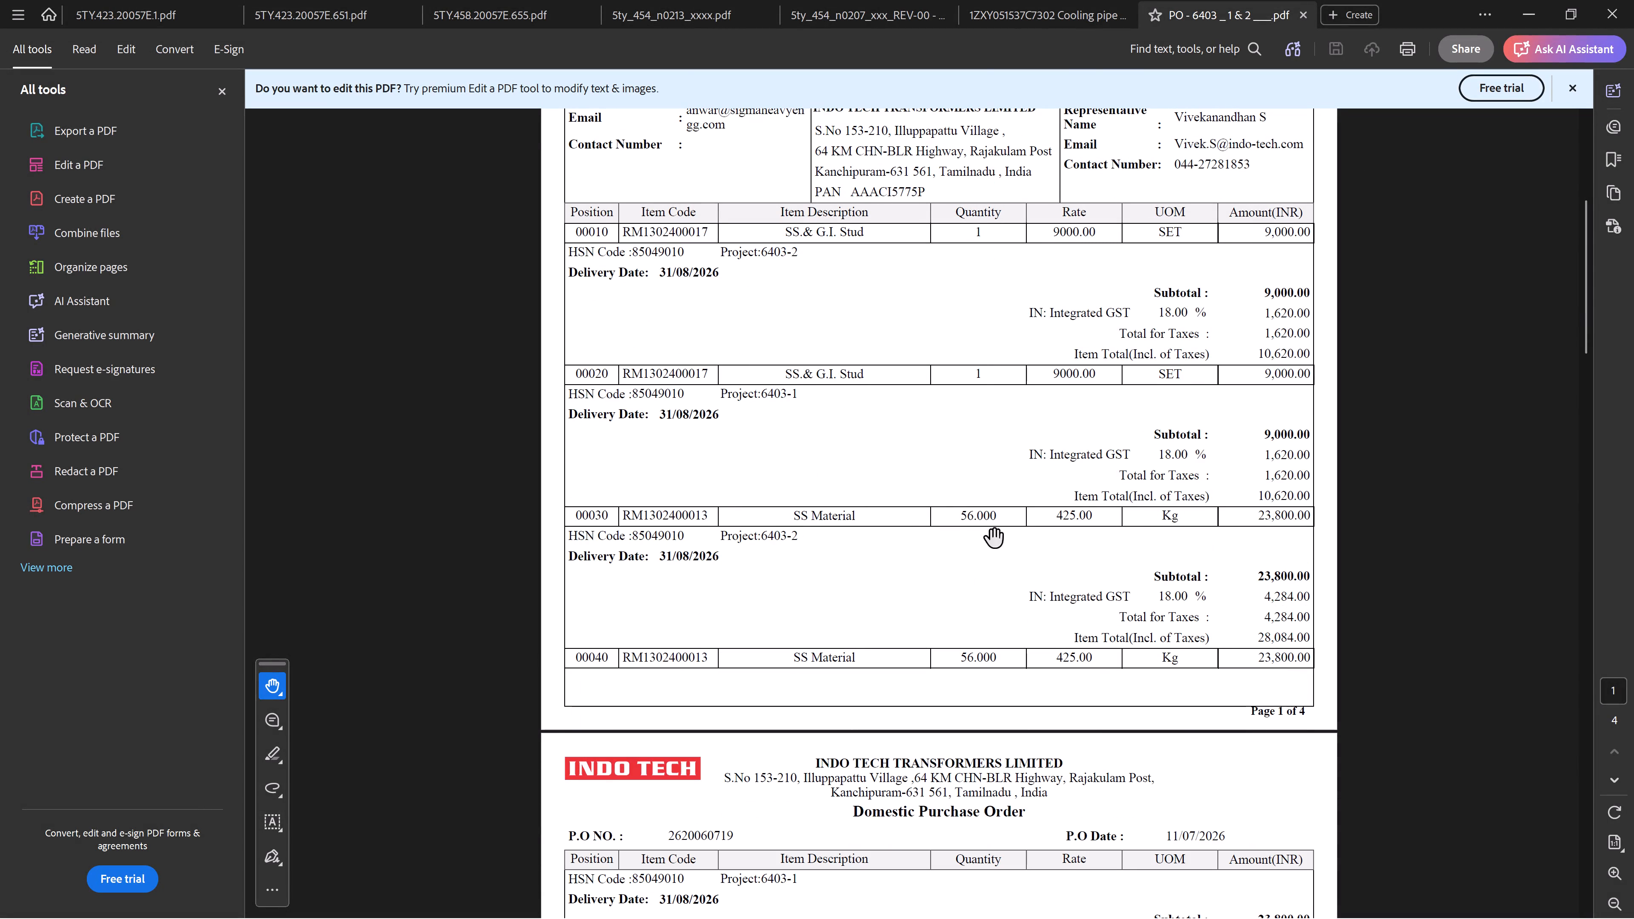
{"action": "scroll", "coordinate": [1026, 459], "scroll_direction": "down", "scroll_amount": 7}
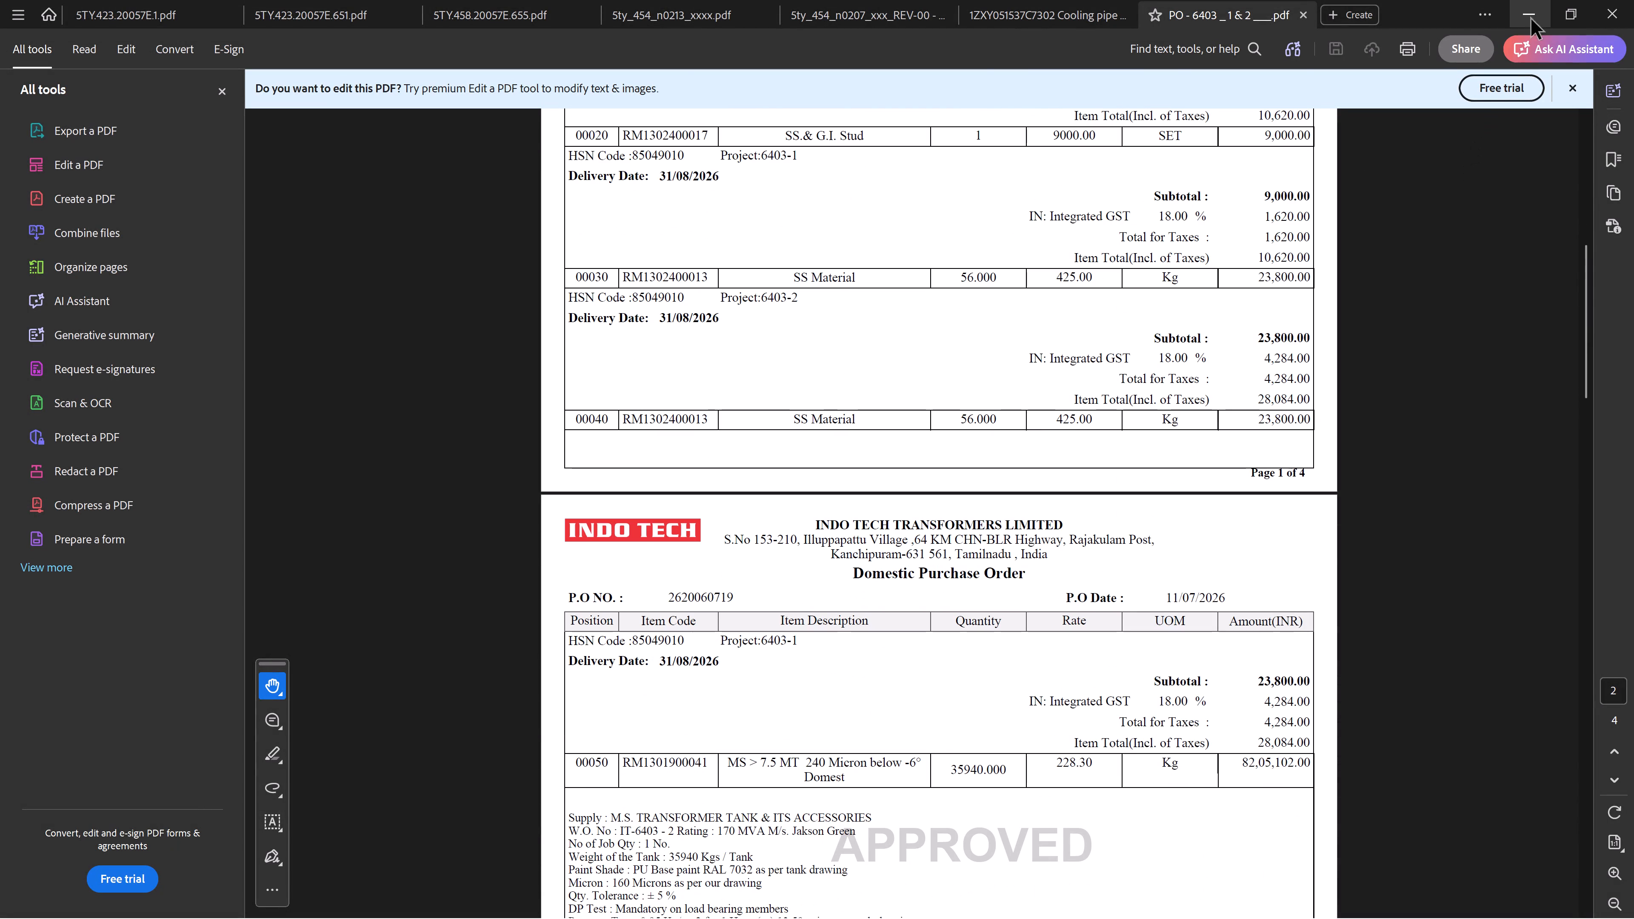
Switch back to the TANK DIVISION SAP BOM spreadsheet in the browser and release the large range selection.
{"action": "left_click", "coordinate": [1530, 12]}
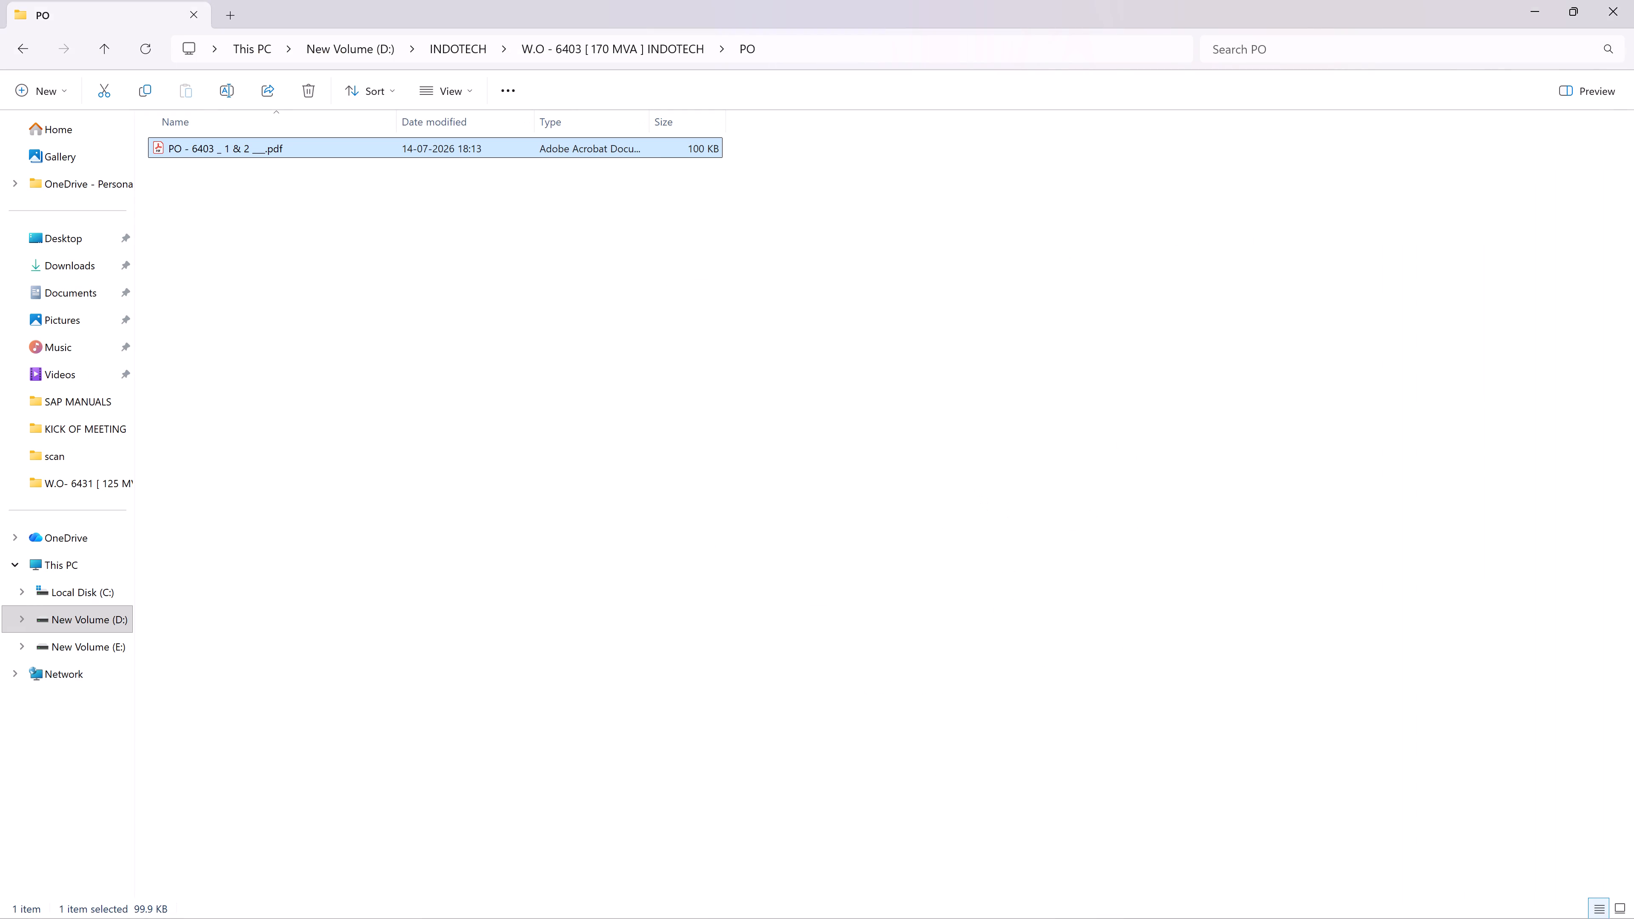
{"action": "left_click", "coordinate": [995, 896]}
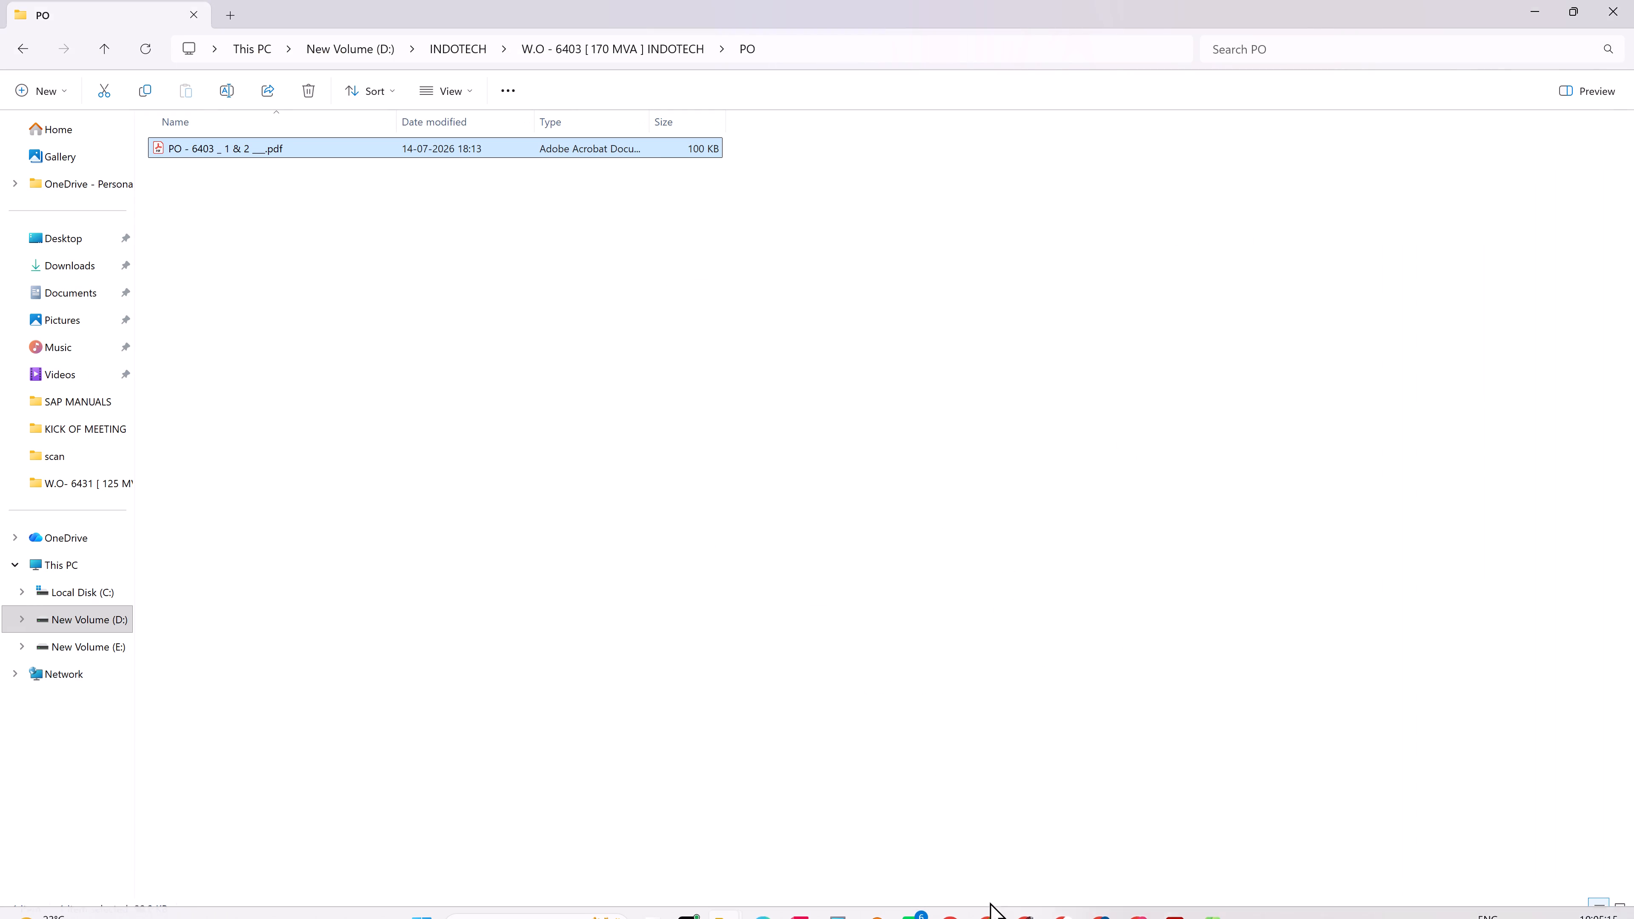
{"action": "left_click", "coordinate": [986, 905]}
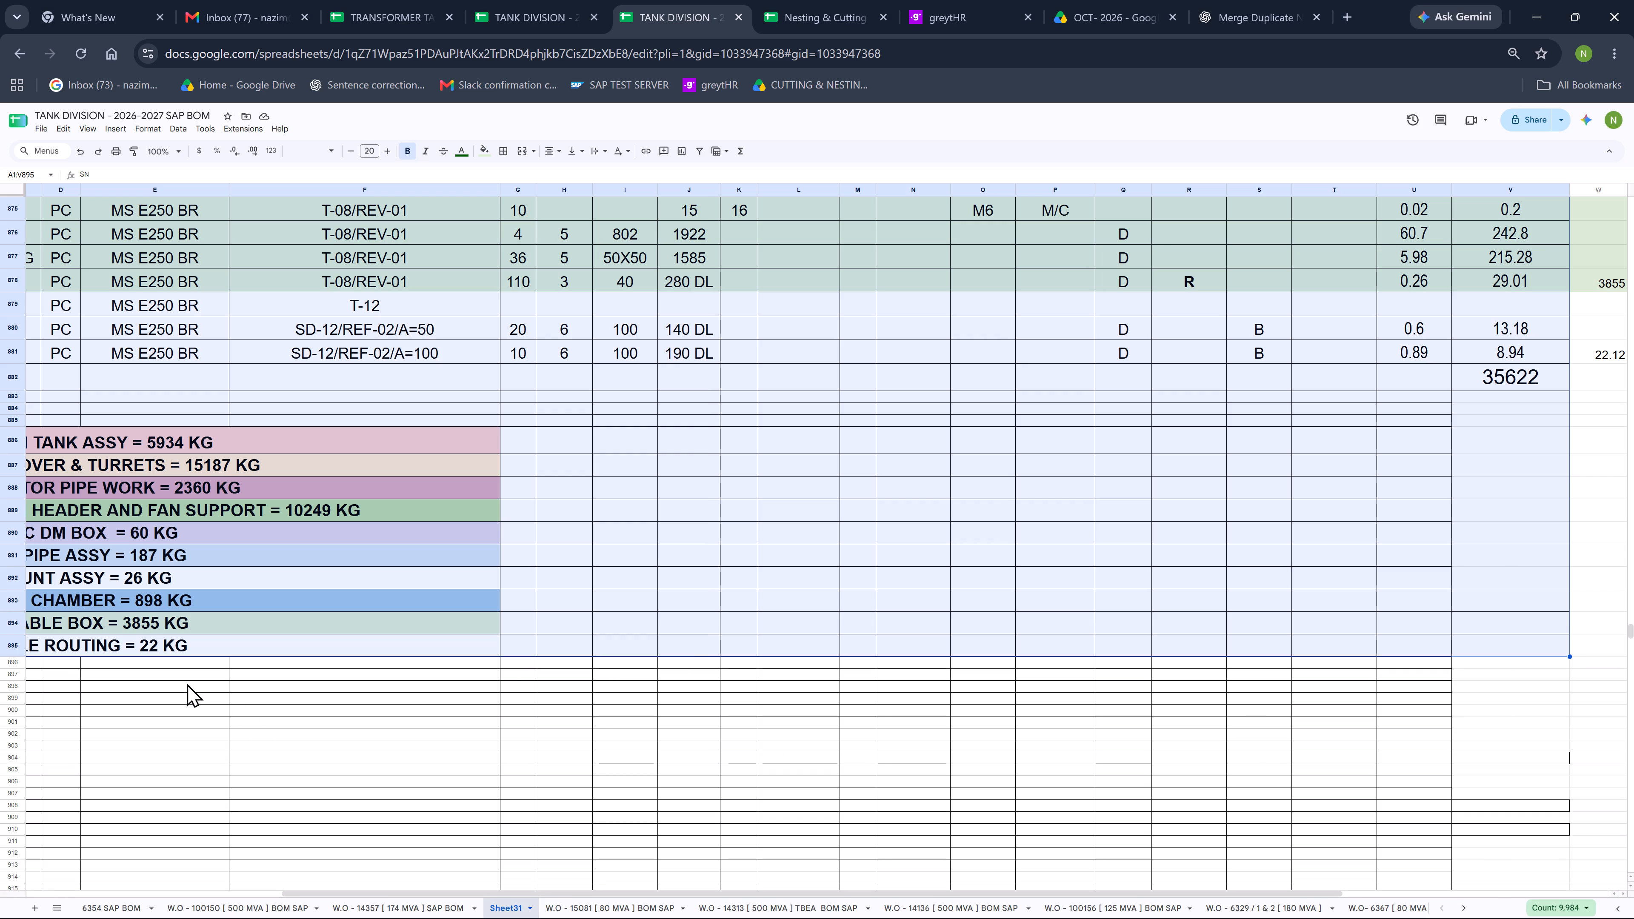
{"action": "key", "text": "Left"}
{"action": "key", "text": "Left"}
{"action": "key", "text": "Left"}
{"action": "key", "text": "Left"}
{"action": "key", "text": "Left"}
{"action": "key", "text": "Left"}
{"action": "key", "text": "Left"}
{"action": "key", "text": "Left"}
{"action": "key", "text": "Left"}
{"action": "key", "text": "Left"}
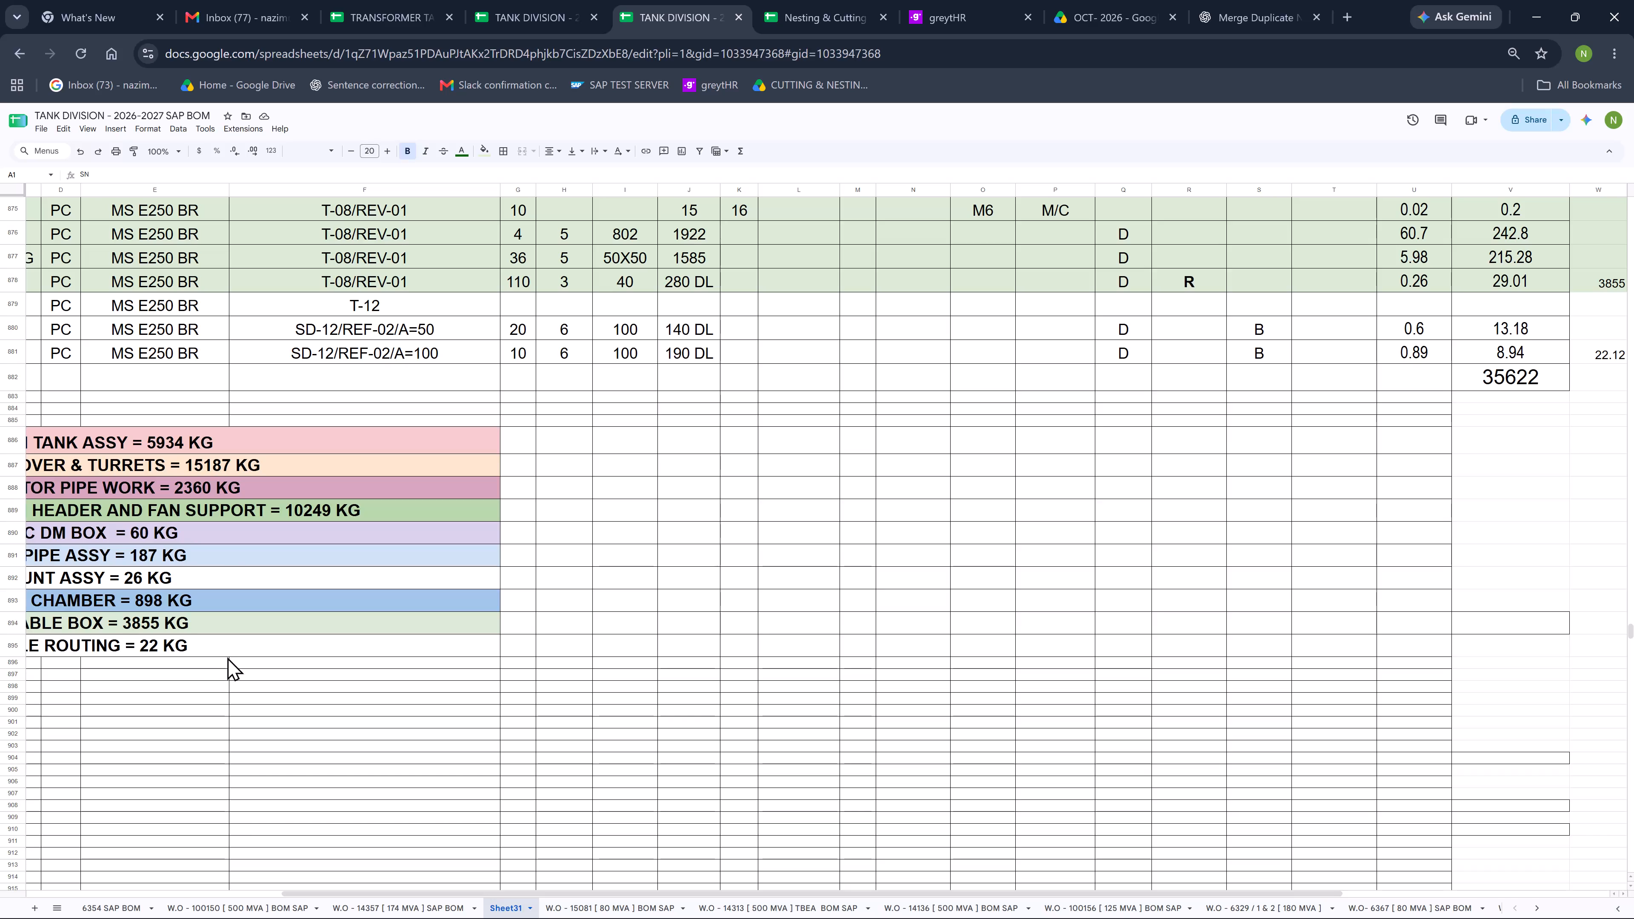
Copy the CABLE ROUTING row of the weight list into the two rows below it and clear the copied text.
{"action": "left_click", "coordinate": [214, 643]}
{"action": "key", "text": "Left"}
{"action": "key", "text": "Left"}
{"action": "key", "text": "Left"}
{"action": "key", "text": "Left"}
{"action": "key", "text": "Left"}
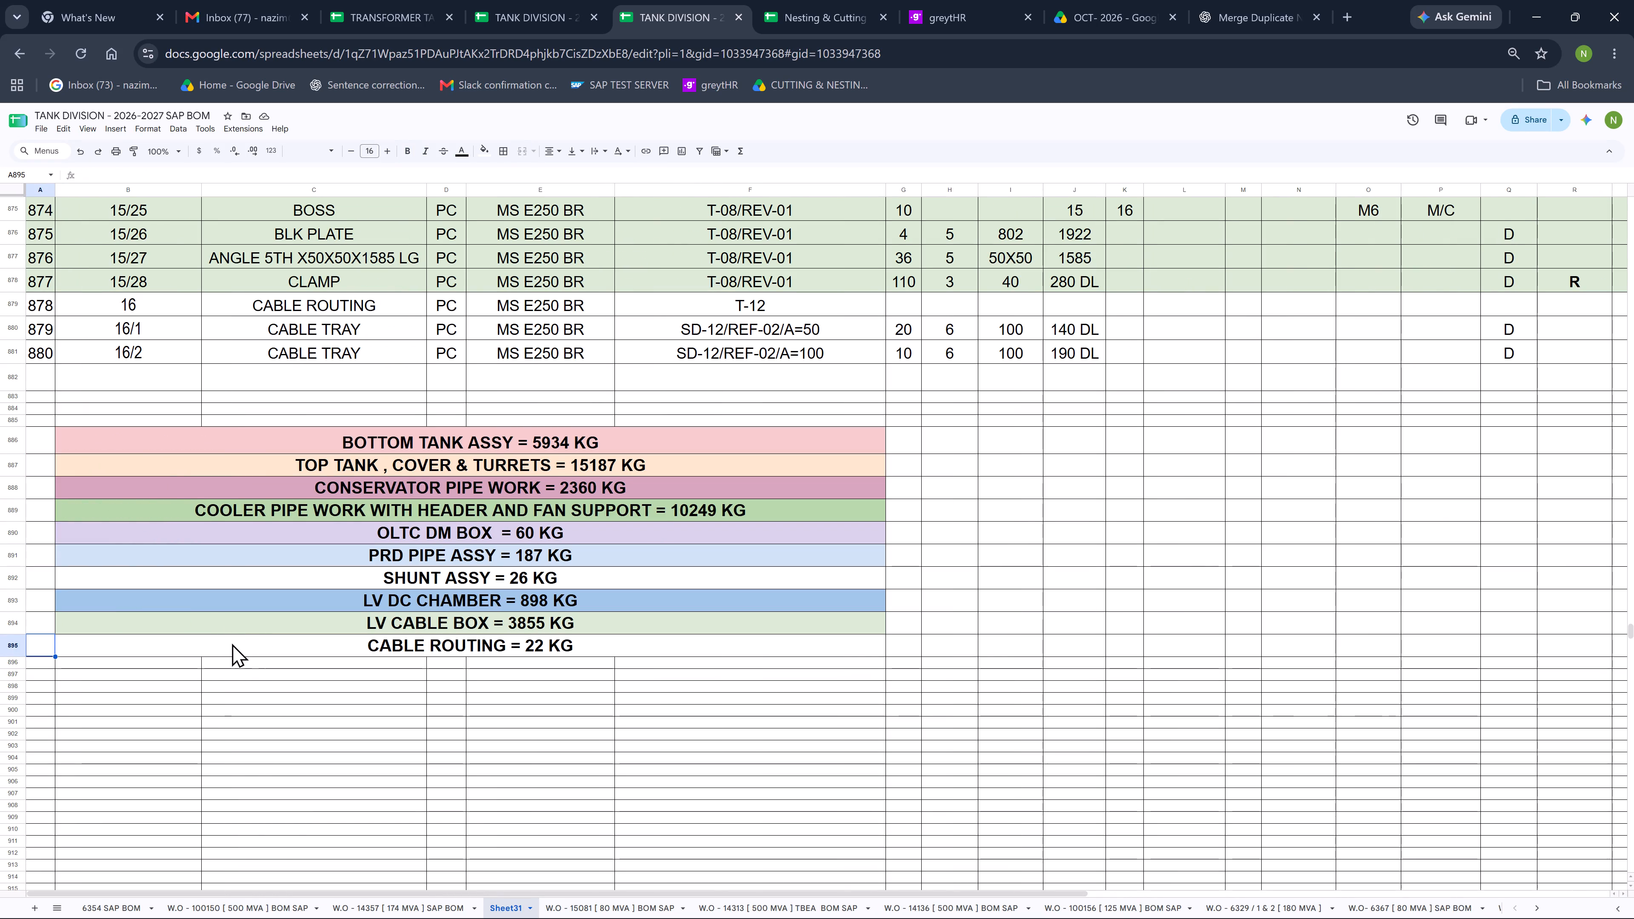
{"action": "left_click_drag", "start_coordinate": [152, 662], "coordinate": [703, 665]}
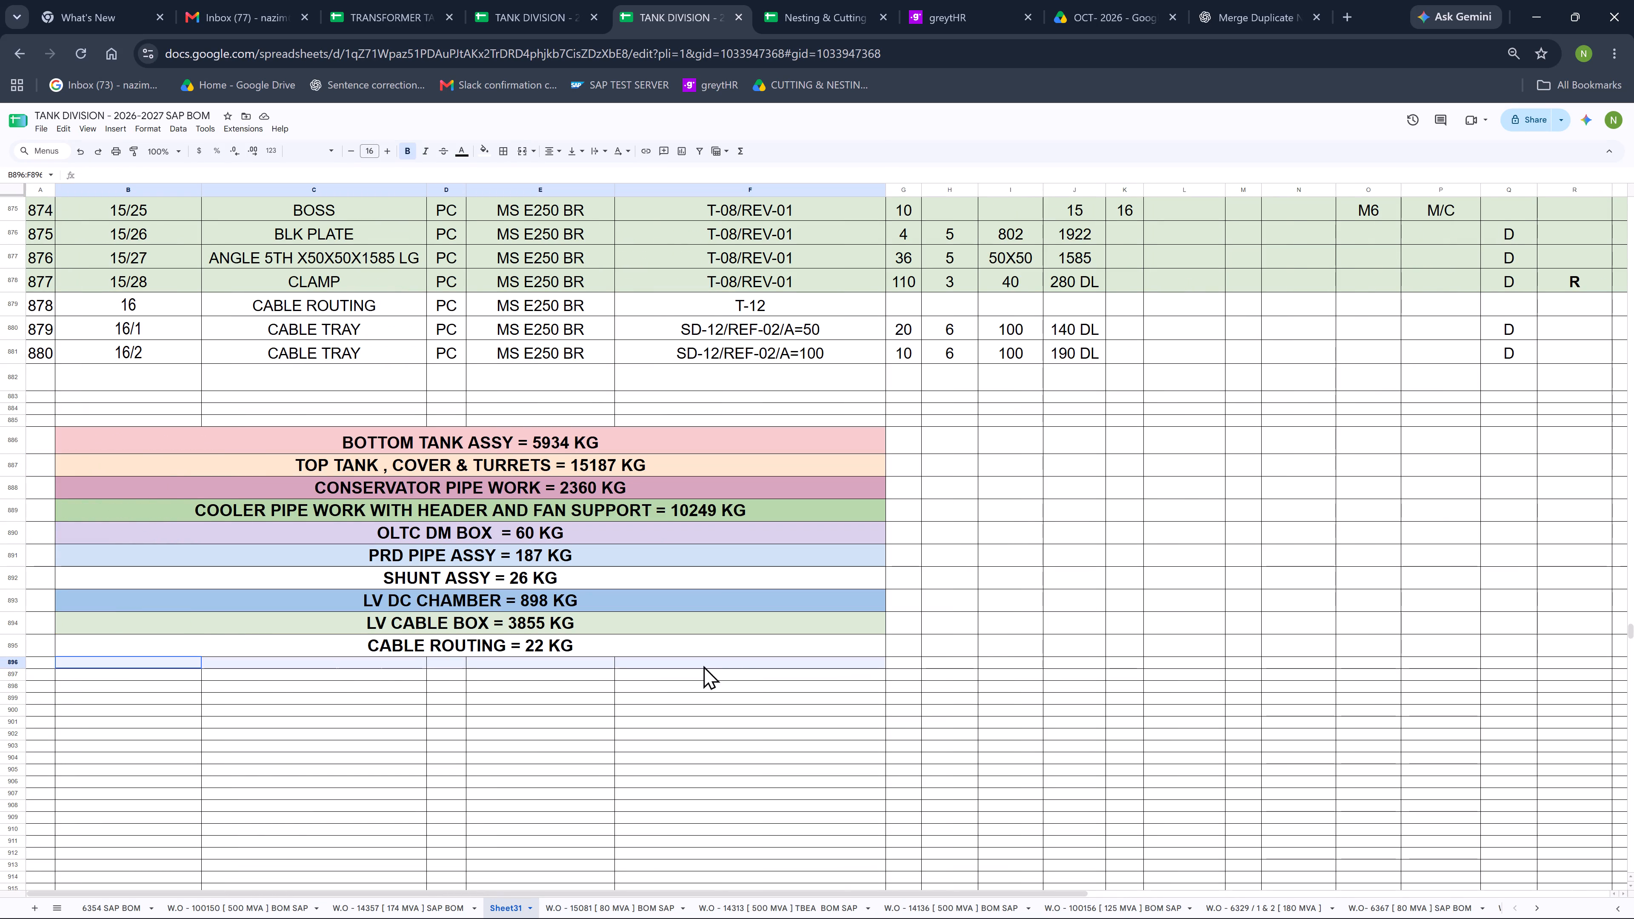
{"action": "left_click_drag", "start_coordinate": [703, 665], "coordinate": [745, 665]}
{"action": "left_click", "coordinate": [647, 644]}
{"action": "key", "text": "ctrl+c"}
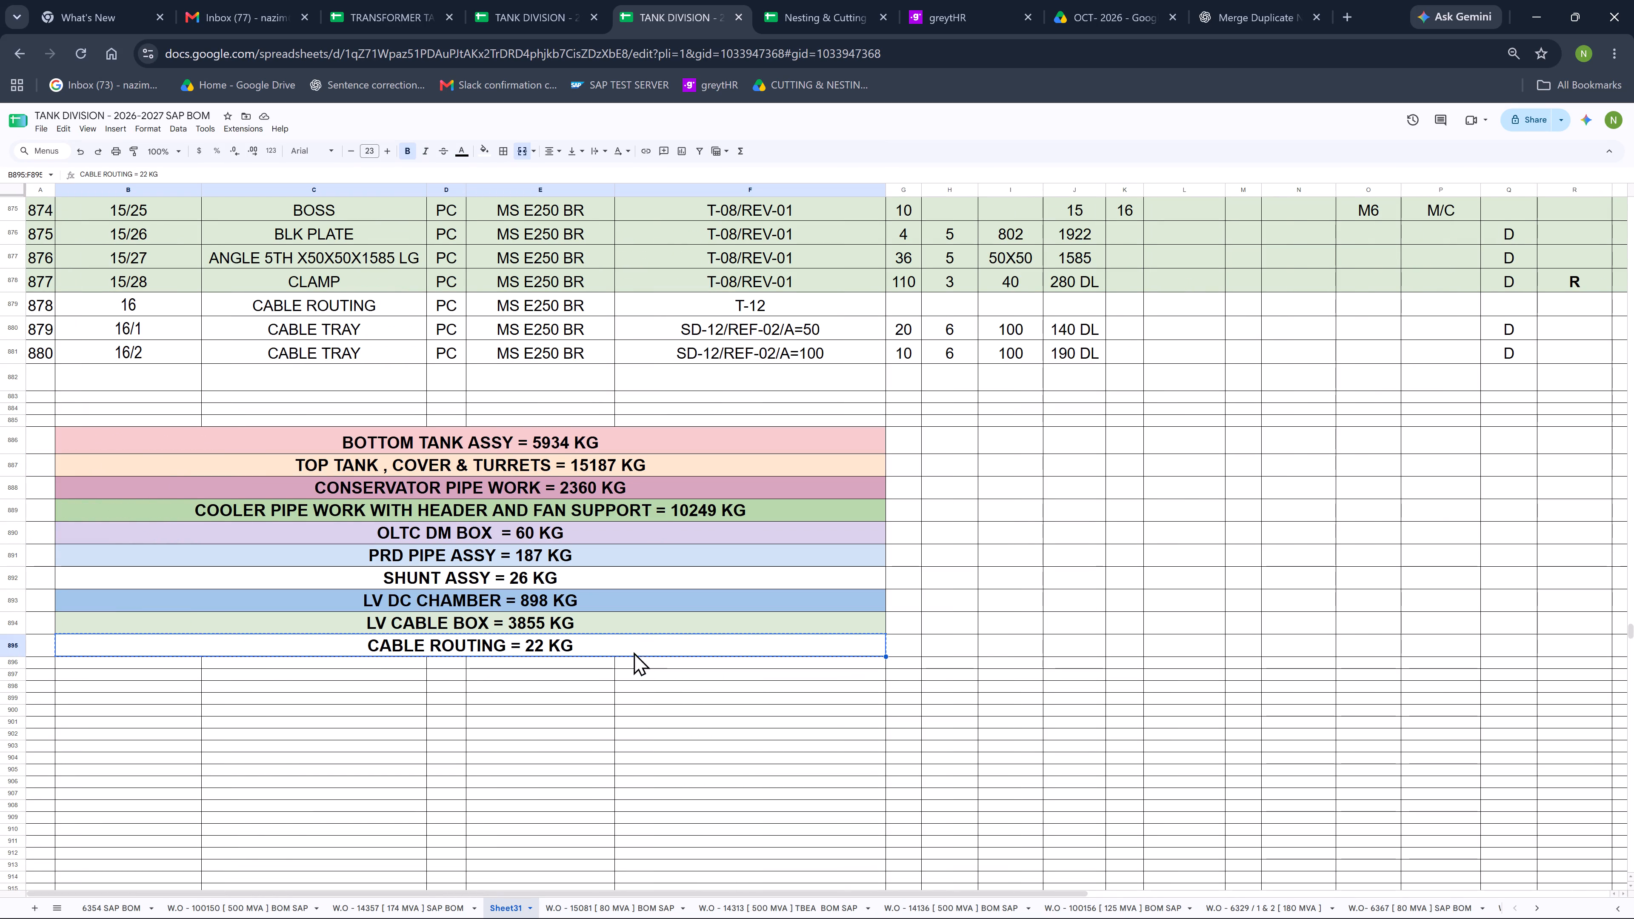
{"action": "left_click", "coordinate": [95, 663]}
{"action": "key", "text": "ctrl+v"}
{"action": "left_click", "coordinate": [95, 682]}
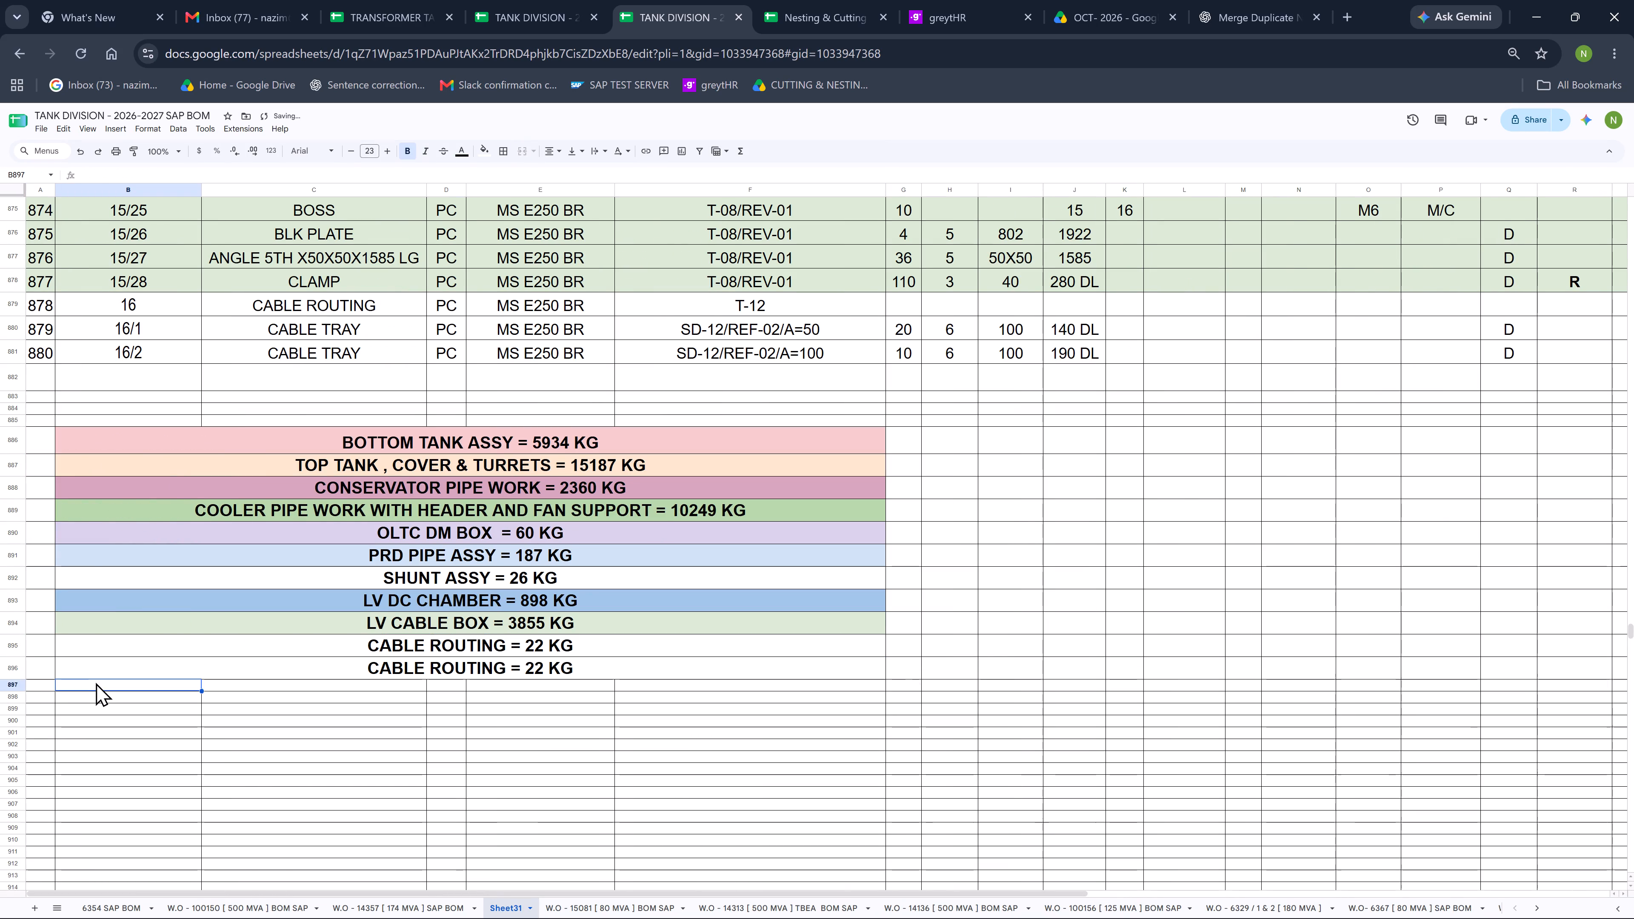
{"action": "key", "text": "ctrl+v"}
{"action": "left_click_drag", "start_coordinate": [108, 670], "coordinate": [131, 689]}
{"action": "key", "text": "Delete"}
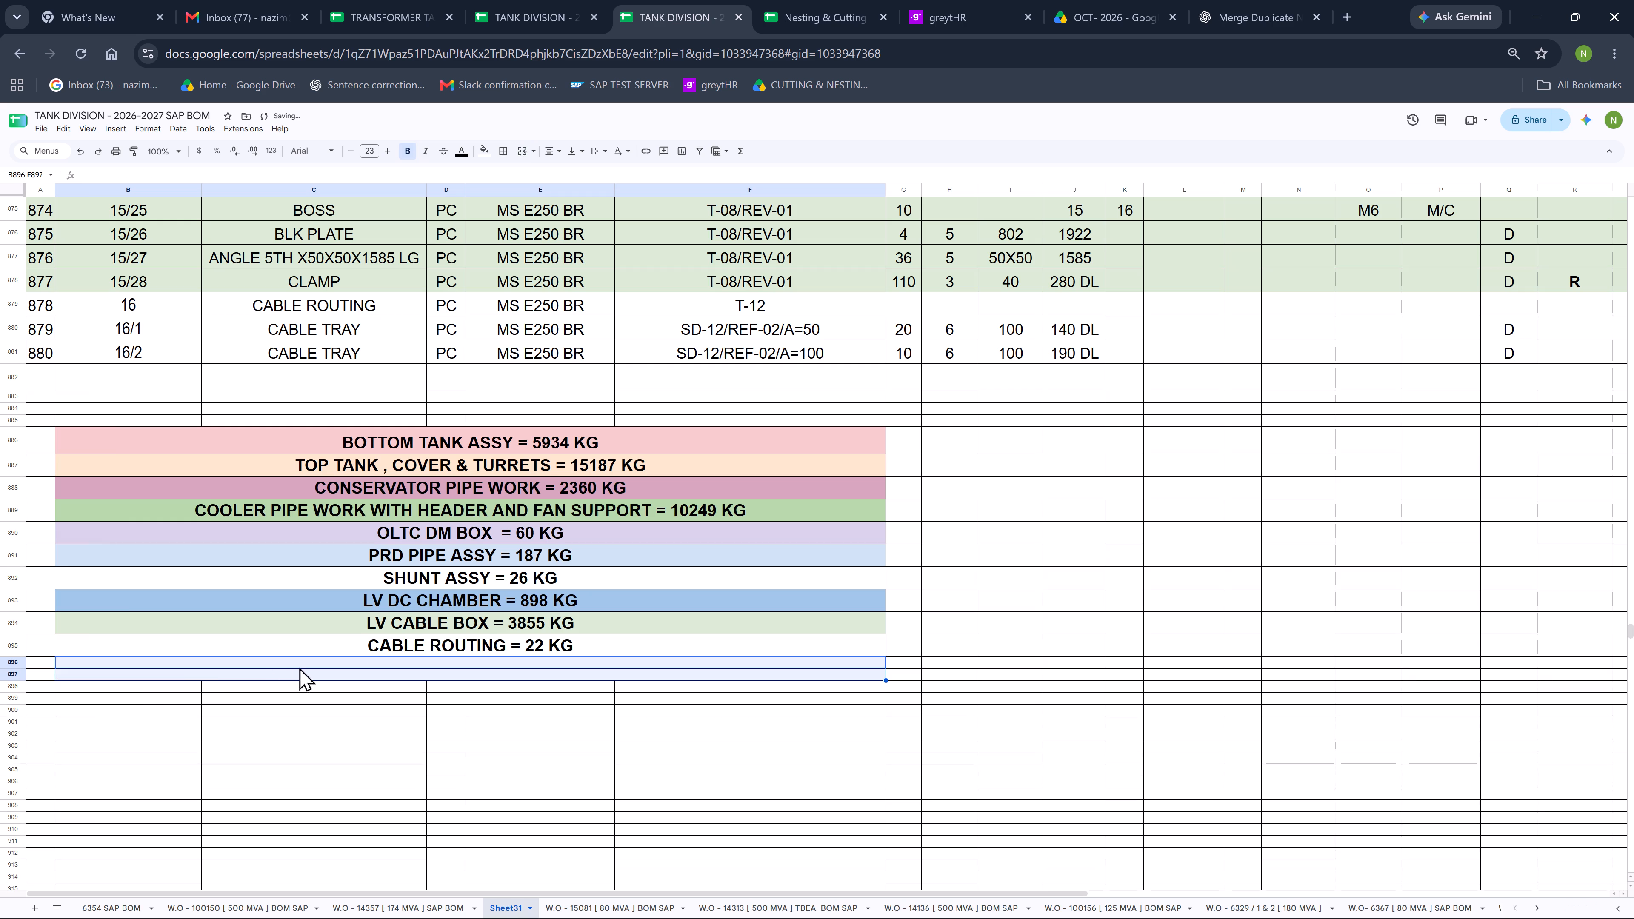
Enter SS ITEMS = 56 KG in the weight list row directly below CABLE ROUTING.
{"action": "left_click", "coordinate": [346, 662]}
{"action": "key", "text": "d"}
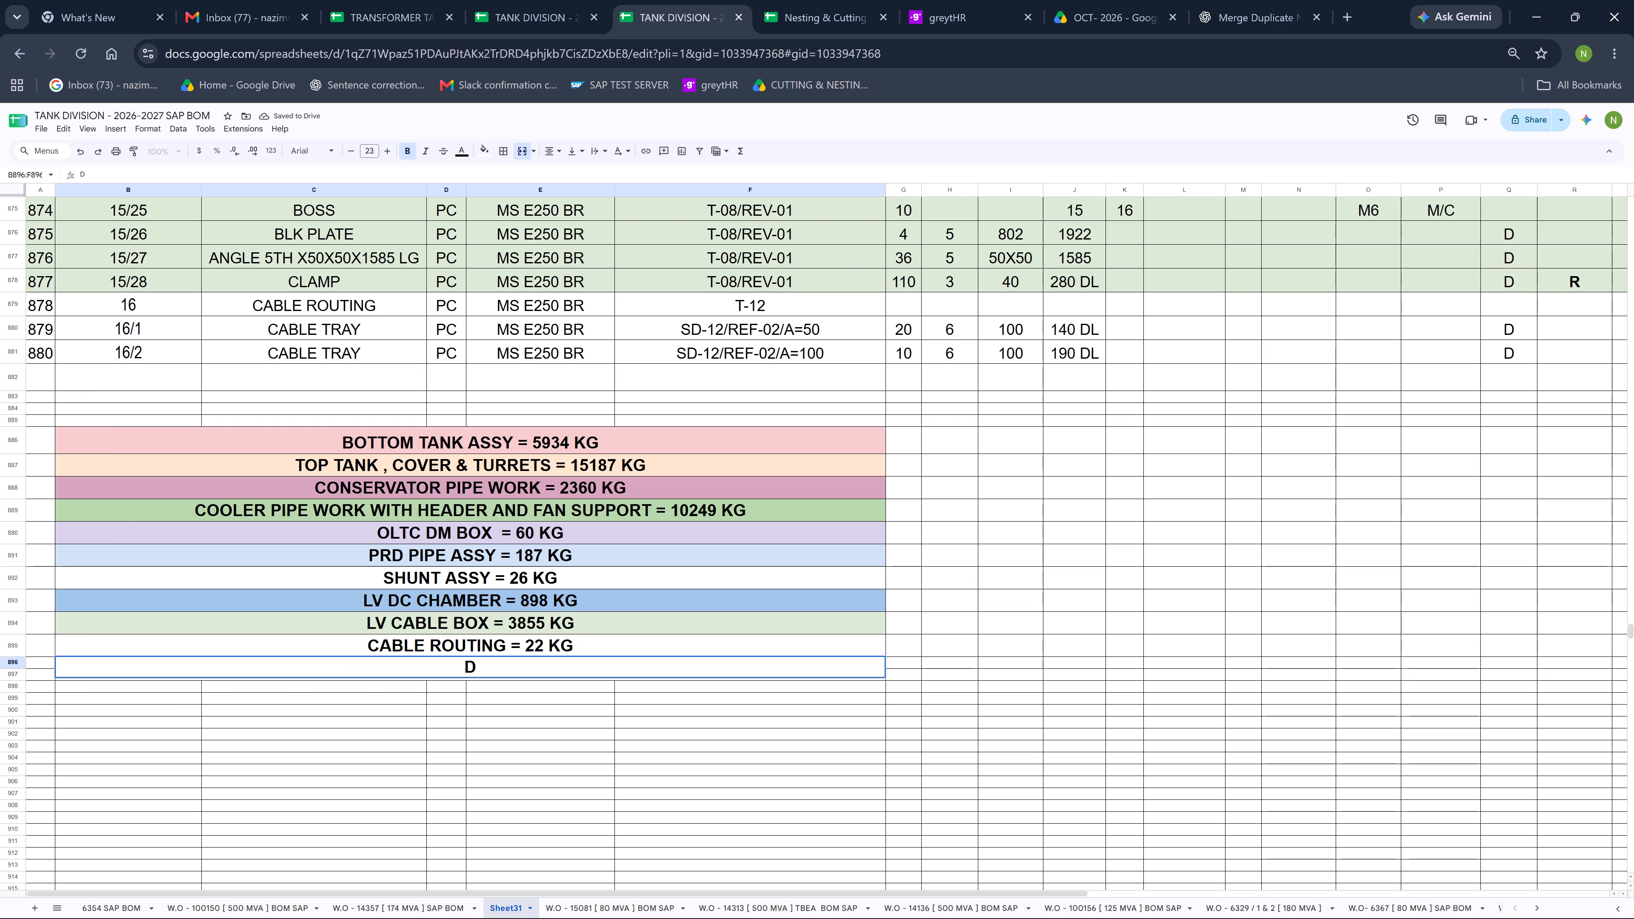
{"action": "key", "text": "BackSpace"}
{"action": "type", "text": "SS ITEMS"}
{"action": "key", "text": "space"}
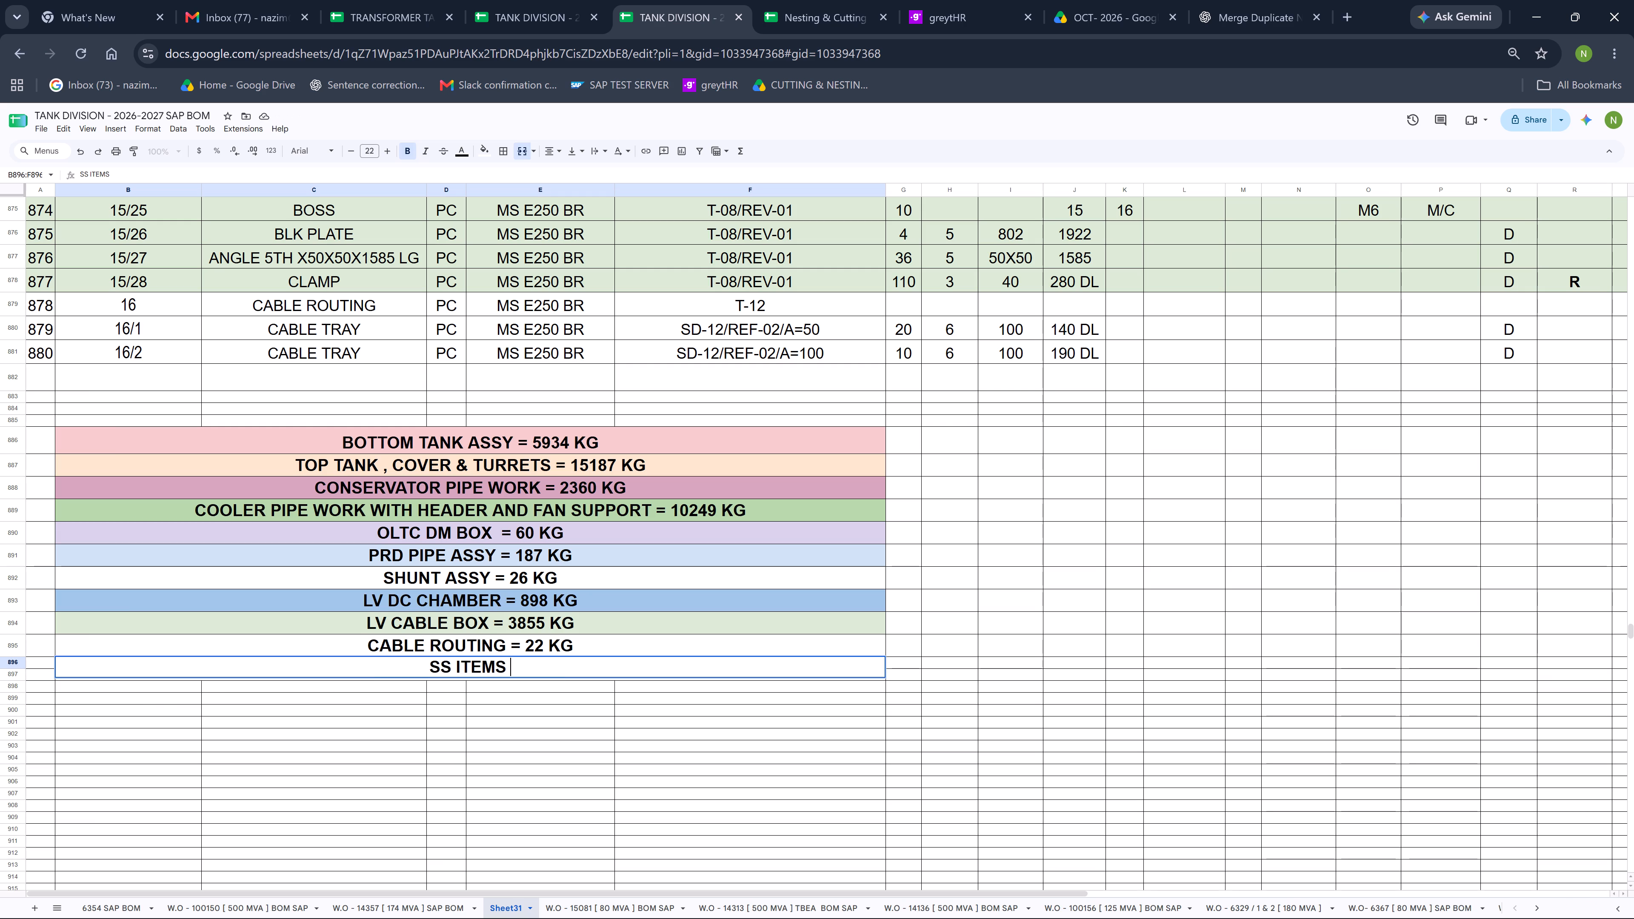
{"action": "type", "text": "="}
{"action": "key", "text": "space"}
{"action": "type", "text": "56 KG"}
{"action": "key", "text": "Return"}
Add an ALUMINUM ITEM = 30 KG entry in the row below SS ITEMS.
{"action": "type", "text": "ALUMINUM"}
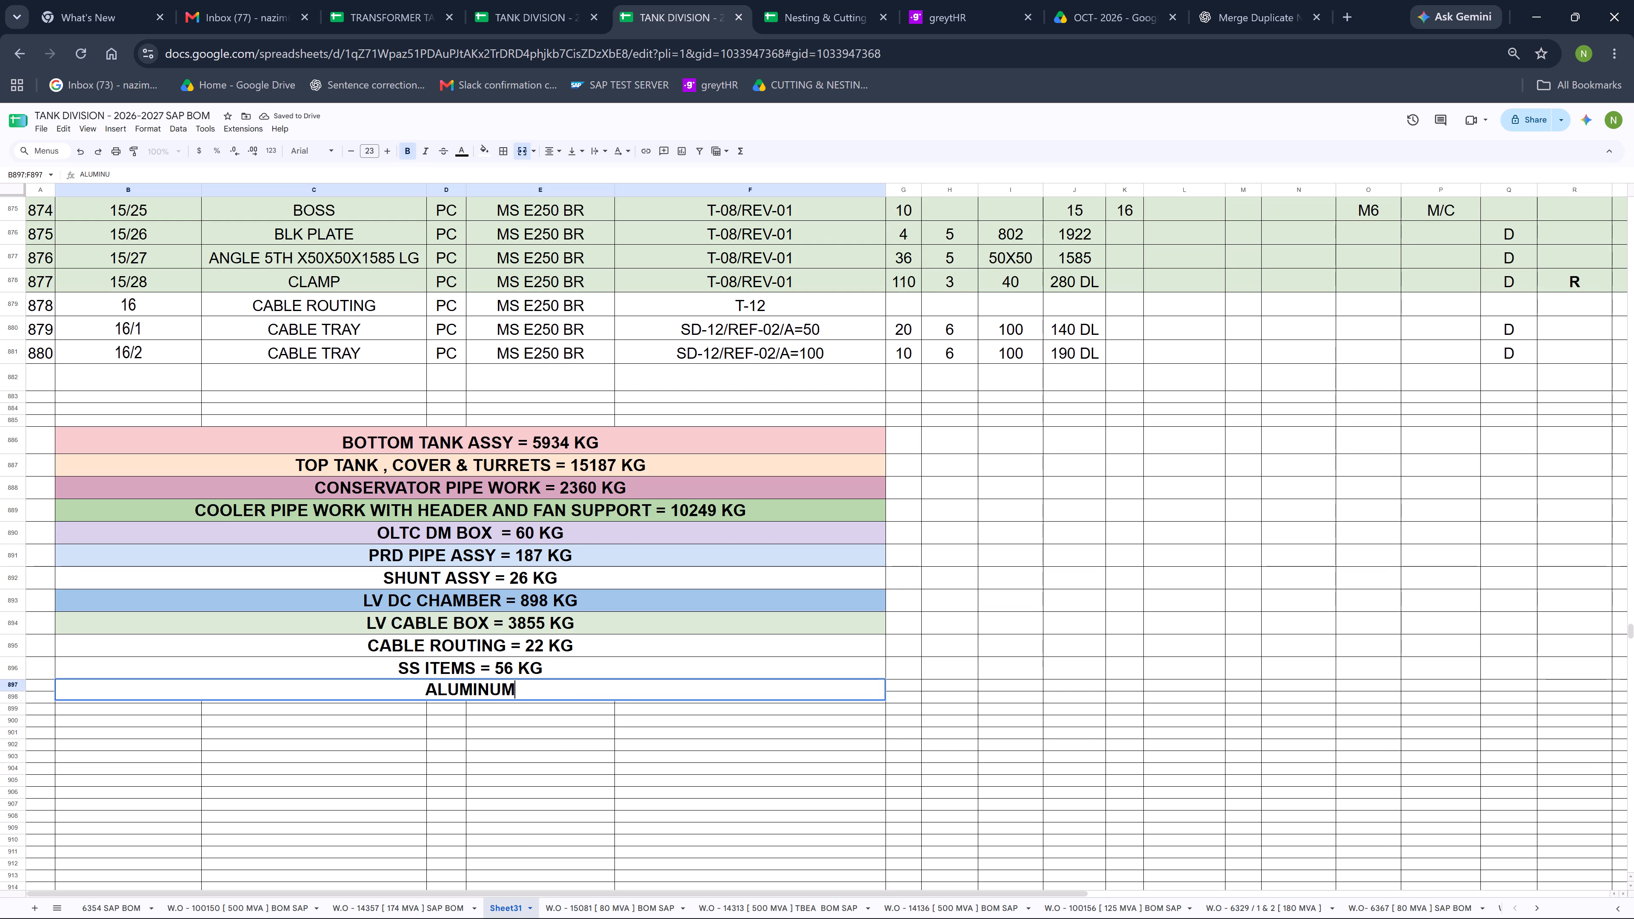
{"action": "key", "text": "space"}
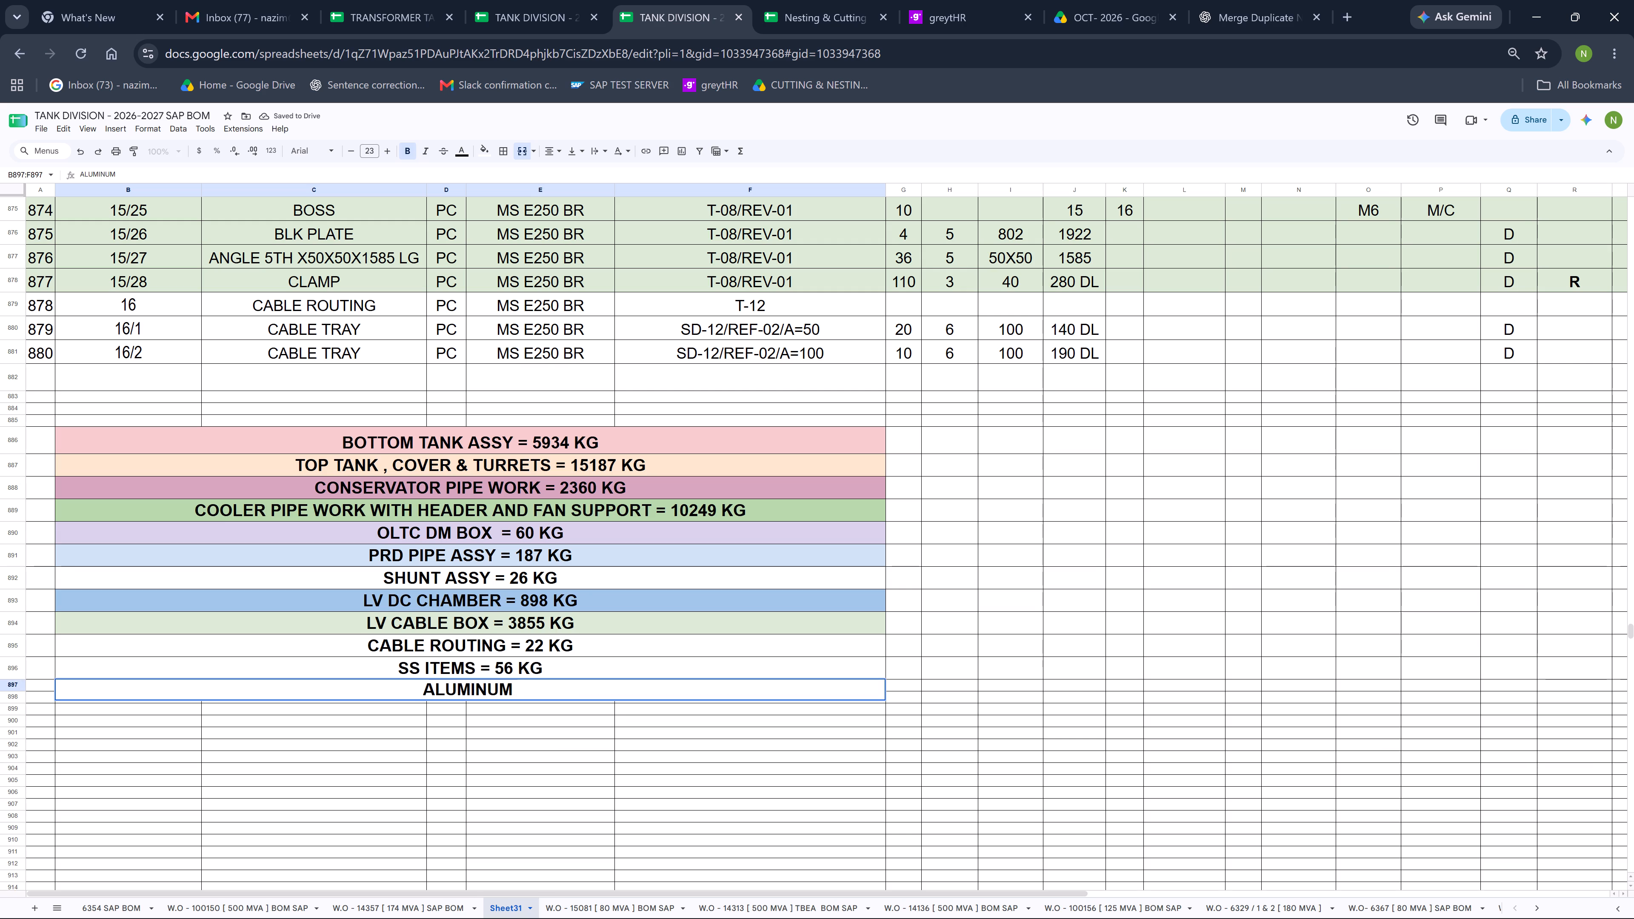
{"action": "type", "text": "ITEM = 30 KG"}
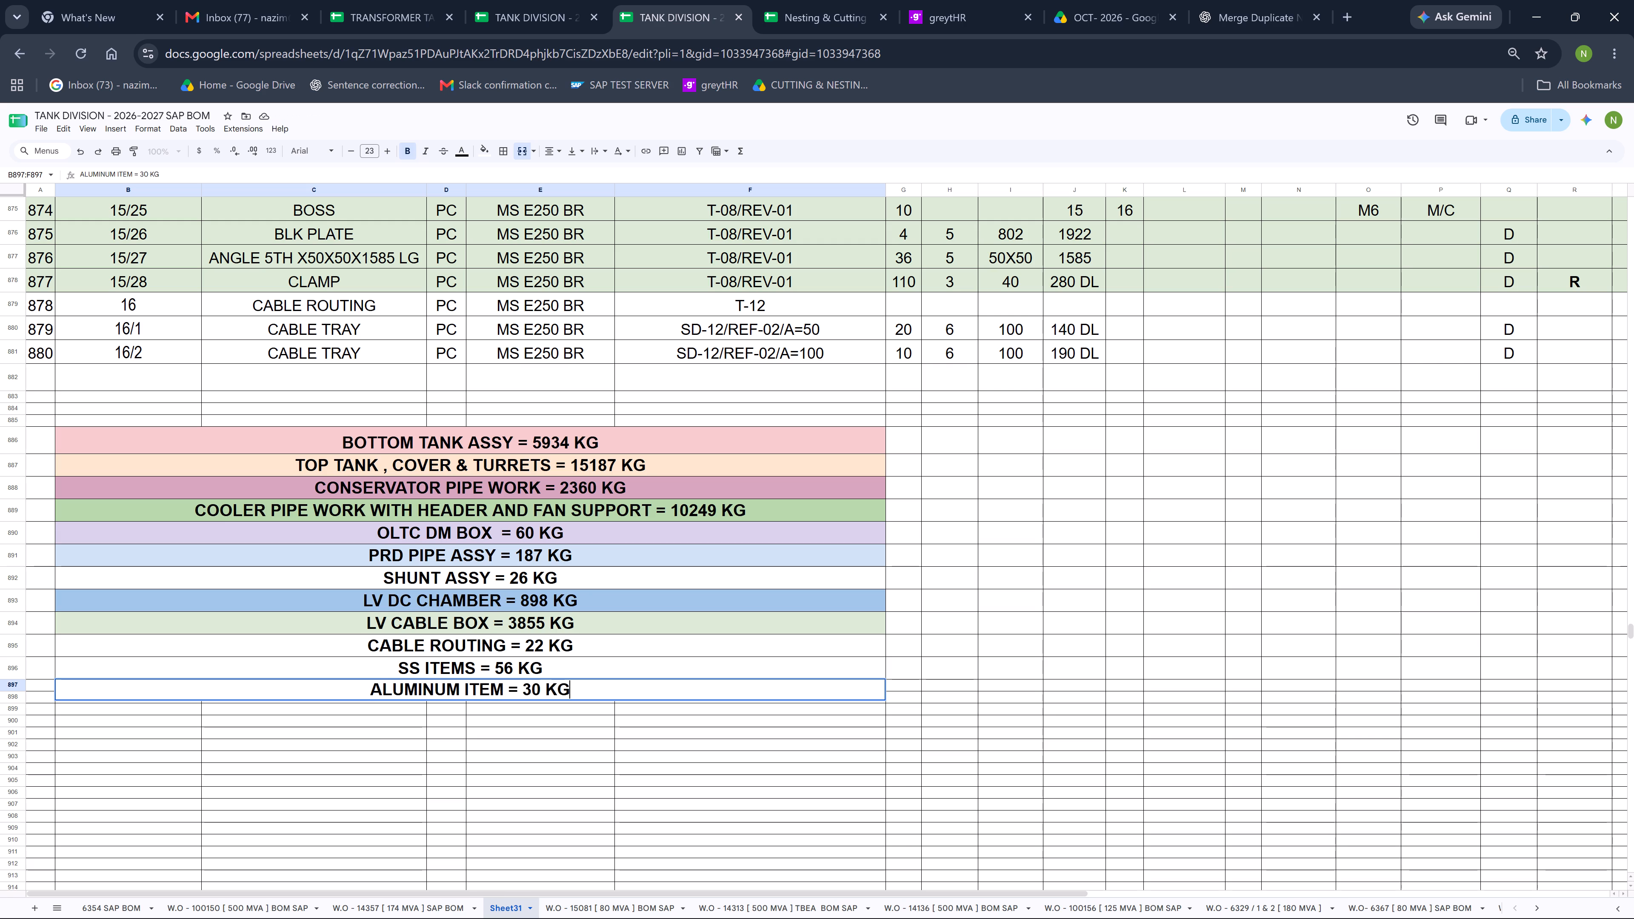
{"action": "key", "text": "Return"}
Switch to the 6403 purchase order PDF and check the Aluminium Gland Plate lines, then return to the spreadsheet.
{"action": "left_click", "coordinate": [1179, 918]}
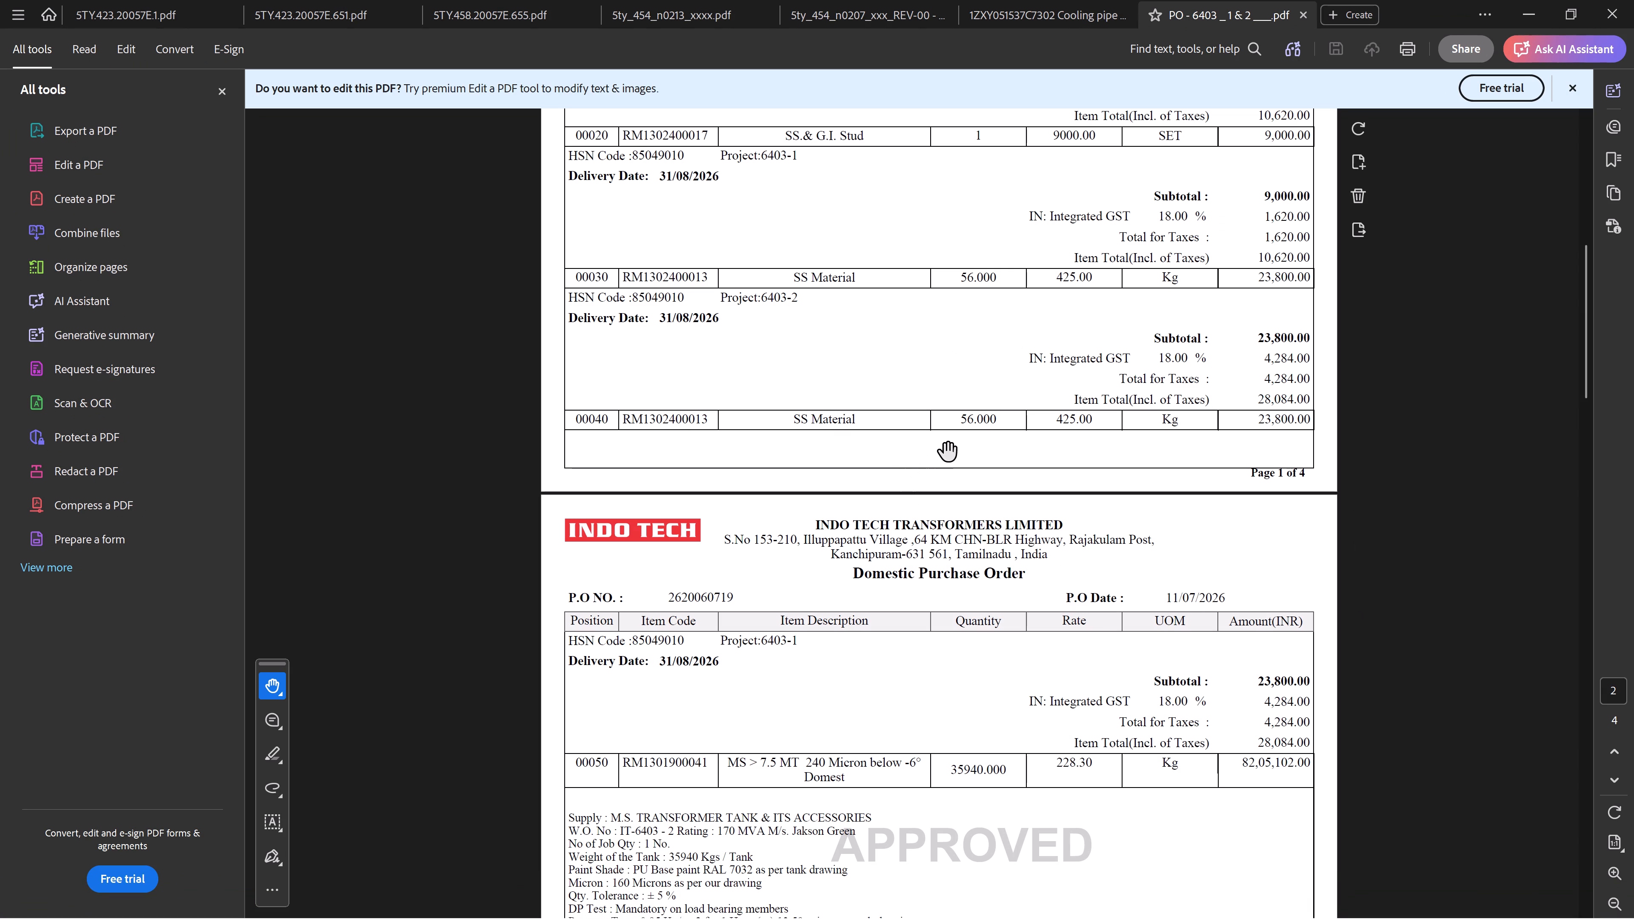
{"action": "left_click_drag", "start_coordinate": [948, 452], "coordinate": [965, 519]}
{"action": "scroll", "coordinate": [966, 509], "scroll_direction": "down", "scroll_amount": 20}
{"action": "scroll", "coordinate": [966, 509], "scroll_direction": "down", "scroll_amount": 20}
{"action": "scroll", "coordinate": [966, 509], "scroll_direction": "down", "scroll_amount": 1}
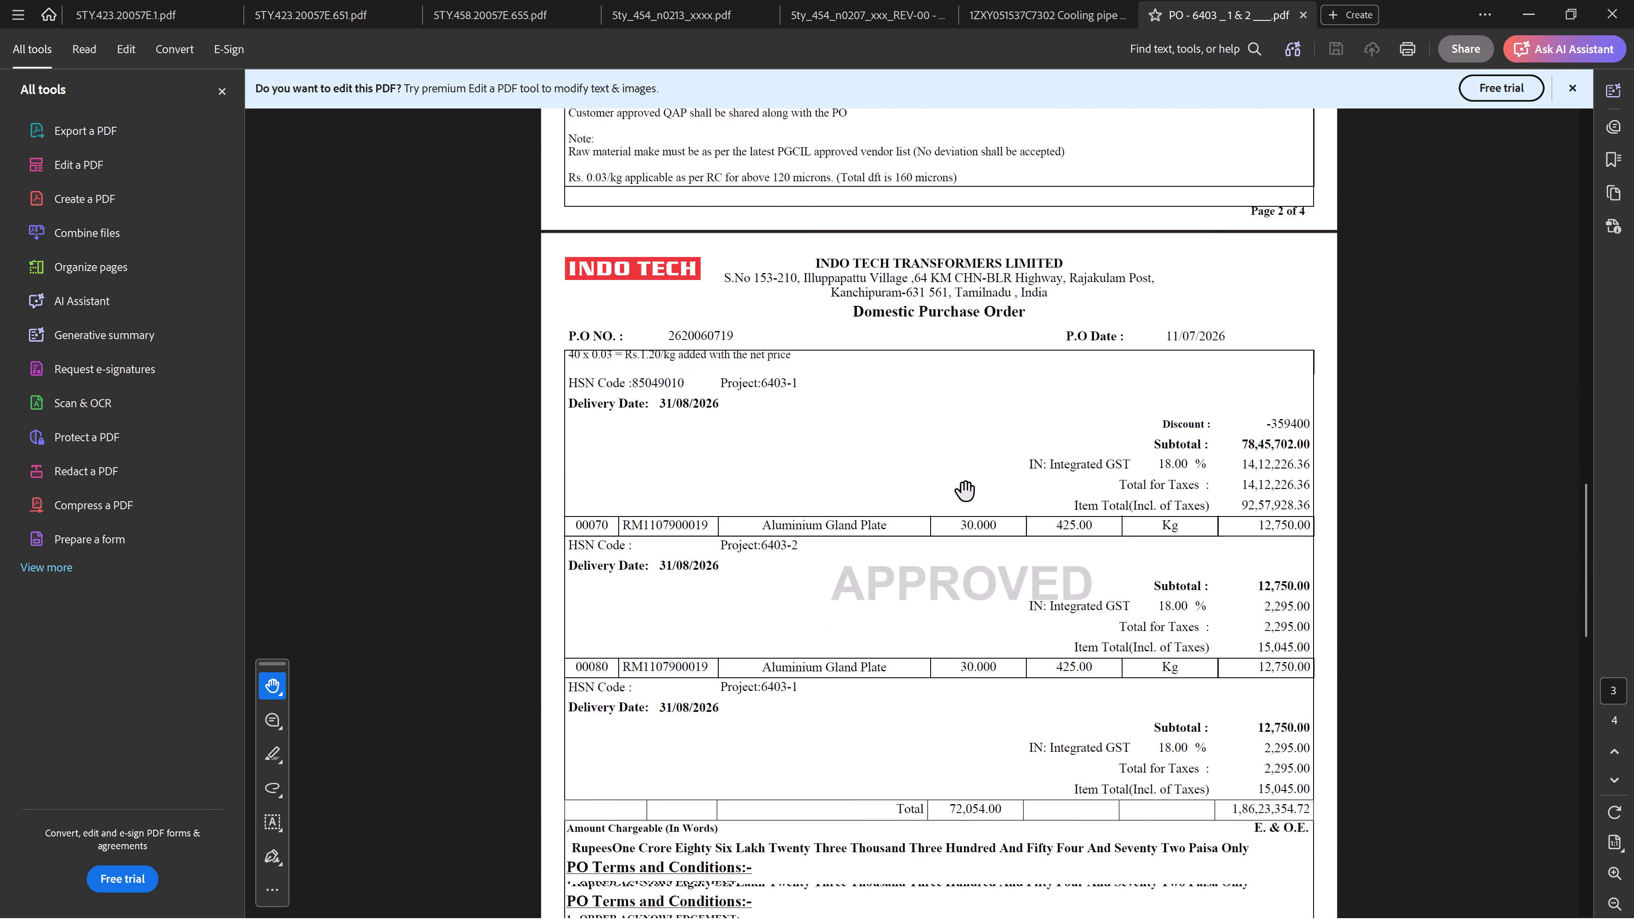
{"action": "left_click", "coordinate": [948, 629]}
{"action": "left_click", "coordinate": [1536, 9]}
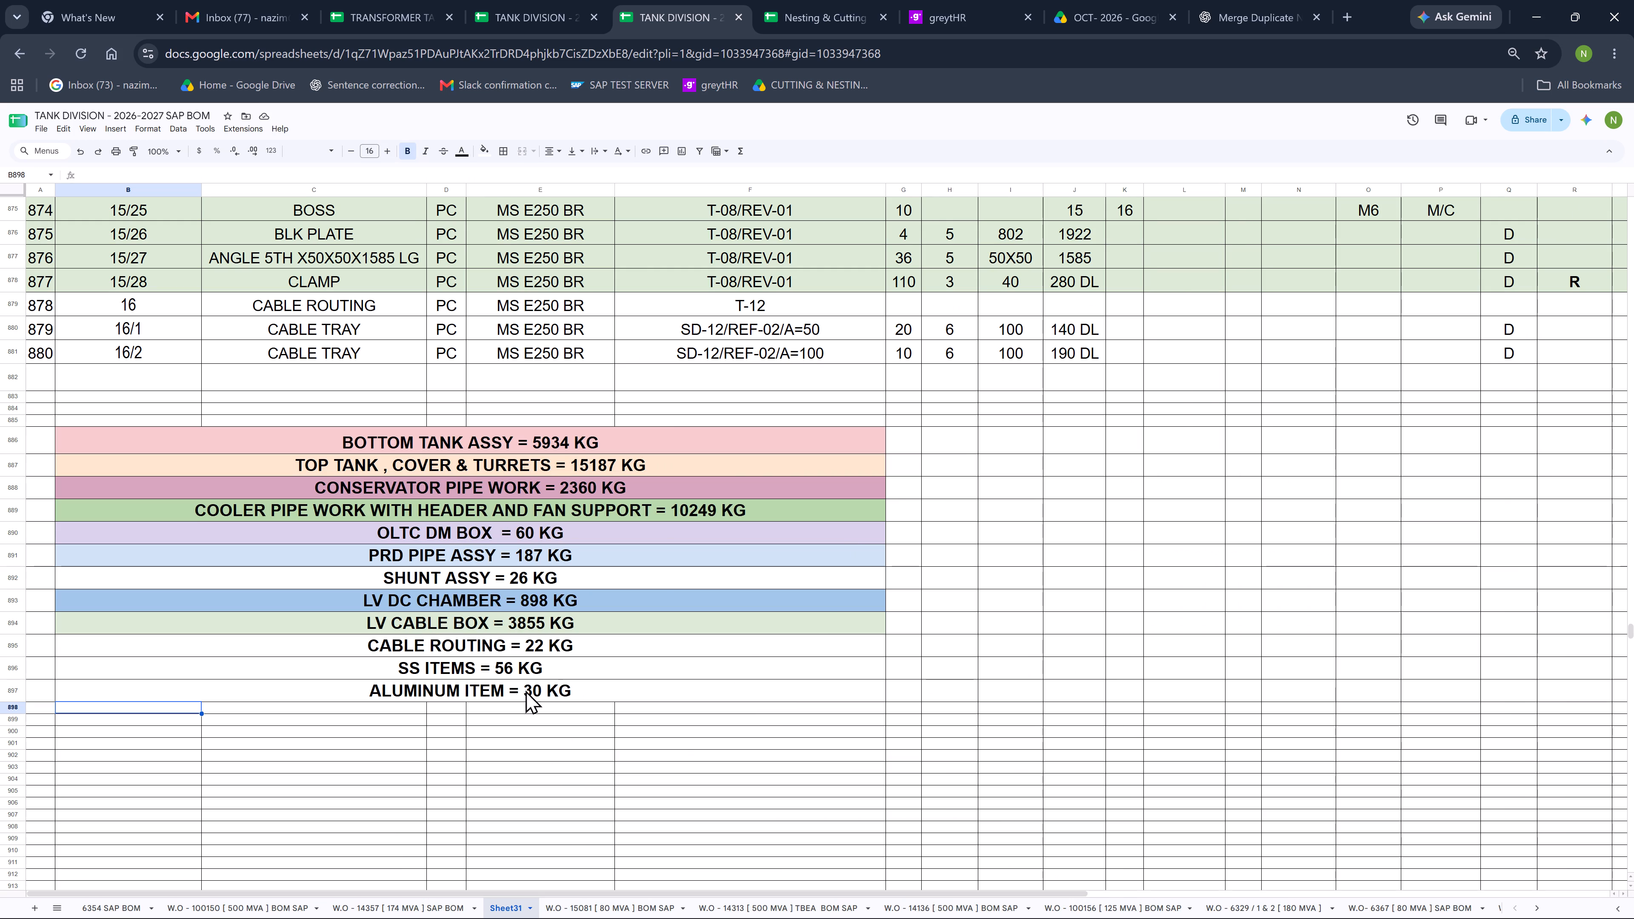
Correct the spelling in the aluminium weight entry so it reads ALUMINIUM ITEM = 30 KG.
{"action": "triple_click", "coordinate": [432, 691]}
{"action": "left_click", "coordinate": [434, 691]}
{"action": "left_click", "coordinate": [435, 693]}
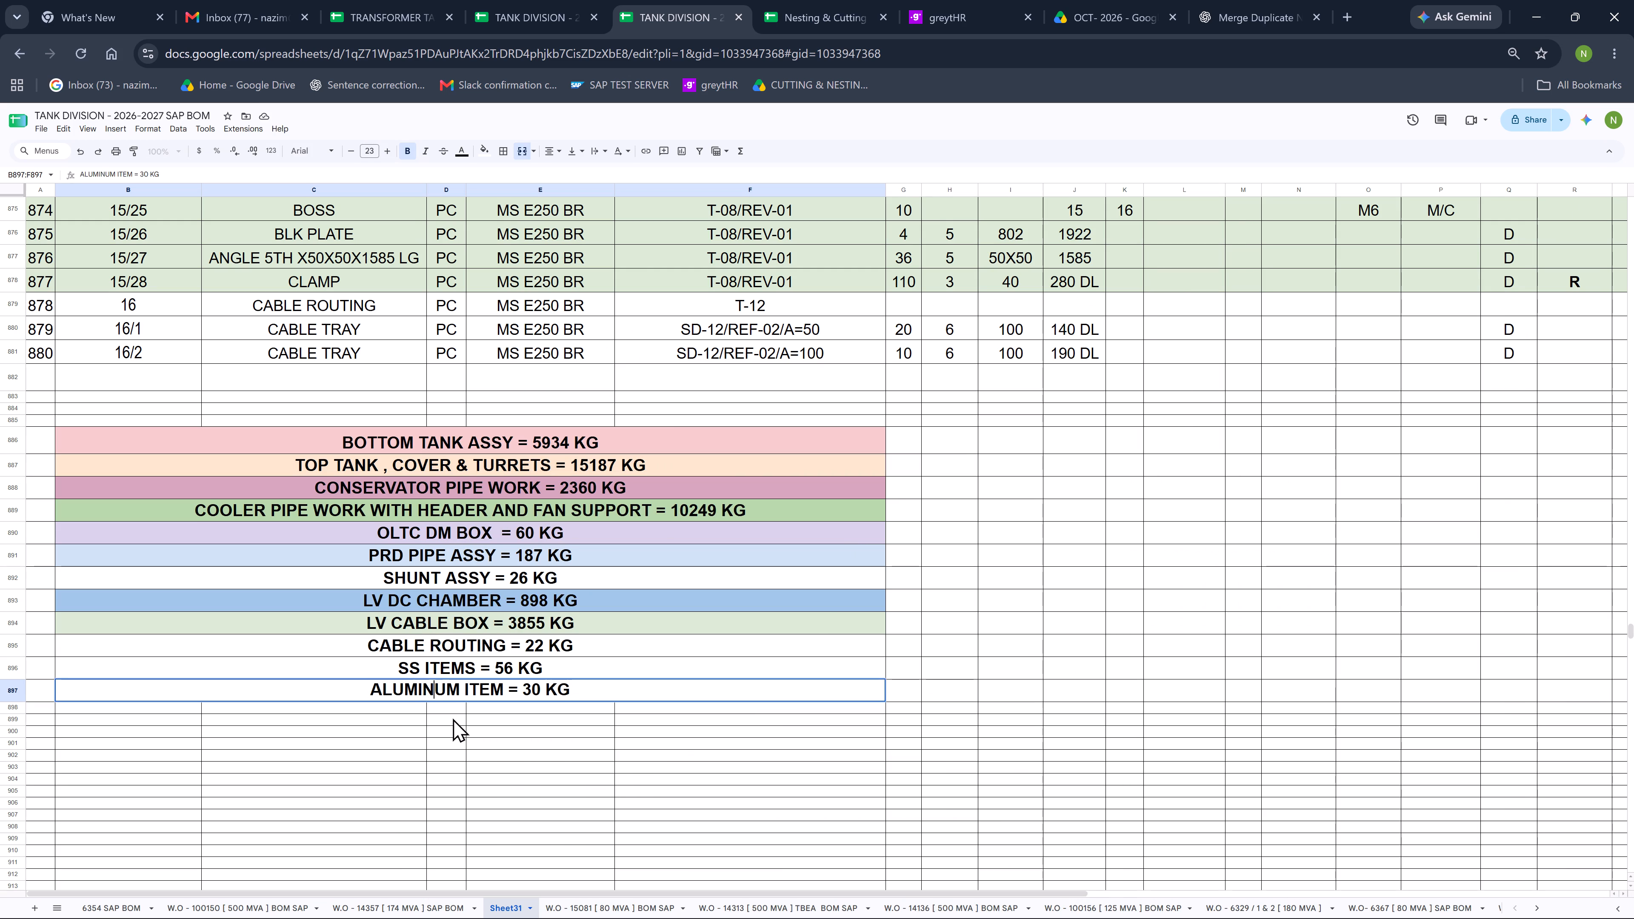
{"action": "key", "text": "i"}
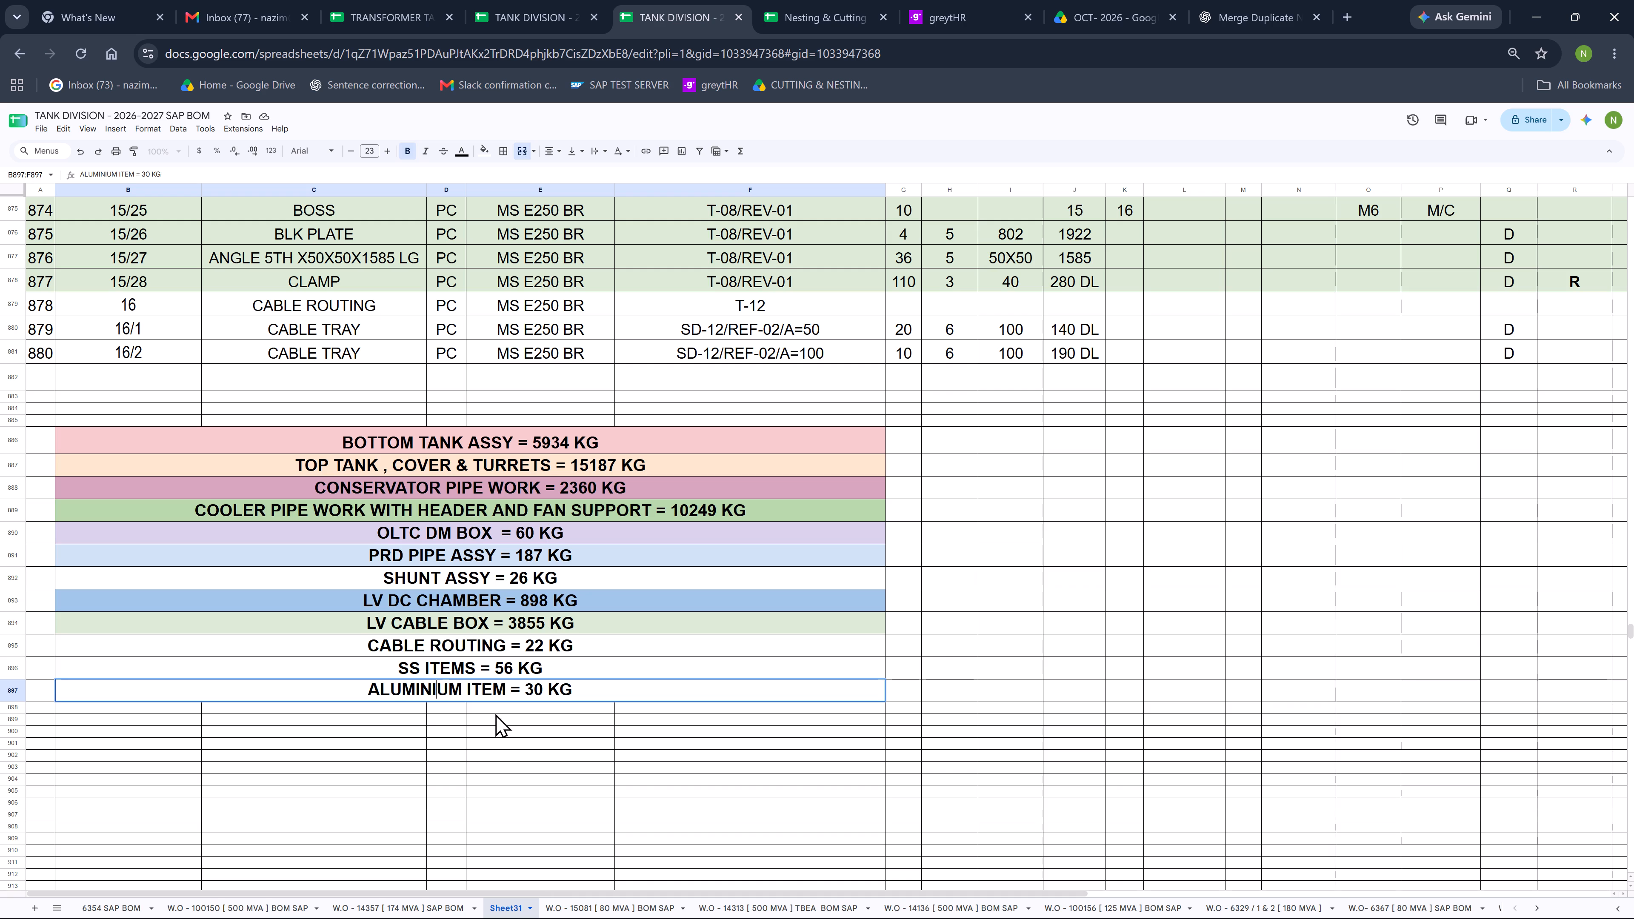
{"action": "left_click", "coordinate": [1182, 901]}
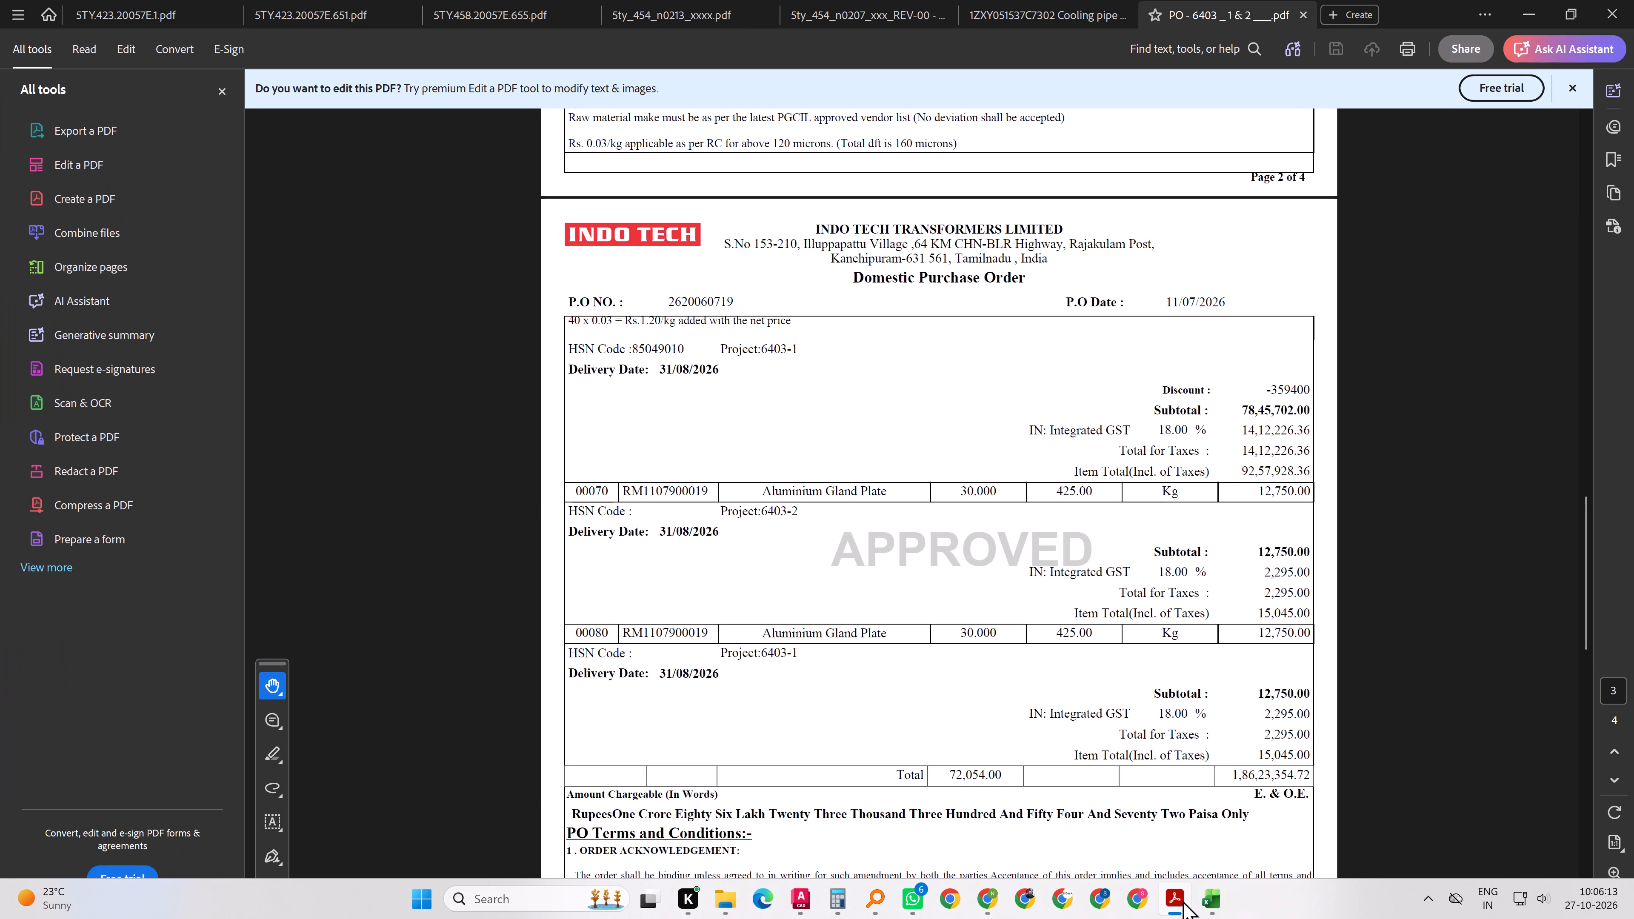
{"action": "left_click", "coordinate": [1182, 901]}
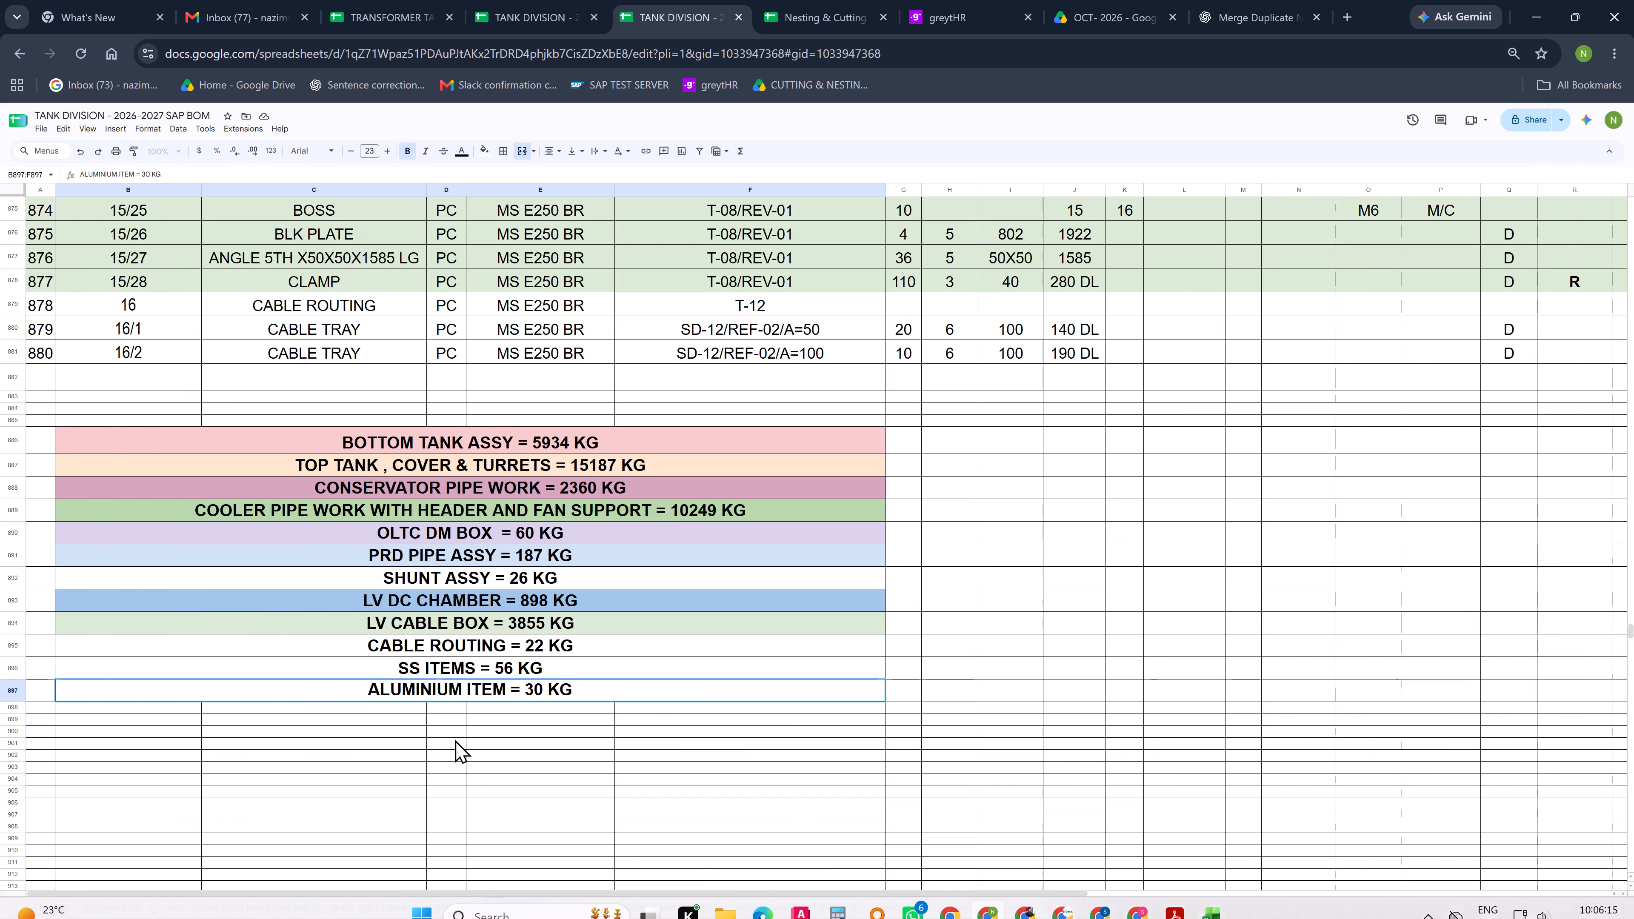
{"action": "left_click", "coordinate": [455, 739]}
{"action": "left_click", "coordinate": [632, 689]}
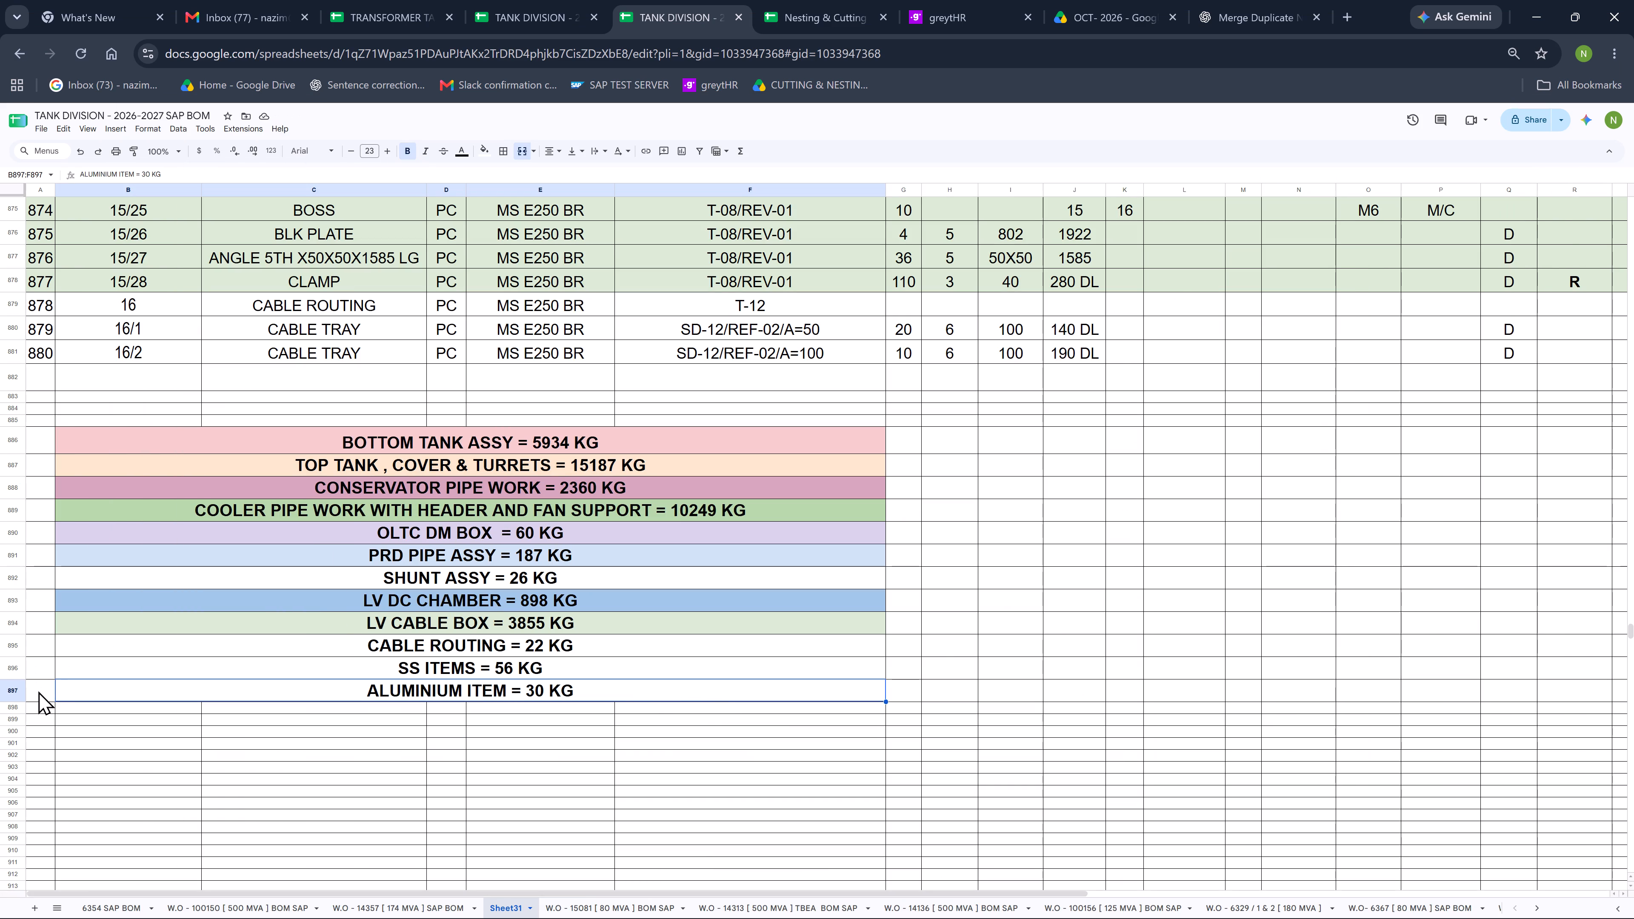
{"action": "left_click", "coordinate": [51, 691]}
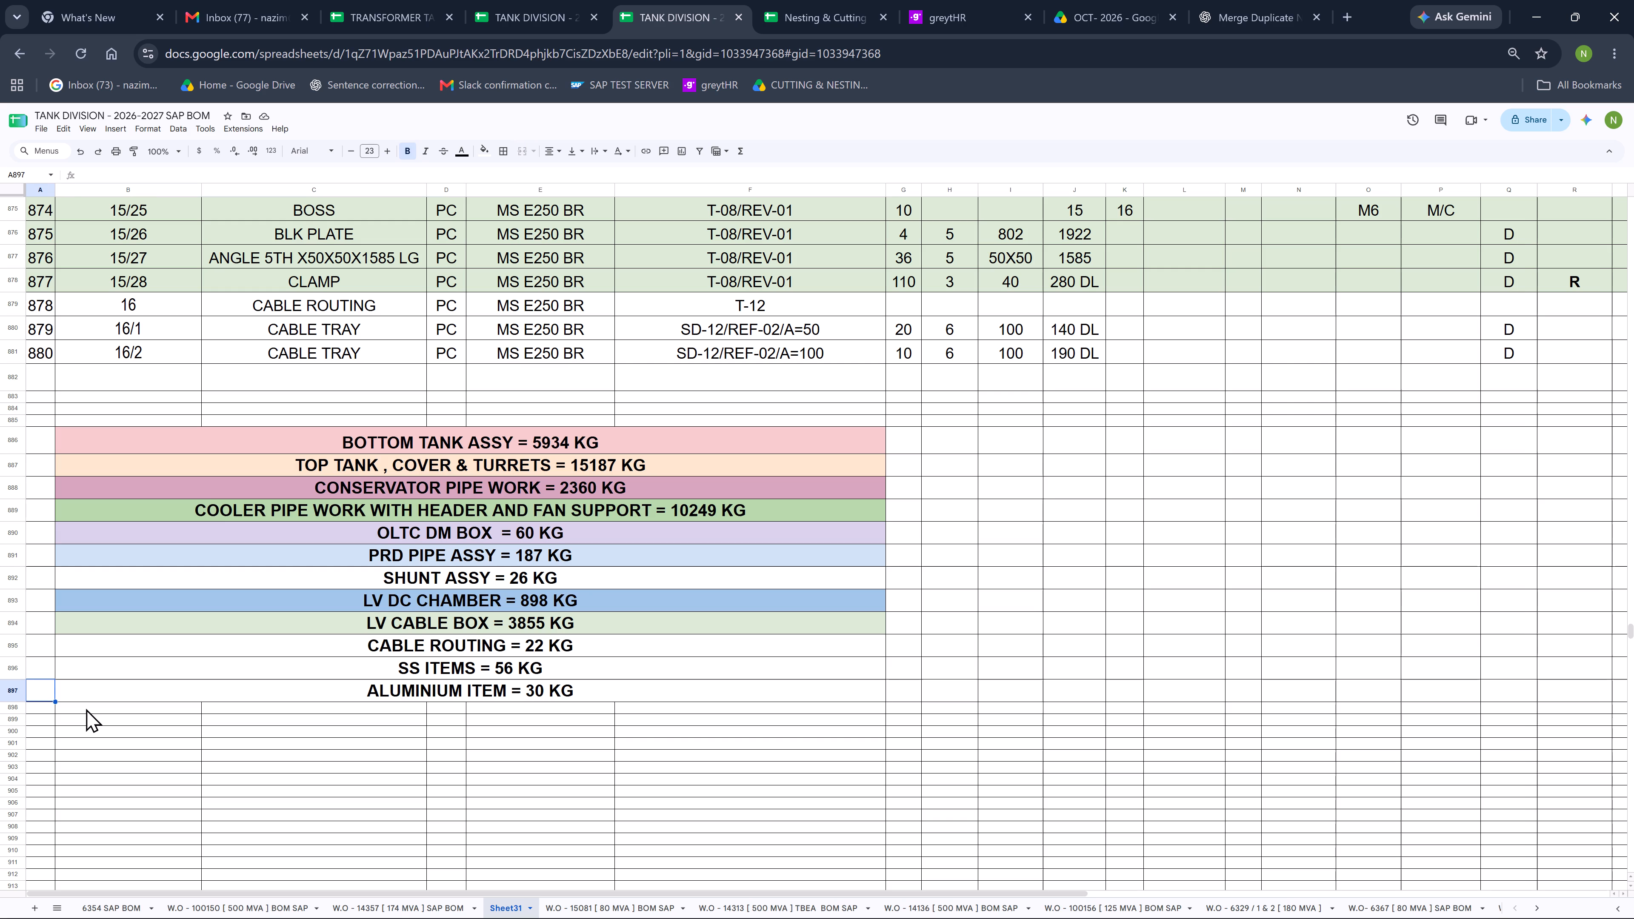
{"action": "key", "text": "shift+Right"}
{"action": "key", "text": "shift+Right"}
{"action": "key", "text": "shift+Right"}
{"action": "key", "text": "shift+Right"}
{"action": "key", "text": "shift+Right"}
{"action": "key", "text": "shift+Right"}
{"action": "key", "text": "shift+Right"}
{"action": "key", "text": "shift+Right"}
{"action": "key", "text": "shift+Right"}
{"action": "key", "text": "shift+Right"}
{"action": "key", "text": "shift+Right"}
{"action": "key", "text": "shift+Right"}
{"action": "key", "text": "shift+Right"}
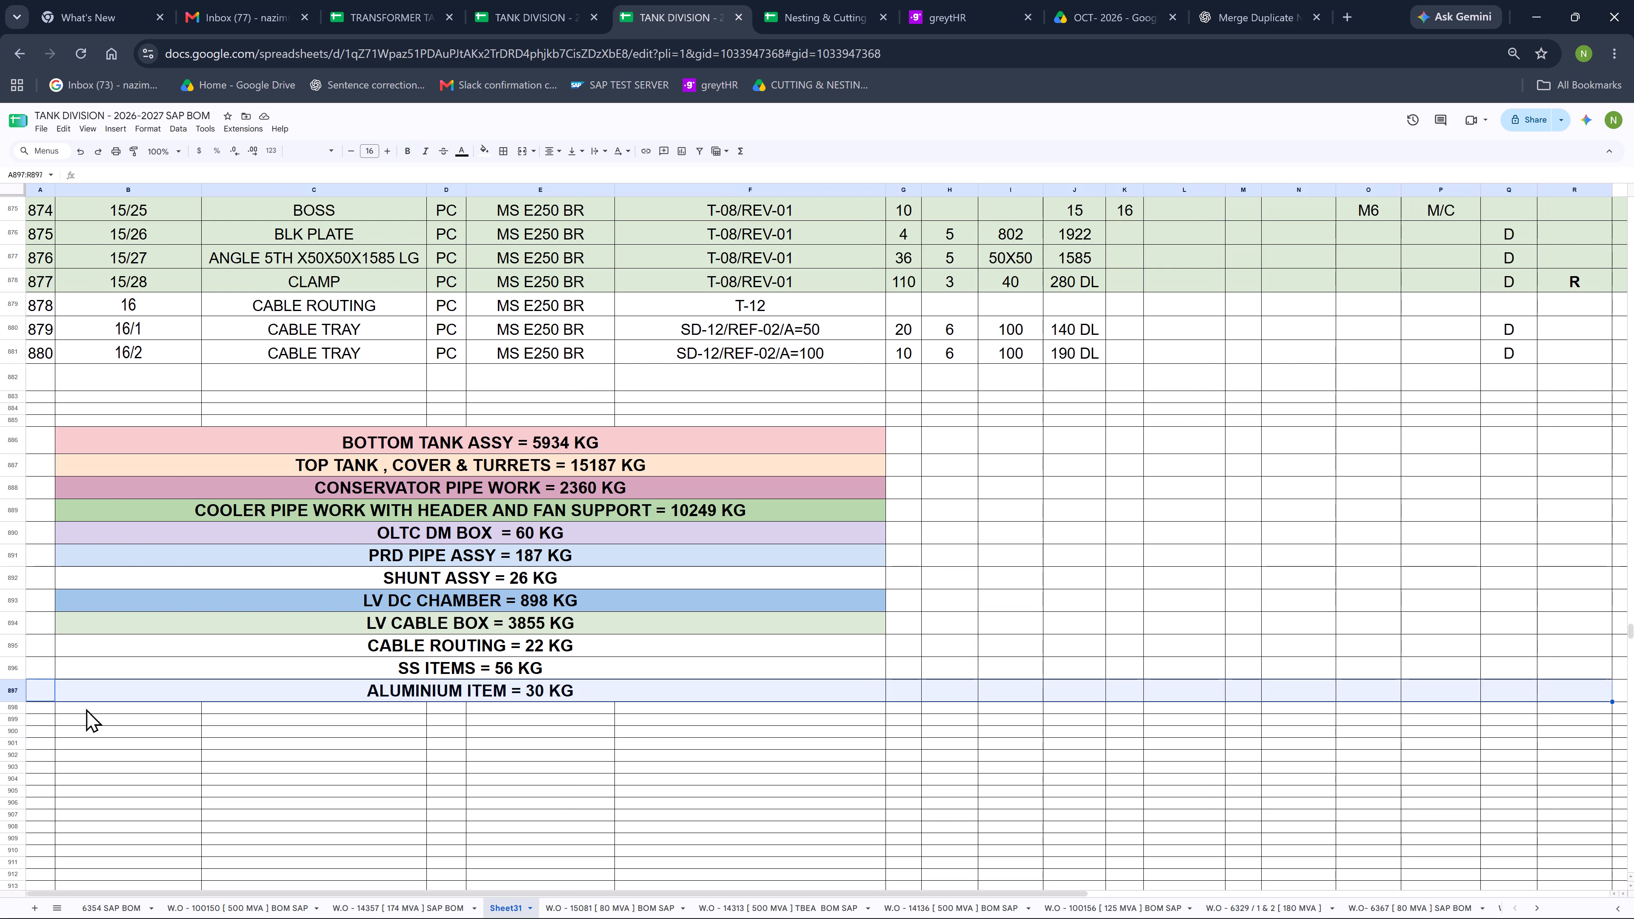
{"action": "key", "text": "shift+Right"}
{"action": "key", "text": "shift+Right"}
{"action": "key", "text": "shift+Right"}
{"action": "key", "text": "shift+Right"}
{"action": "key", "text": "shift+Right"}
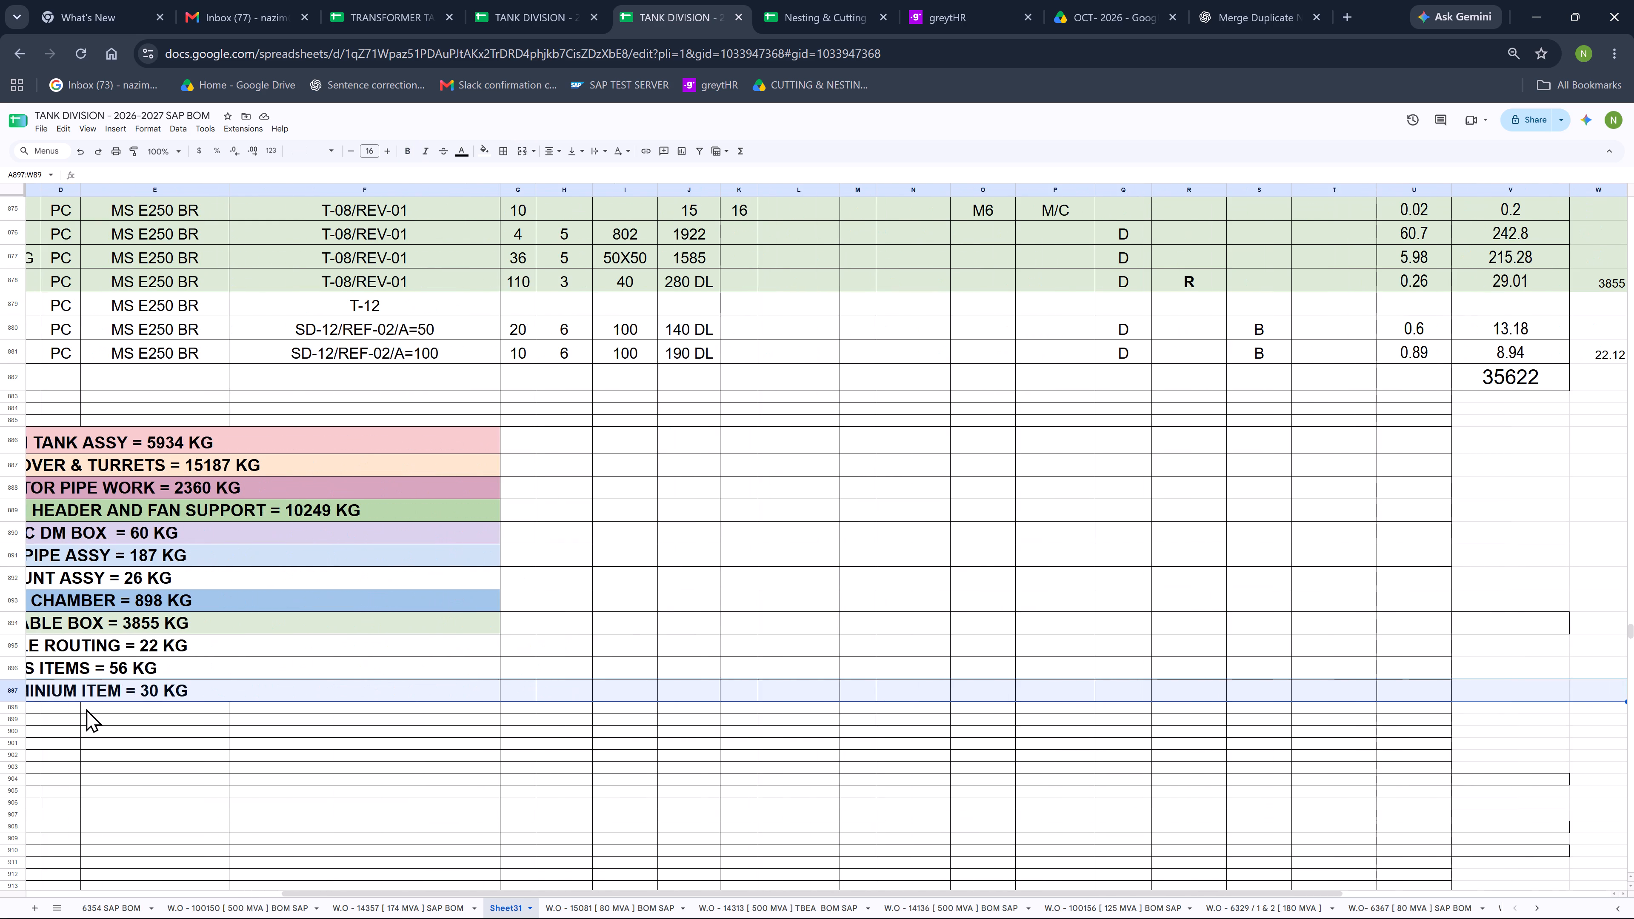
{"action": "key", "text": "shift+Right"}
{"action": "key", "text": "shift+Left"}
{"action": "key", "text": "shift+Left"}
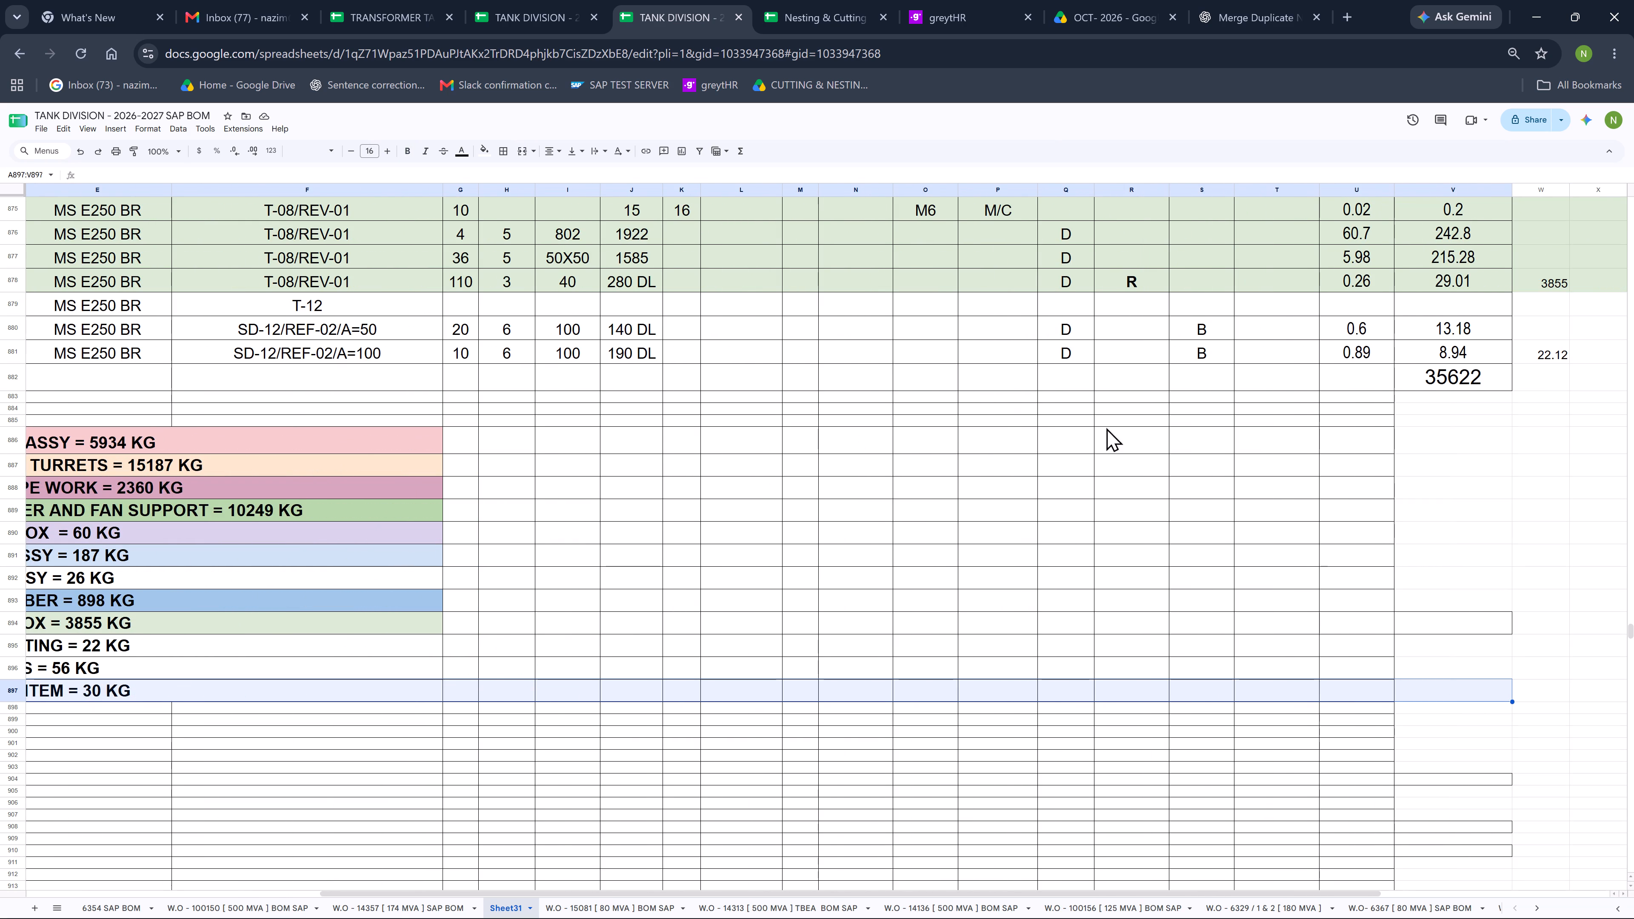
Delete the grand total from the cell below the last TOTAL WEIGHT value in column V.
{"action": "left_click", "coordinate": [1475, 364]}
{"action": "left_click", "coordinate": [1476, 374]}
{"action": "key", "text": "Delete"}
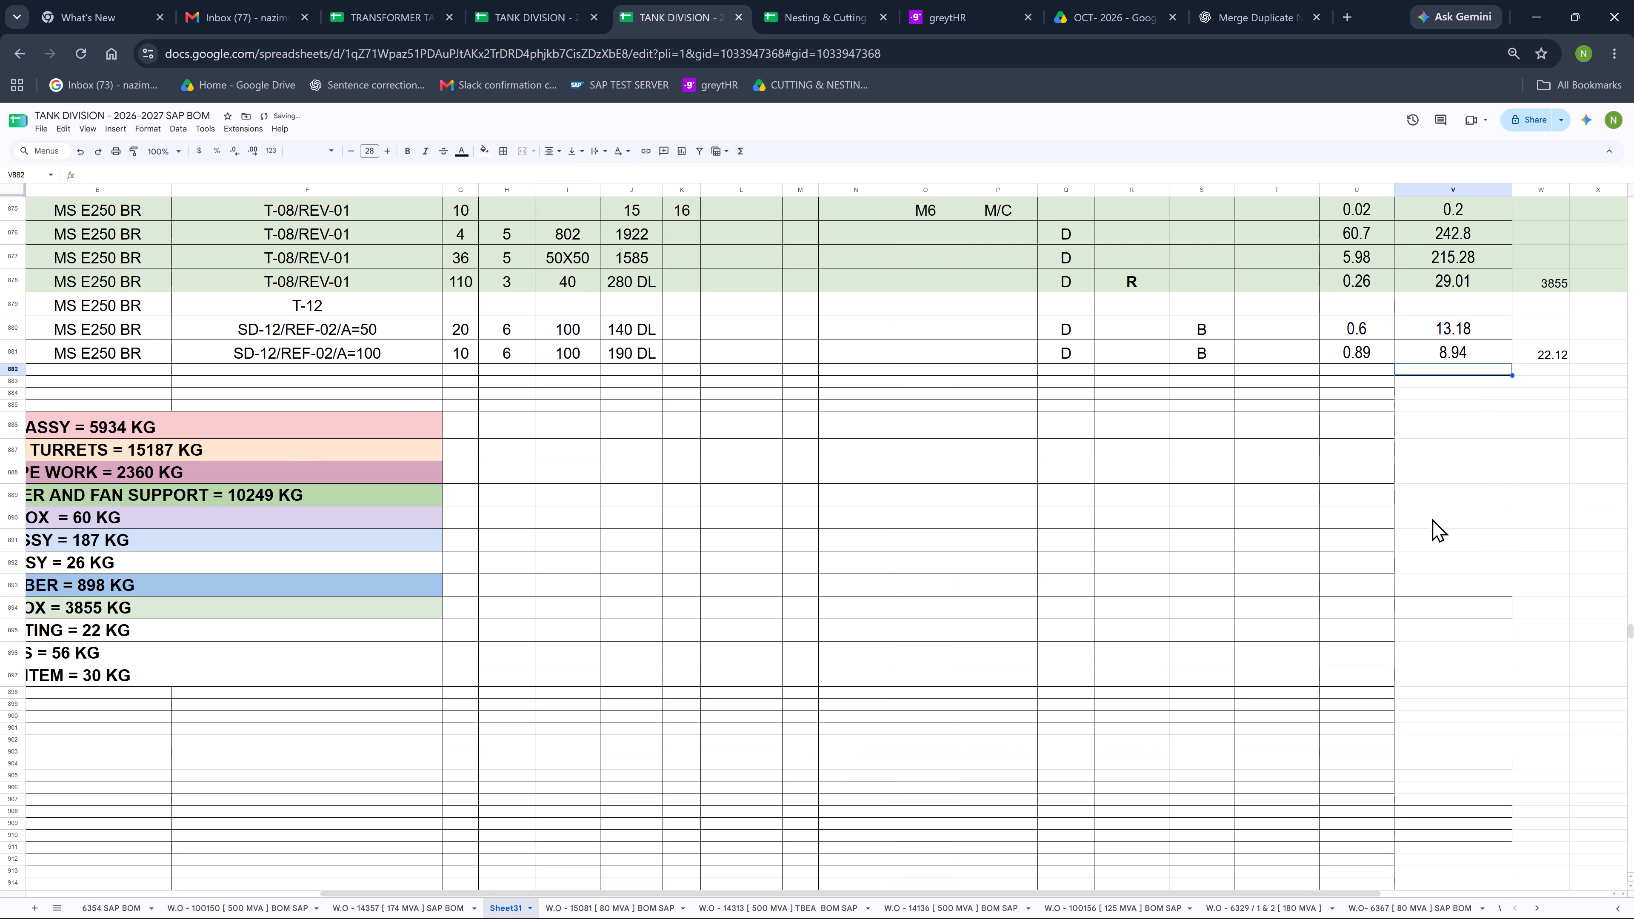
Select the whole BOM with its weight list, range A1:V897, and check that it spans SN through TOTAL WEIGHT.
{"action": "left_click", "coordinate": [1545, 187]}
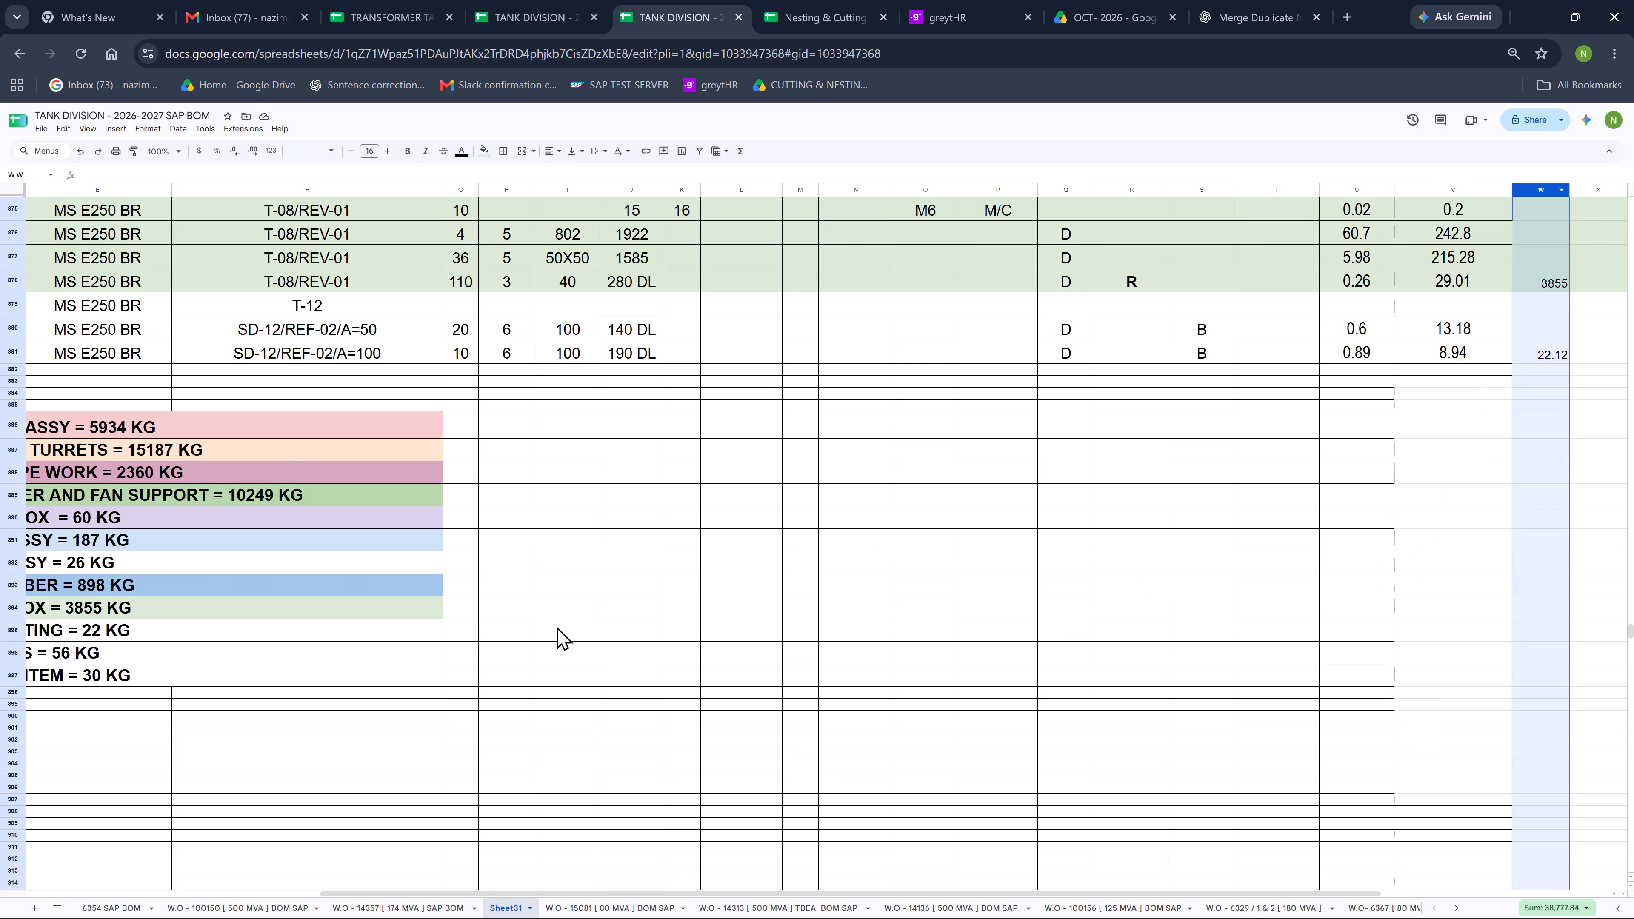
{"action": "left_click_drag", "start_coordinate": [369, 680], "coordinate": [369, 685]}
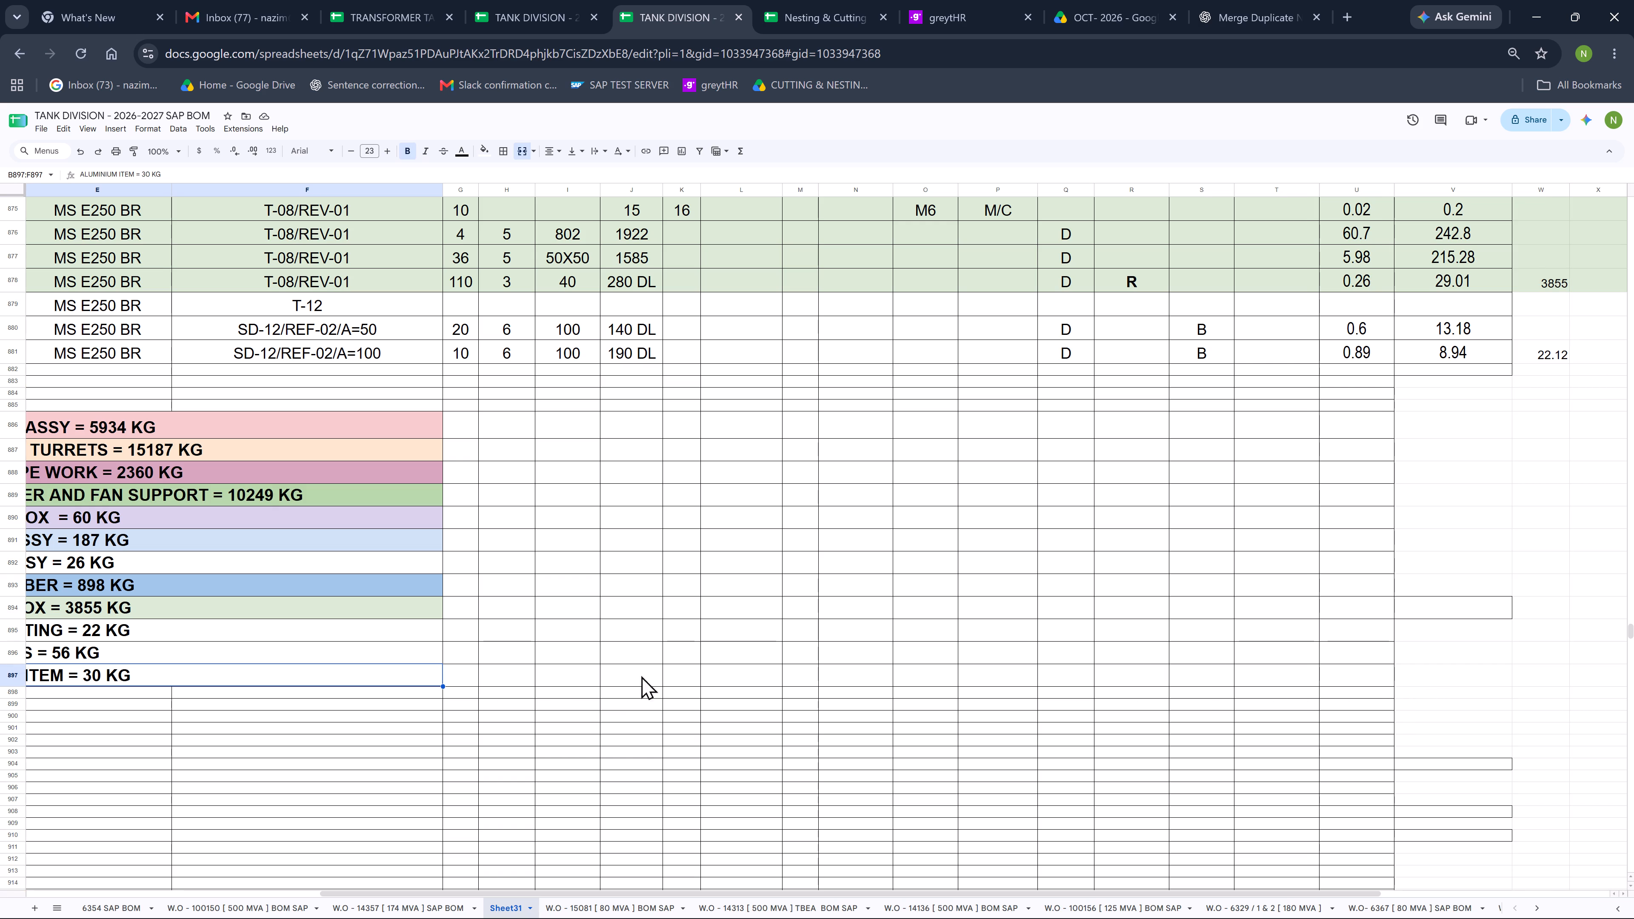
{"action": "left_click", "coordinate": [1428, 674]}
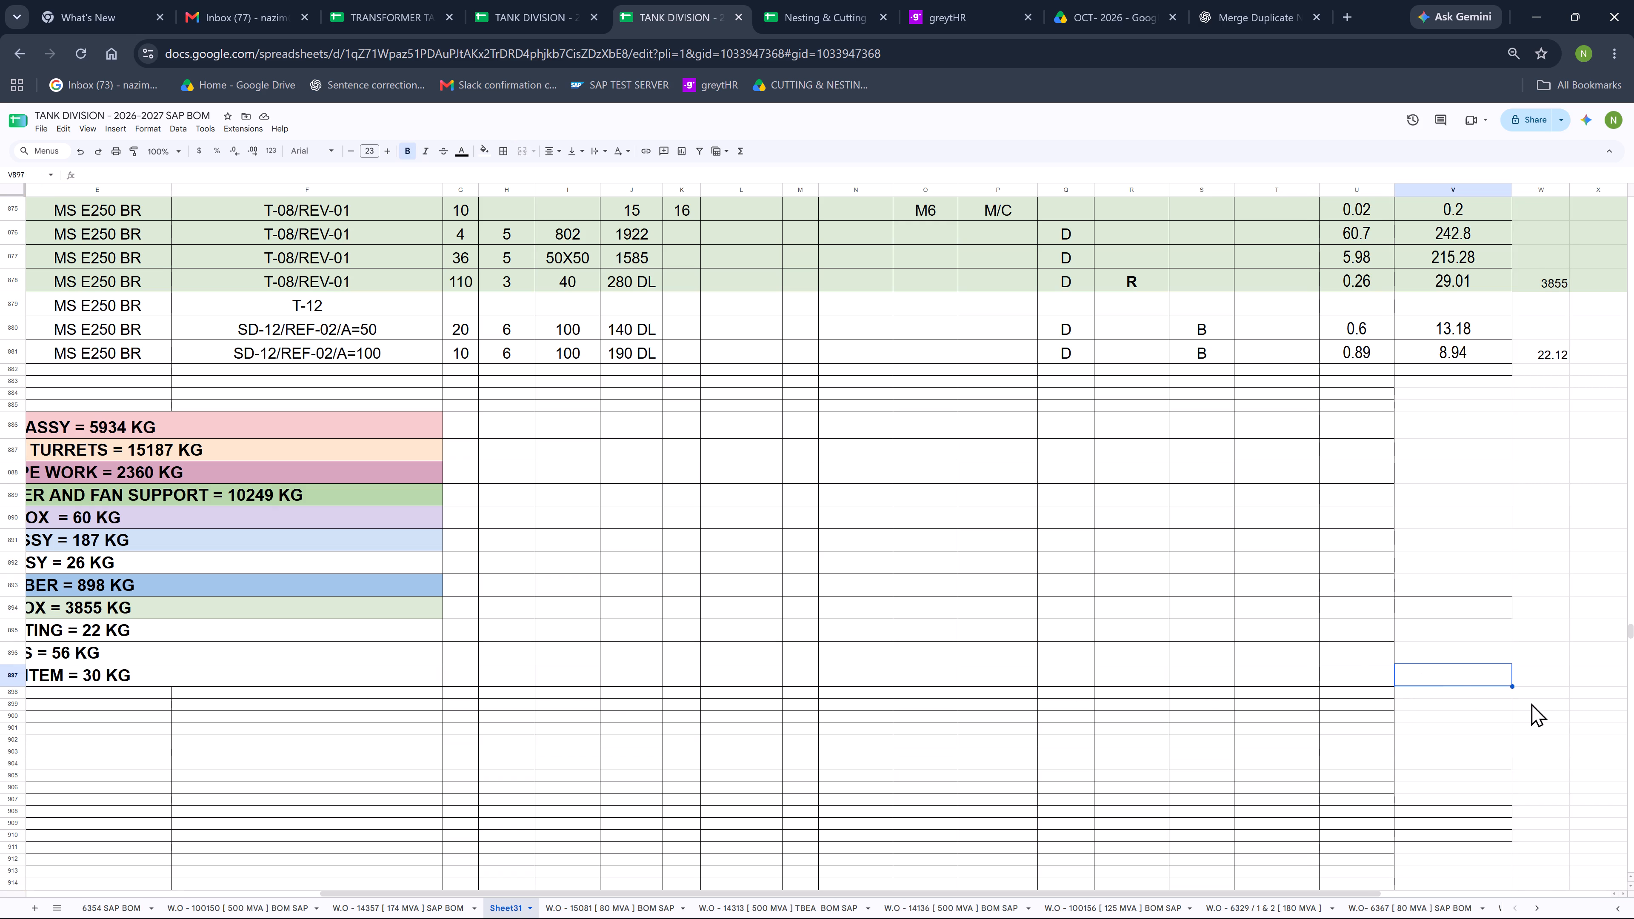
{"action": "key", "text": "shift+Left"}
{"action": "key", "text": "shift+Left"}
{"action": "key", "text": "shift+Left"}
{"action": "key", "text": "shift+Left"}
{"action": "key", "text": "shift+Left"}
{"action": "key", "text": "shift+Left"}
{"action": "key", "text": "shift+Left"}
{"action": "key", "text": "shift+Left"}
{"action": "key", "text": "shift+Left"}
{"action": "key", "text": "shift+Left"}
{"action": "key", "text": "shift+Left"}
{"action": "key", "text": "shift+Left"}
{"action": "key", "text": "shift+Left"}
{"action": "key", "text": "shift+Left"}
{"action": "key", "text": "shift+Left"}
{"action": "key", "text": "shift+Left"}
{"action": "key", "text": "shift+Left"}
{"action": "key", "text": "shift+Left"}
{"action": "key", "text": "shift+Left"}
{"action": "key", "text": "shift+Left"}
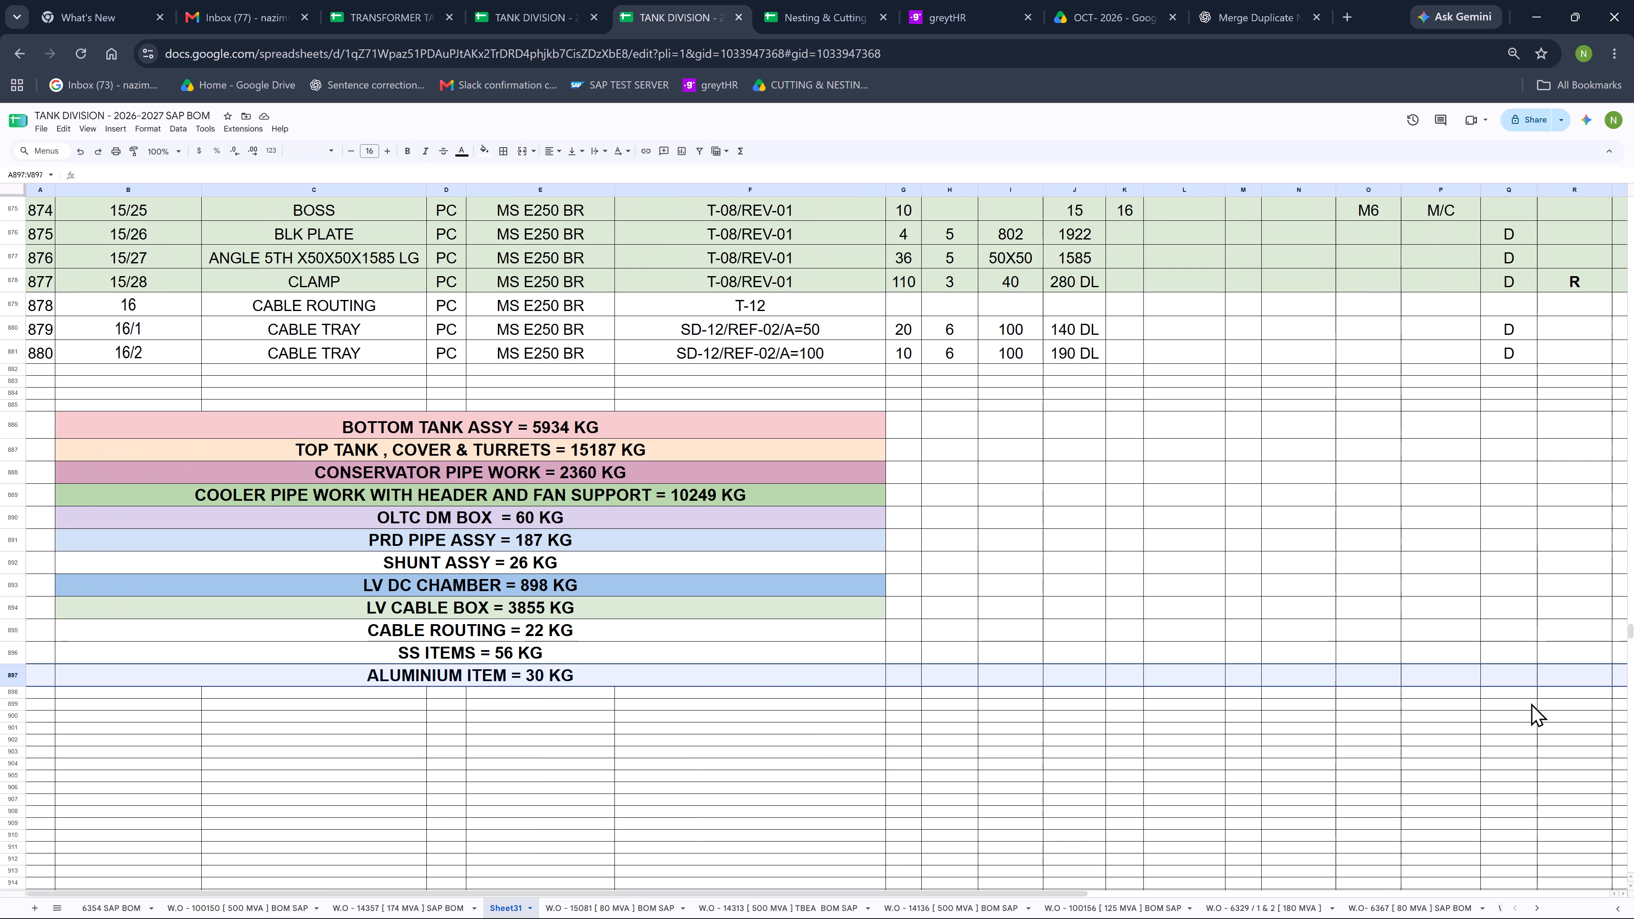
{"action": "key", "text": "shift+Page_Up"}
{"action": "key", "text": "shift+Page_Up"}
{"action": "key", "text": "shift+Page_Up"}
{"action": "key", "text": "shift+Page_Up"}
{"action": "key", "text": "shift+Page_Up"}
{"action": "key", "text": "shift+Page_Up"}
{"action": "key", "text": "shift+Page_Up"}
{"action": "key", "text": "shift+Page_Up"}
{"action": "key", "text": "shift+Page_Up"}
{"action": "key", "text": "shift+Page_Up"}
{"action": "key", "text": "shift+Page_Up"}
{"action": "key", "text": "shift+Page_Up"}
{"action": "key", "text": "shift+Page_Up"}
{"action": "key", "text": "shift+Page_Up"}
{"action": "key", "text": "shift+Page_Up"}
{"action": "key", "text": "shift+Page_Up"}
{"action": "key", "text": "shift+Page_Up"}
{"action": "key", "text": "shift+Page_Up"}
{"action": "key", "text": "shift+Page_Up"}
{"action": "key", "text": "shift+Page_Up"}
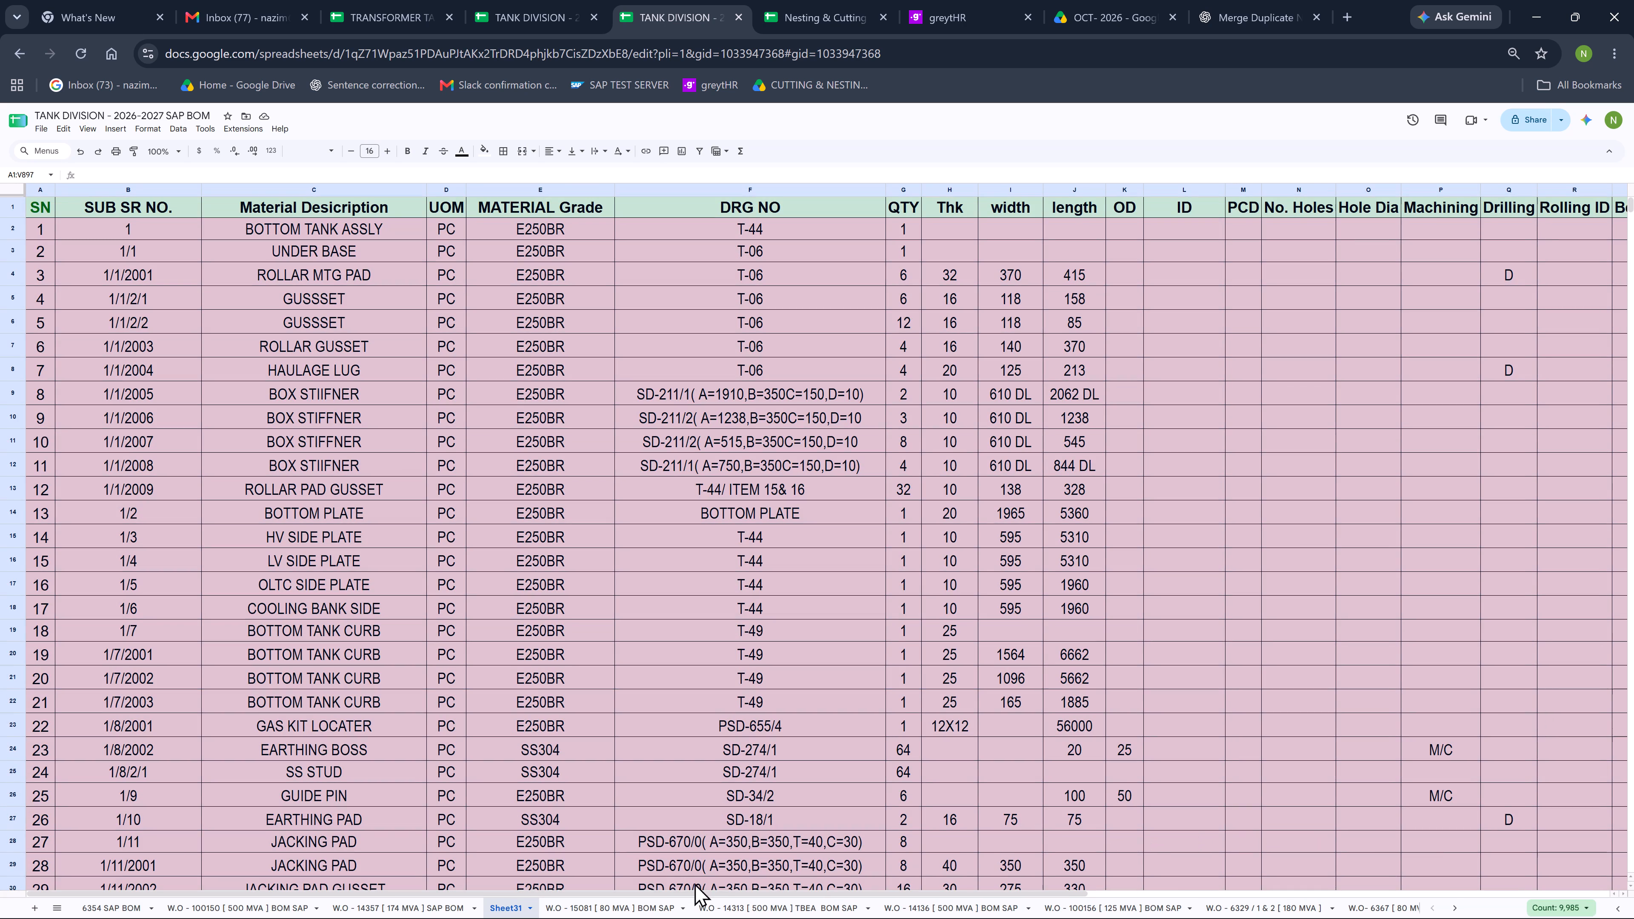
{"action": "left_click_drag", "start_coordinate": [636, 890], "coordinate": [831, 891]}
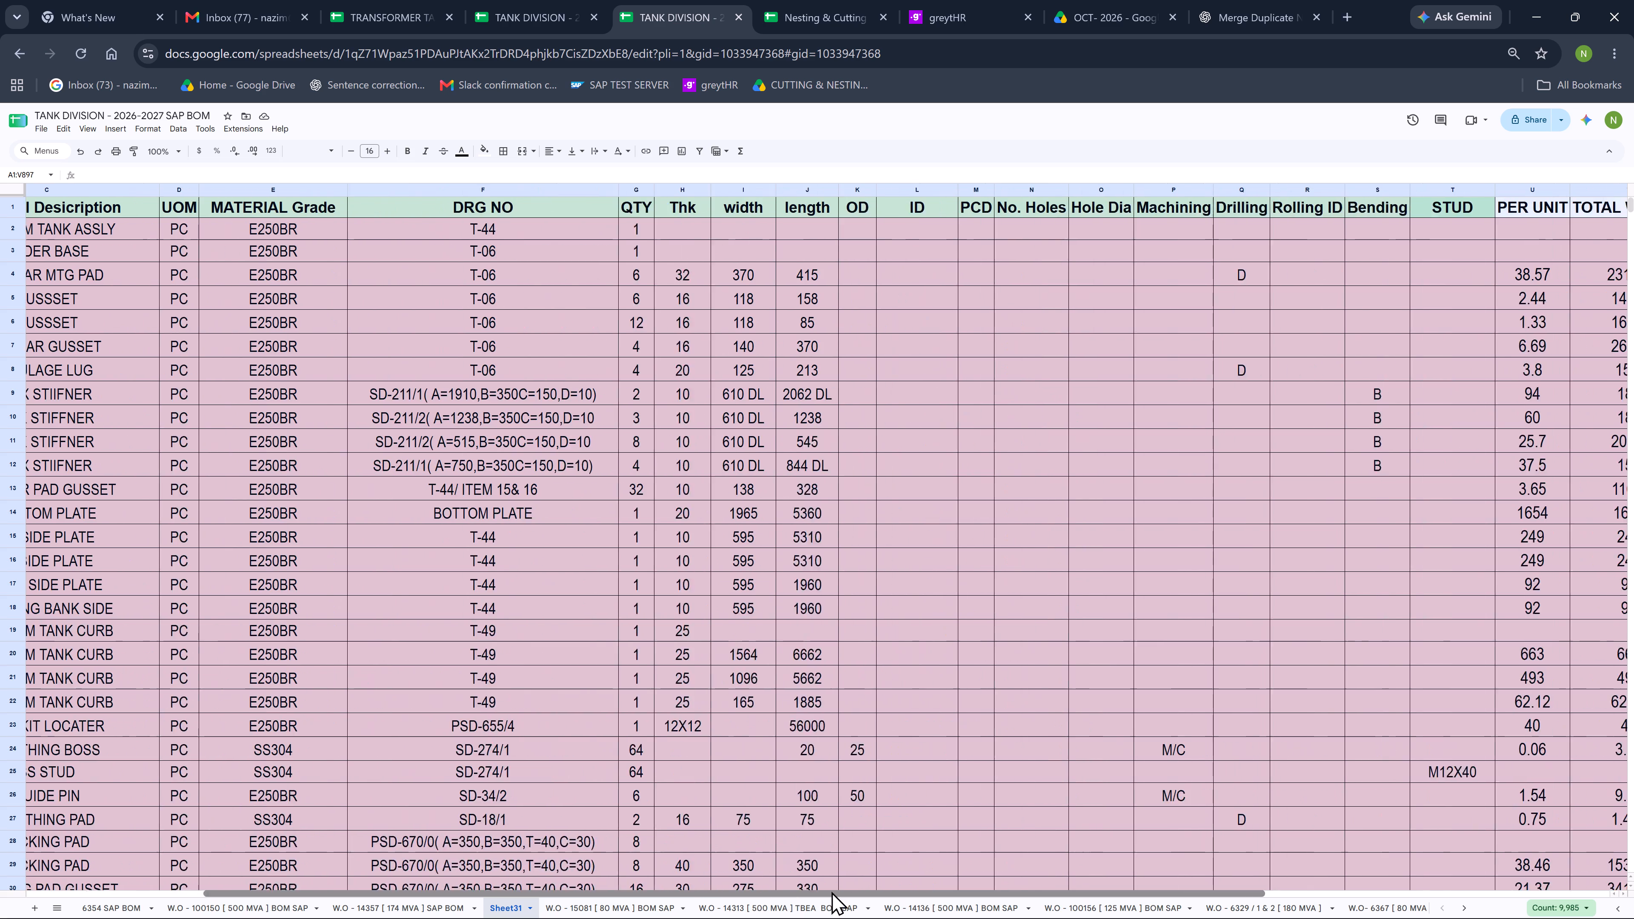
{"action": "left_click_drag", "start_coordinate": [831, 891], "coordinate": [969, 893]}
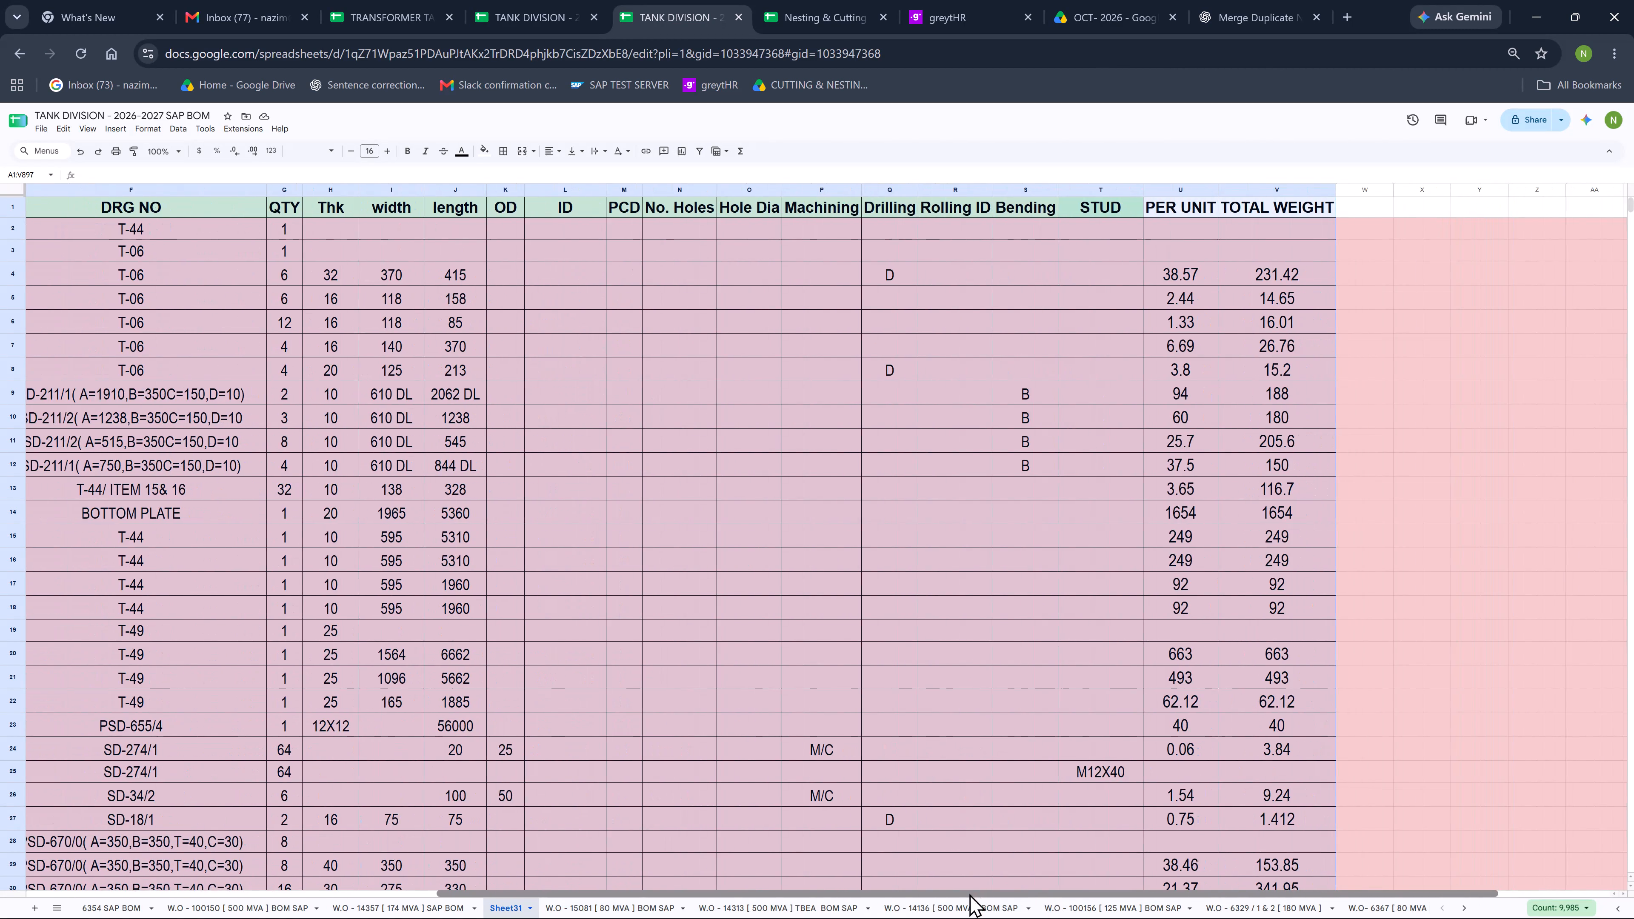
{"action": "left_click_drag", "start_coordinate": [969, 893], "coordinate": [415, 918]}
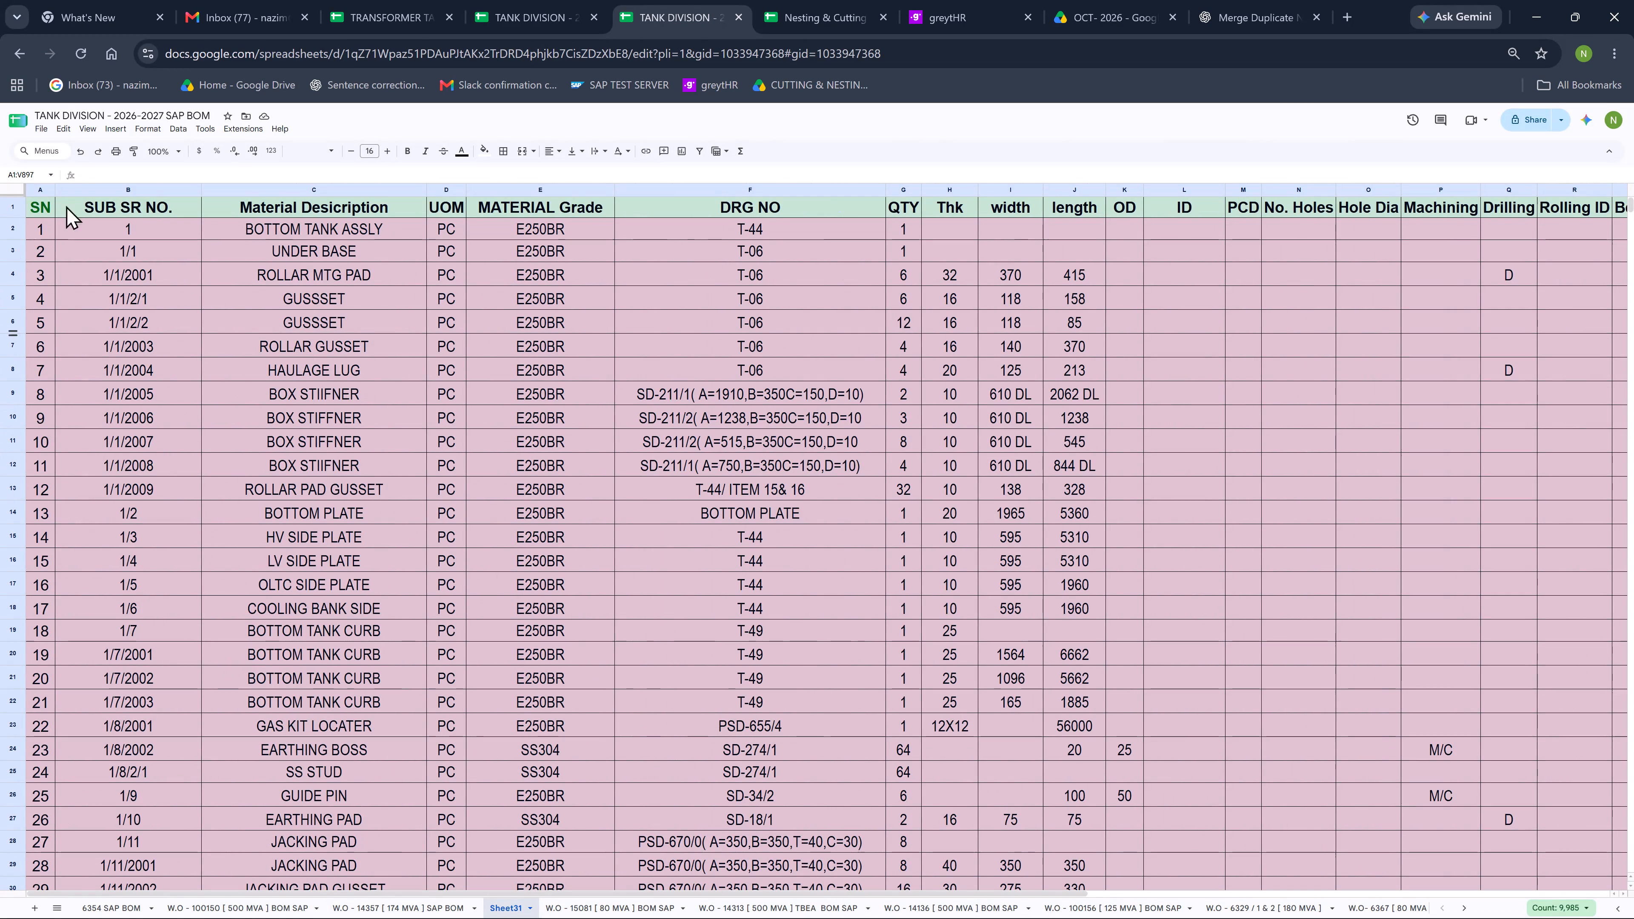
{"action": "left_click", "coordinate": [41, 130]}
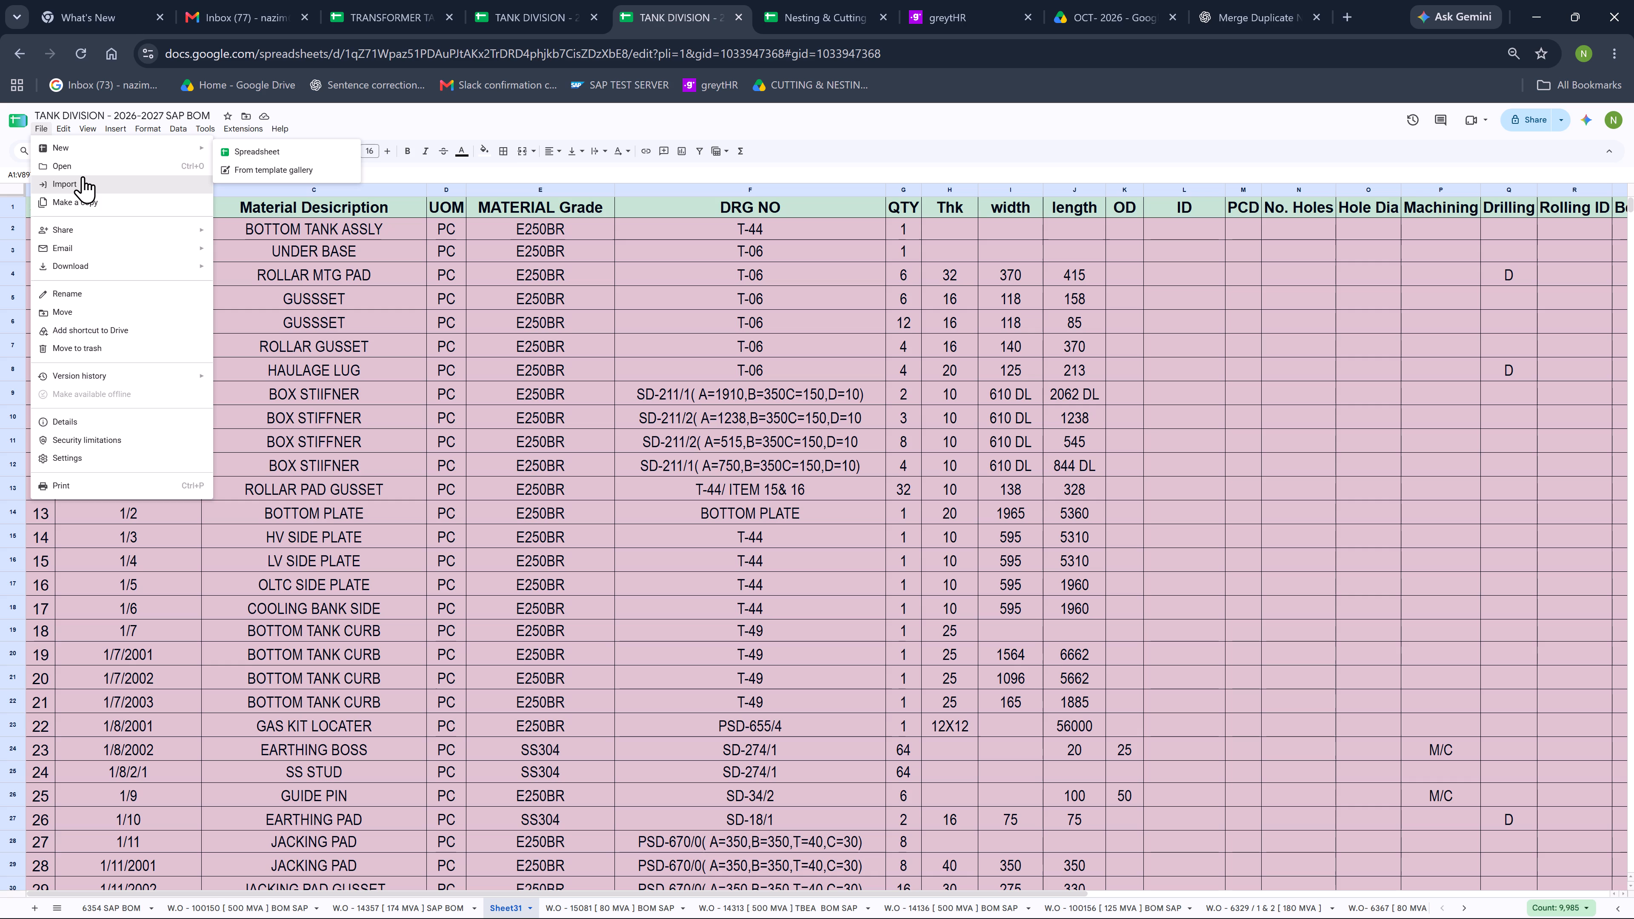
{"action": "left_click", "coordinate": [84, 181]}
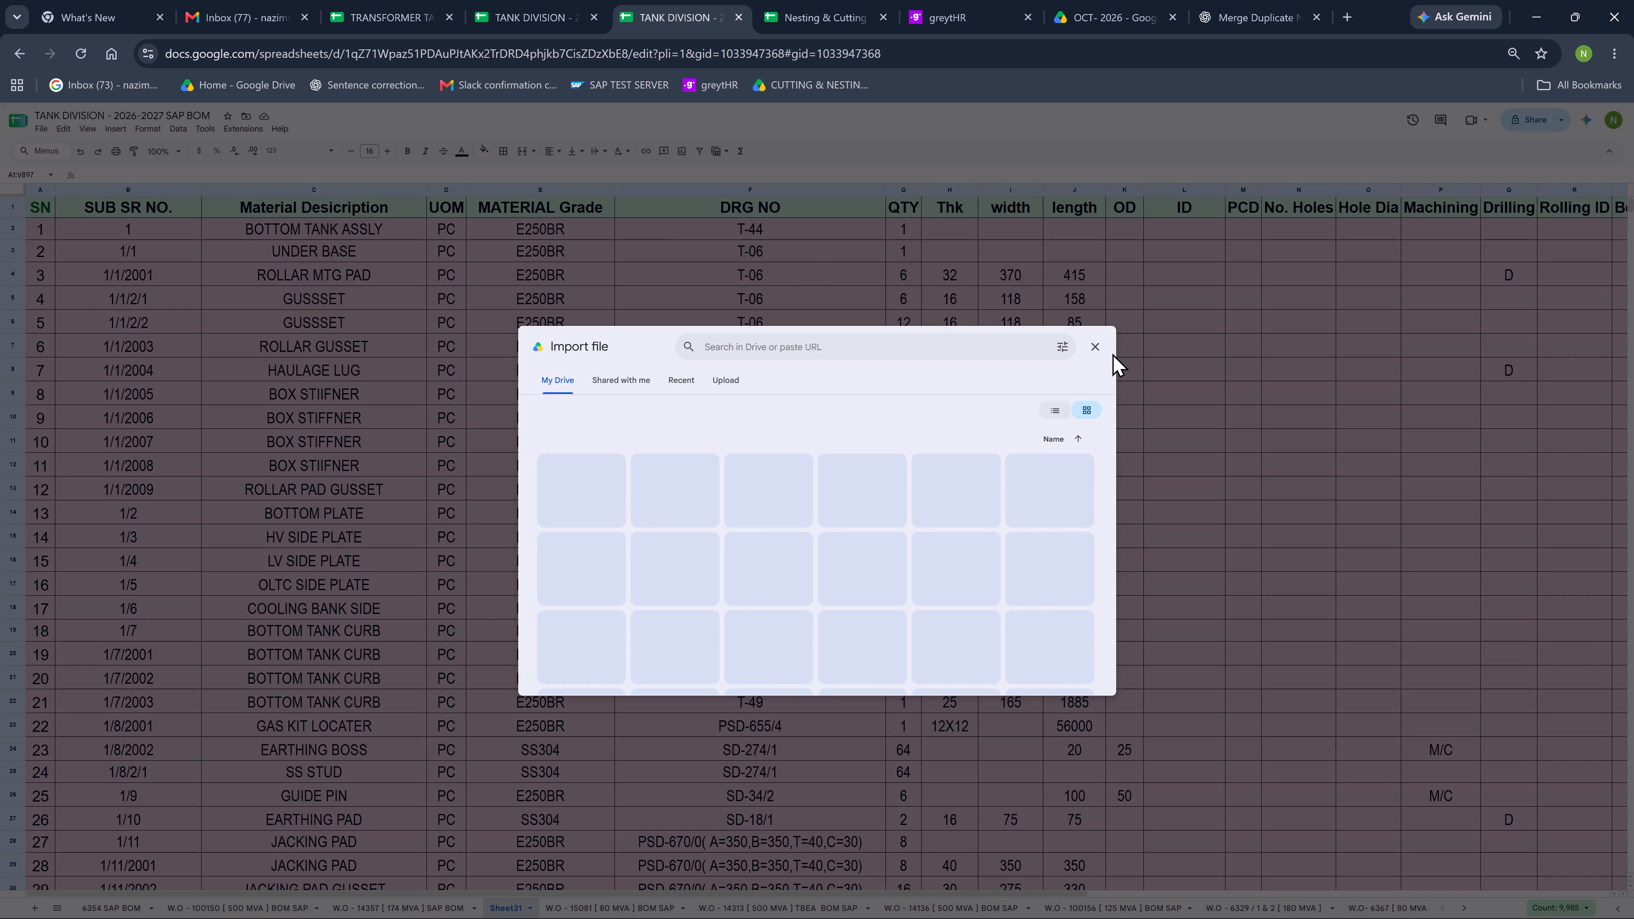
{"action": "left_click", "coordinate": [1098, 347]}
Start a PDF download of the workbook and limit the export to the selected cells A1:V897.
{"action": "left_click", "coordinate": [37, 129]}
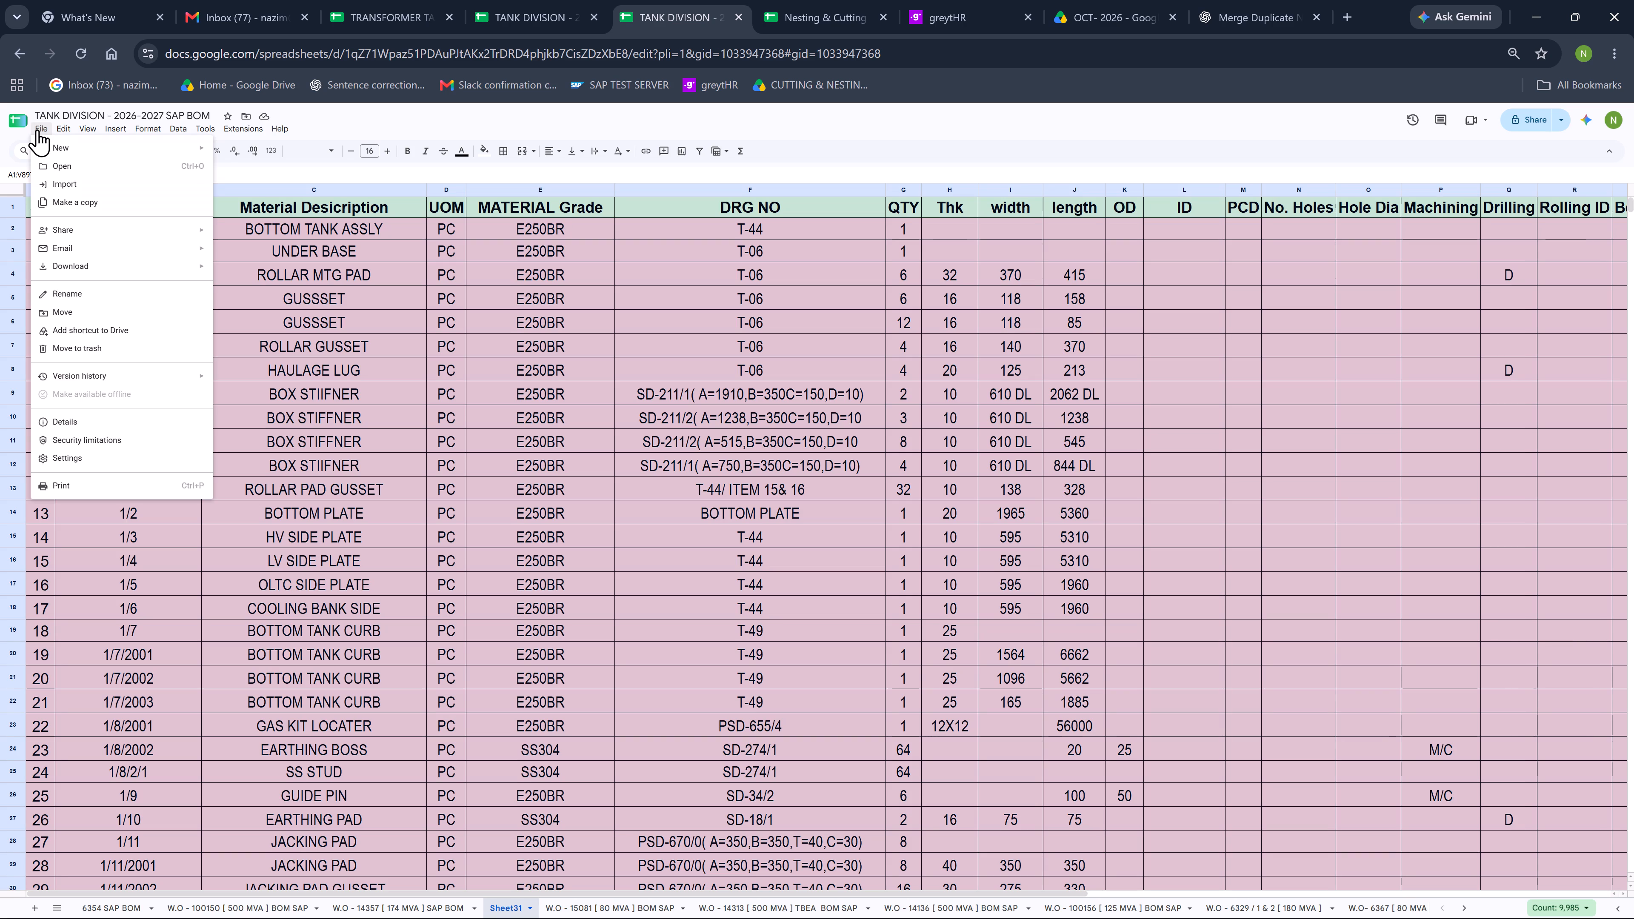
{"action": "left_click", "coordinate": [105, 261]}
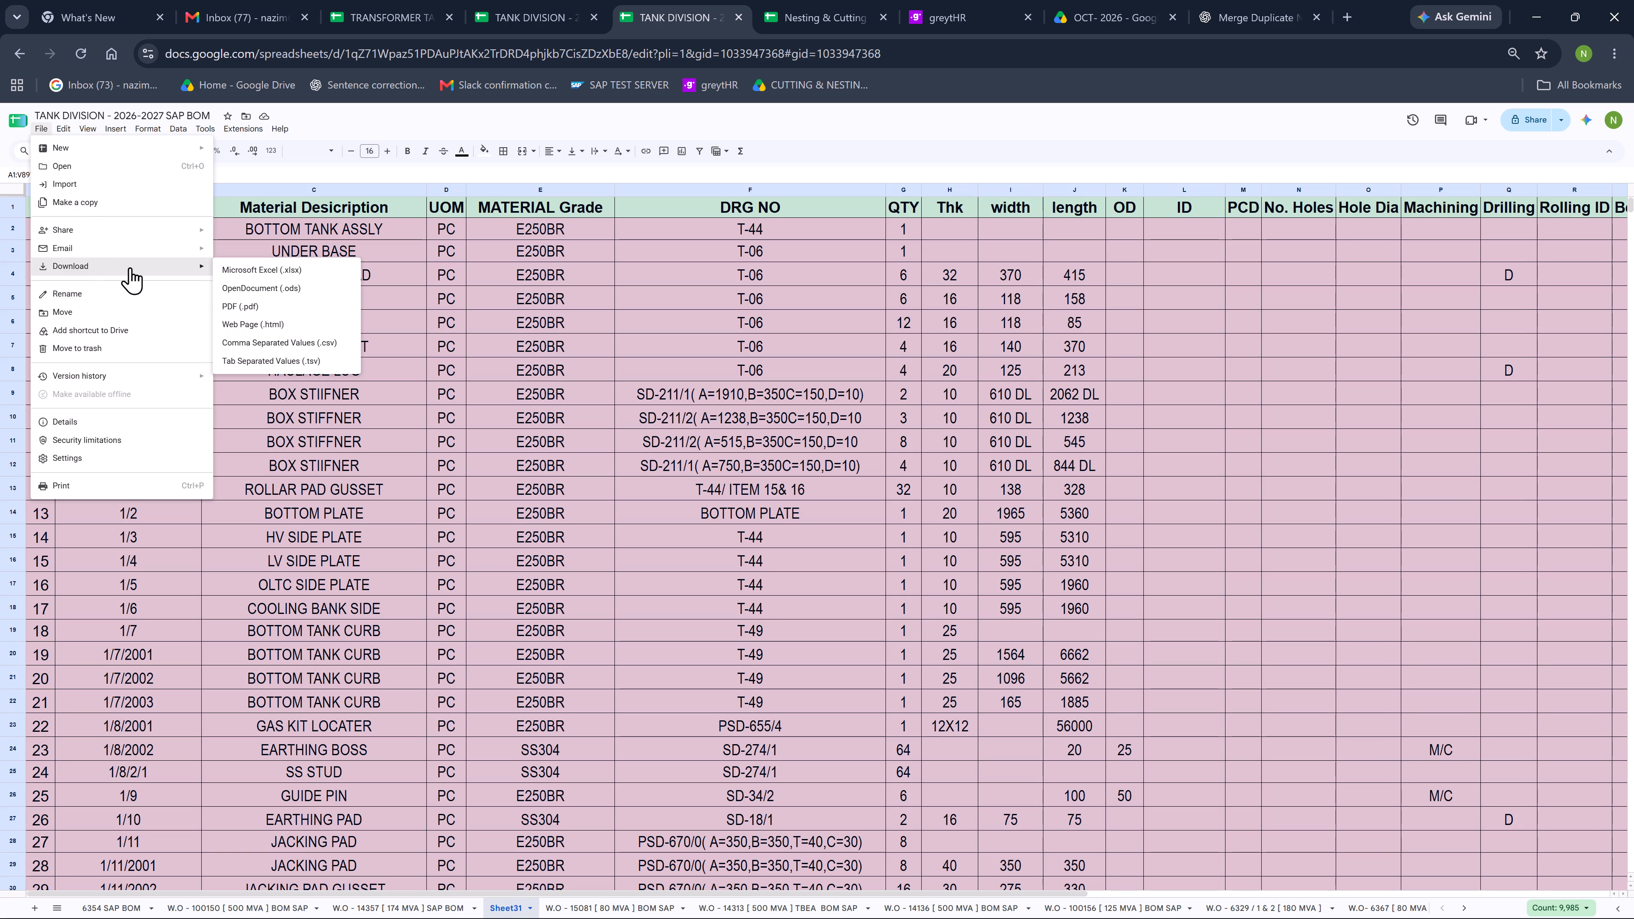
{"action": "left_click", "coordinate": [257, 308]}
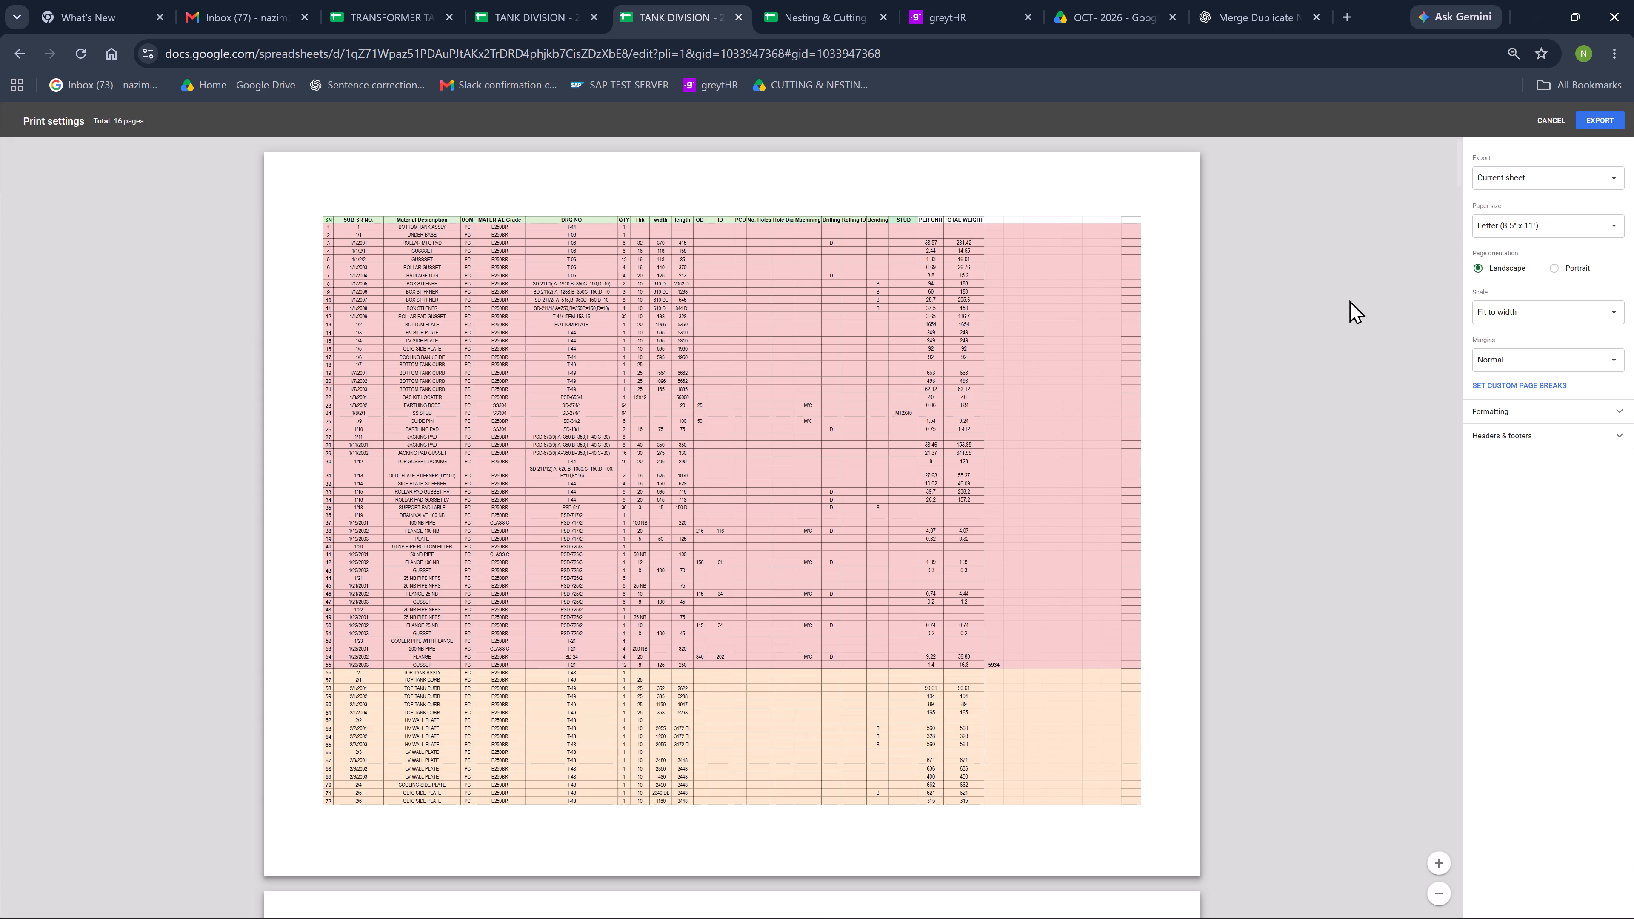
{"action": "scroll", "coordinate": [851, 468], "scroll_direction": "up", "scroll_amount": 1, "text": "ctrl"}
{"action": "left_click", "coordinate": [1572, 185]}
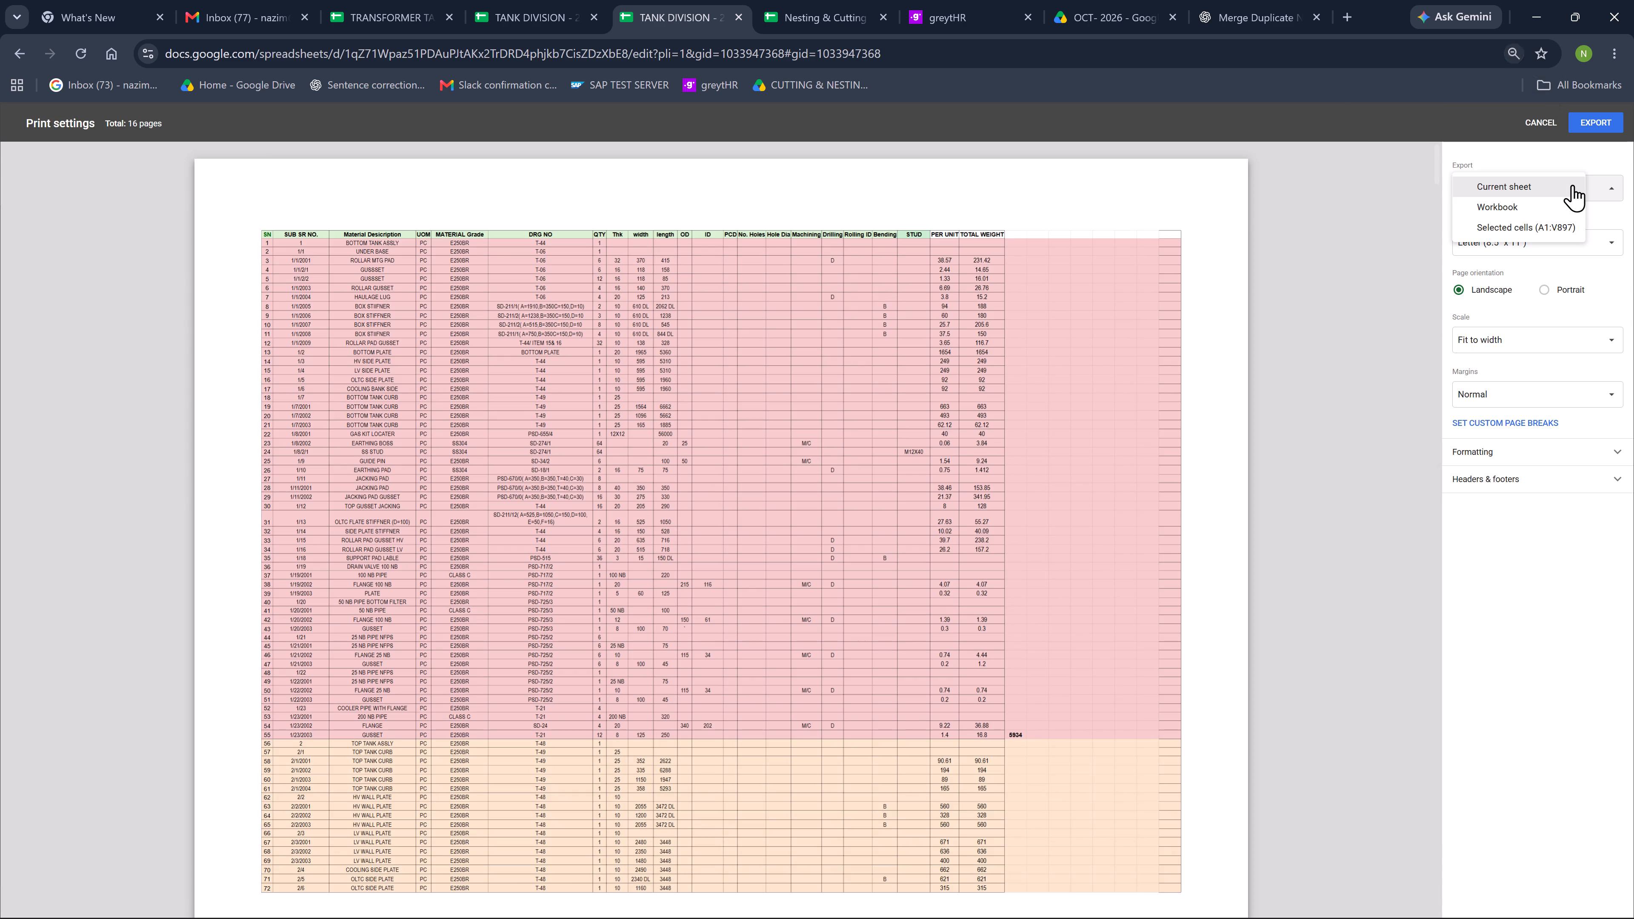
{"action": "left_click", "coordinate": [1511, 222]}
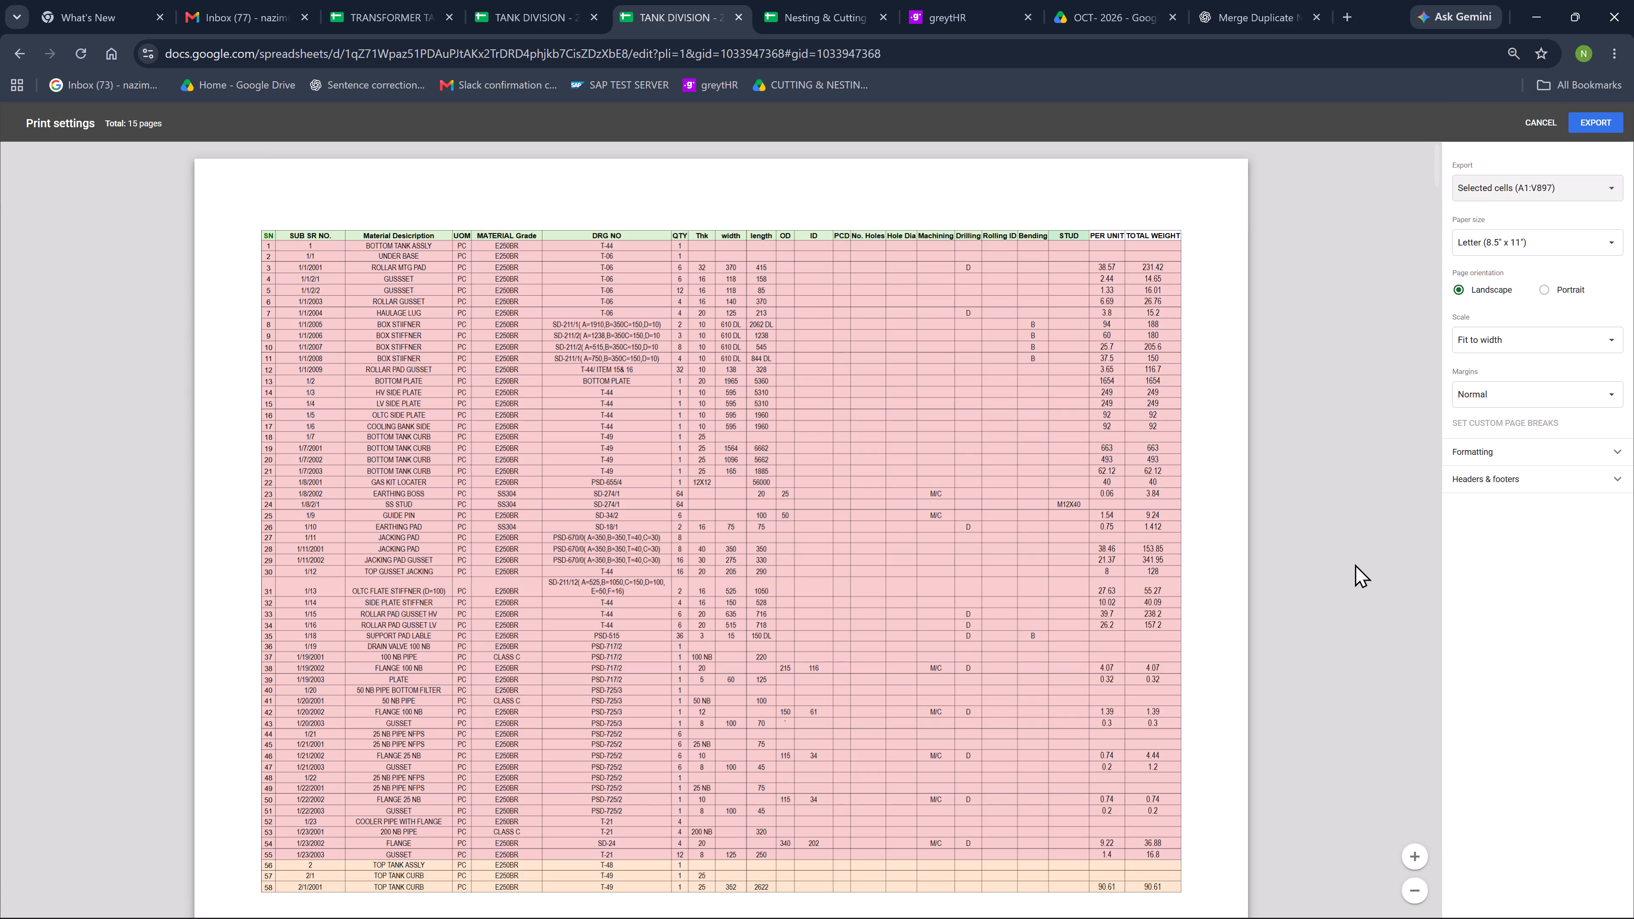
Set the PDF paper size to A3 (11.69" x 16.54") and review the scale, margin and formatting options.
{"action": "left_click", "coordinate": [1607, 239]}
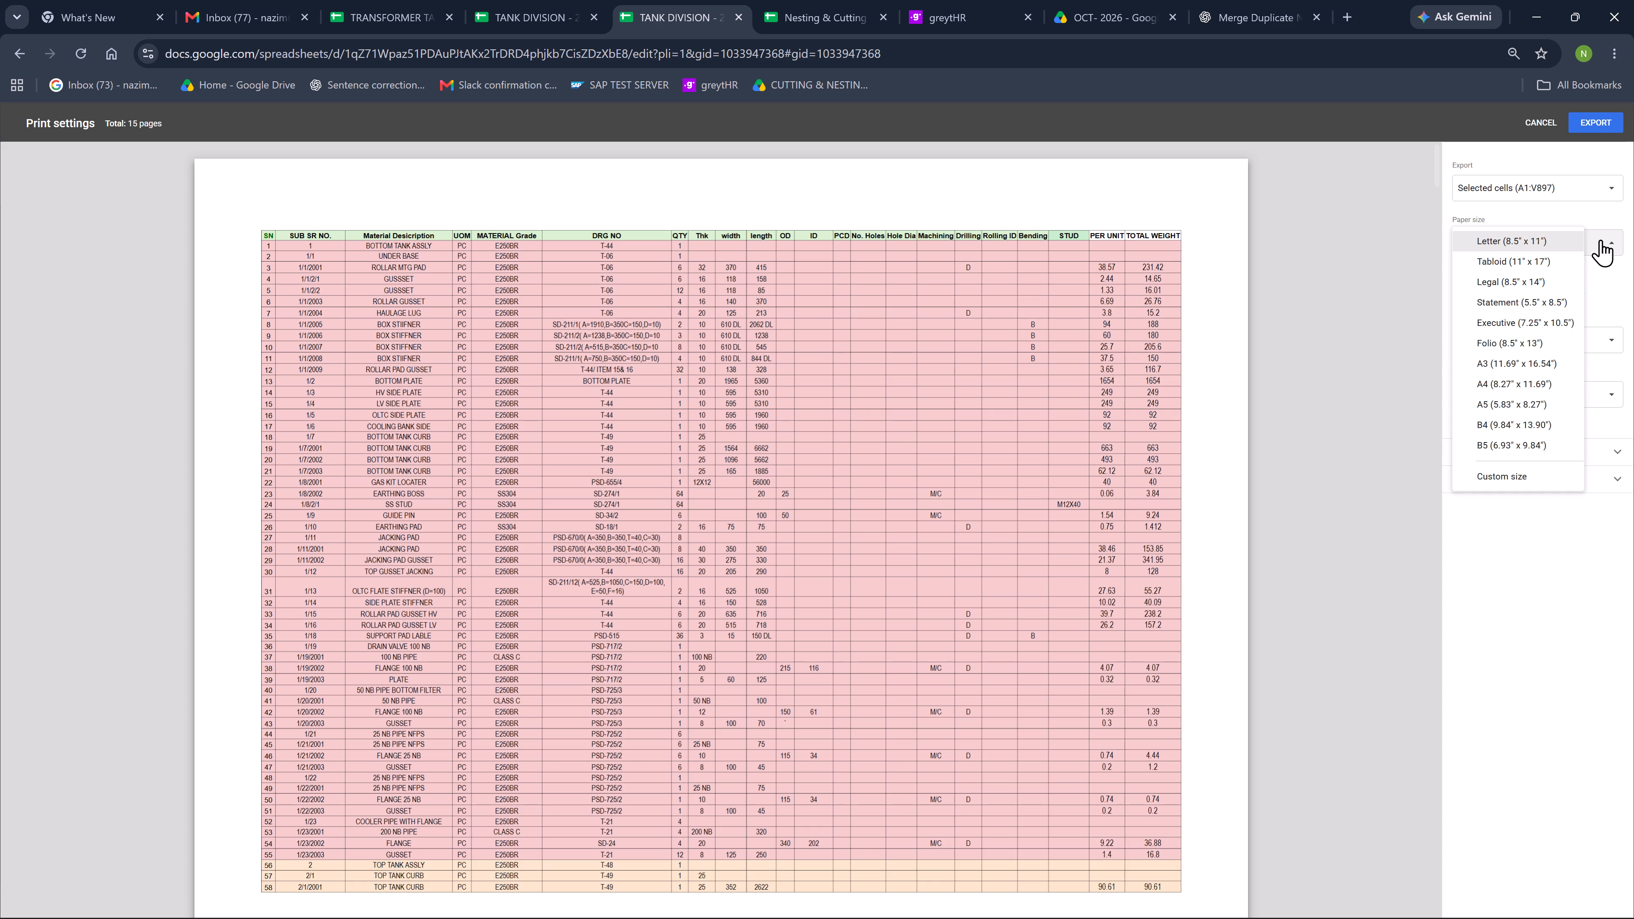
{"action": "left_click", "coordinate": [1509, 369]}
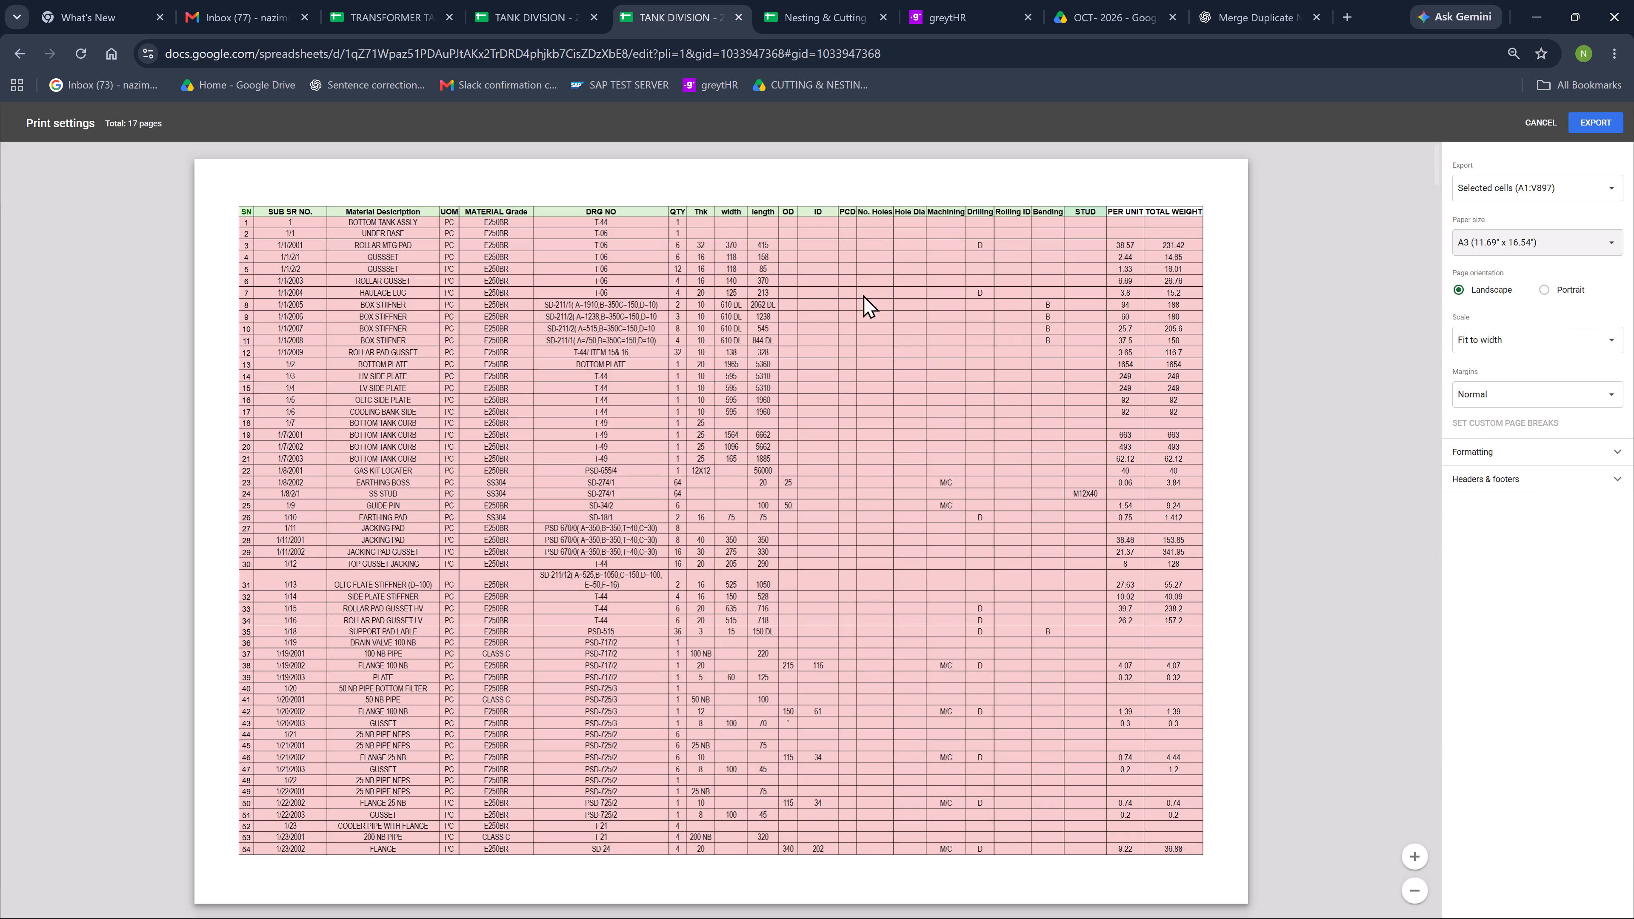
{"action": "left_click", "coordinate": [1528, 340]}
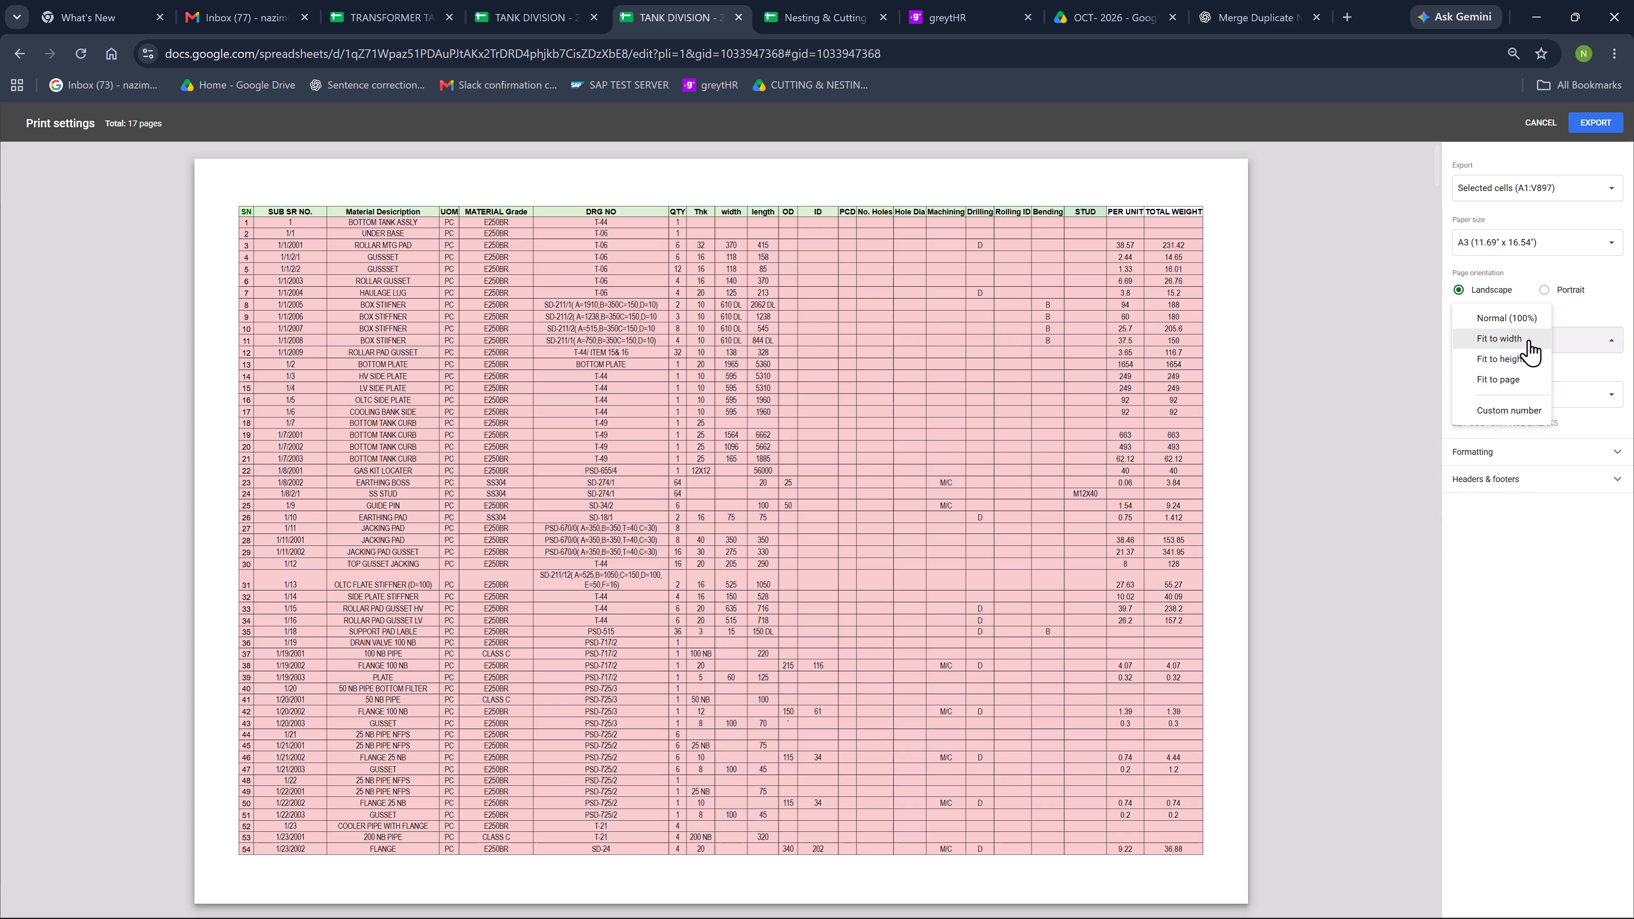
{"action": "left_click", "coordinate": [1595, 340]}
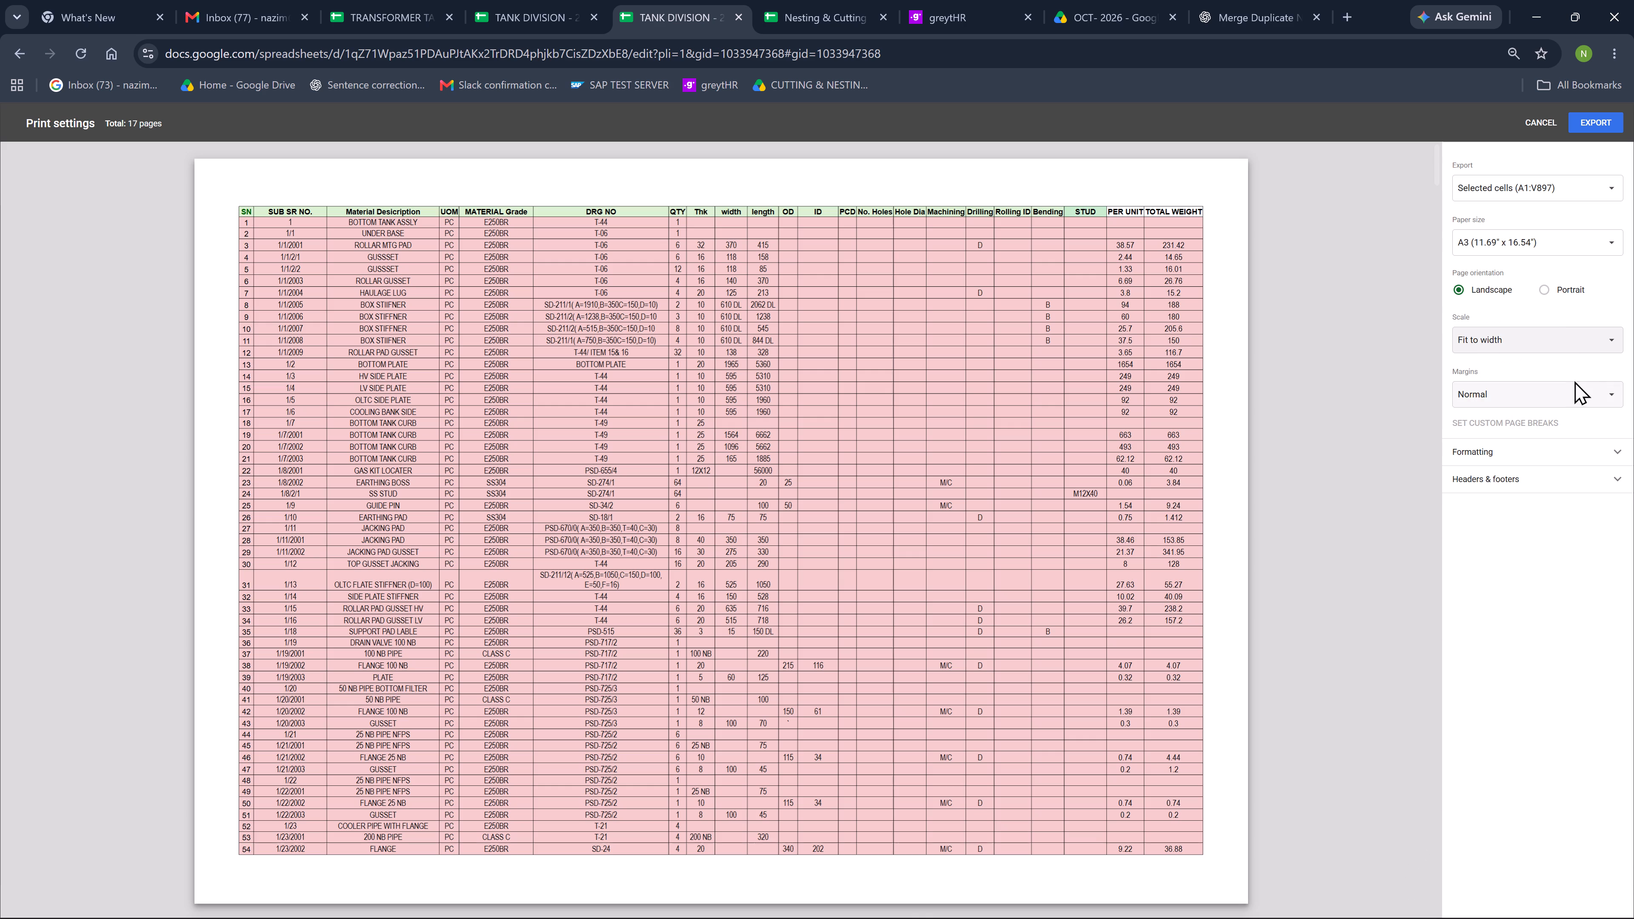
{"action": "left_click", "coordinate": [1571, 386]}
{"action": "left_click", "coordinate": [1571, 386]}
{"action": "left_click", "coordinate": [1563, 451]}
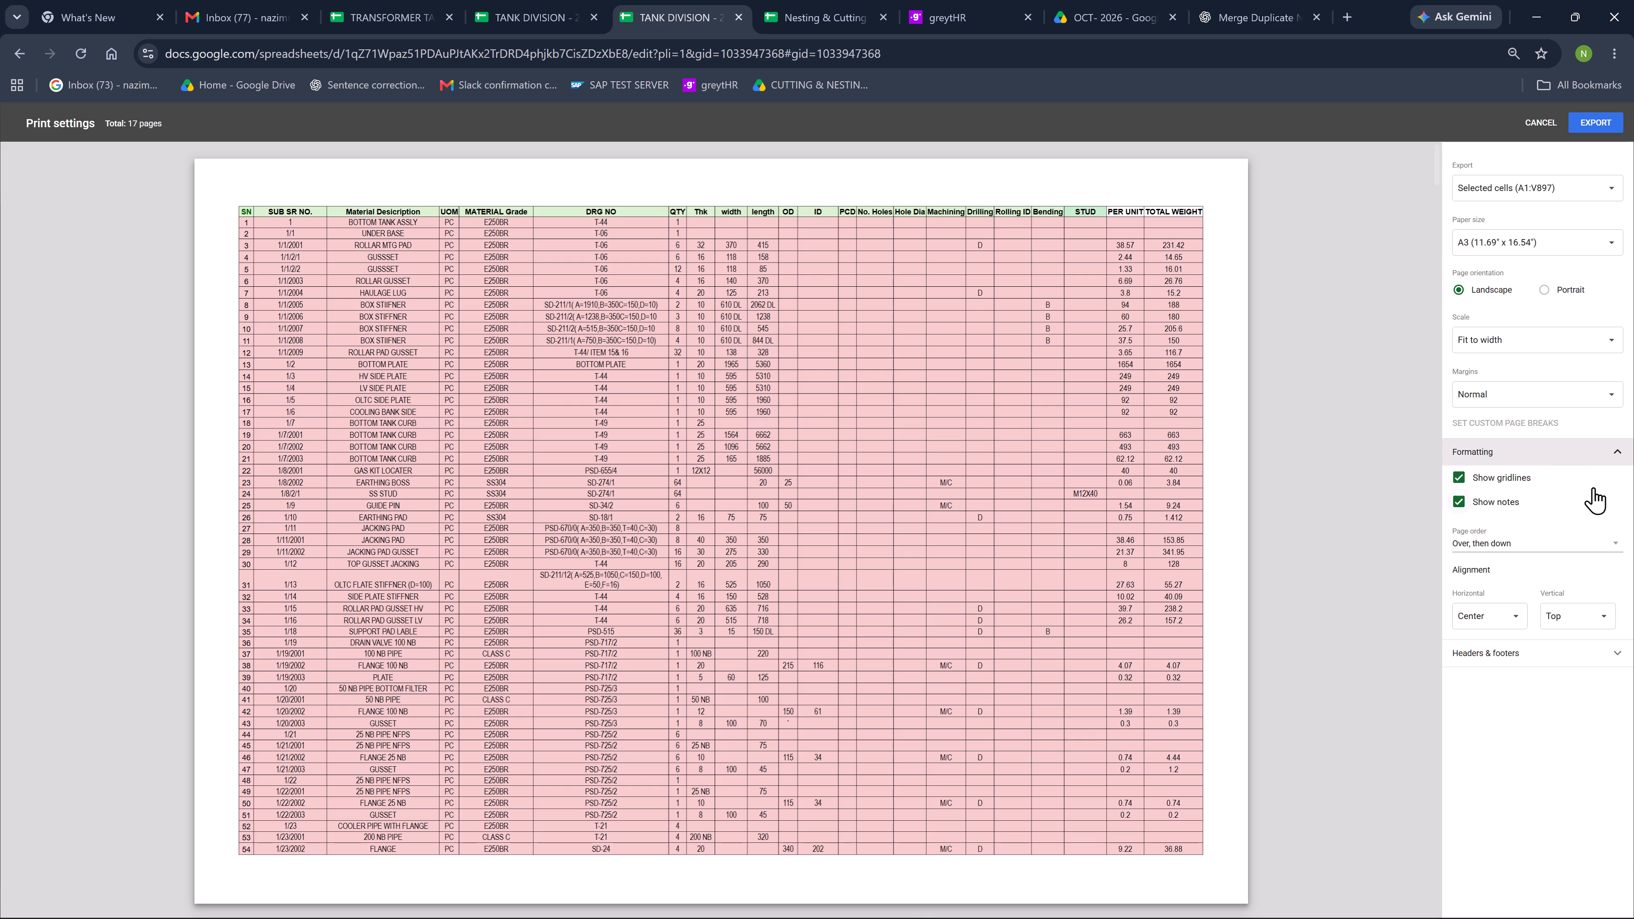
{"action": "left_click", "coordinate": [1608, 445]}
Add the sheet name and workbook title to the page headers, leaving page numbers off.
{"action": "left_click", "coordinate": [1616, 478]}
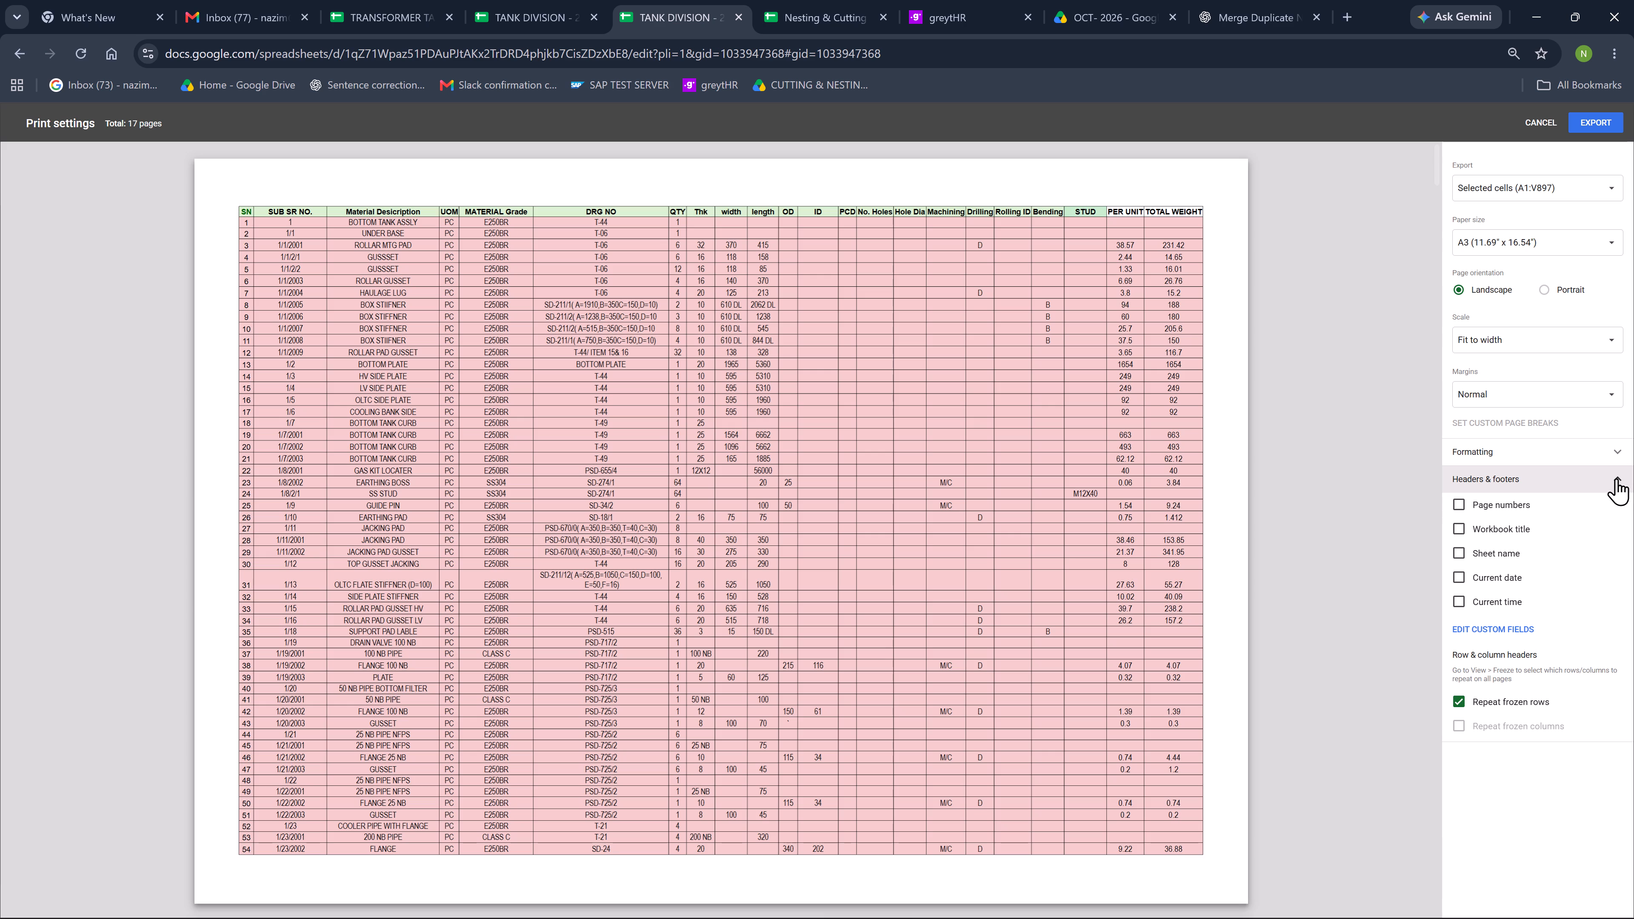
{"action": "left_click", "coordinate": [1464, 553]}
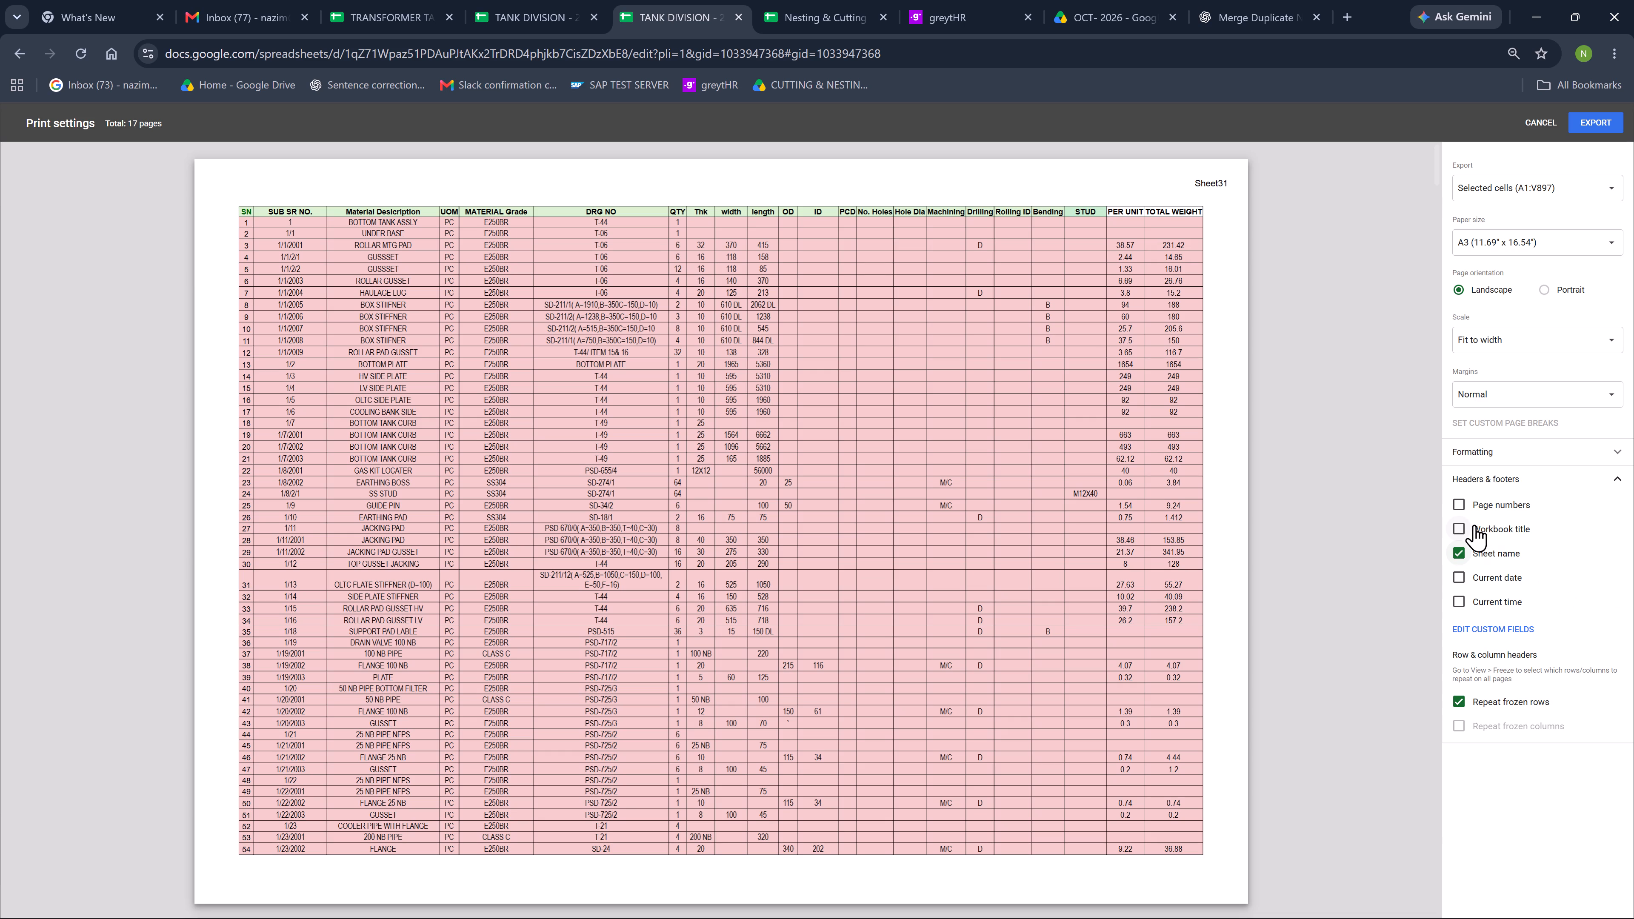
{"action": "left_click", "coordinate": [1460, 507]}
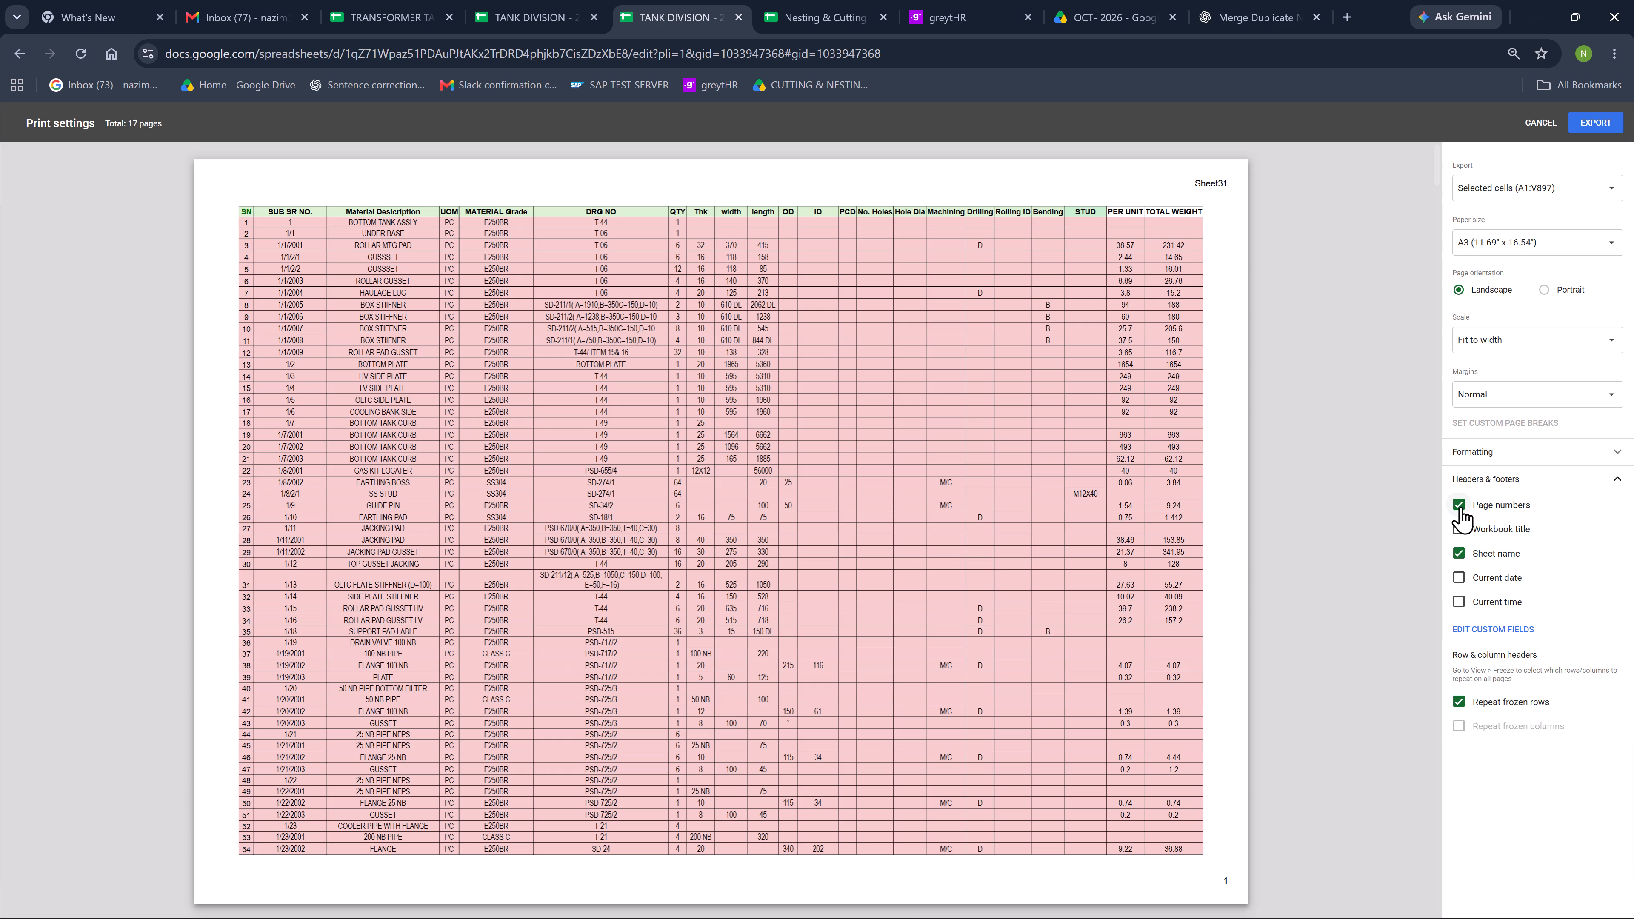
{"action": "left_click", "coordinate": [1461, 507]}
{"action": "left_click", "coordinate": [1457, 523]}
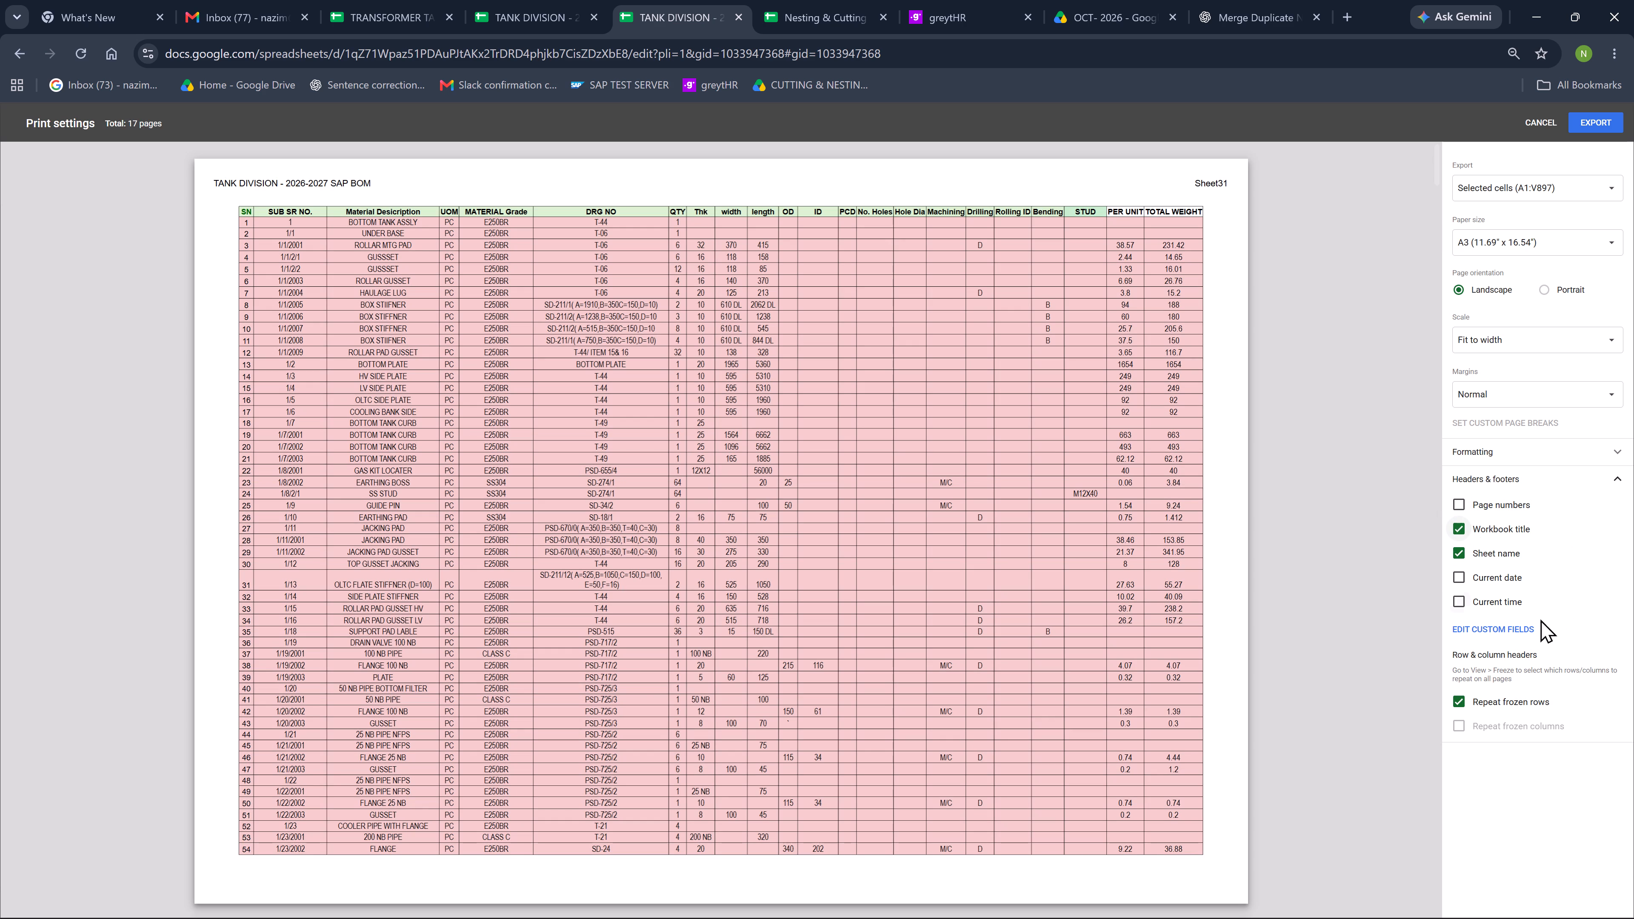
Open the custom header and footer fields for editing and clear the workbook title from the left header field.
{"action": "left_click", "coordinate": [1509, 625]}
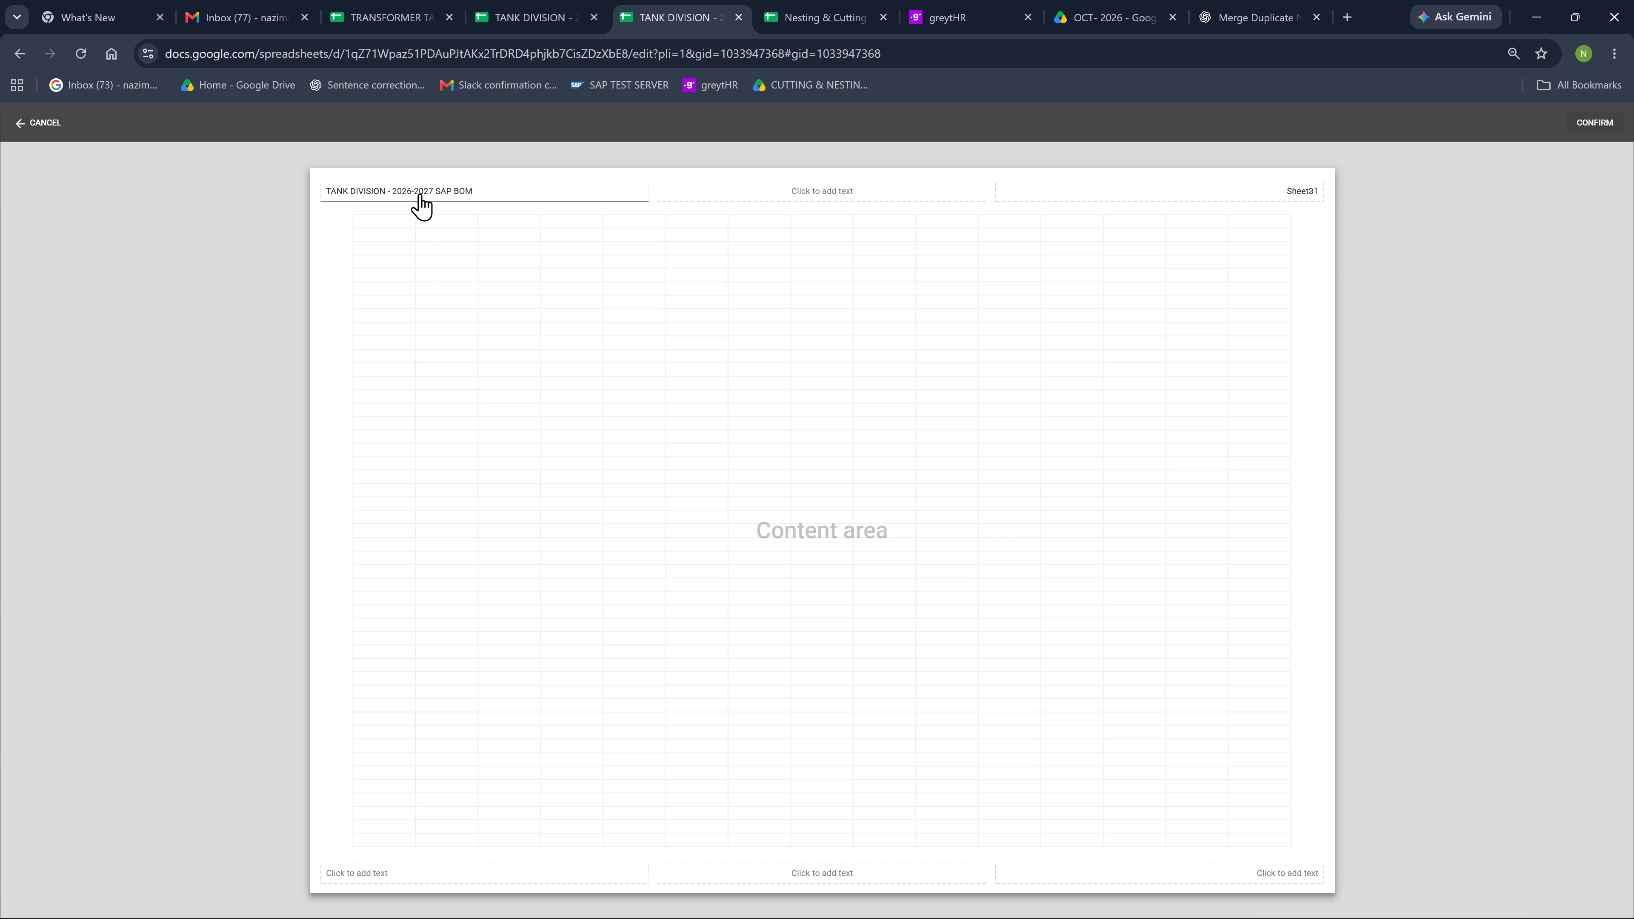
{"action": "left_click", "coordinate": [416, 191]}
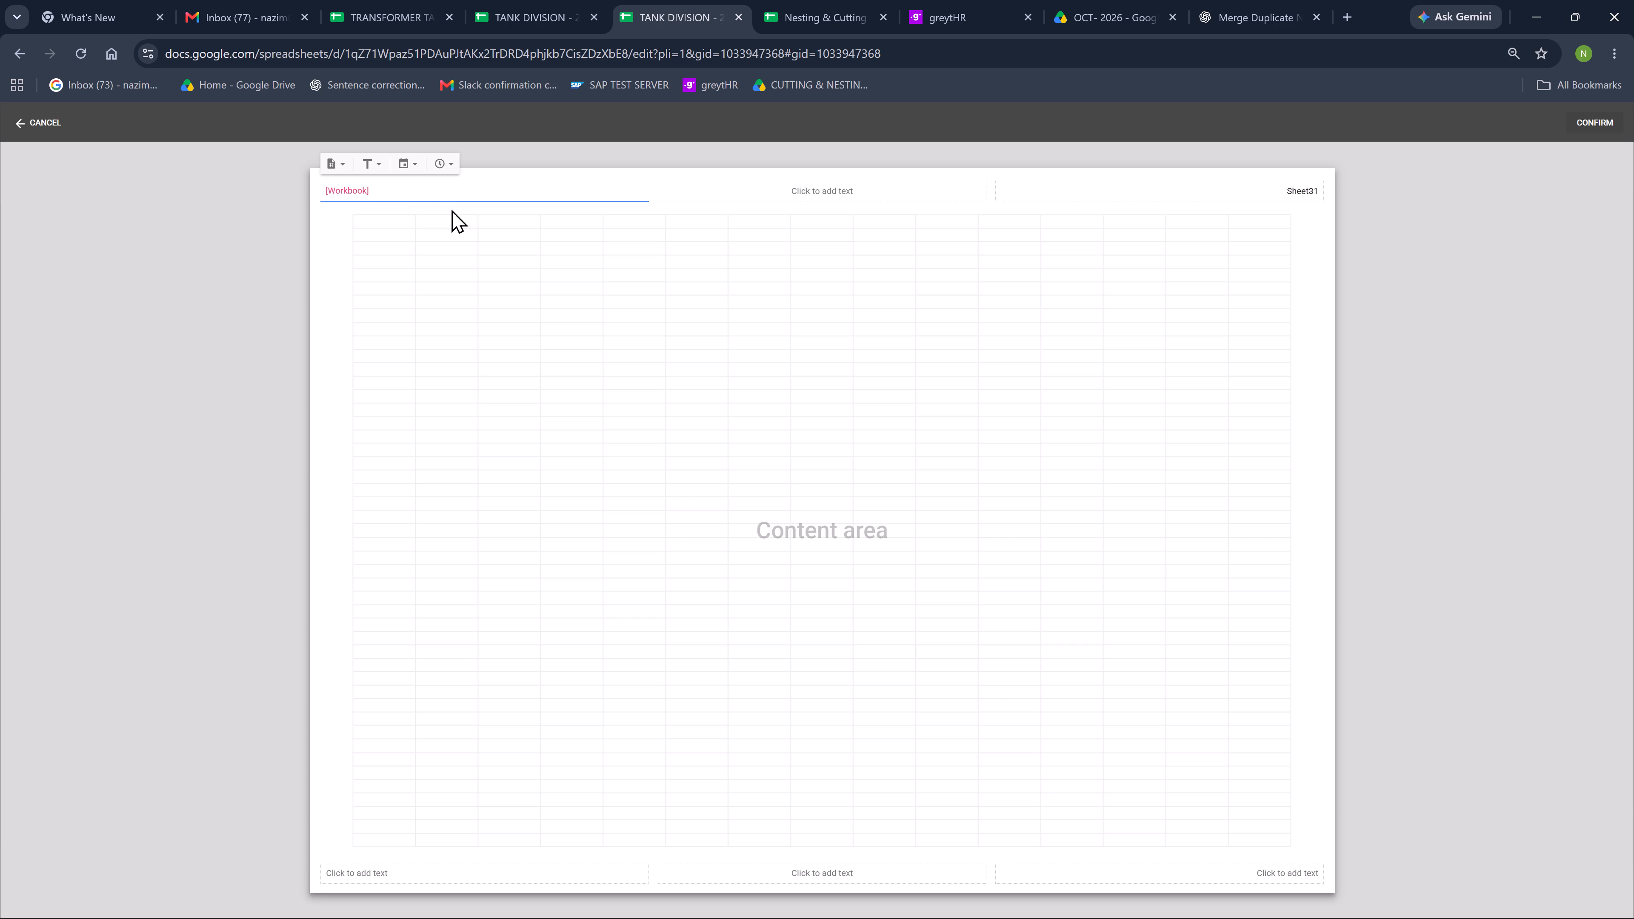
{"action": "key", "text": "BackSpace"}
{"action": "key", "text": "BackSpace"}
{"action": "key", "text": "BackSpace"}
{"action": "key", "text": "BackSpace"}
{"action": "key", "text": "BackSpace"}
Enter W.O - 6403 [ 170 MVA ] WEIGHT CALCULATION SHEET in the centre header field, checking the rating against the 6403 folder name in Everything.
{"action": "left_click", "coordinate": [786, 186]}
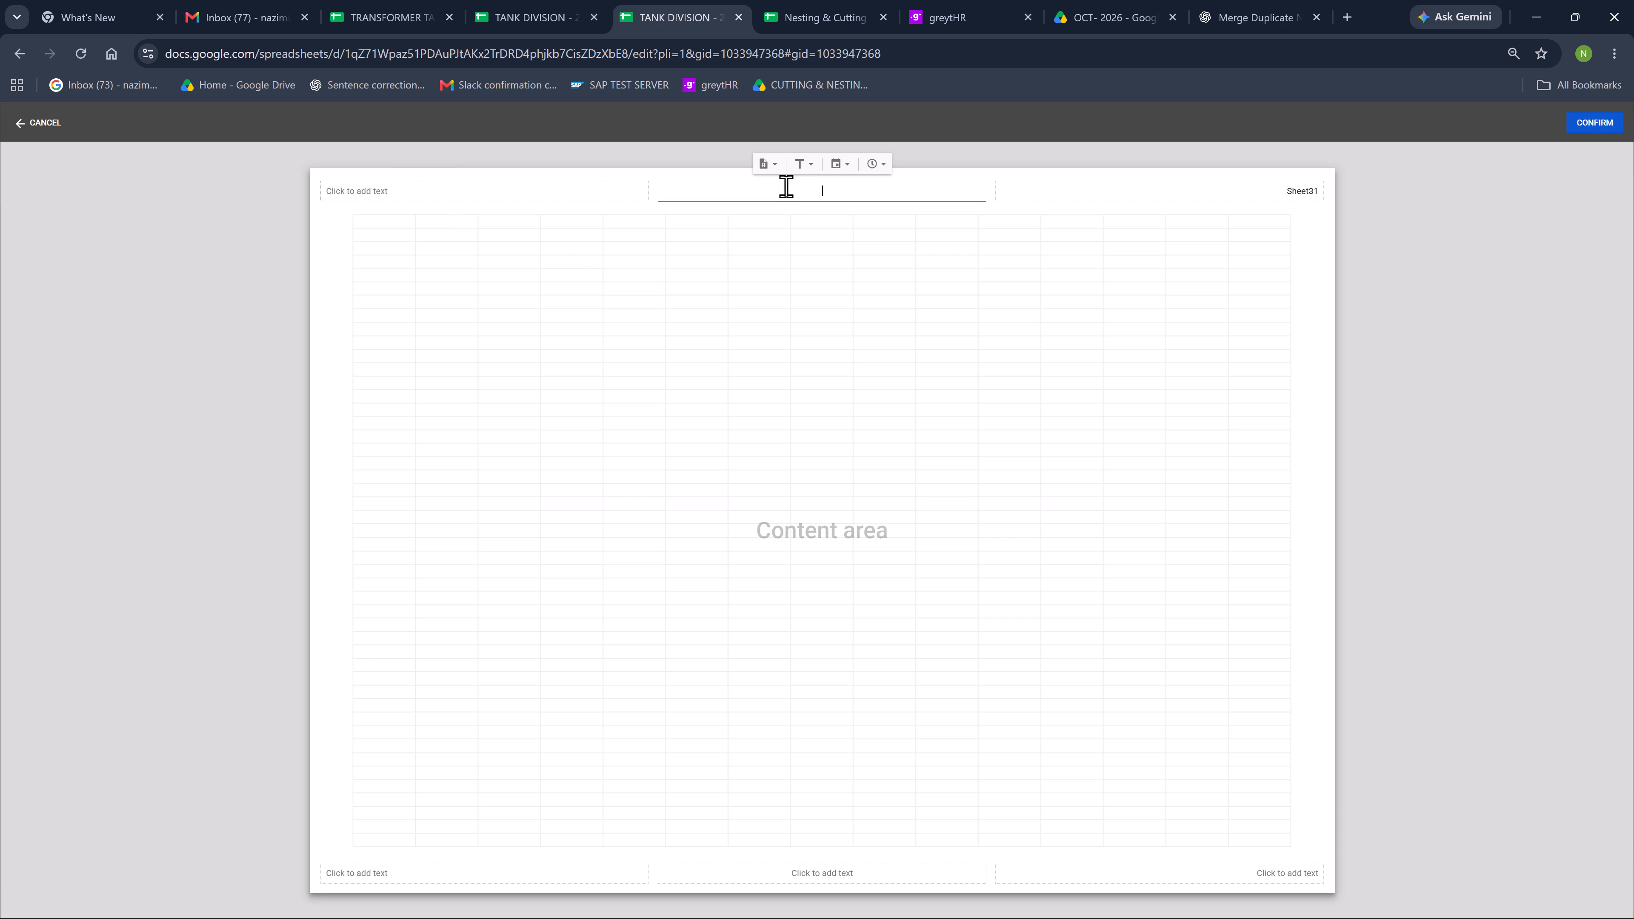
{"action": "key", "text": "w"}
{"action": "type", "text": ".O"}
{"action": "key", "text": "space"}
{"action": "type", "text": "-"}
{"action": "key", "text": "space"}
{"action": "type", "text": "6403"}
{"action": "key", "text": "space"}
{"action": "type", "text": "["}
{"action": "key", "text": "space"}
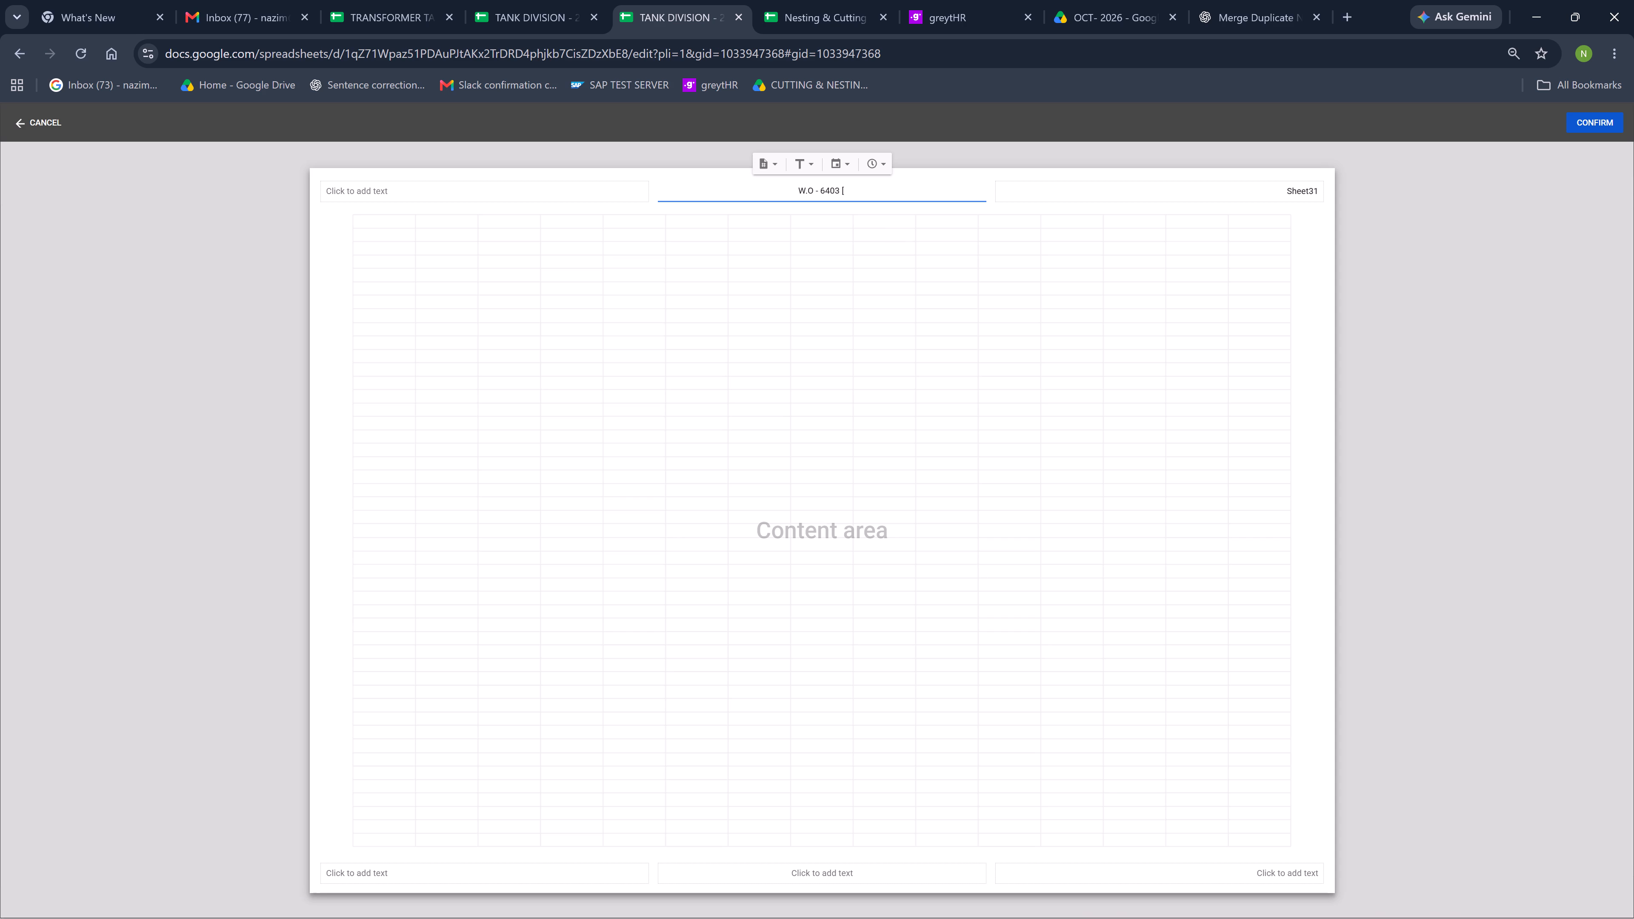
{"action": "left_click", "coordinate": [873, 897]}
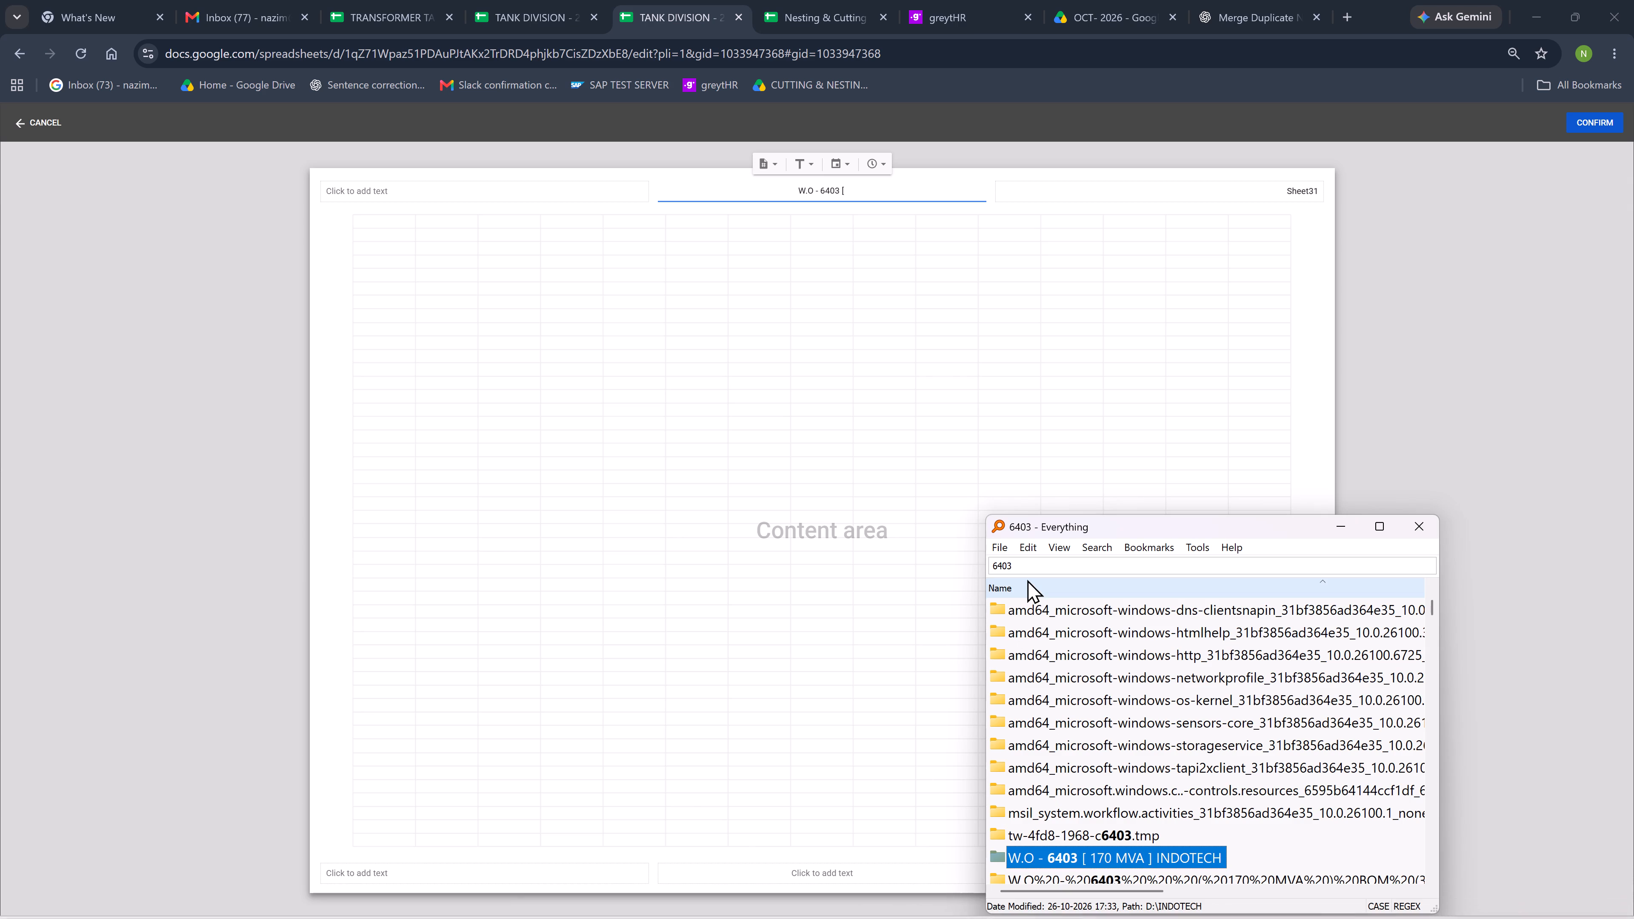
{"action": "left_click", "coordinate": [1345, 525]}
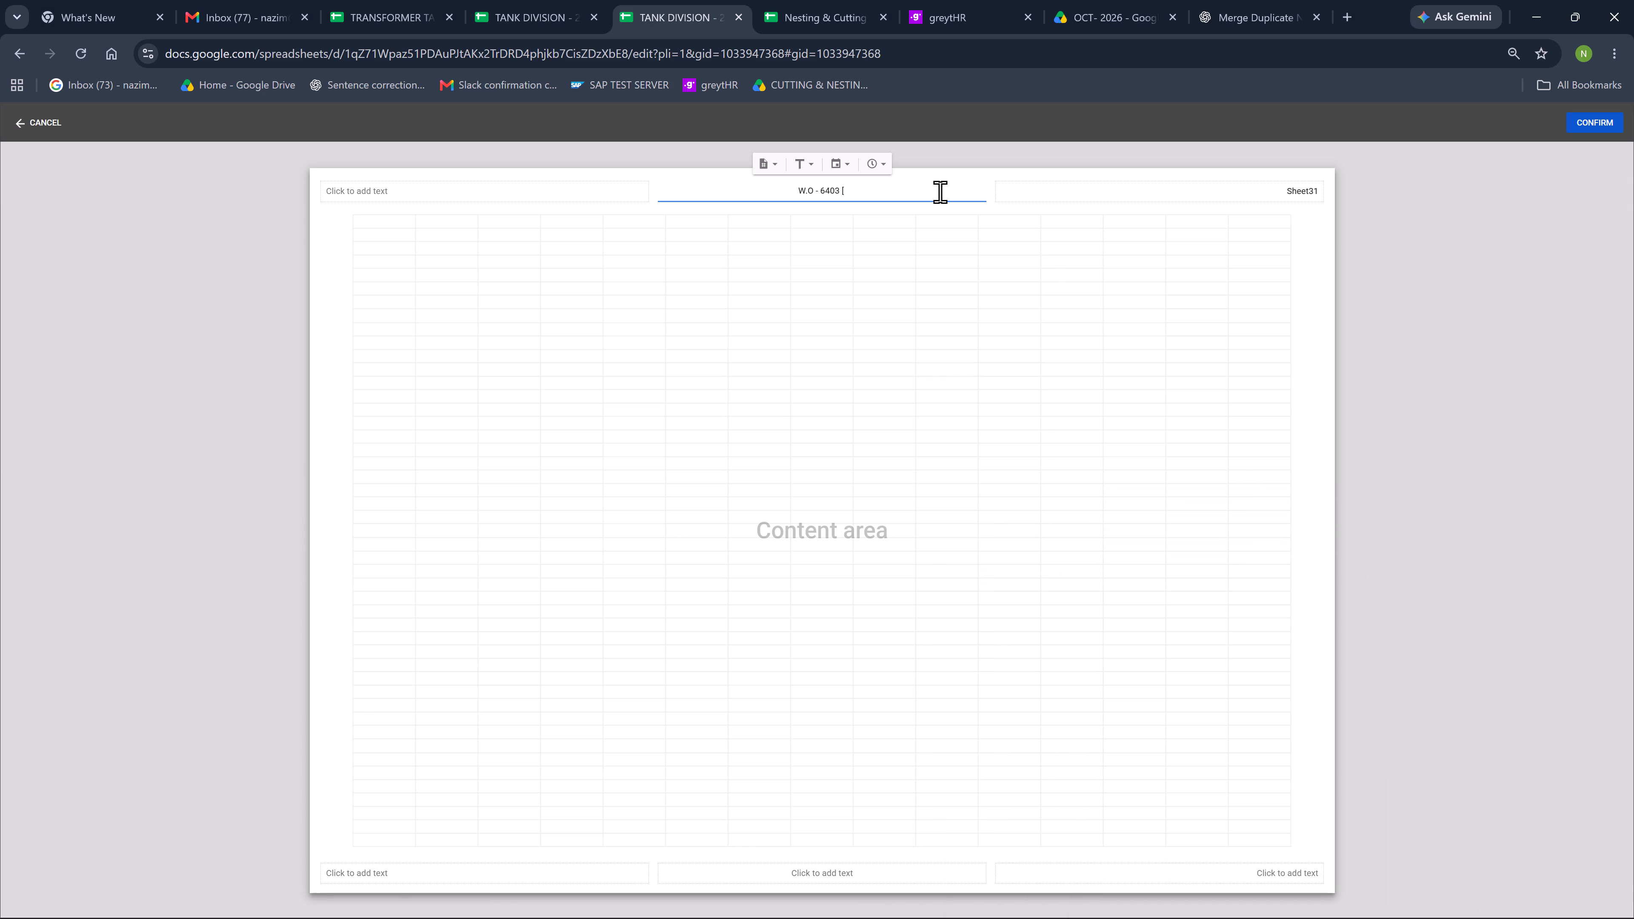
{"action": "type", "text": "170 MVA"}
{"action": "key", "text": "space"}
{"action": "type", "text": "]"}
{"action": "key", "text": "space"}
{"action": "type", "text": "WEI"}
{"action": "type", "text": "GHT CALCULATION SHEET"}
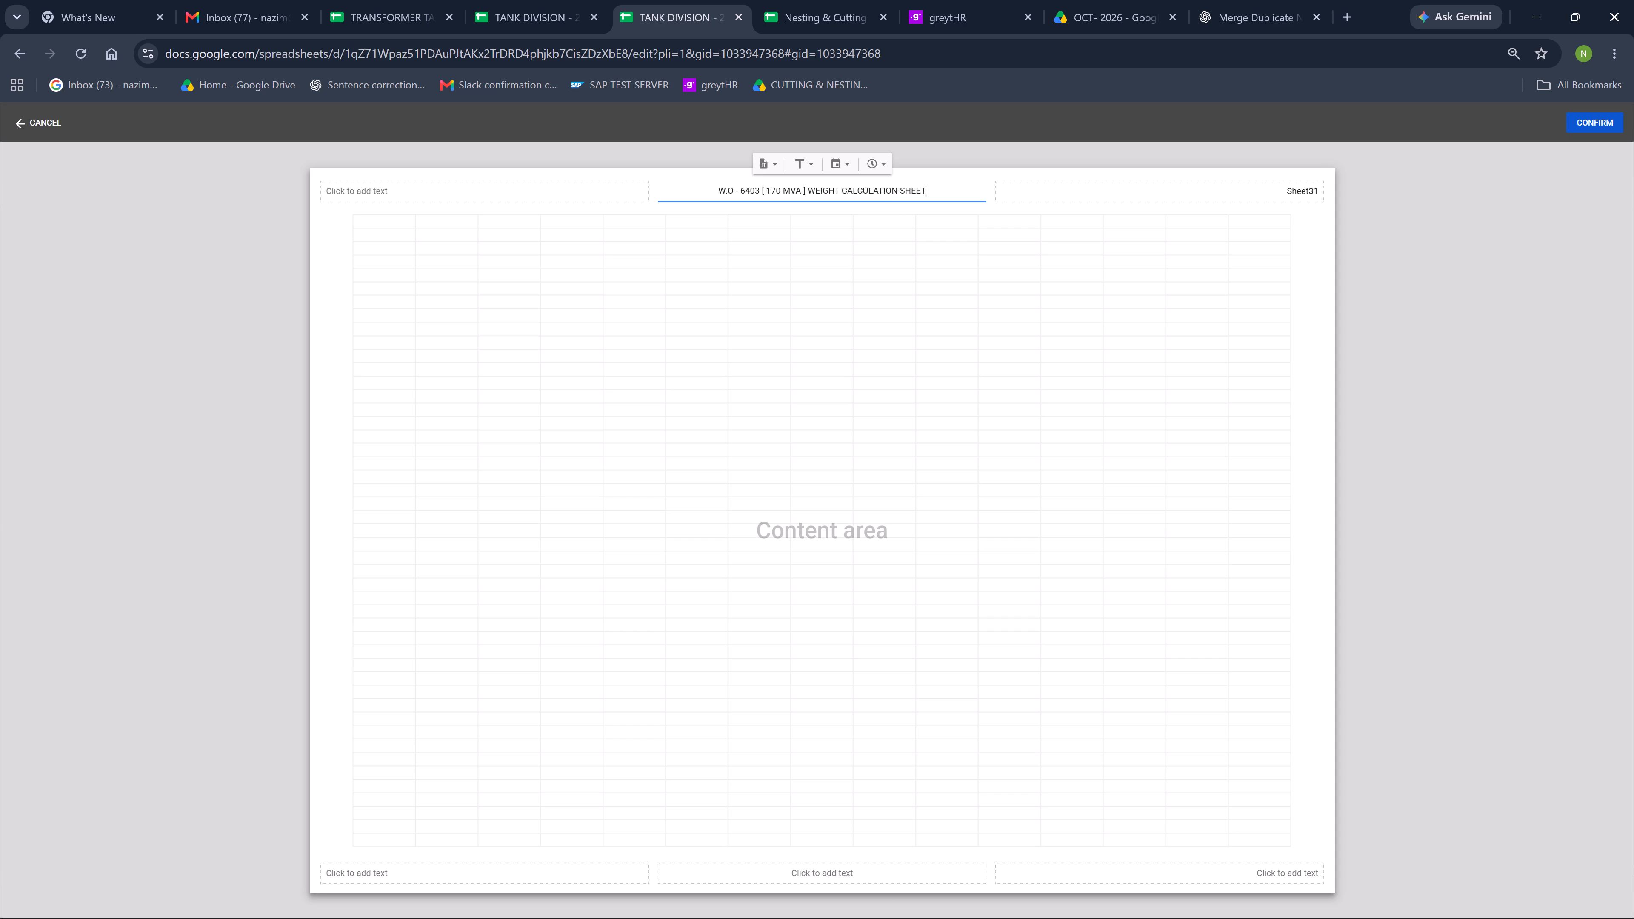
{"action": "key", "text": "space"}
{"action": "key", "text": "Return"}
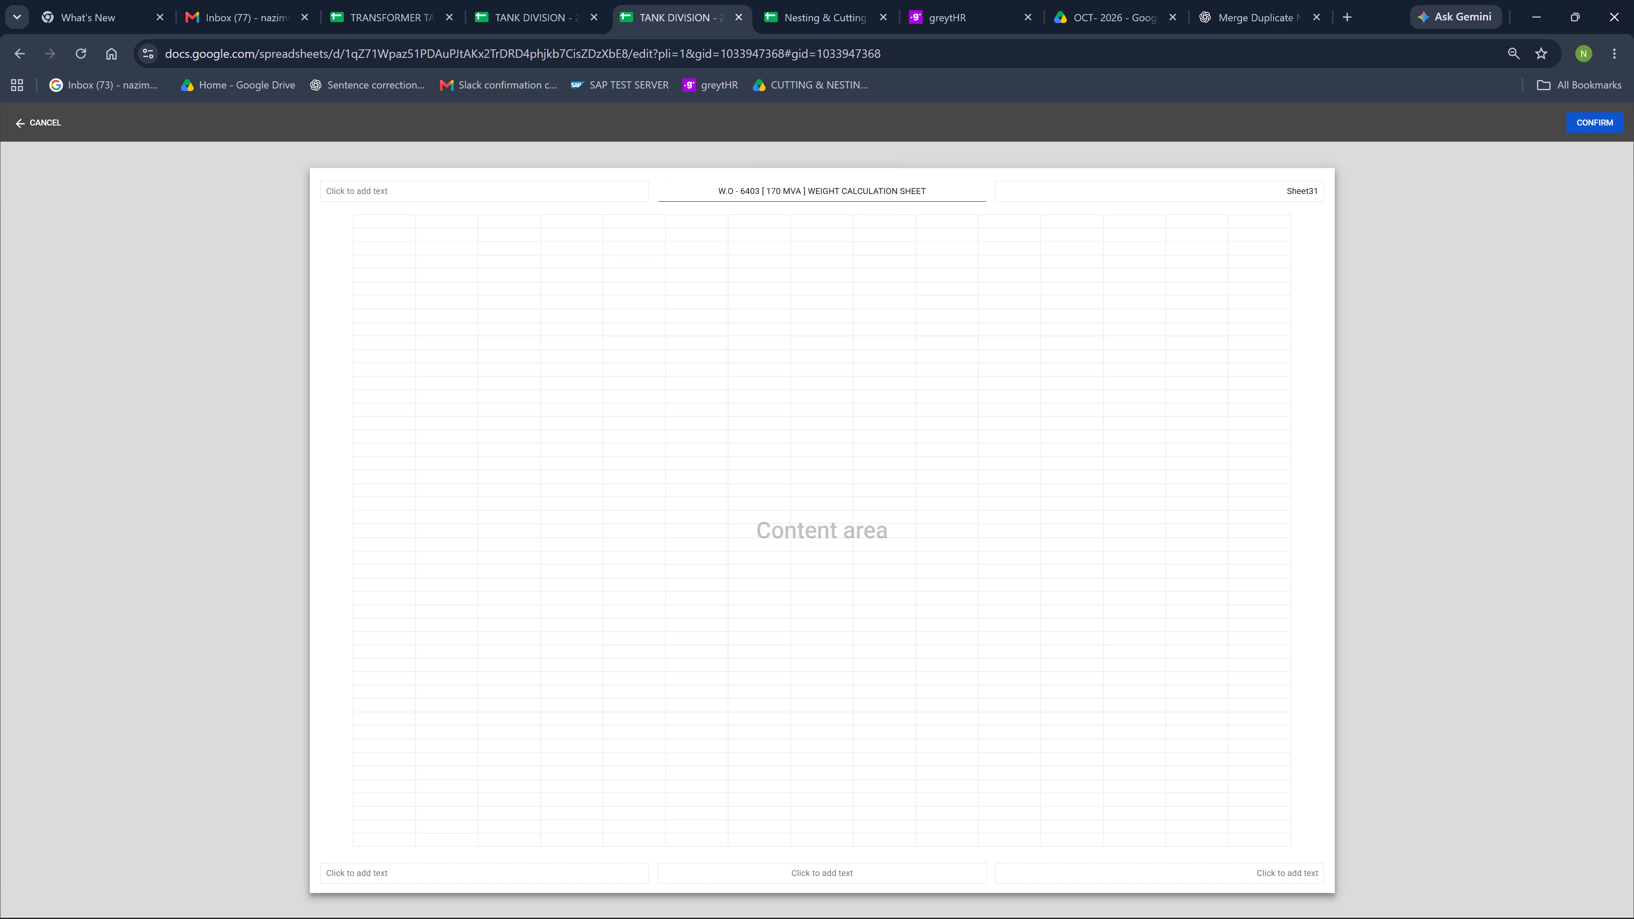
Replace the sheet name in the right header field with PAGE- and confirm the custom header fields.
{"action": "left_click", "coordinate": [1305, 189]}
{"action": "key", "text": "BackSpace"}
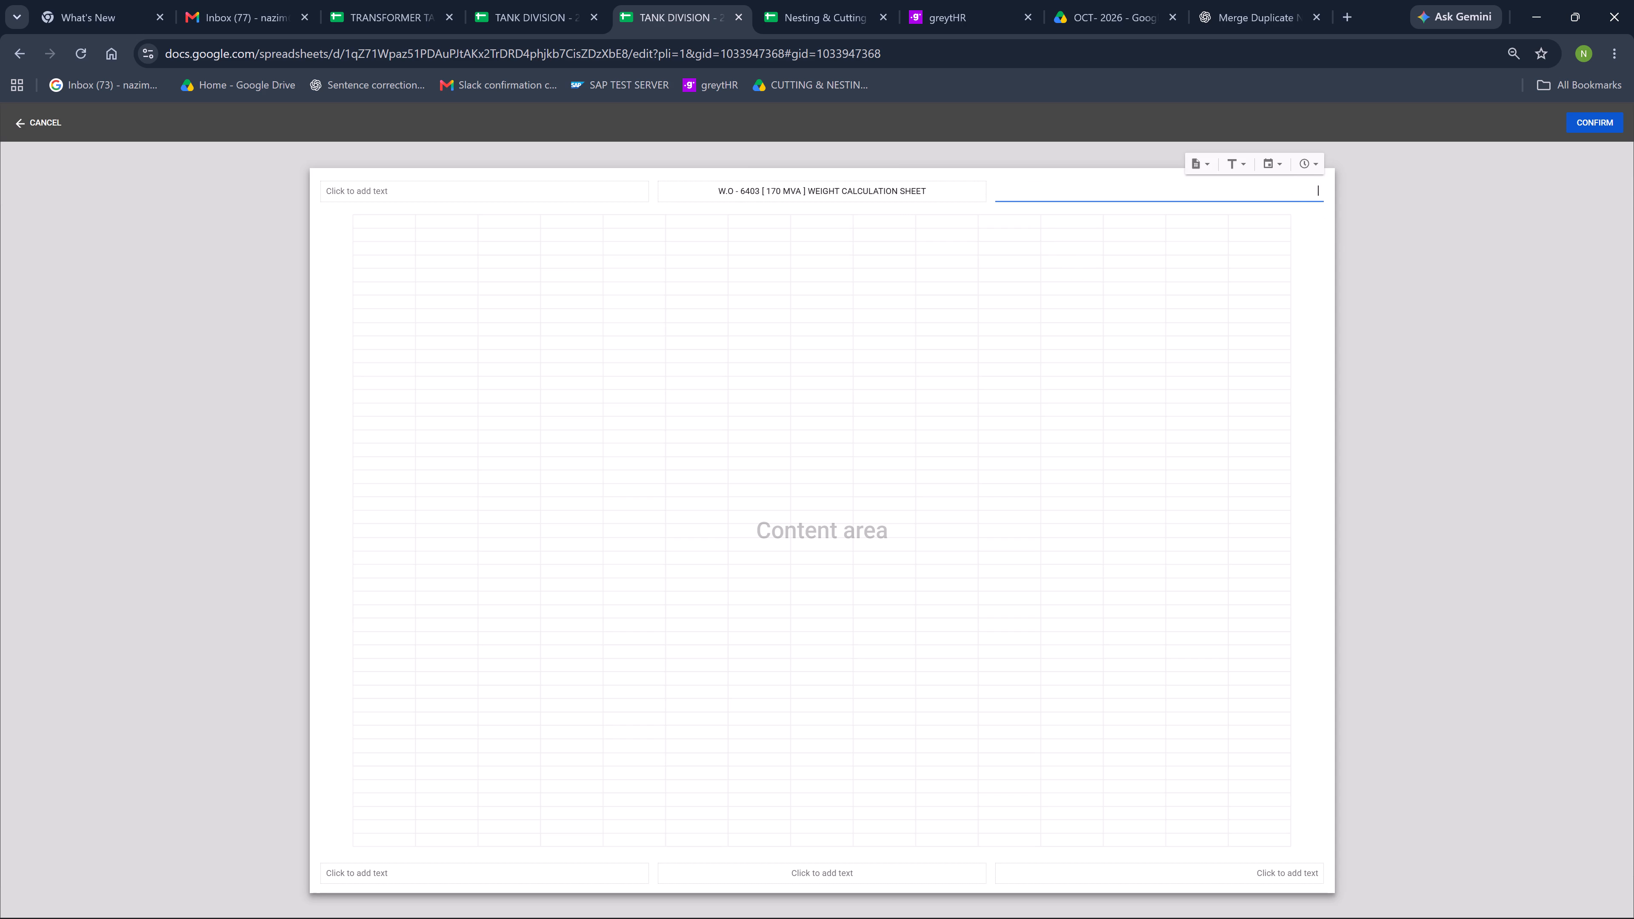
{"action": "key", "text": "BackSpace"}
{"action": "type", "text": "PAGE-"}
{"action": "key", "text": "Return"}
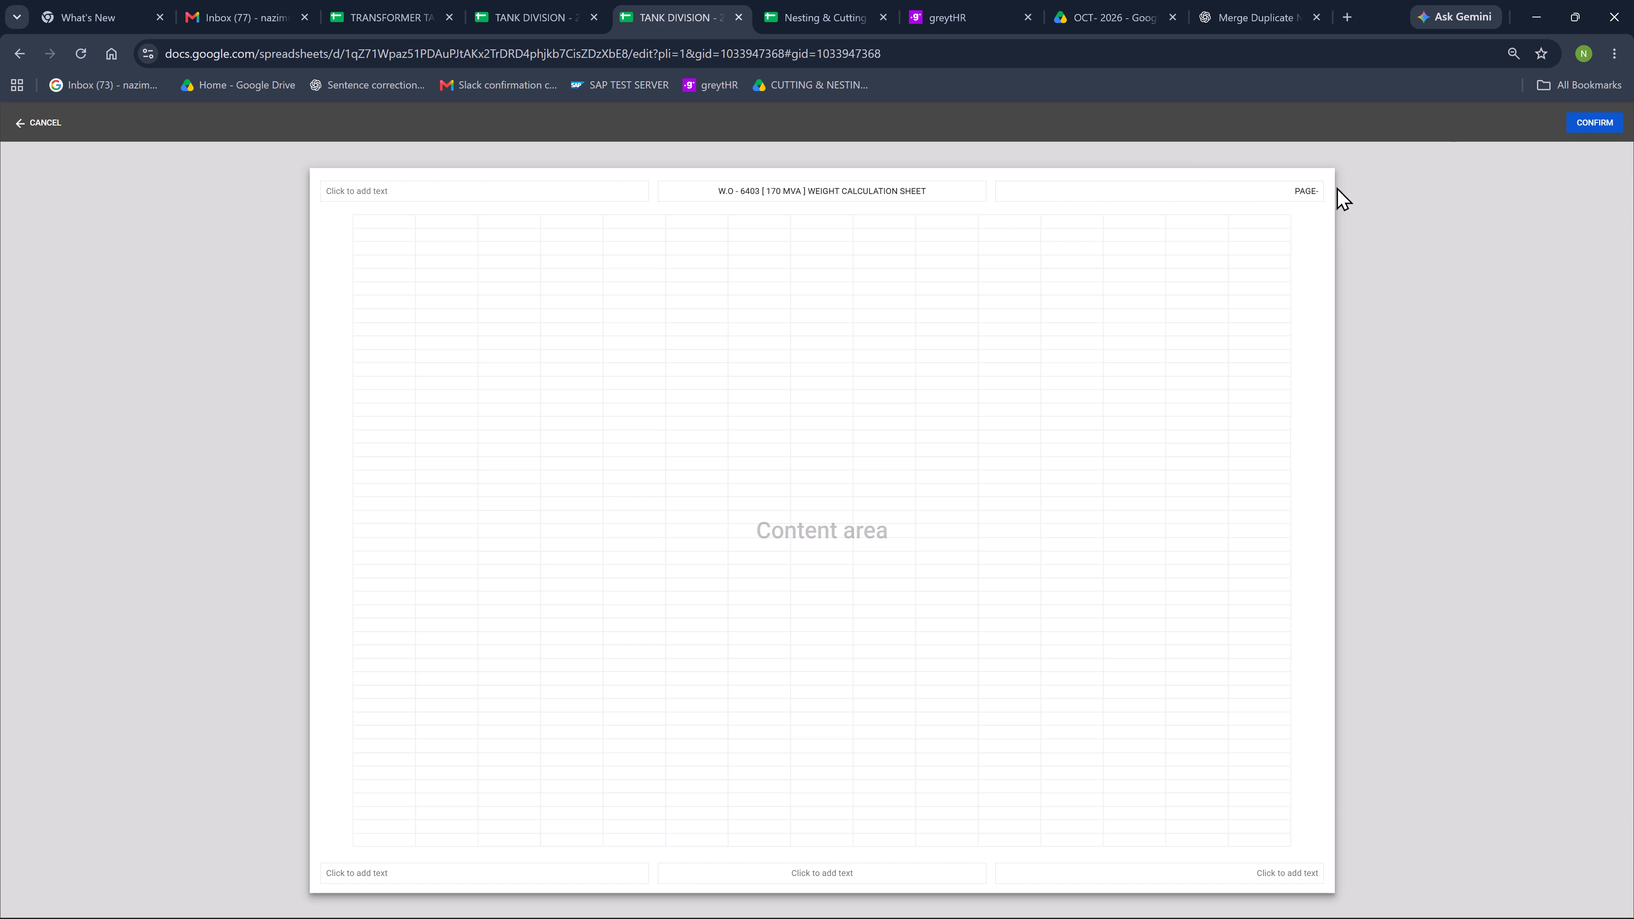
{"action": "left_click", "coordinate": [1321, 193]}
{"action": "left_click", "coordinate": [1295, 239]}
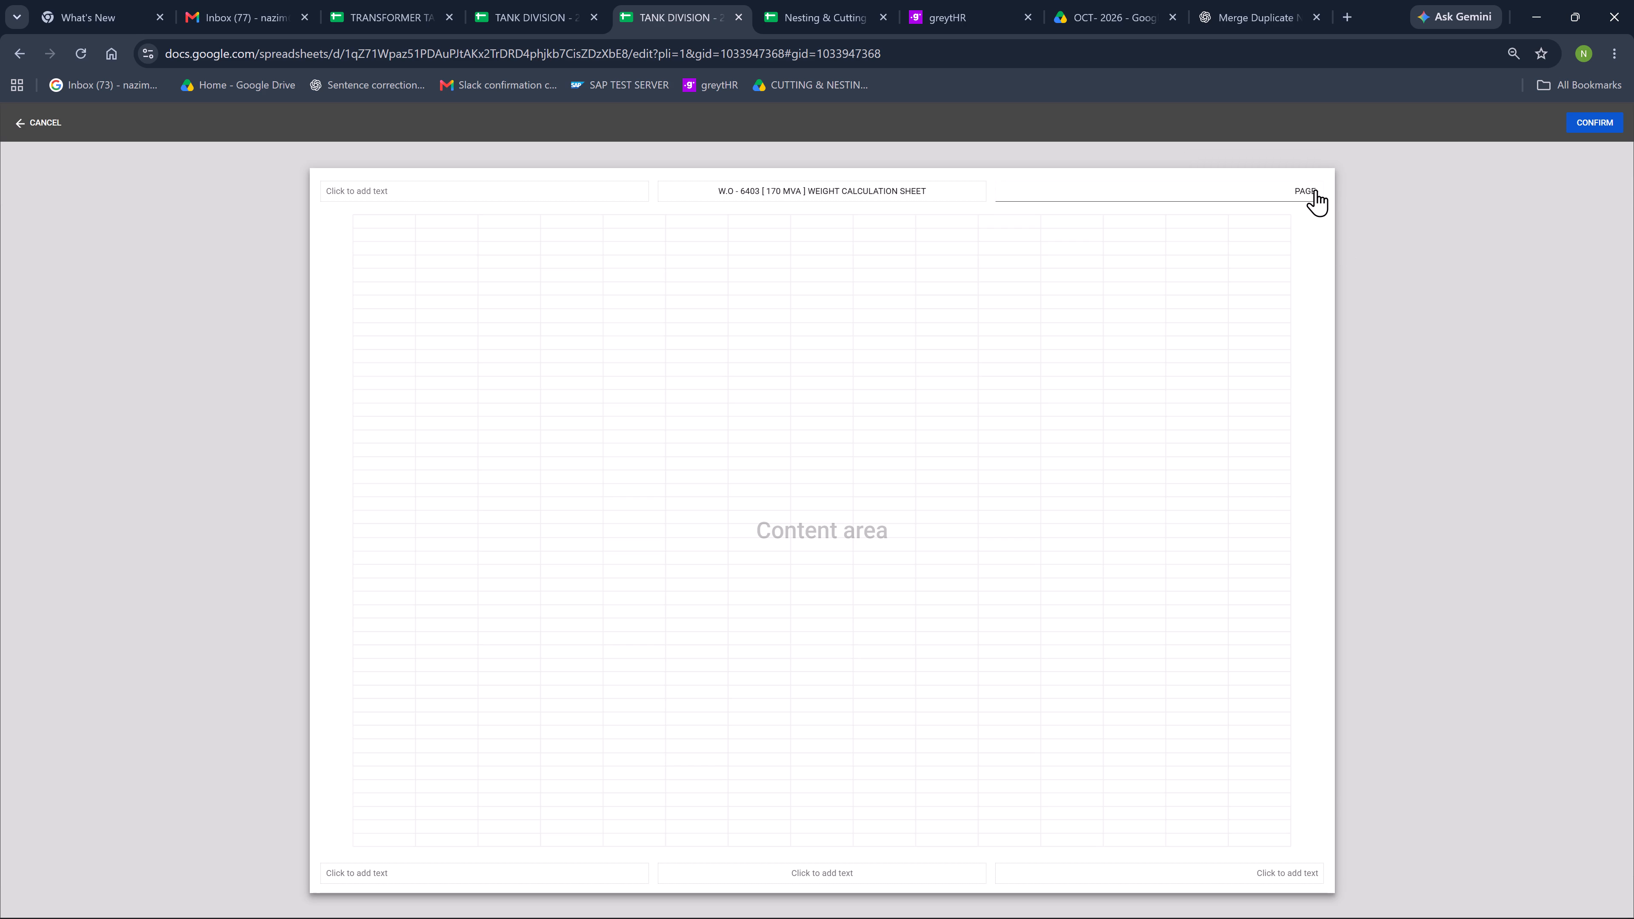
{"action": "left_click", "coordinate": [1316, 188]}
{"action": "left_click_drag", "start_coordinate": [1319, 191], "coordinate": [1293, 191]}
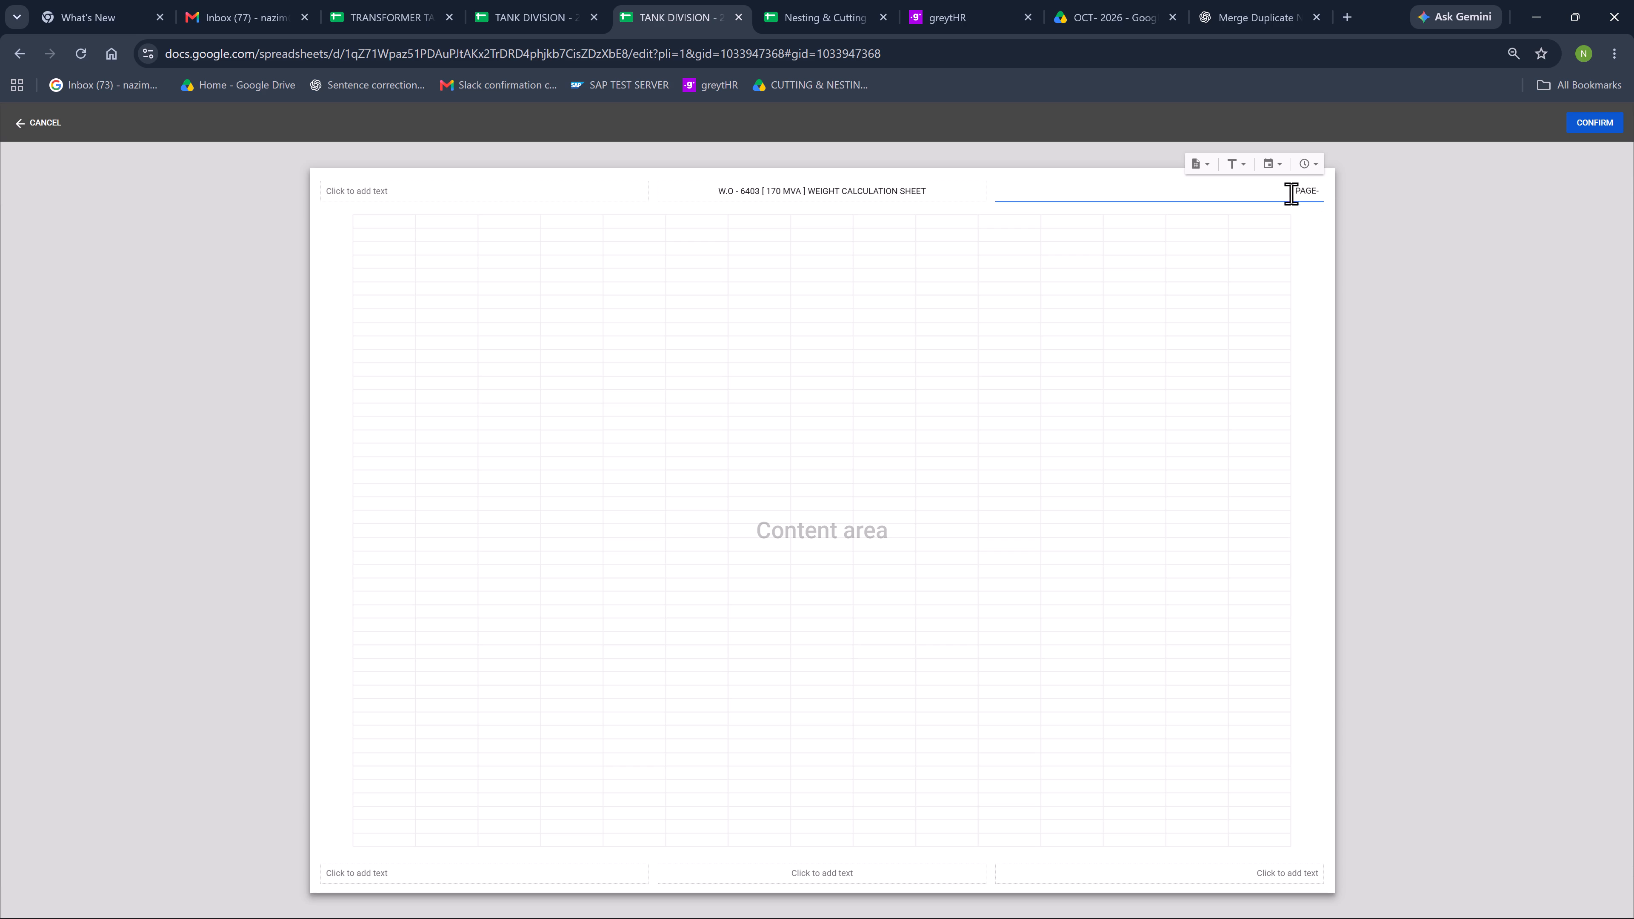
{"action": "left_click", "coordinate": [1595, 128]}
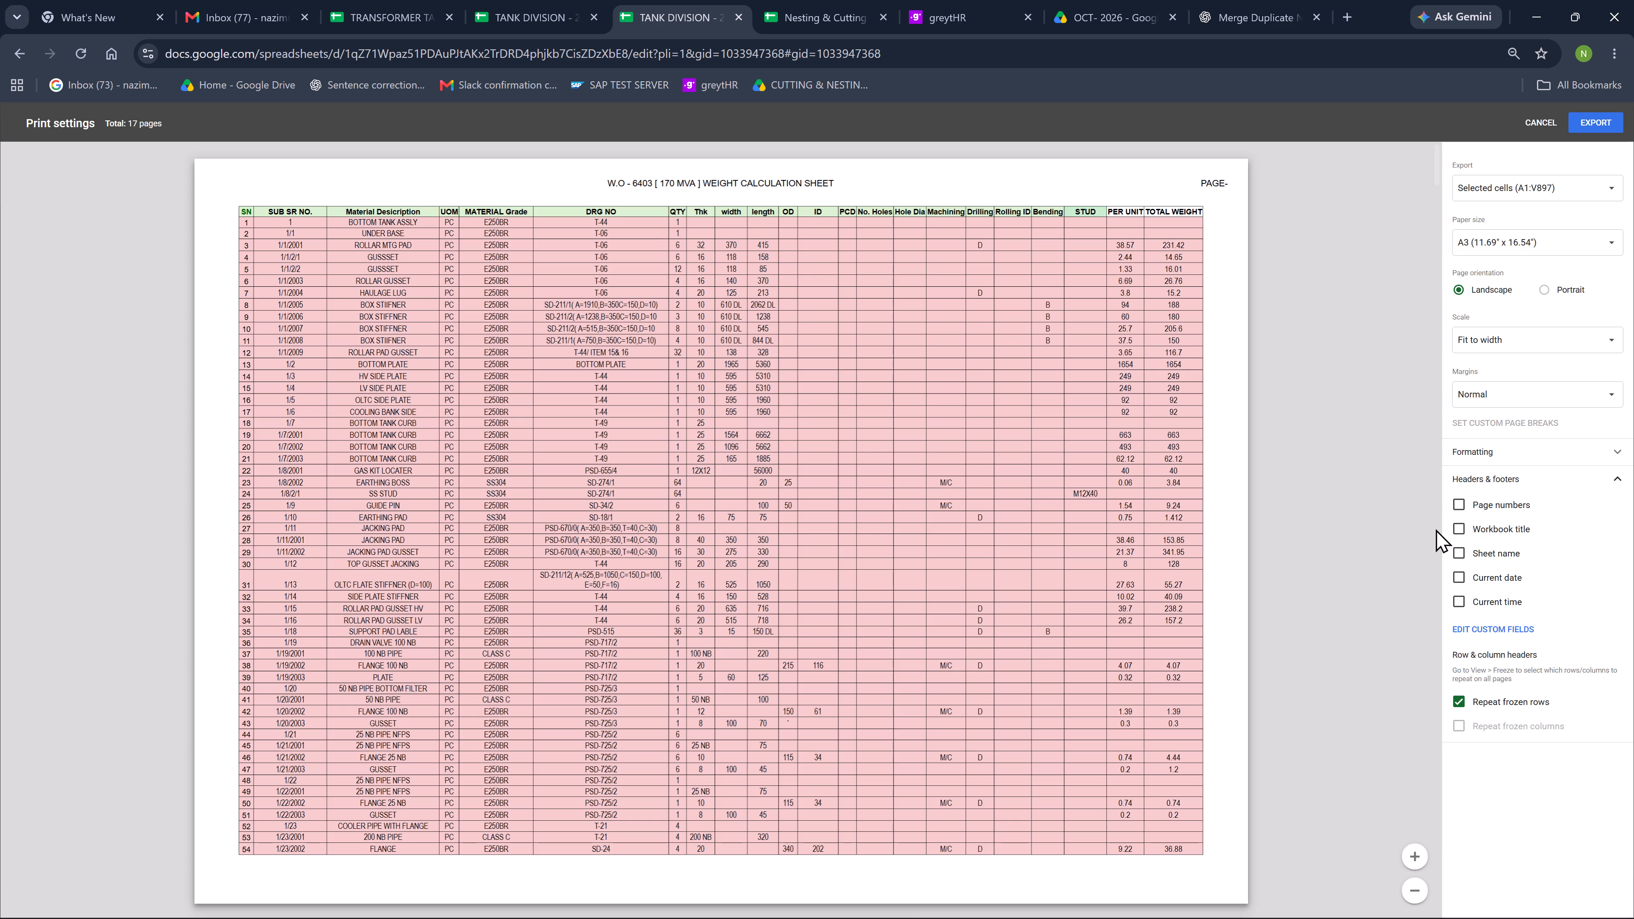
Turn on page numbers for the PDF, trying the workbook title and sheet name but leaving both off.
{"action": "left_click", "coordinate": [1460, 504]}
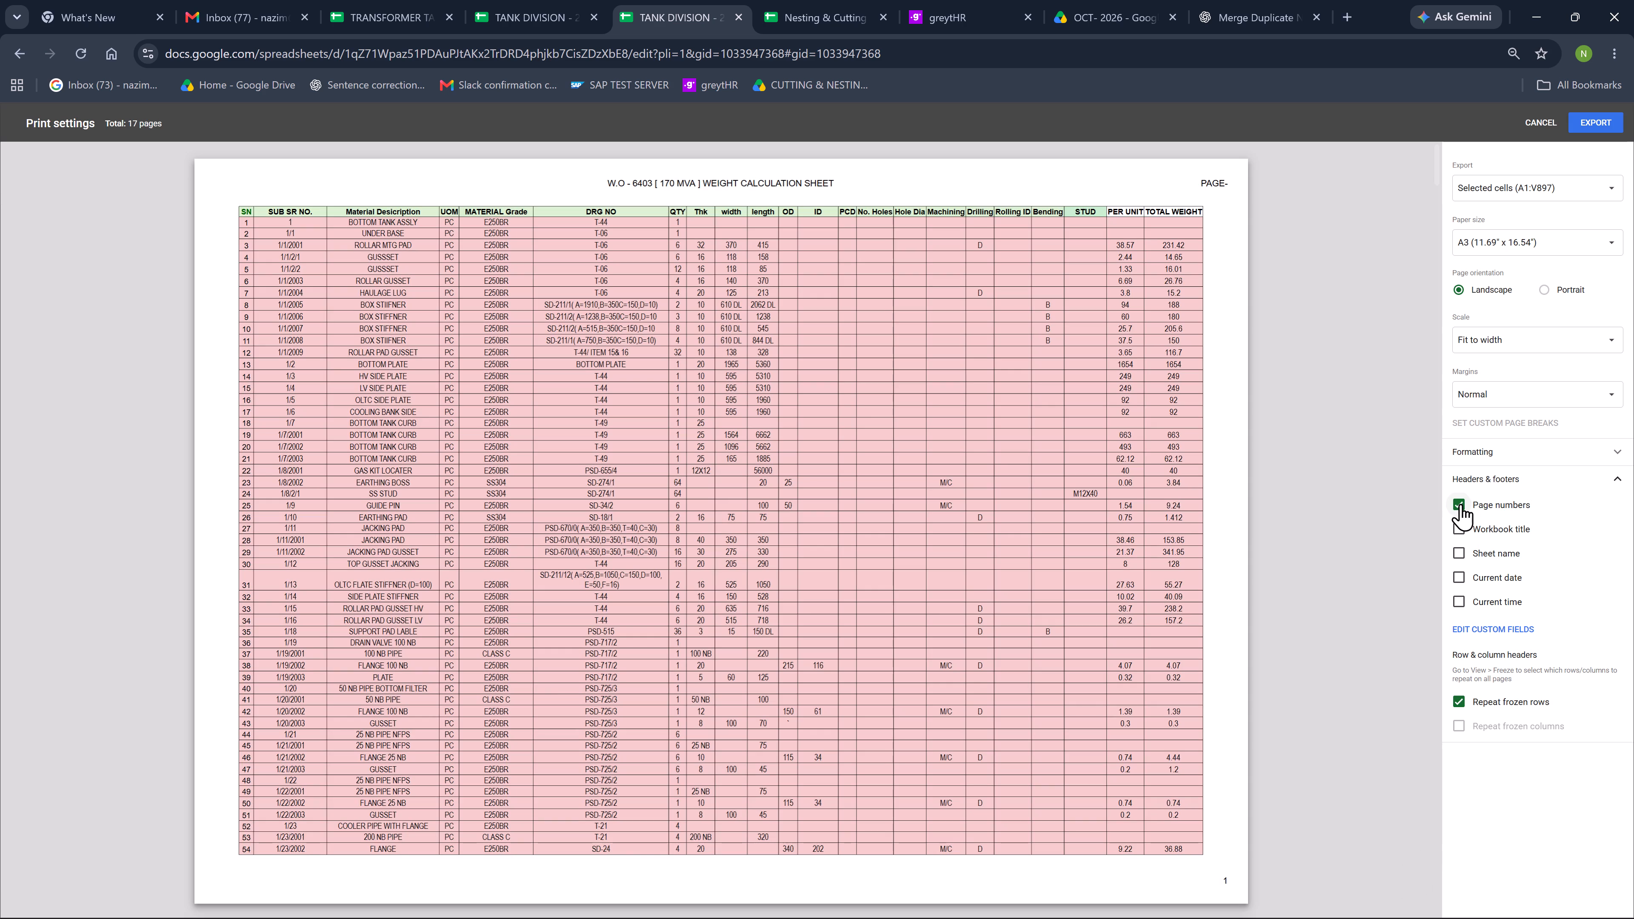
{"action": "left_click", "coordinate": [1463, 529]}
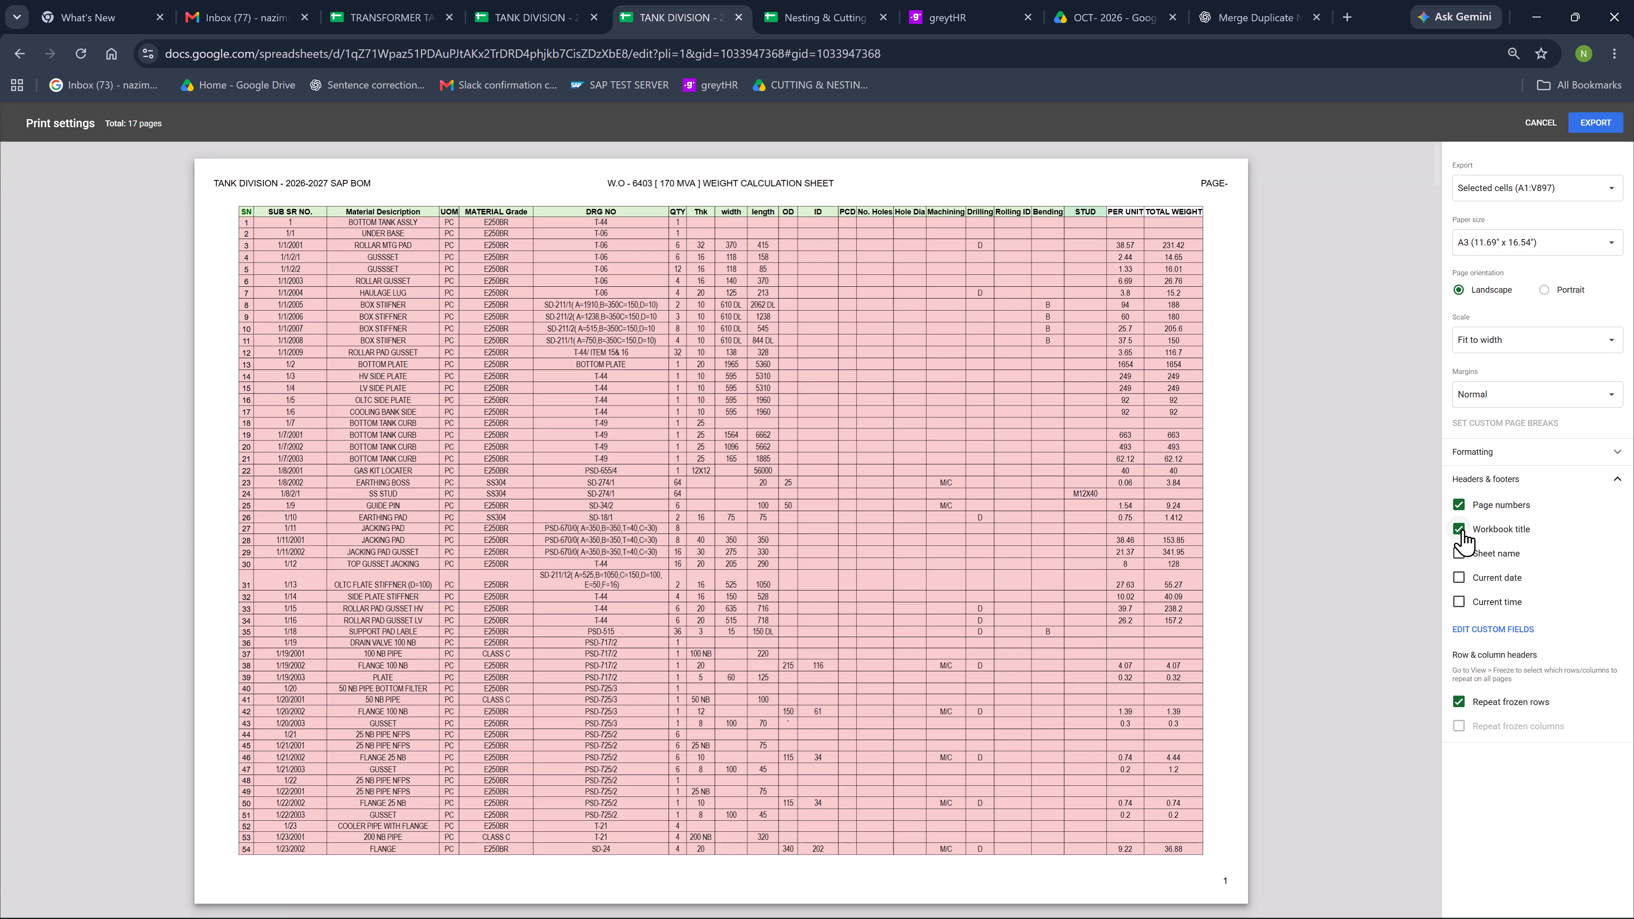
{"action": "left_click", "coordinate": [1463, 529]}
{"action": "left_click", "coordinate": [1458, 554]}
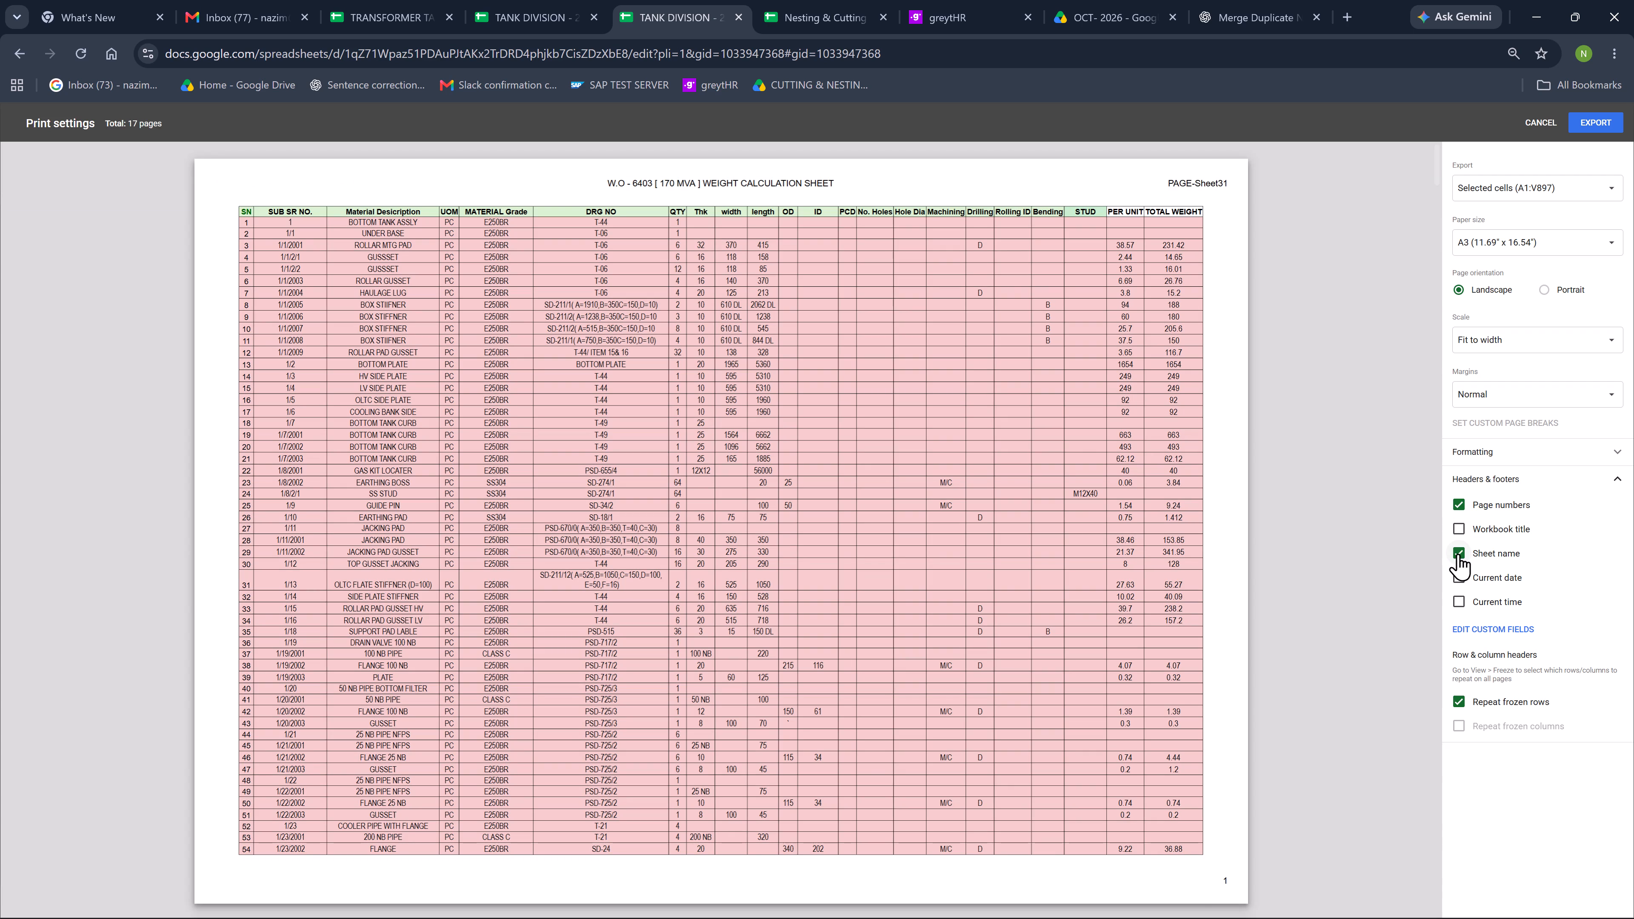
{"action": "left_click", "coordinate": [1458, 554]}
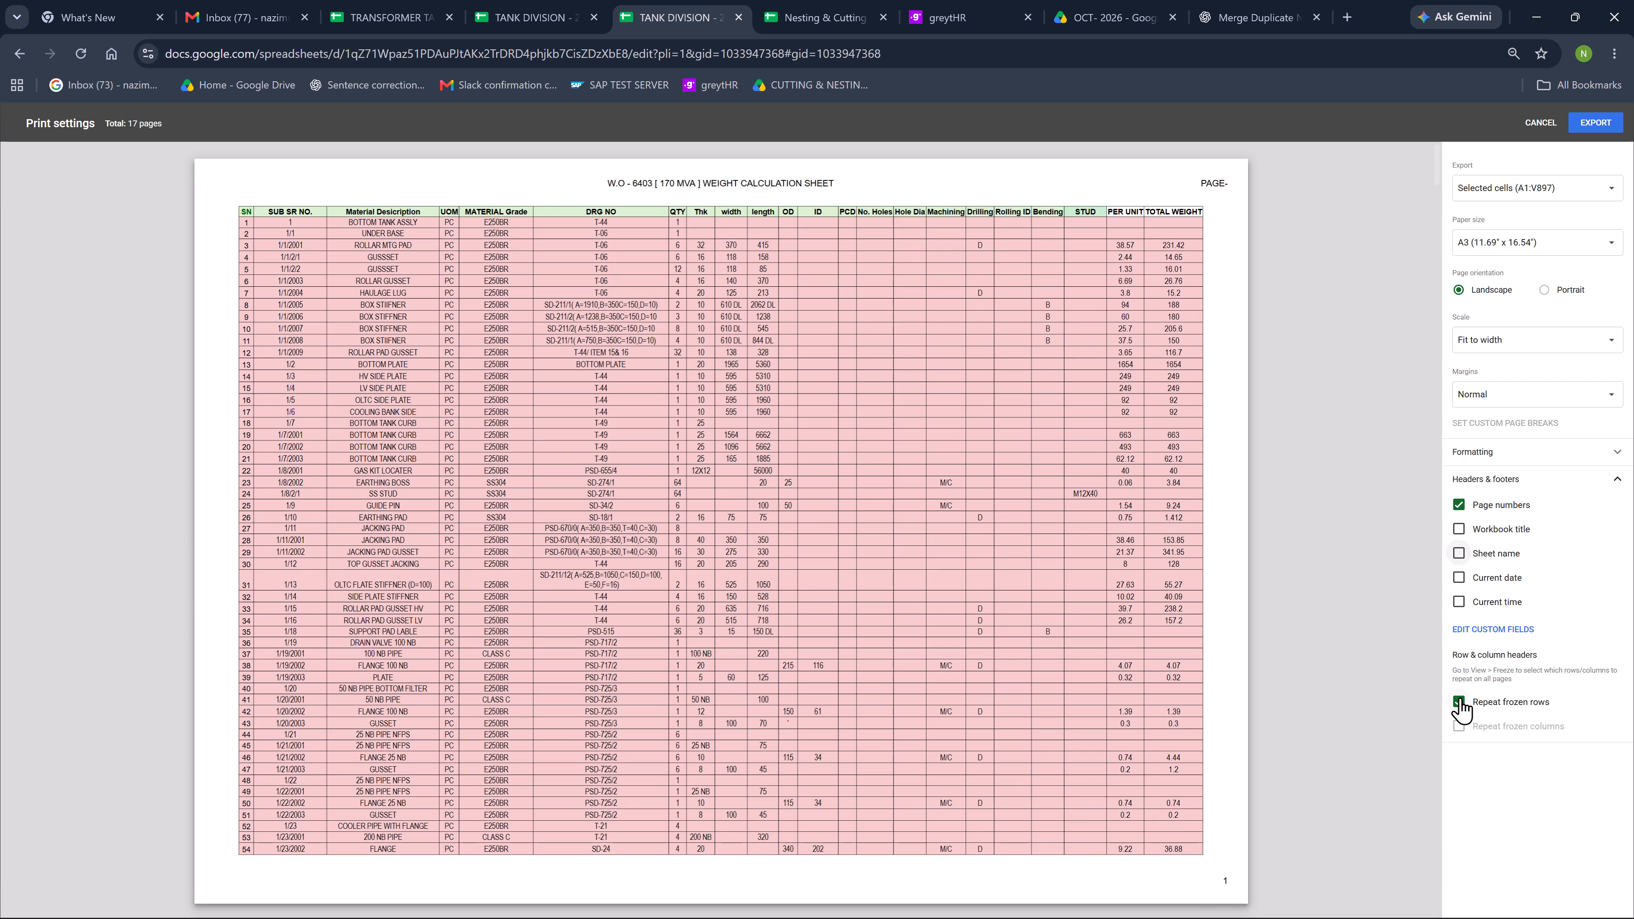
Check the second preview page for the column header row, and leave the print settings without exporting.
{"action": "scroll", "coordinate": [1060, 570], "scroll_direction": "down", "scroll_amount": 4}
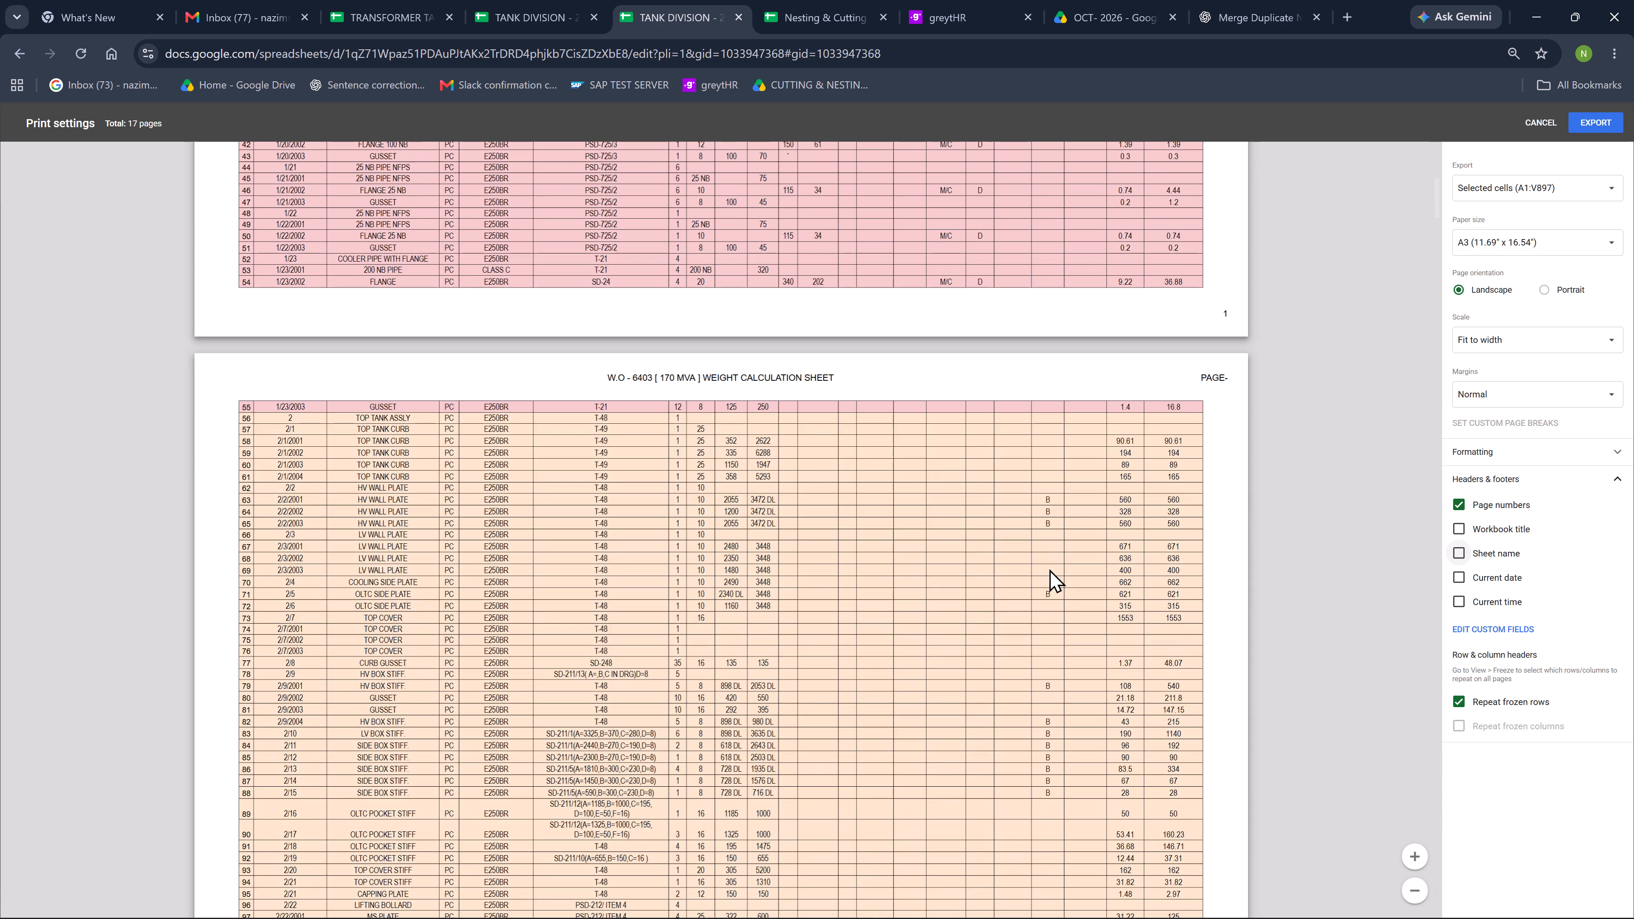
{"action": "scroll", "coordinate": [999, 600], "scroll_direction": "up", "scroll_amount": 6}
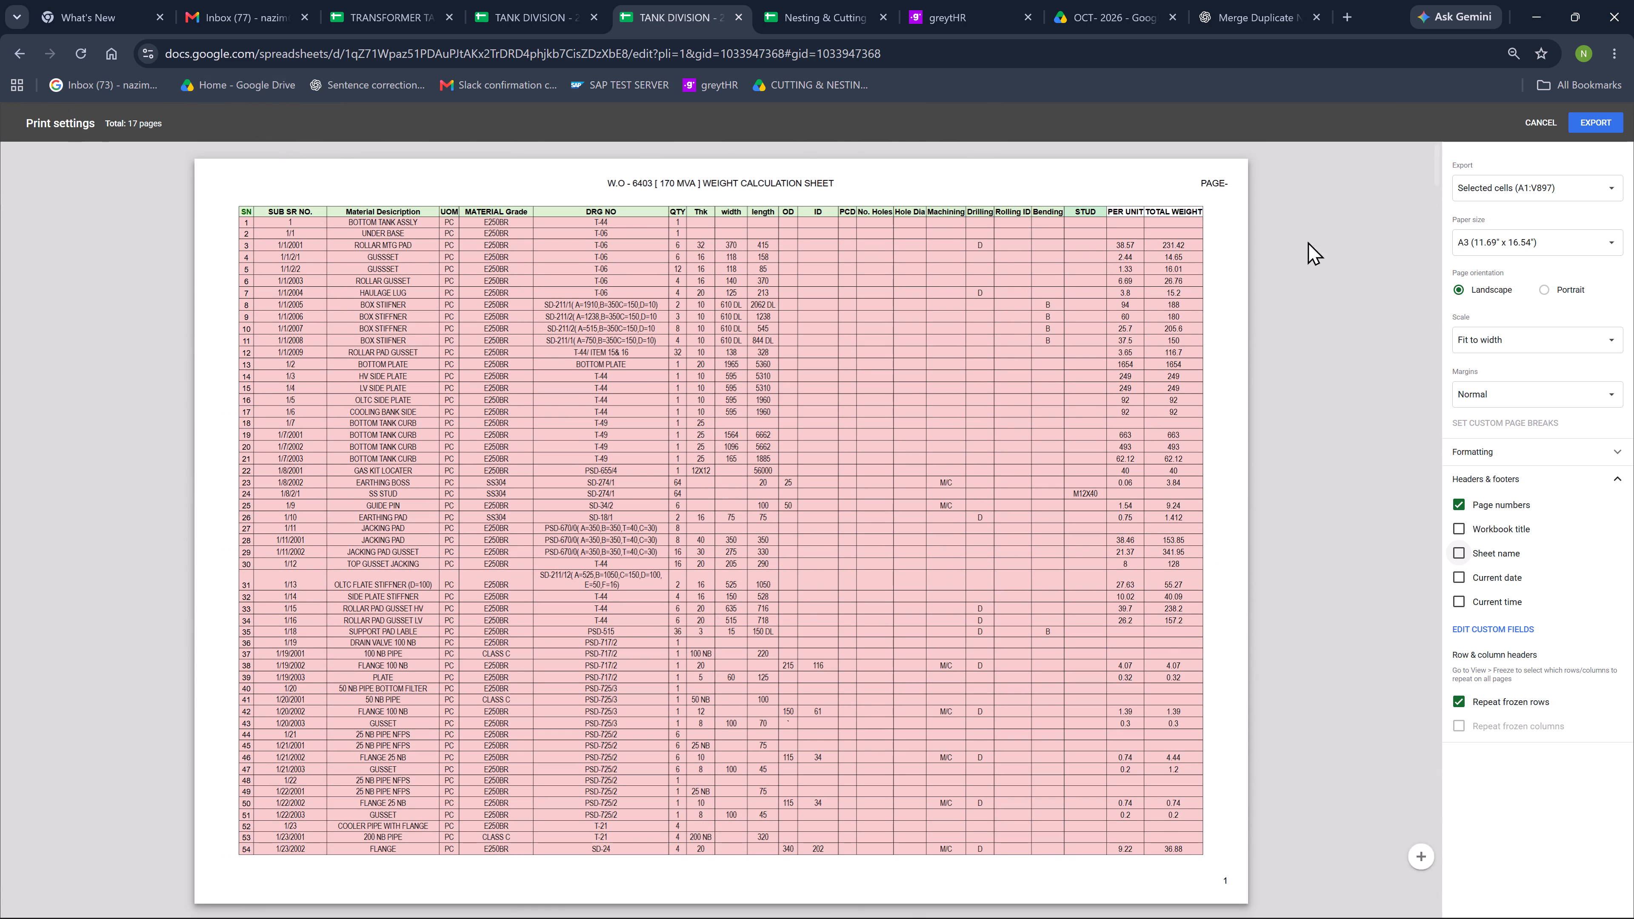
{"action": "left_click", "coordinate": [1535, 119]}
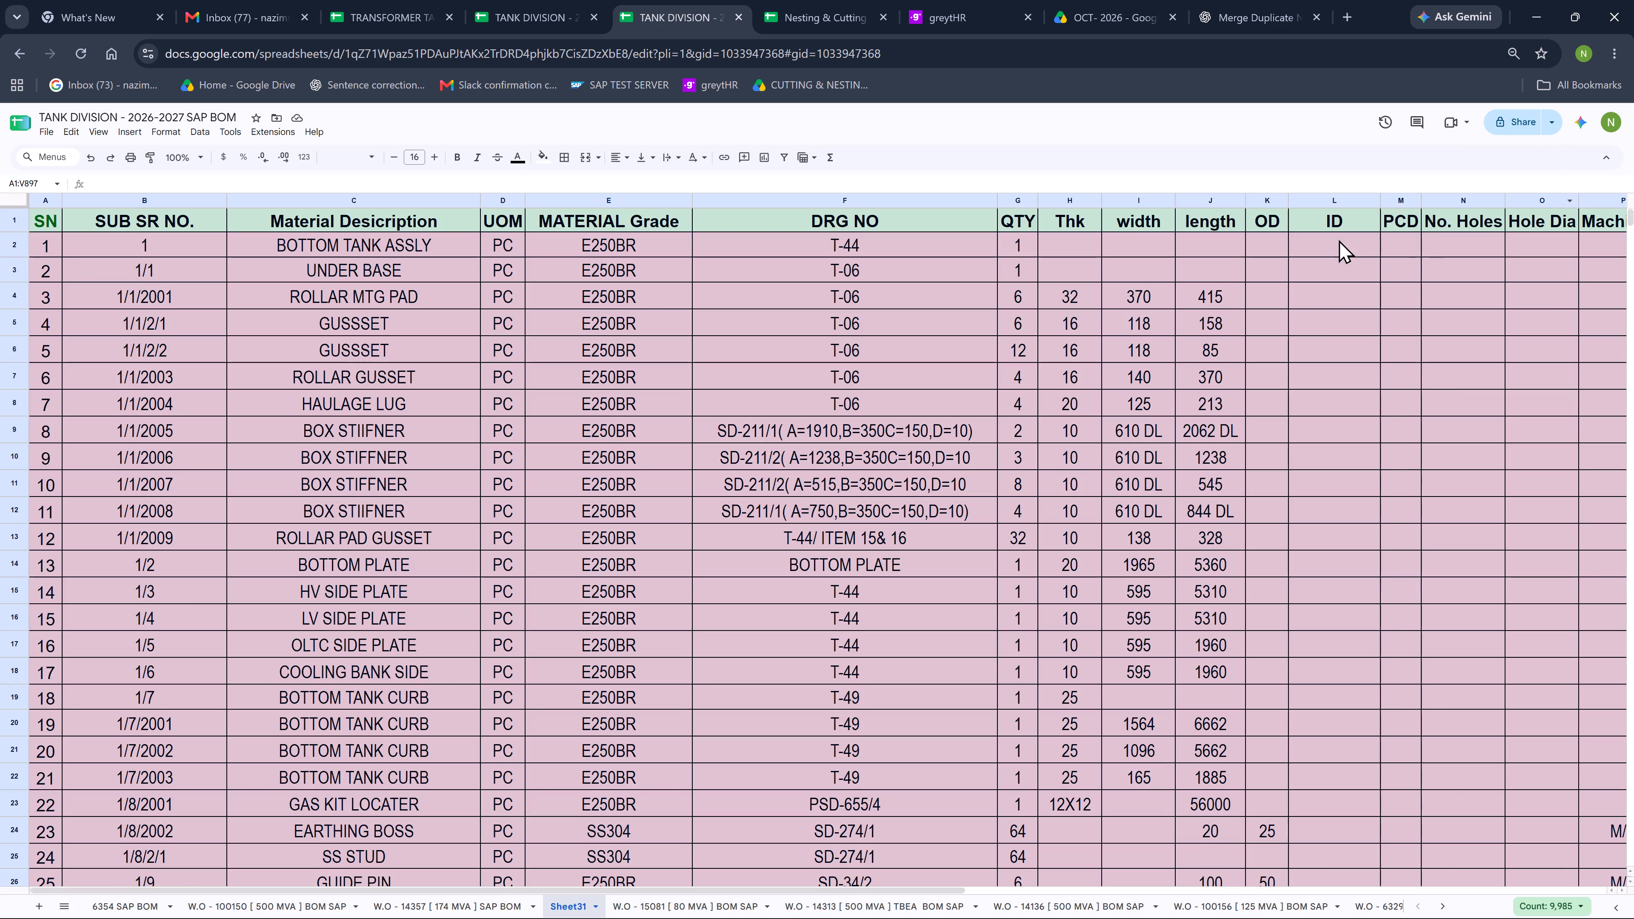
Freeze row 1 of Sheet31, the column header row, and check it while moving through the BOM.
{"action": "left_click", "coordinate": [4, 217]}
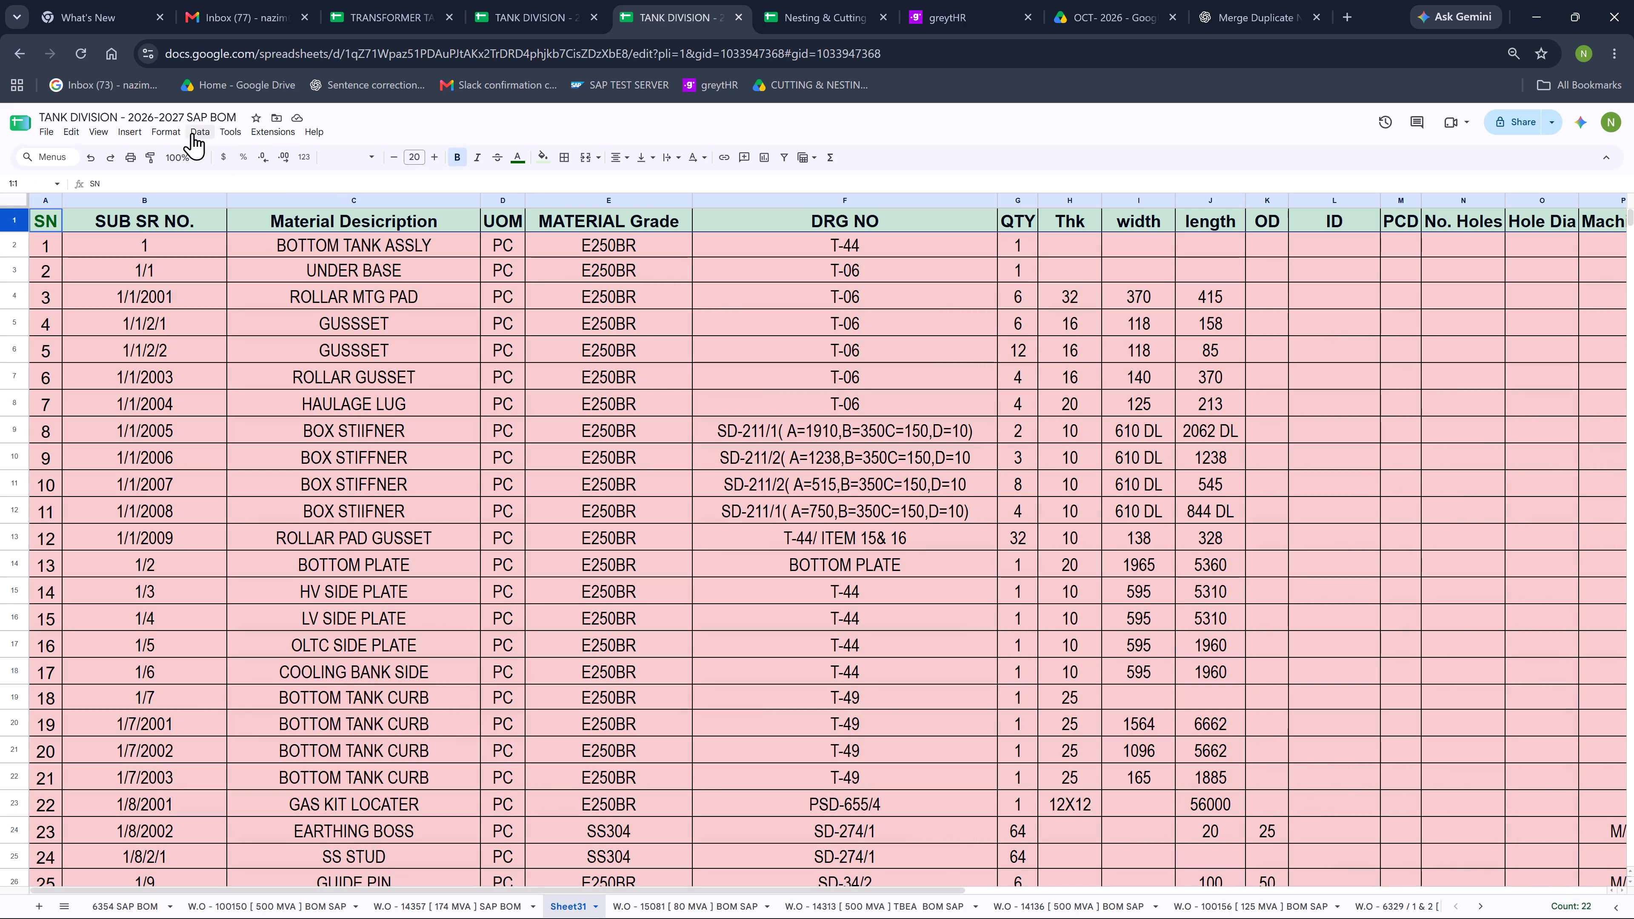
{"action": "left_click", "coordinate": [109, 133]}
{"action": "left_click", "coordinate": [135, 171]}
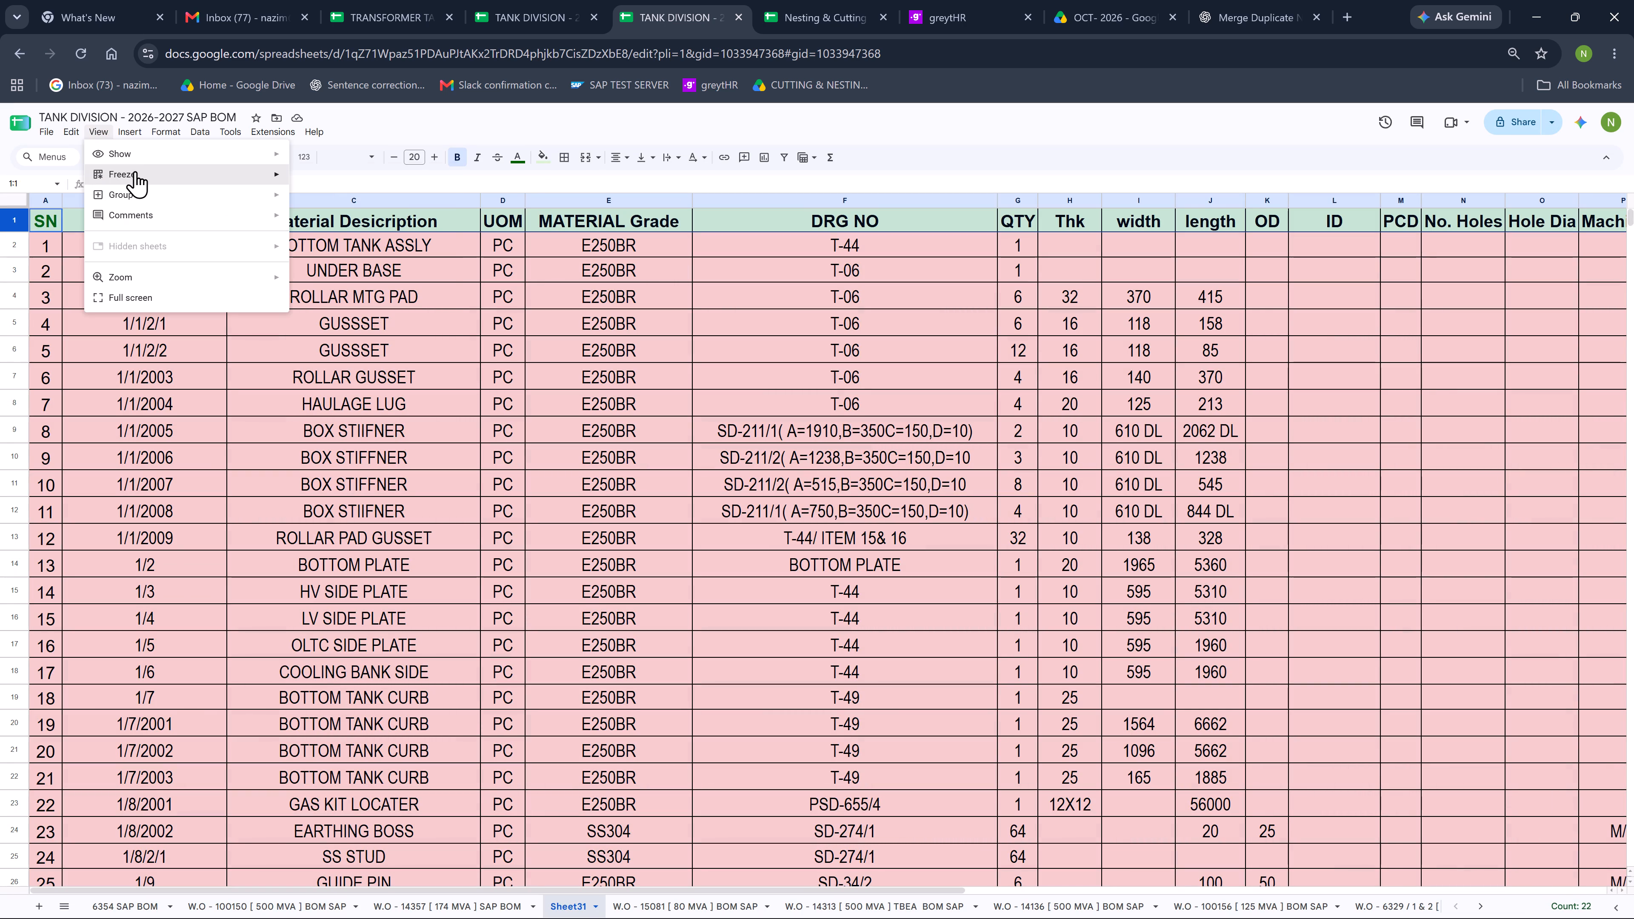
{"action": "left_click", "coordinate": [359, 200]}
{"action": "scroll", "coordinate": [394, 371], "scroll_direction": "down", "scroll_amount": 6}
{"action": "scroll", "coordinate": [390, 400], "scroll_direction": "up", "scroll_amount": 2}
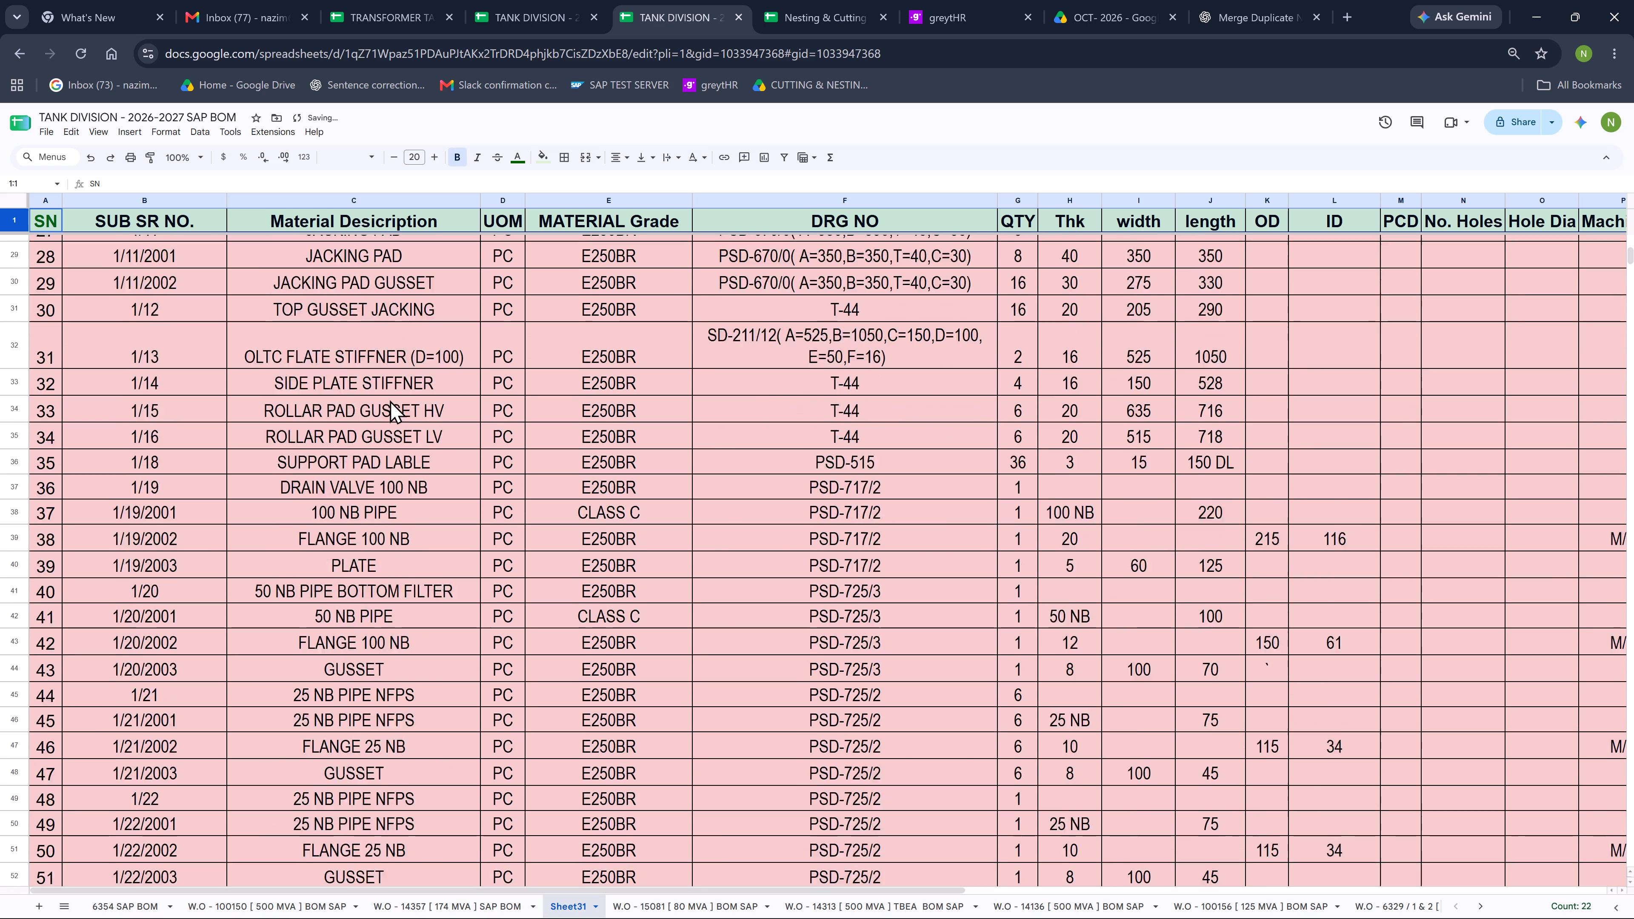
{"action": "scroll", "coordinate": [390, 400], "scroll_direction": "up", "scroll_amount": 12}
Select range A1:V897, from the SN header through the ALUMINIUM ITEM weight row, and open the PDF download settings.
{"action": "left_click", "coordinate": [38, 222]}
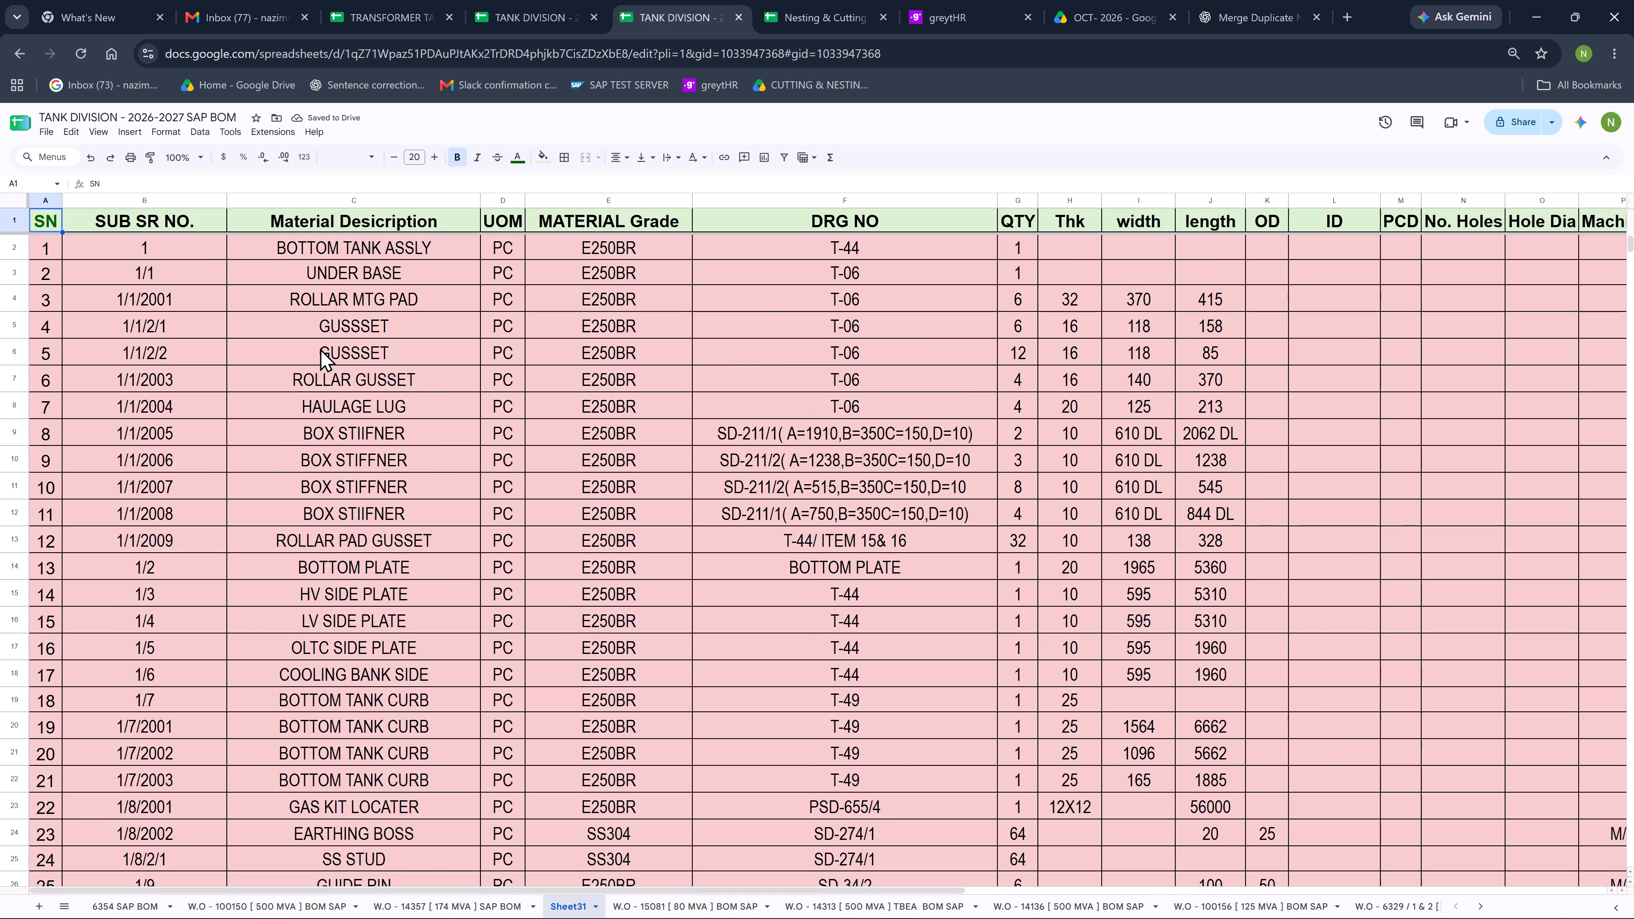
{"action": "key", "text": "shift+Right"}
{"action": "key", "text": "shift+Right"}
{"action": "key", "text": "shift+Right"}
{"action": "key", "text": "shift+Right"}
{"action": "key", "text": "shift+Right"}
{"action": "key", "text": "shift+Right"}
{"action": "key", "text": "shift+Right"}
{"action": "key", "text": "shift+Right"}
{"action": "key", "text": "shift+Right"}
{"action": "key", "text": "shift+Right"}
{"action": "key", "text": "shift+Right"}
{"action": "key", "text": "shift+Right"}
{"action": "key", "text": "shift+Right"}
{"action": "key", "text": "shift+Right"}
{"action": "key", "text": "shift+Right"}
{"action": "key", "text": "shift+Right"}
{"action": "key", "text": "shift+Right"}
{"action": "key", "text": "shift+Right"}
{"action": "key", "text": "shift+Right"}
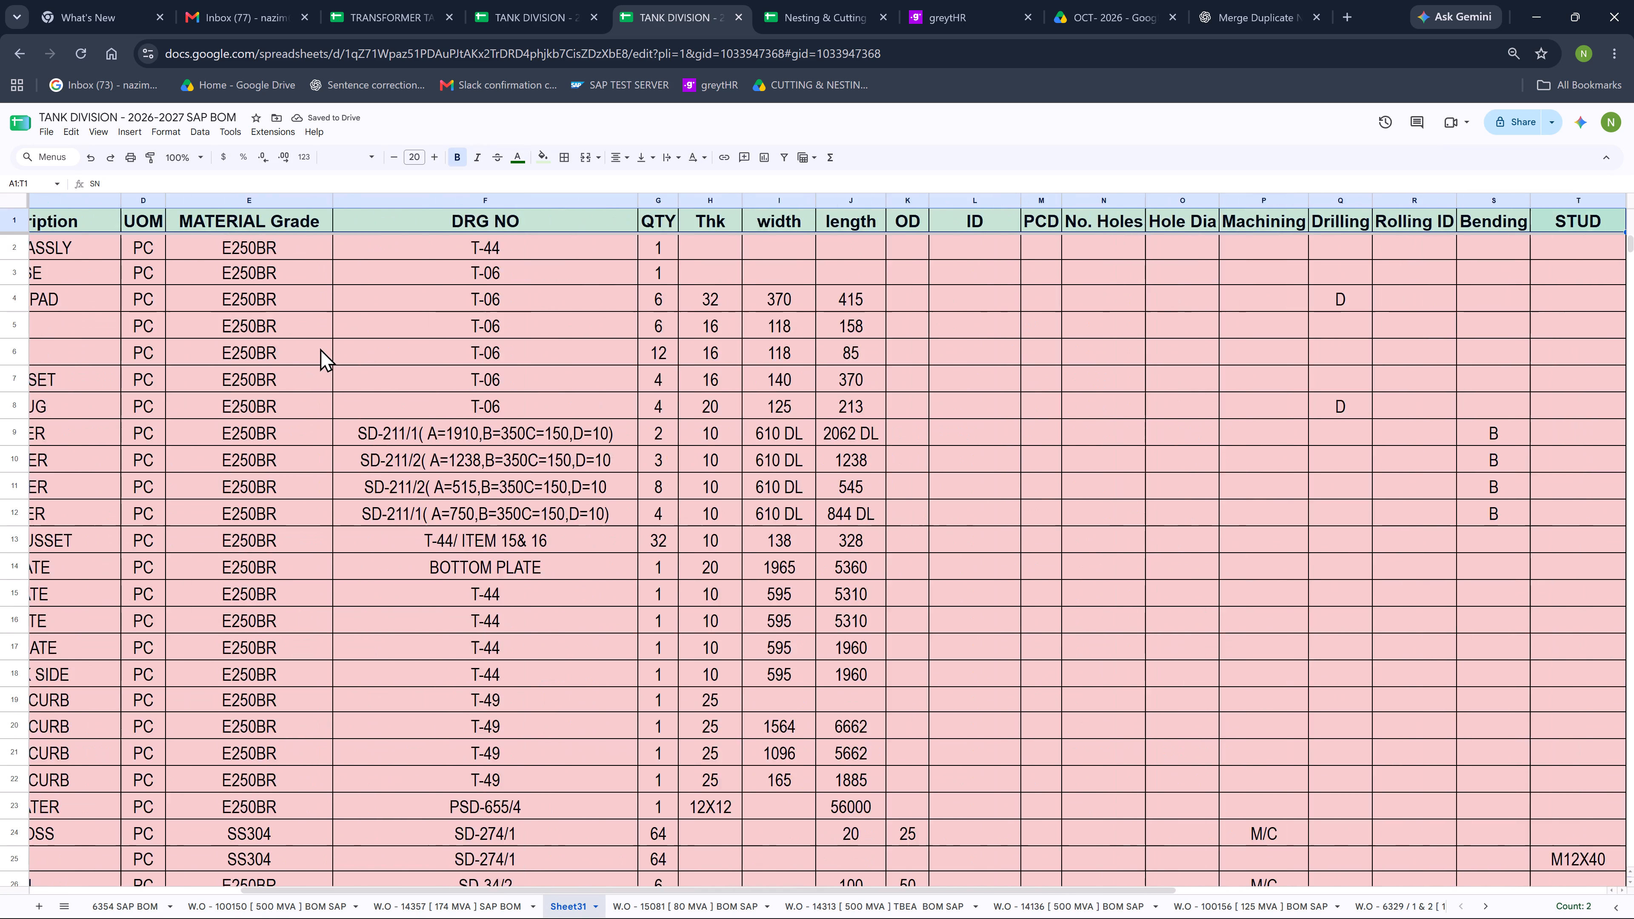
{"action": "key", "text": "shift+Right"}
{"action": "key", "text": "shift+Right"}
{"action": "key", "text": "shift+Right"}
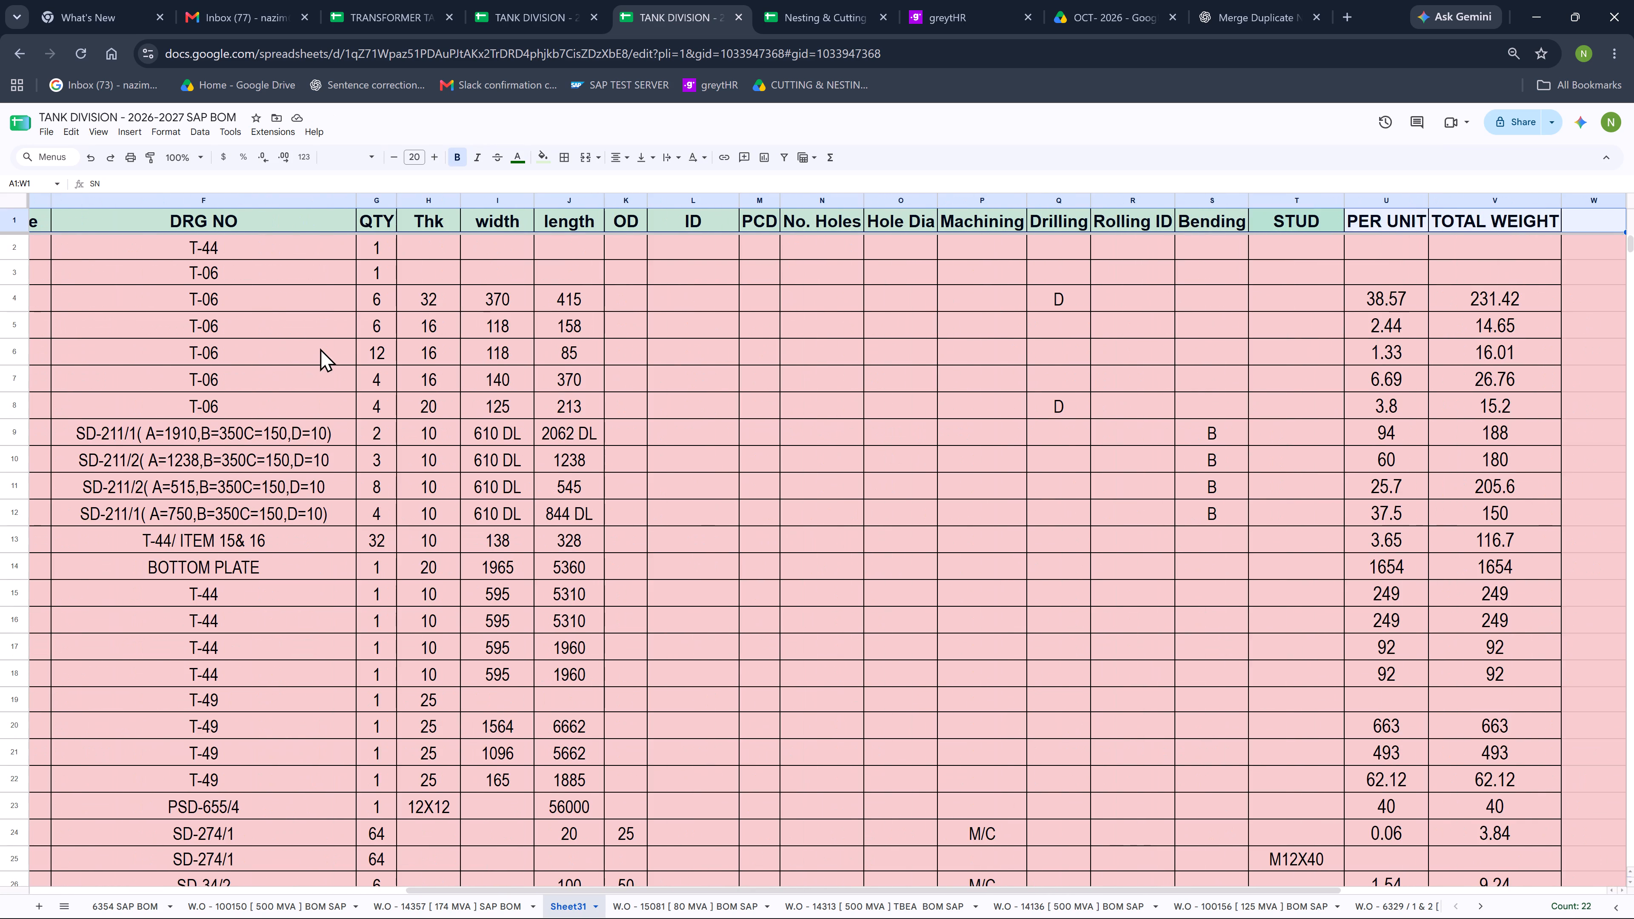
{"action": "key", "text": "shift+Left"}
{"action": "key", "text": "shift+Page_Down"}
{"action": "key", "text": "shift+Page_Down"}
{"action": "key", "text": "shift+Page_Down"}
{"action": "key", "text": "shift+Page_Down"}
{"action": "key", "text": "shift+Page_Down"}
{"action": "key", "text": "shift+Page_Down"}
{"action": "key", "text": "shift+Page_Down"}
{"action": "key", "text": "shift+Page_Down"}
{"action": "key", "text": "shift+Page_Down"}
{"action": "key", "text": "shift+Page_Down"}
{"action": "key", "text": "shift+Page_Down"}
{"action": "key", "text": "shift+Page_Down"}
{"action": "key", "text": "shift+Page_Down"}
{"action": "key", "text": "shift+Page_Down"}
{"action": "key", "text": "shift+Page_Down"}
{"action": "key", "text": "shift+Page_Down"}
{"action": "key", "text": "shift+Page_Down"}
{"action": "key", "text": "shift+Page_Down"}
{"action": "key", "text": "shift+Page_Down"}
{"action": "key", "text": "shift+Page_Down"}
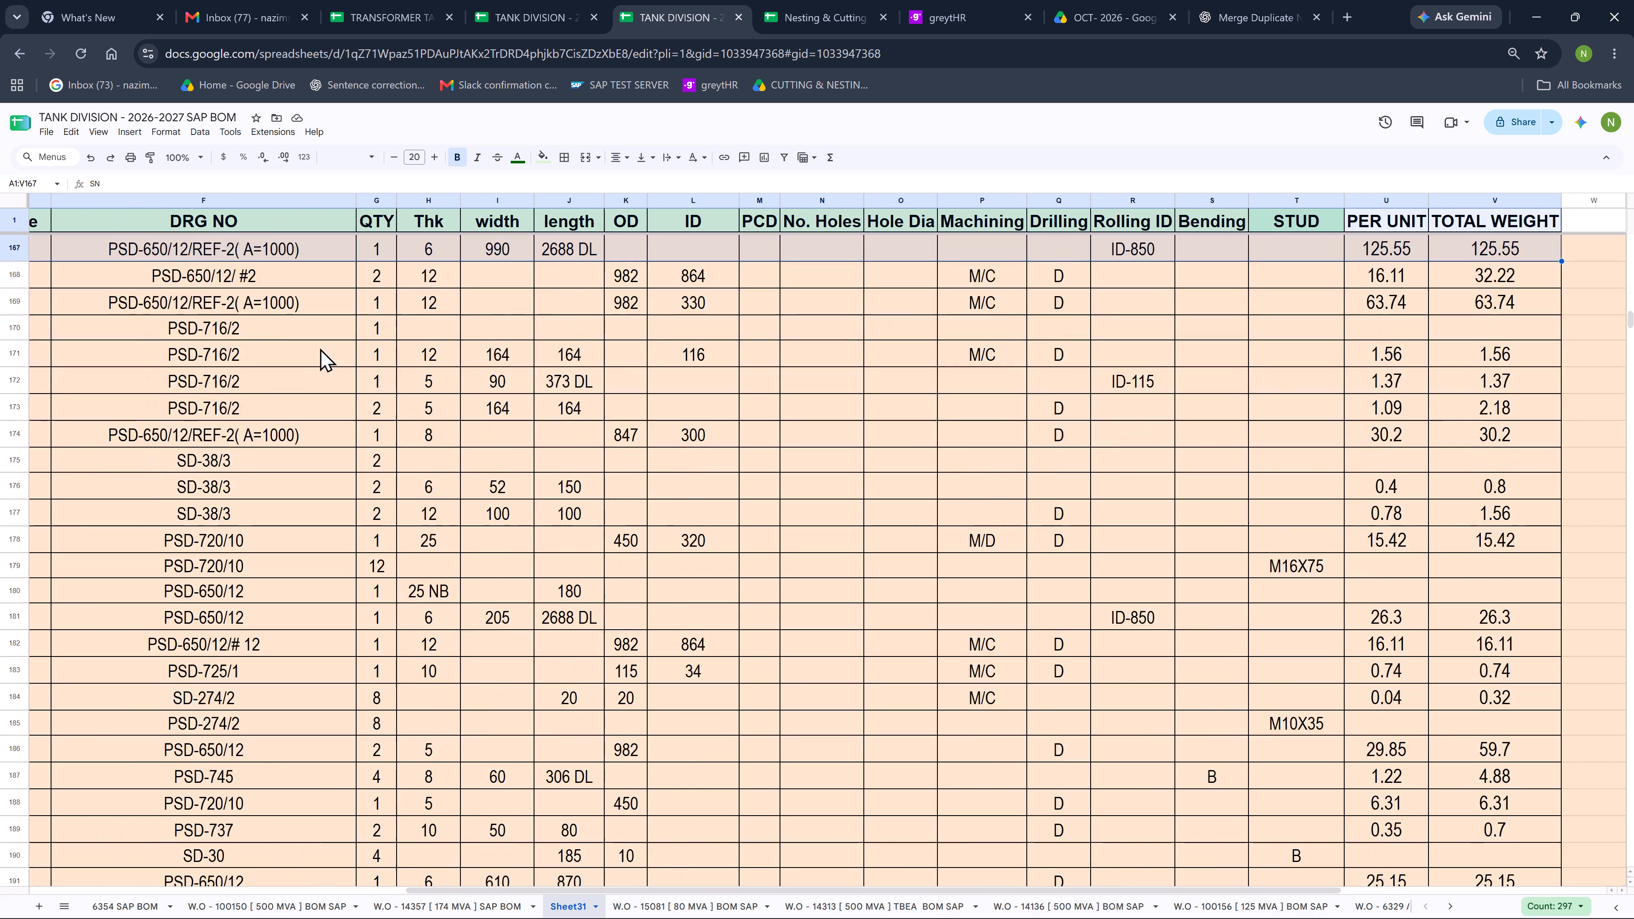
{"action": "key", "text": "shift+Page_Down"}
{"action": "key", "text": "shift+Page_Down"}
{"action": "key", "text": "shift+Page_Down"}
{"action": "key", "text": "shift+Page_Down"}
{"action": "key", "text": "shift+Page_Down"}
{"action": "key", "text": "shift+Page_Down"}
{"action": "key", "text": "shift+Page_Down"}
{"action": "key", "text": "shift+Page_Down"}
{"action": "key", "text": "shift+Page_Down"}
{"action": "key", "text": "shift+Page_Down"}
{"action": "key", "text": "shift+Page_Down"}
{"action": "key", "text": "shift+Page_Down"}
{"action": "key", "text": "shift+Page_Down"}
{"action": "key", "text": "shift+Page_Down"}
{"action": "key", "text": "shift+Page_Down"}
{"action": "key", "text": "shift+Page_Down"}
{"action": "key", "text": "shift+Page_Down"}
{"action": "key", "text": "shift+Page_Down"}
{"action": "key", "text": "shift+Page_Down"}
{"action": "key", "text": "shift+Page_Down"}
{"action": "key", "text": "shift+Page_Down"}
{"action": "key", "text": "shift+Page_Down"}
{"action": "key", "text": "shift+Page_Down"}
{"action": "key", "text": "shift+Page_Down"}
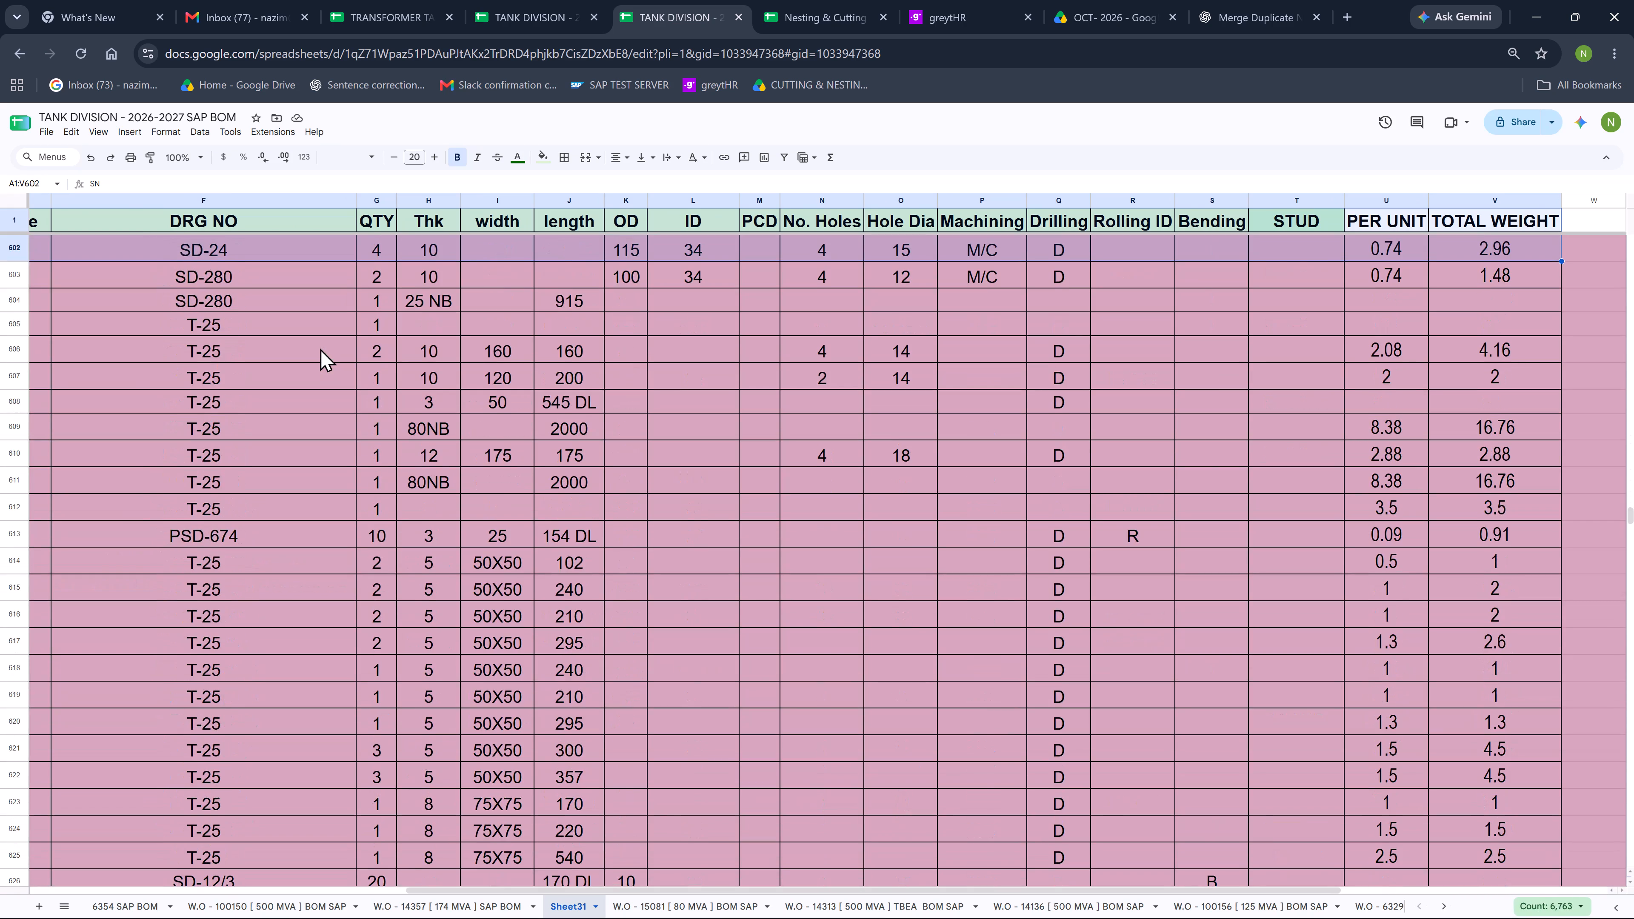
{"action": "key", "text": "shift+Page_Up"}
{"action": "key", "text": "shift+Page_Up"}
{"action": "key", "text": "shift+Page_Up"}
{"action": "key", "text": "shift+Page_Up"}
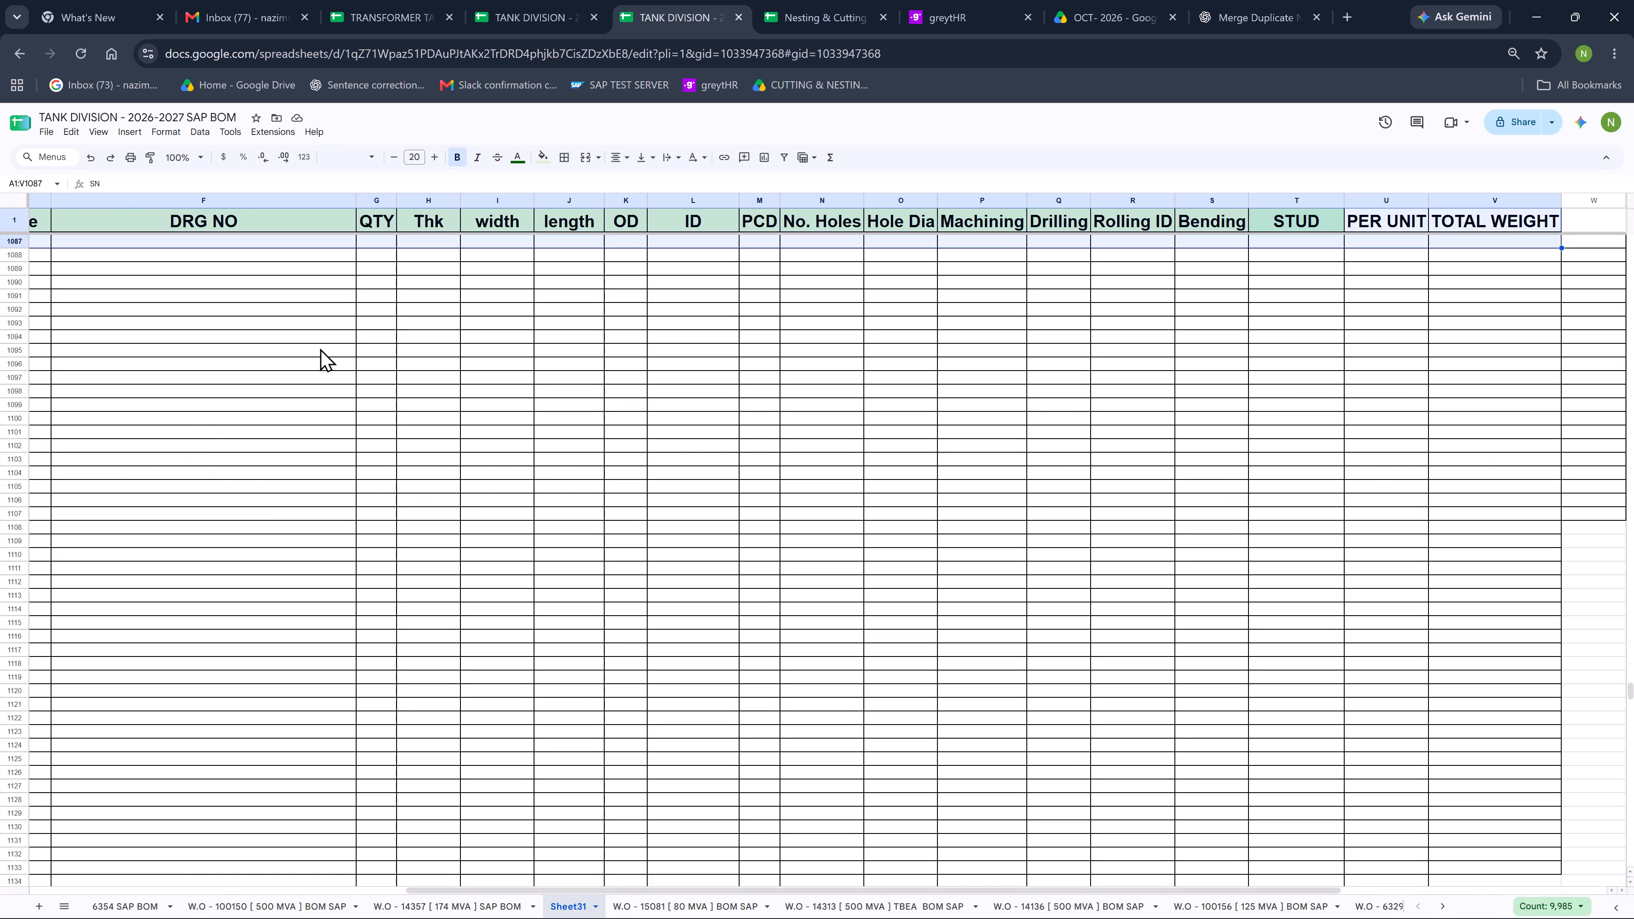
{"action": "key", "text": "shift+Page_Up"}
{"action": "key", "text": "shift+Page_Up"}
{"action": "key", "text": "shift+Page_Up"}
{"action": "key", "text": "shift+Page_Up"}
{"action": "key", "text": "shift+Page_Up"}
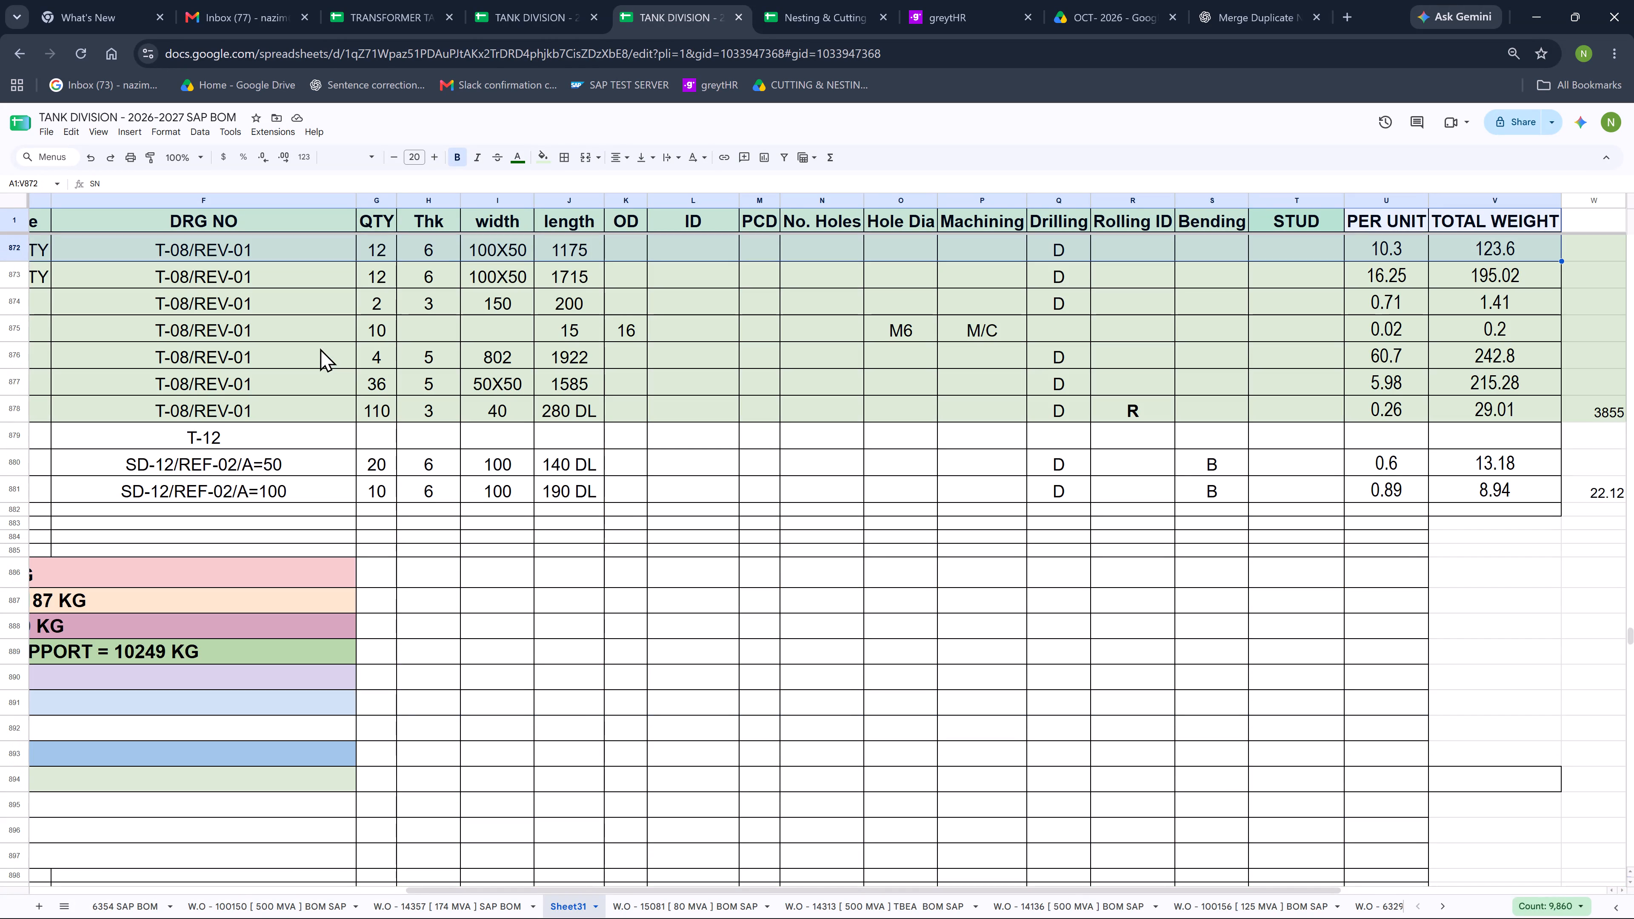
{"action": "key", "text": "shift+Down"}
{"action": "key", "text": "shift+Down"}
{"action": "key", "text": "shift+Down"}
{"action": "key", "text": "shift+Down"}
{"action": "key", "text": "shift+Down"}
{"action": "key", "text": "shift+Down"}
{"action": "key", "text": "shift+Down"}
{"action": "key", "text": "shift+Down"}
{"action": "key", "text": "shift+Down"}
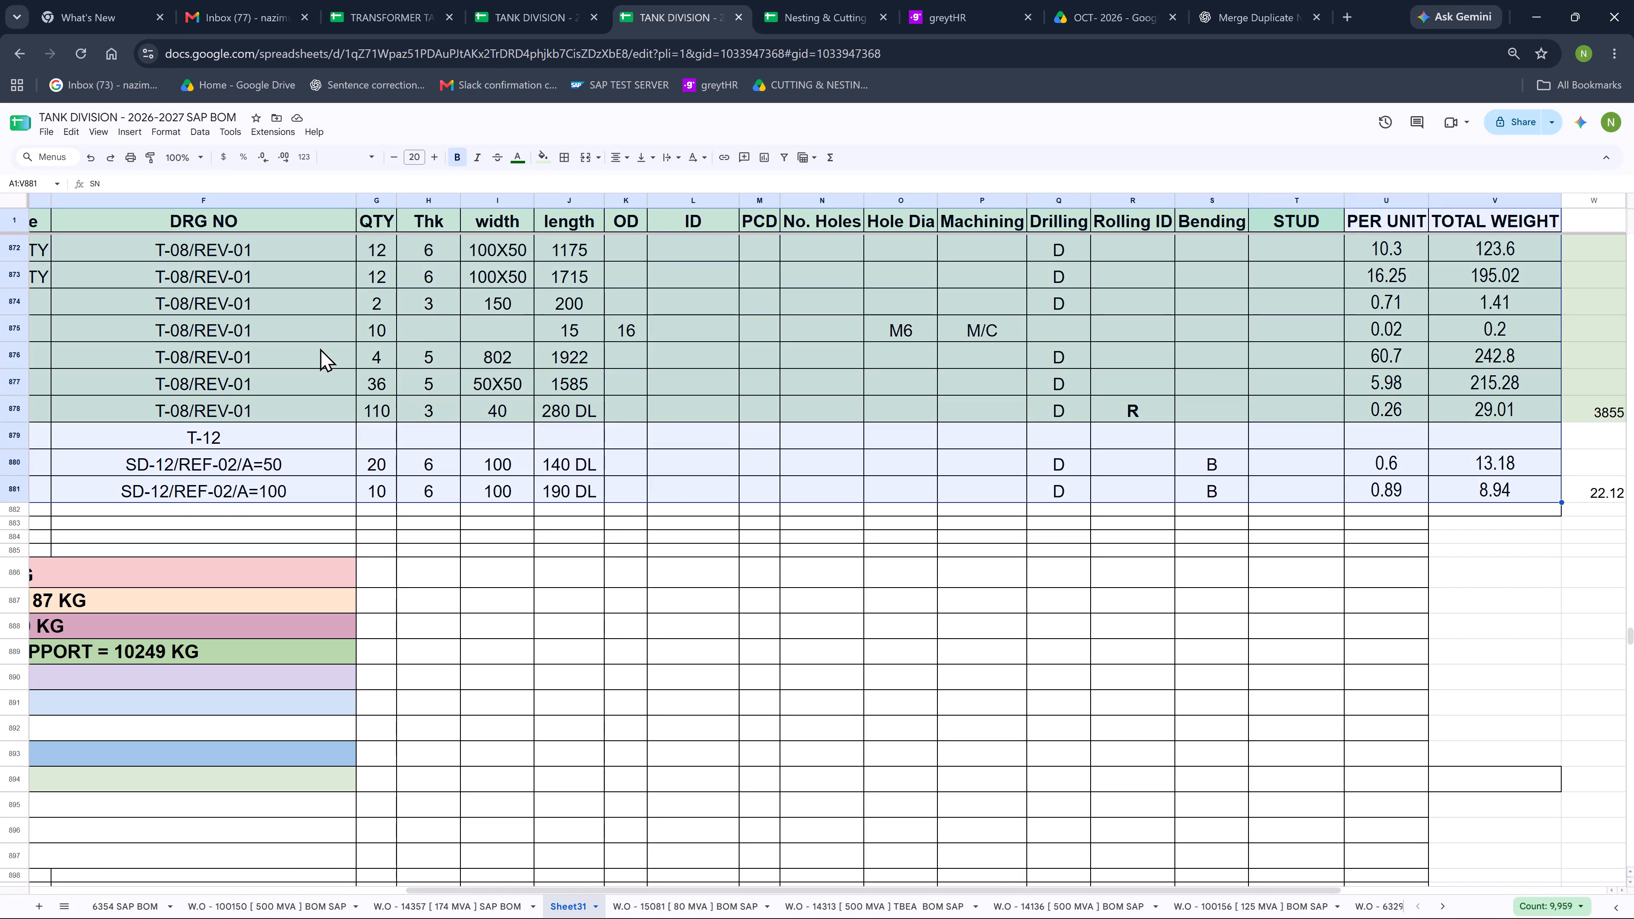
{"action": "key", "text": "shift+Down"}
{"action": "key", "text": "shift+Down"}
{"action": "key", "text": "shift+Down"}
{"action": "key", "text": "shift+Down"}
{"action": "key", "text": "shift+Down"}
{"action": "key", "text": "shift+Down"}
{"action": "key", "text": "shift+Down"}
{"action": "key", "text": "shift+Down"}
{"action": "key", "text": "shift+Down"}
{"action": "key", "text": "shift+Down"}
{"action": "key", "text": "shift+Down"}
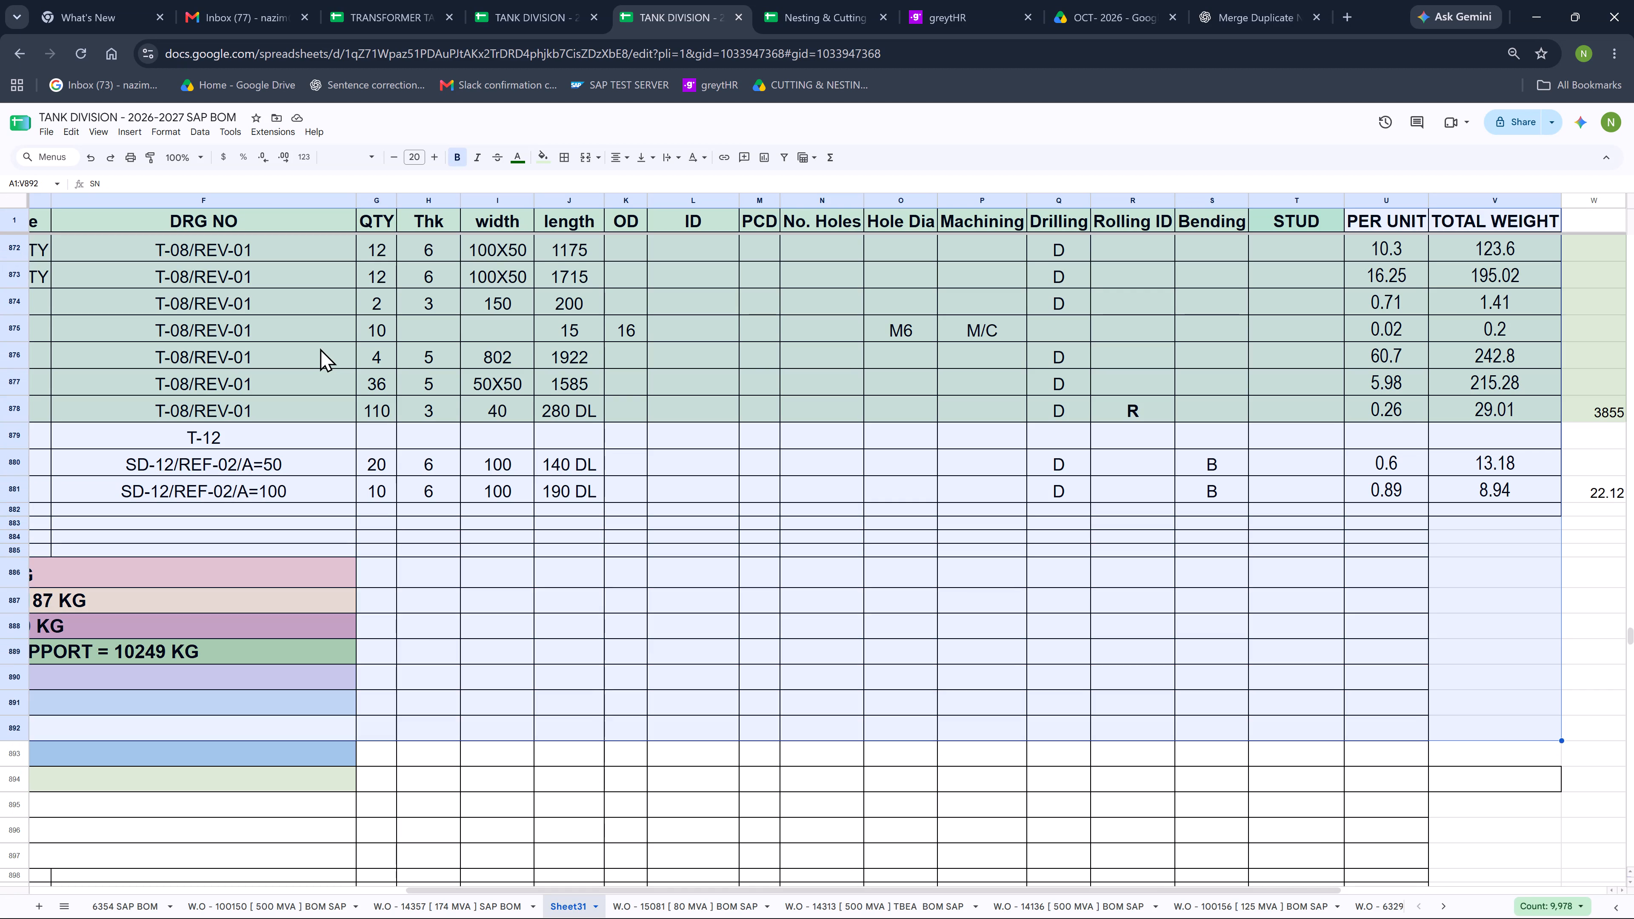
{"action": "key", "text": "shift+Down"}
{"action": "key", "text": "shift+Down"}
{"action": "key", "text": "shift+Down"}
{"action": "key", "text": "shift+Down"}
{"action": "key", "text": "shift+Down"}
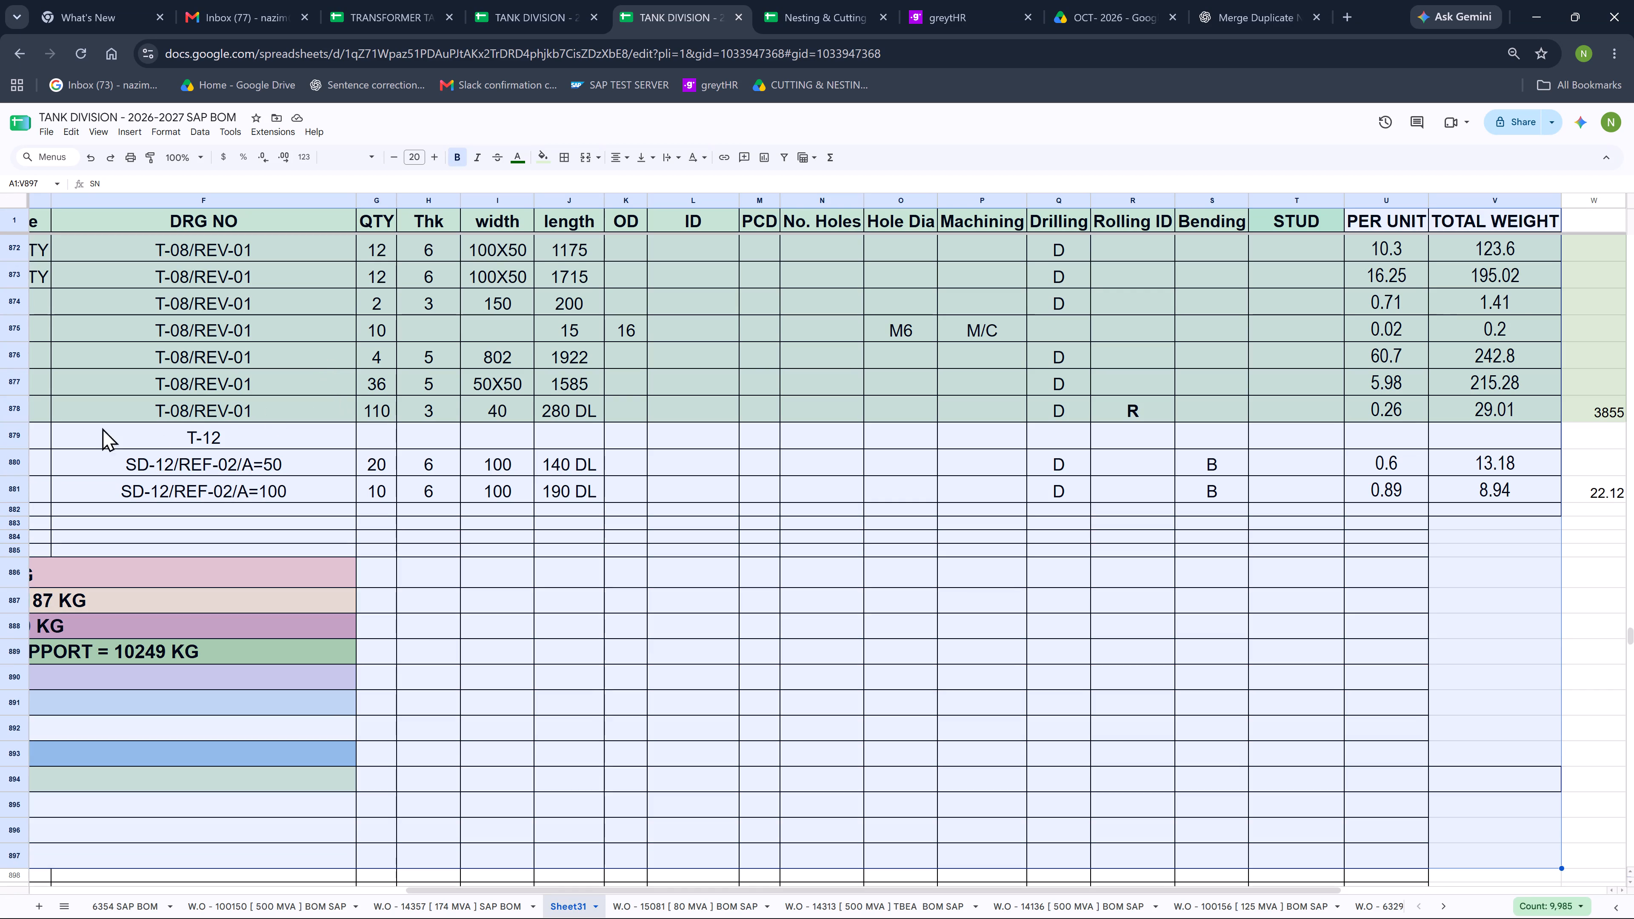
{"action": "left_click_drag", "start_coordinate": [525, 892], "coordinate": [493, 893]}
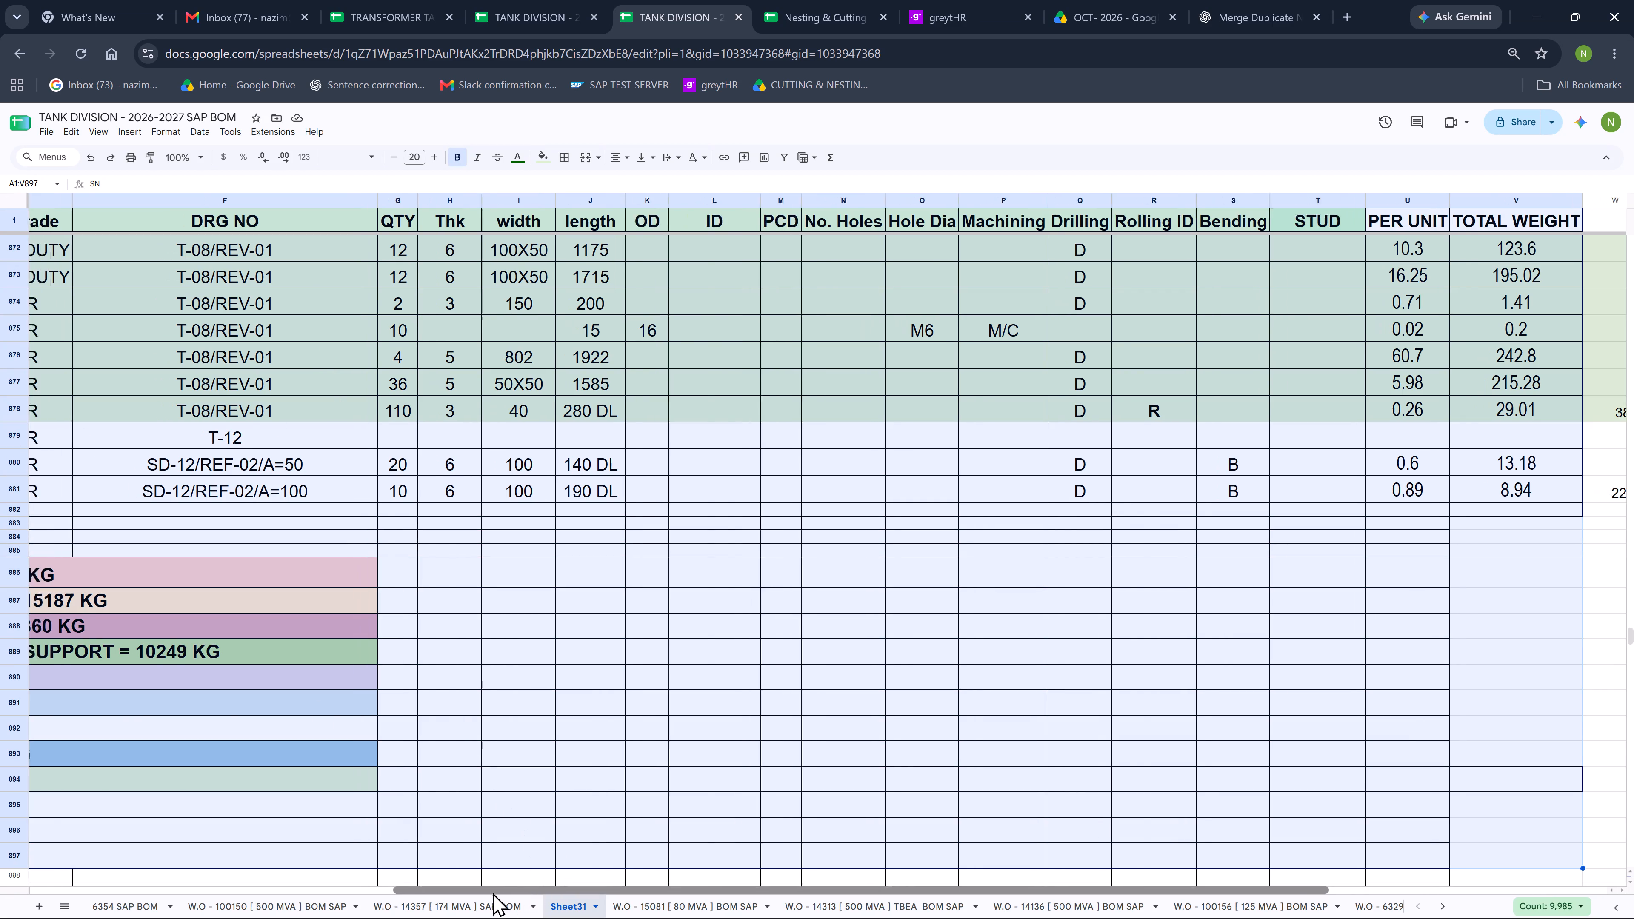
{"action": "left_click_drag", "start_coordinate": [493, 893], "coordinate": [231, 894]}
{"action": "scroll", "coordinate": [500, 487], "scroll_direction": "down", "scroll_amount": 2}
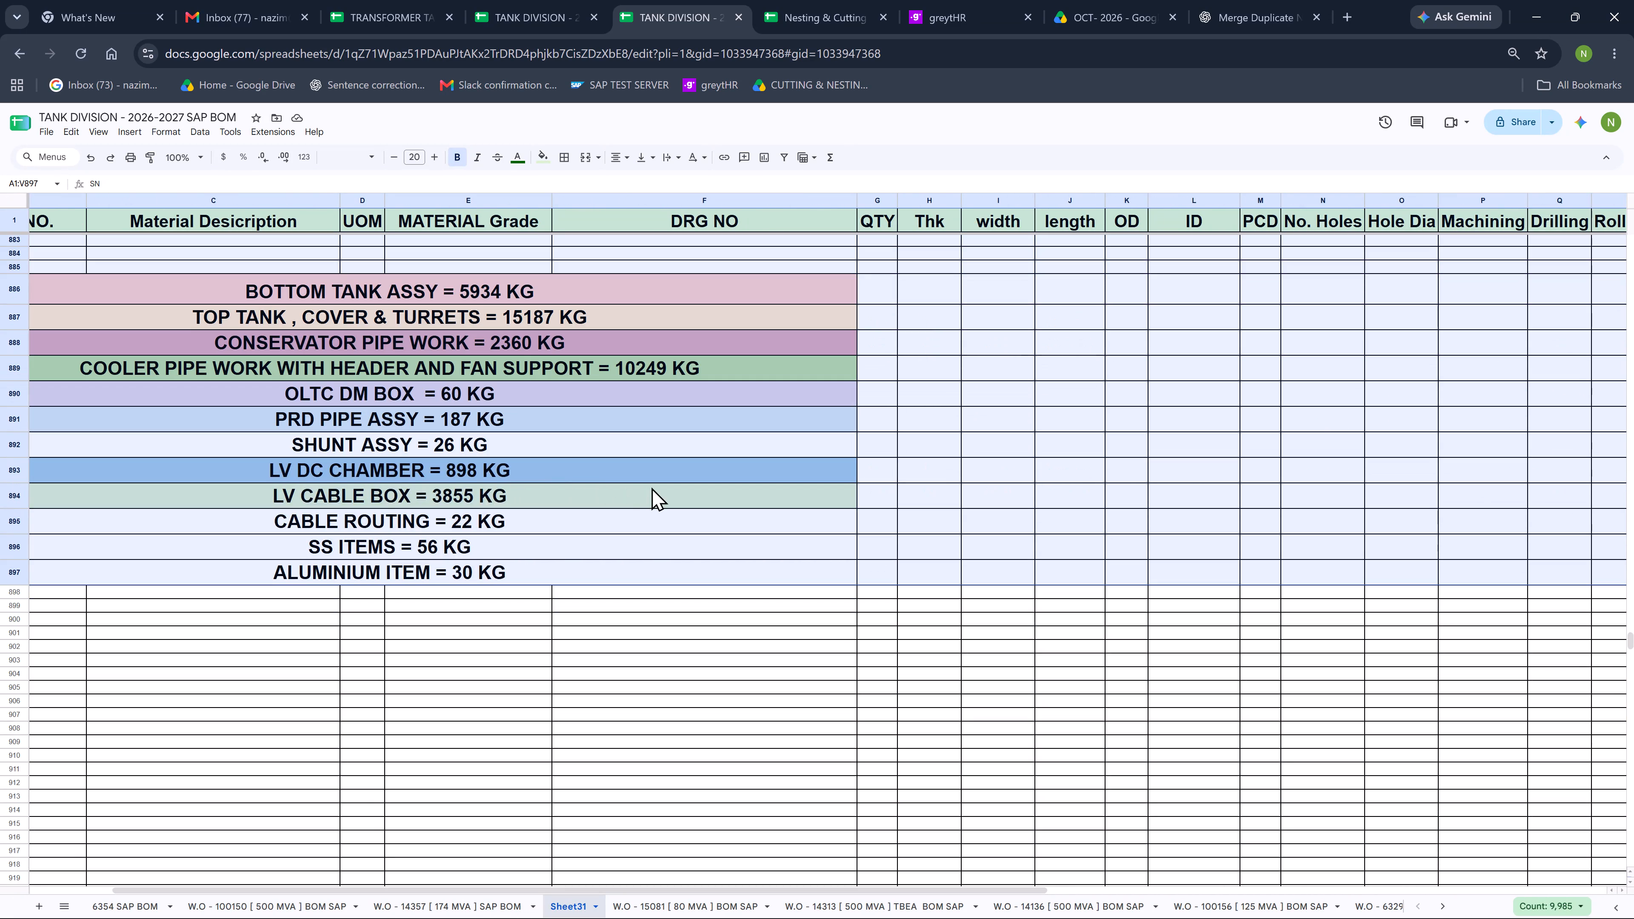
{"action": "key", "text": "shift+Down"}
{"action": "key", "text": "shift+Up"}
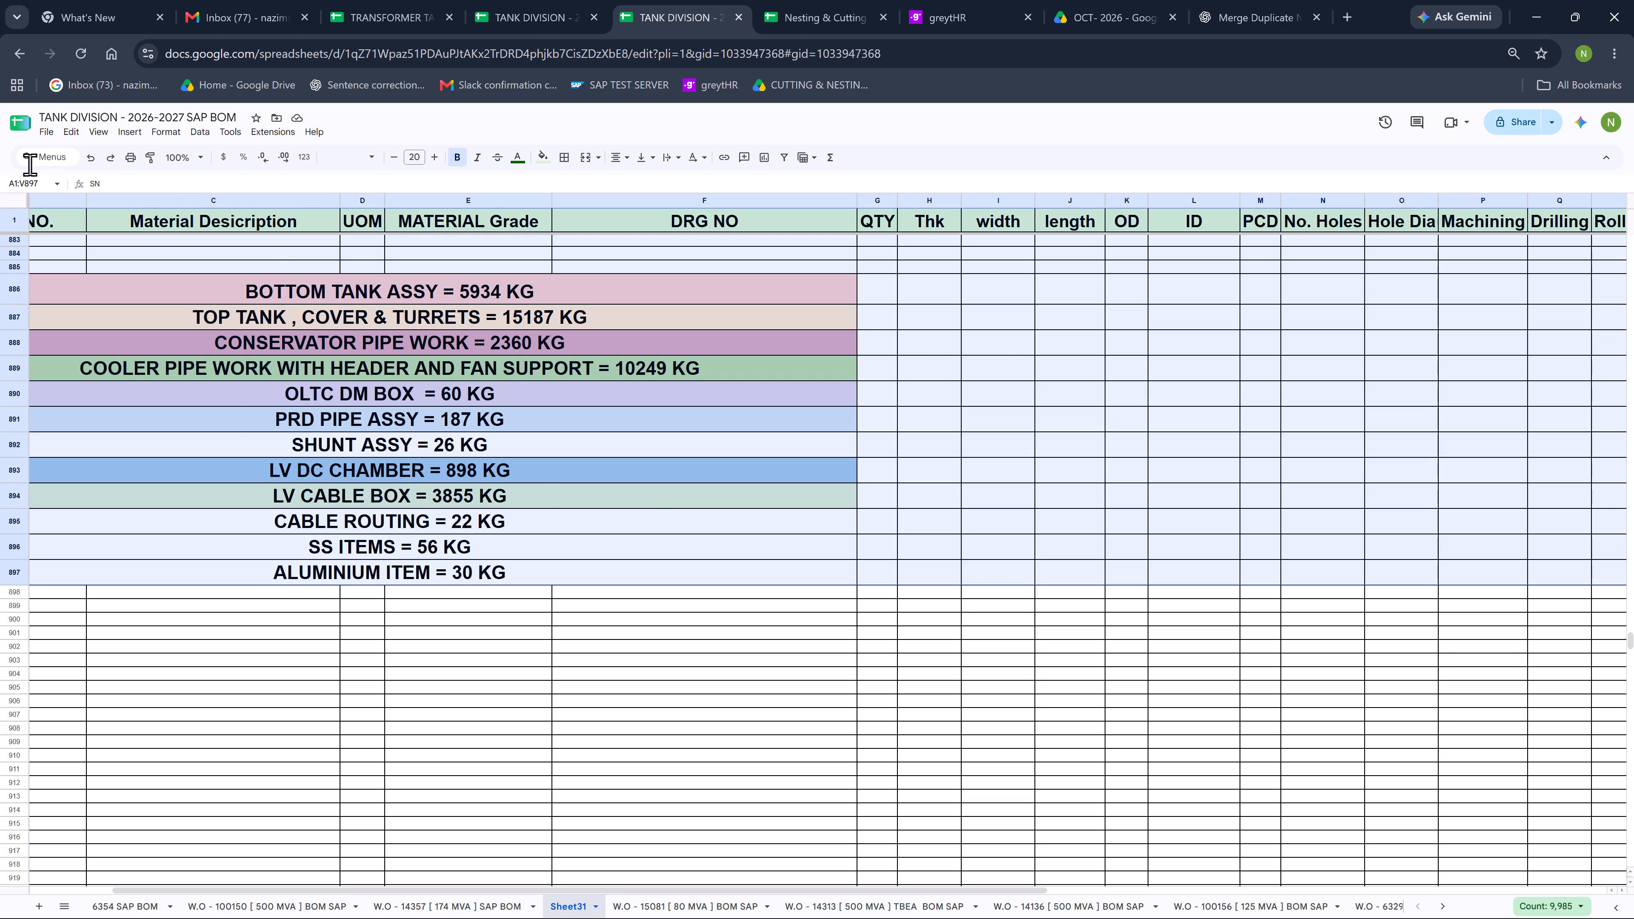
{"action": "left_click", "coordinate": [46, 138]}
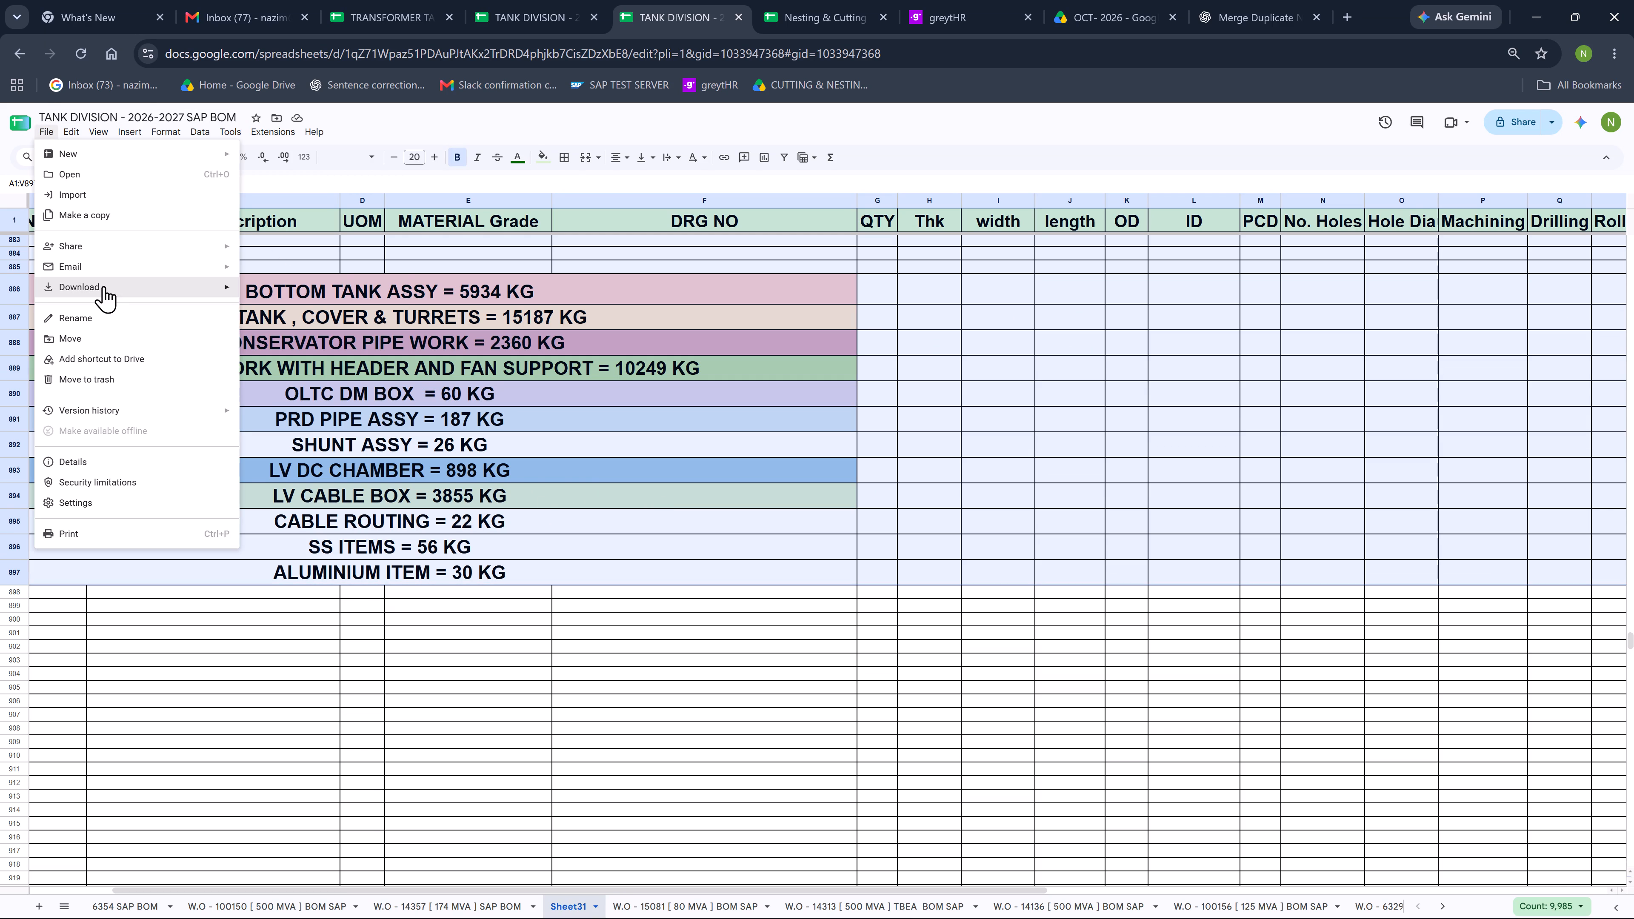
{"action": "left_click", "coordinate": [301, 337]}
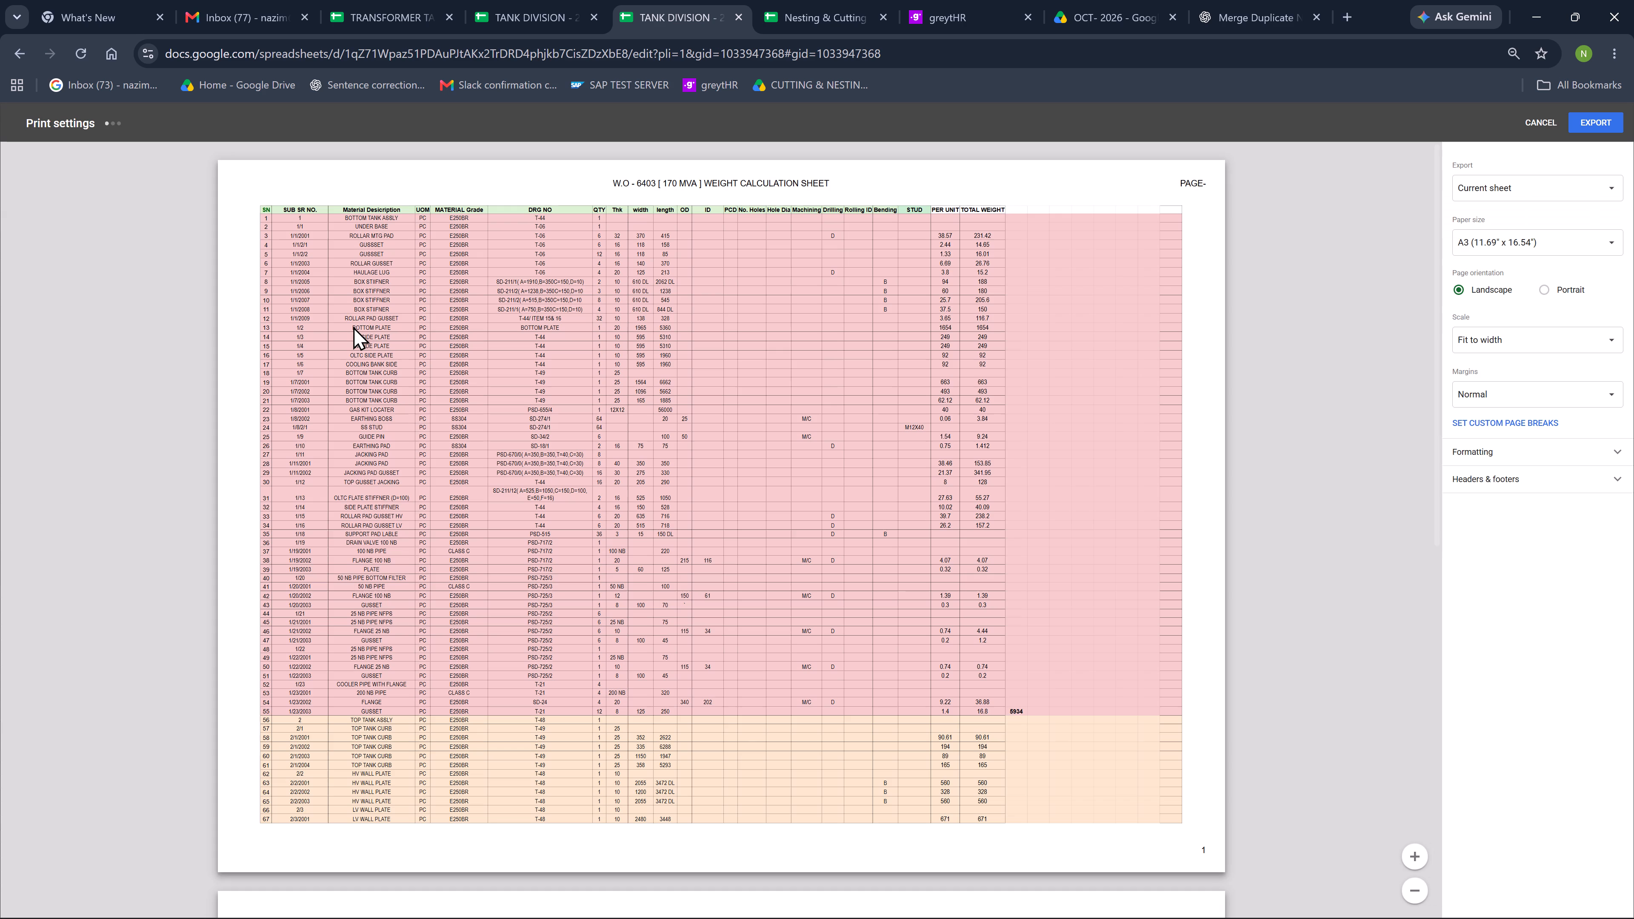
Check the first two preview pages for the repeated column header row, the header text and the page number.
{"action": "scroll", "coordinate": [679, 430], "scroll_direction": "down", "scroll_amount": 4}
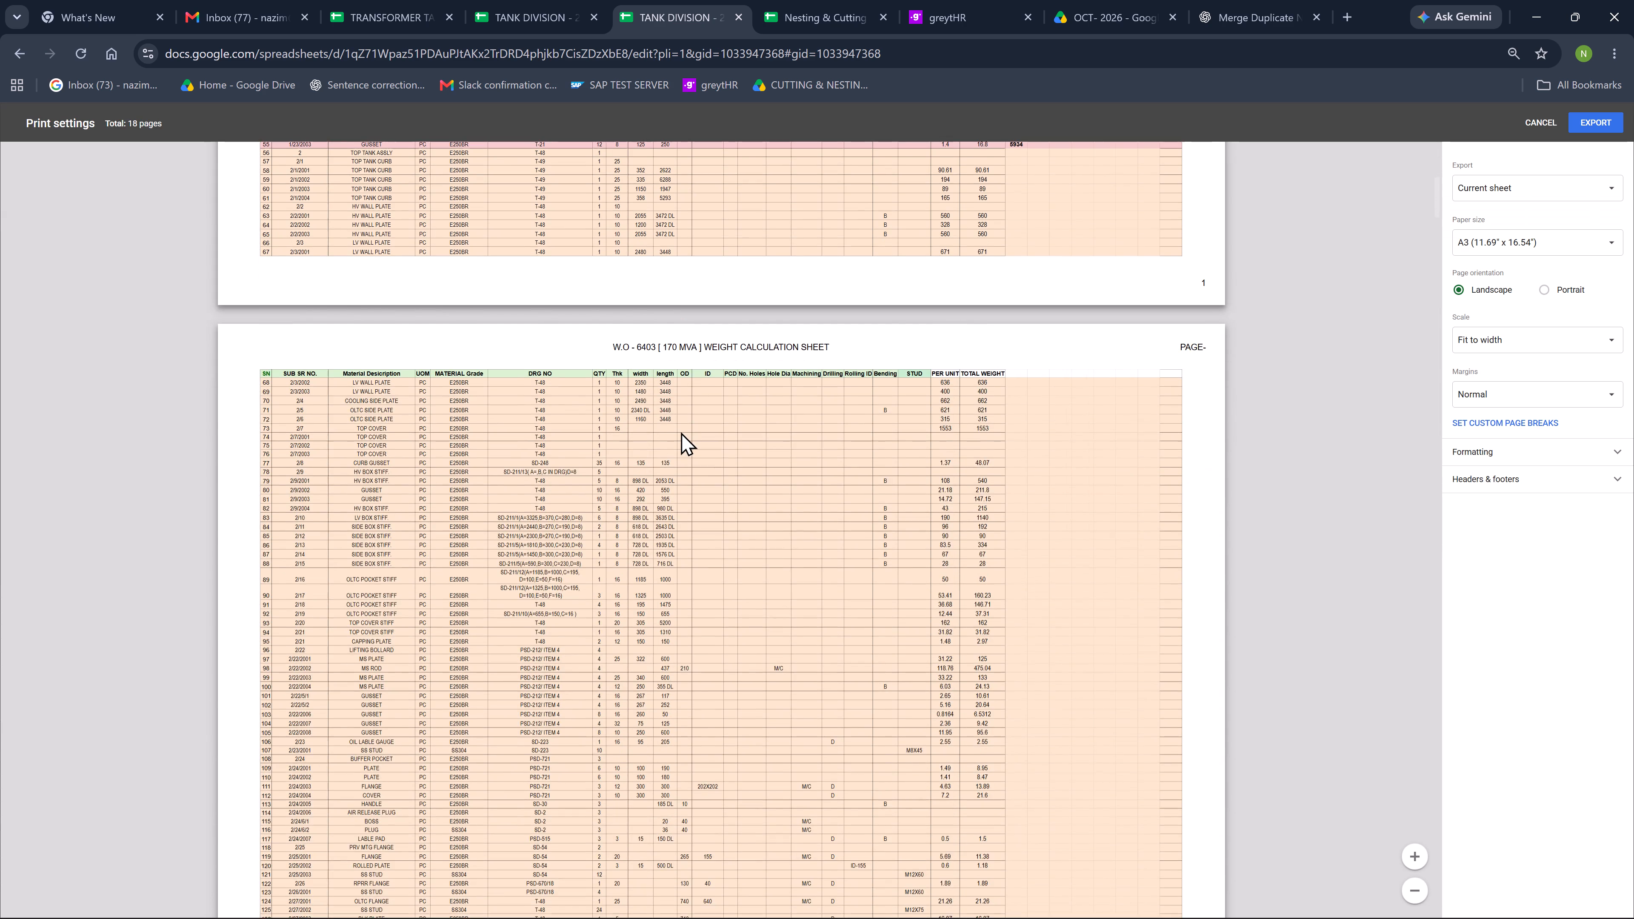
{"action": "scroll", "coordinate": [681, 432], "scroll_direction": "down", "scroll_amount": 3}
{"action": "scroll", "coordinate": [681, 432], "scroll_direction": "up", "scroll_amount": 14}
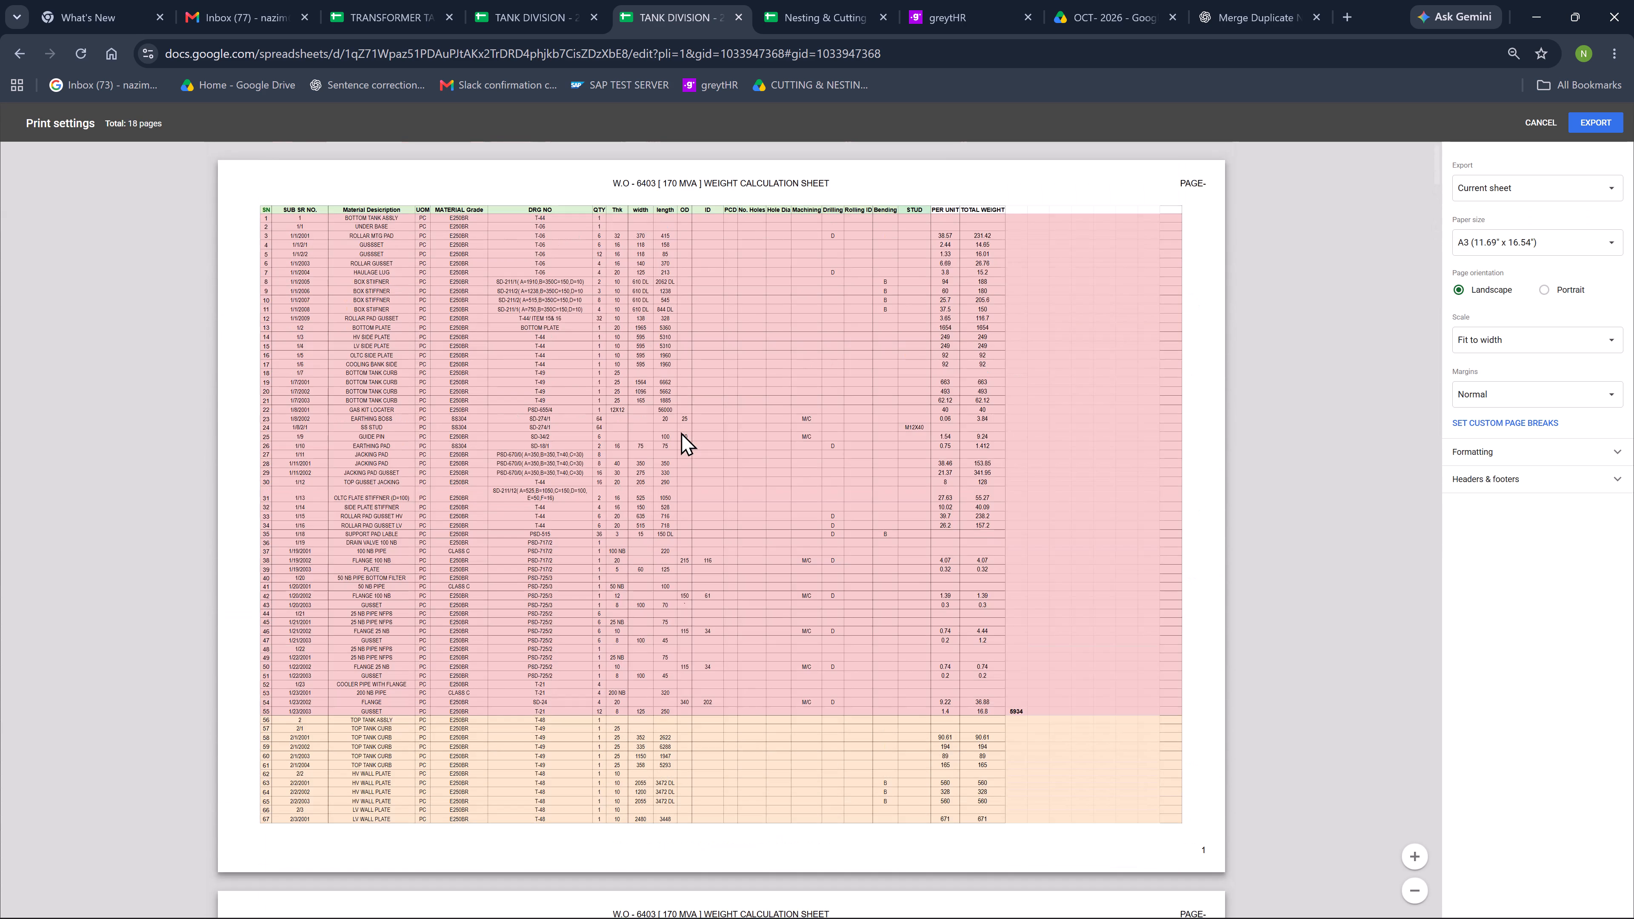
{"action": "scroll", "coordinate": [681, 432], "scroll_direction": "up", "scroll_amount": 3}
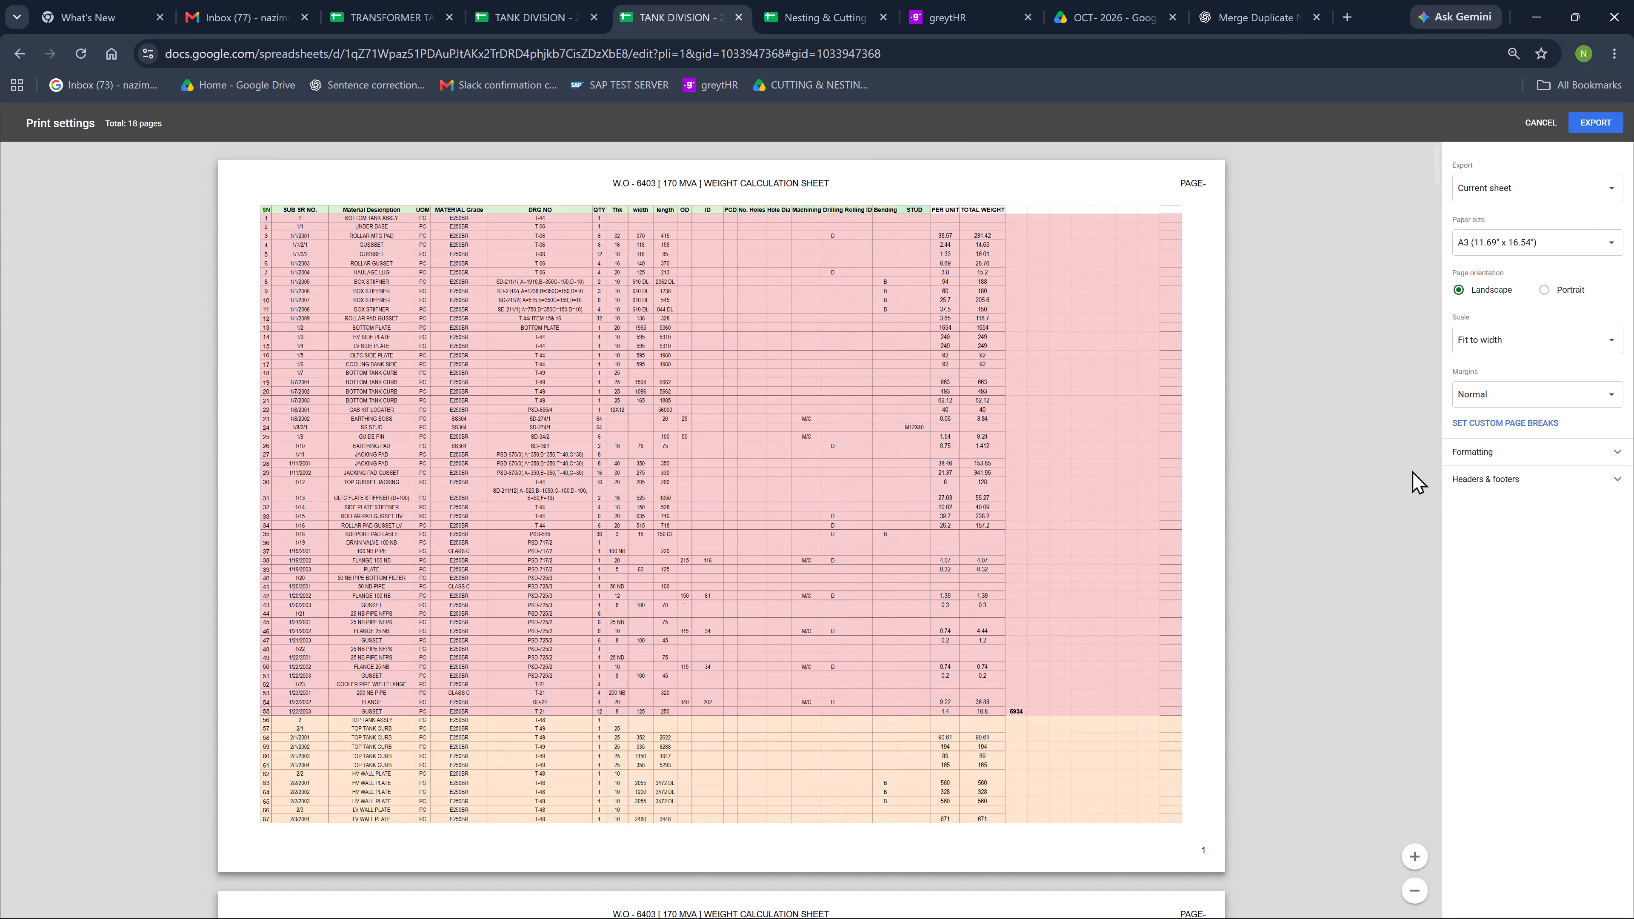
Toggle page numbers off and back on, and delete the PAGE- text from the PDF's custom header.
{"action": "left_click", "coordinate": [1547, 479]}
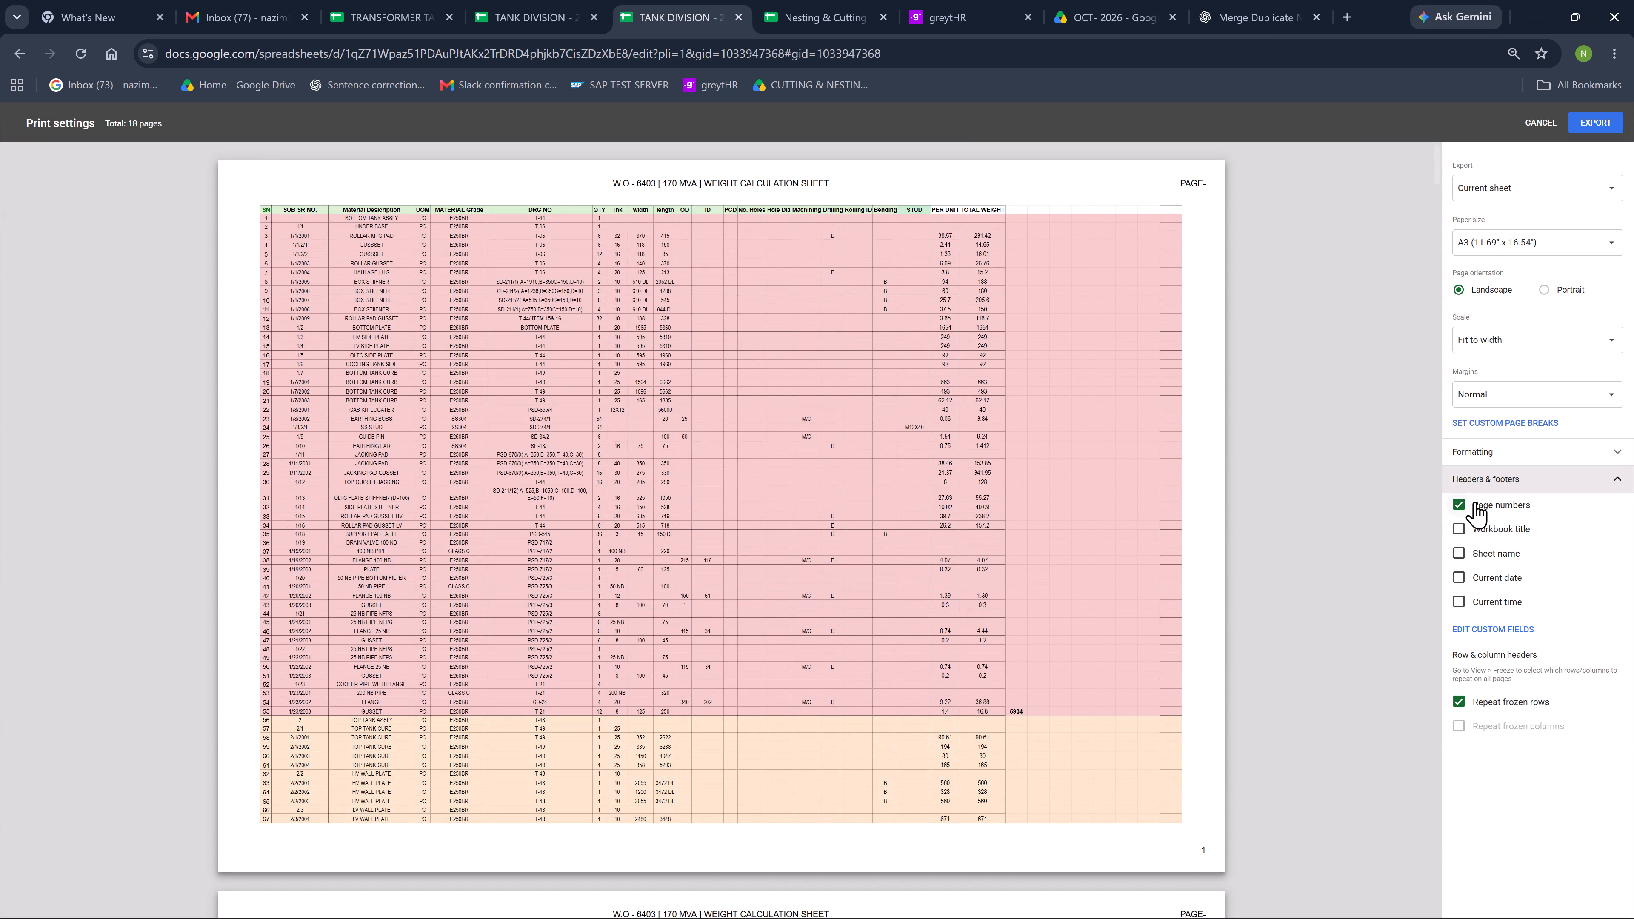
{"action": "left_click", "coordinate": [1460, 504]}
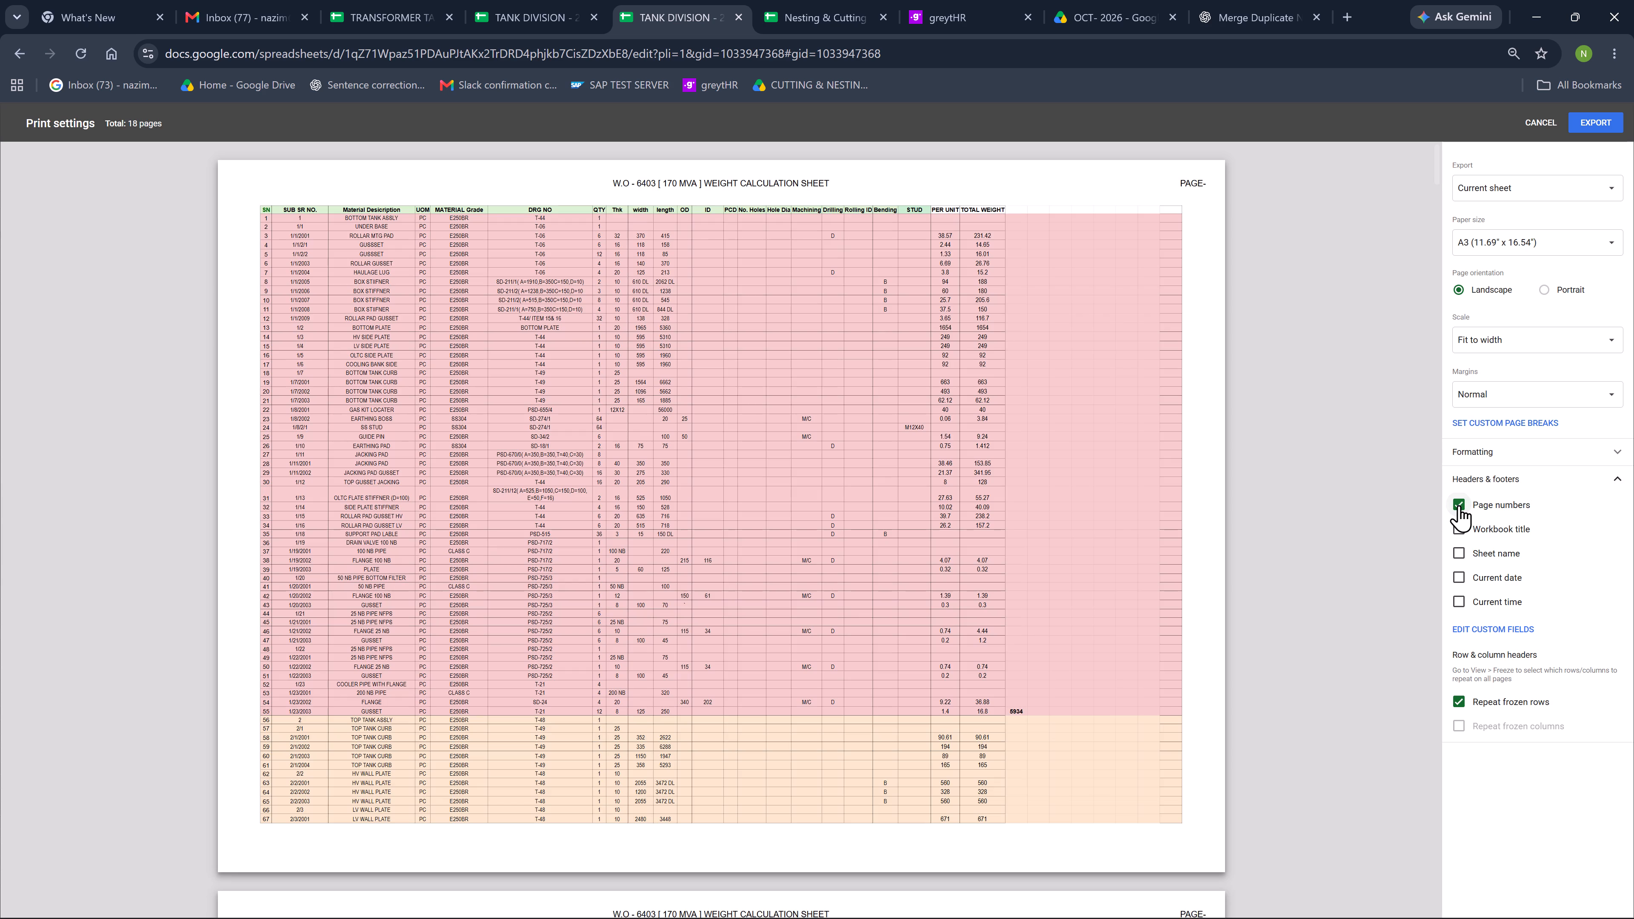
{"action": "left_click", "coordinate": [1459, 505]}
{"action": "left_click", "coordinate": [1483, 633]}
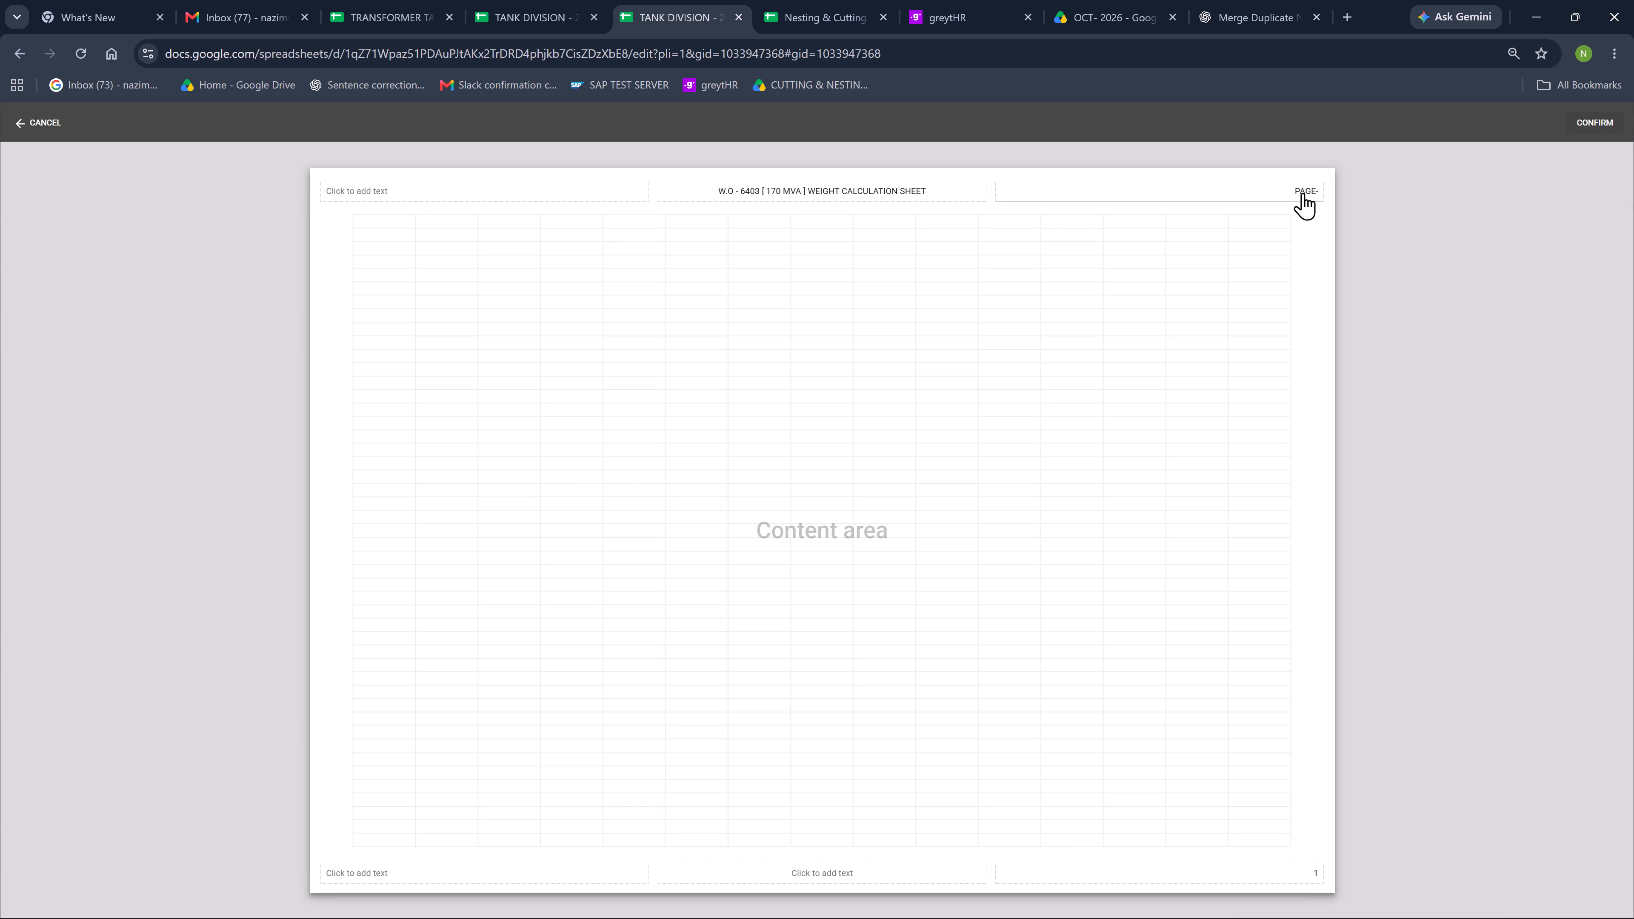
{"action": "left_click", "coordinate": [1302, 191]}
{"action": "left_click_drag", "start_coordinate": [1295, 186], "coordinate": [1369, 197]}
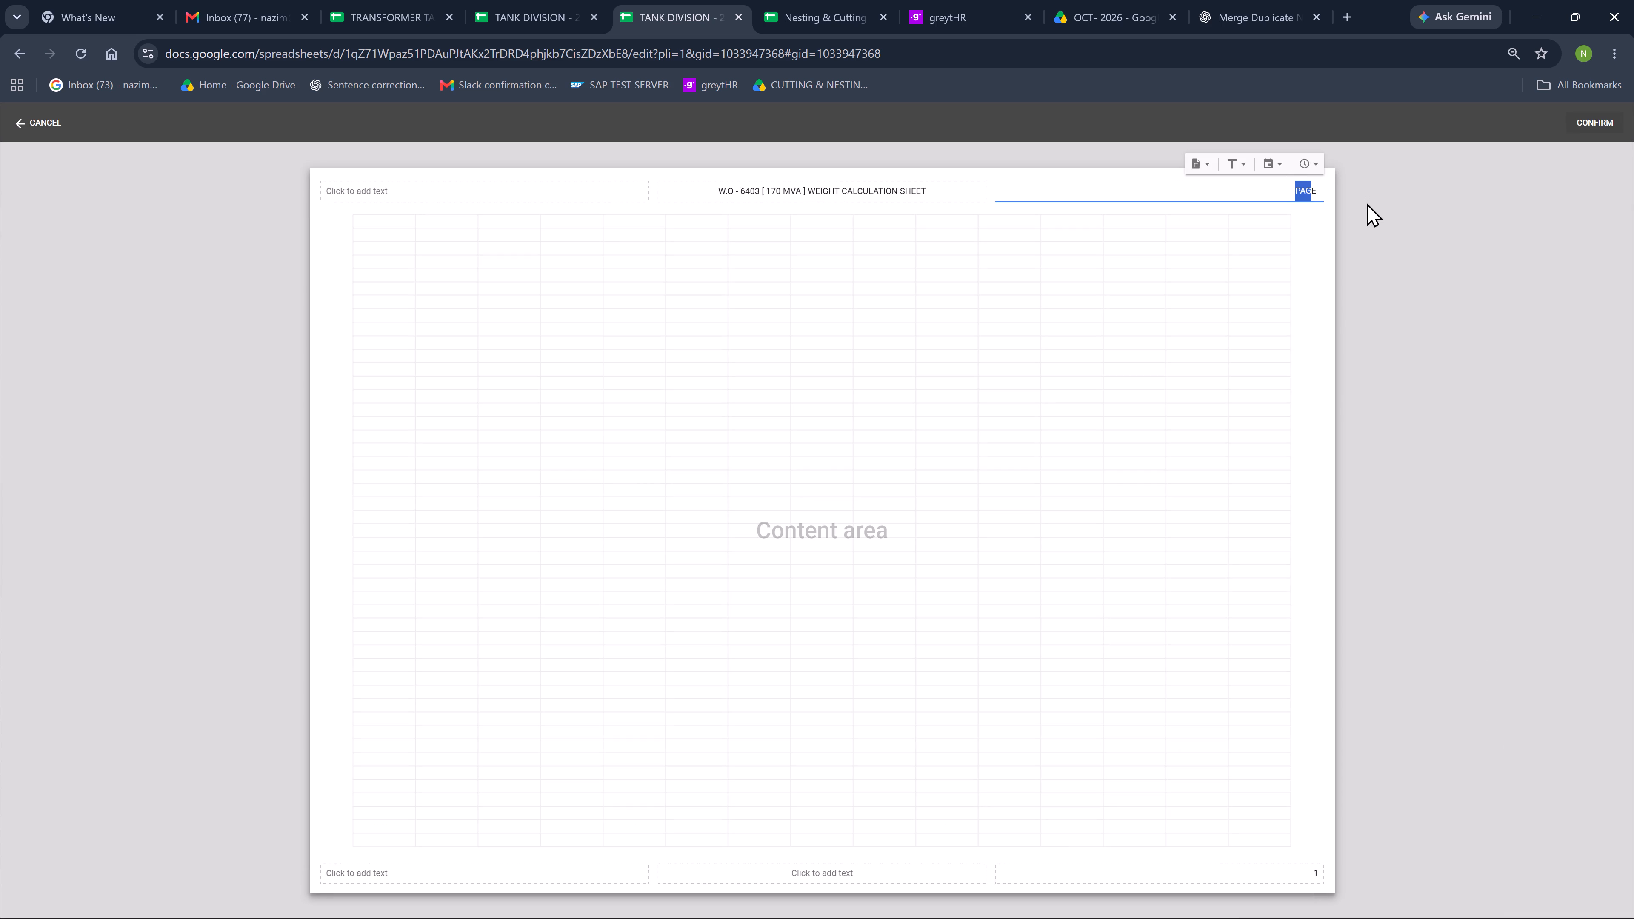
{"action": "key", "text": "Delete"}
{"action": "left_click", "coordinate": [1585, 123]}
{"action": "left_click", "coordinate": [1599, 120]}
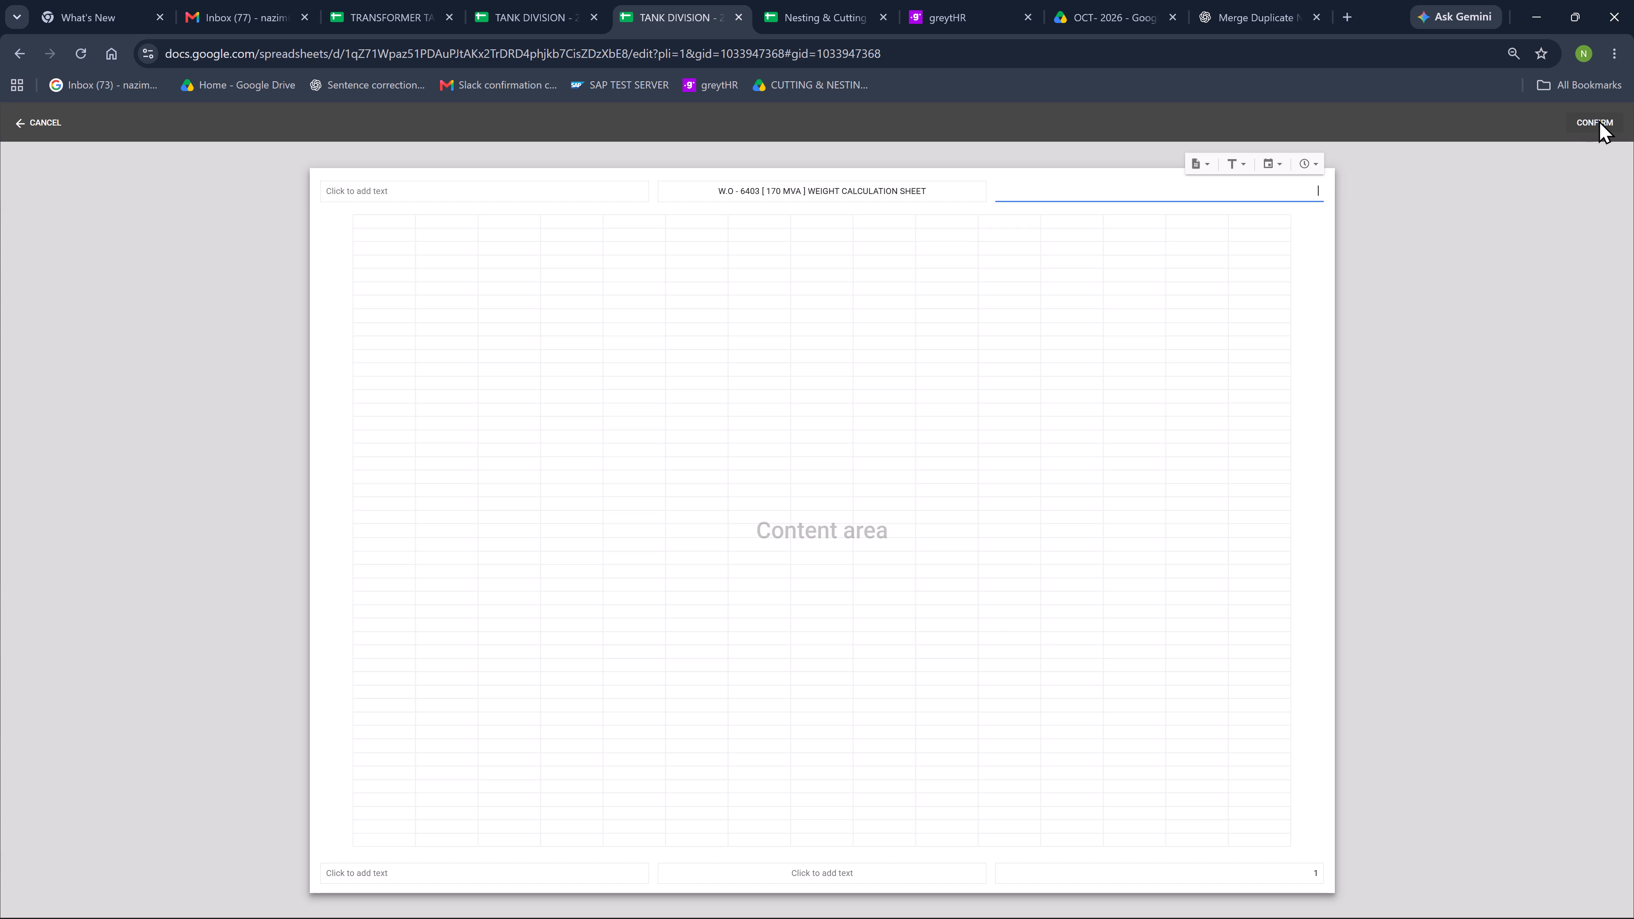
{"action": "left_click", "coordinate": [1599, 120]}
{"action": "left_click", "coordinate": [1228, 236]}
{"action": "left_click", "coordinate": [1614, 116]}
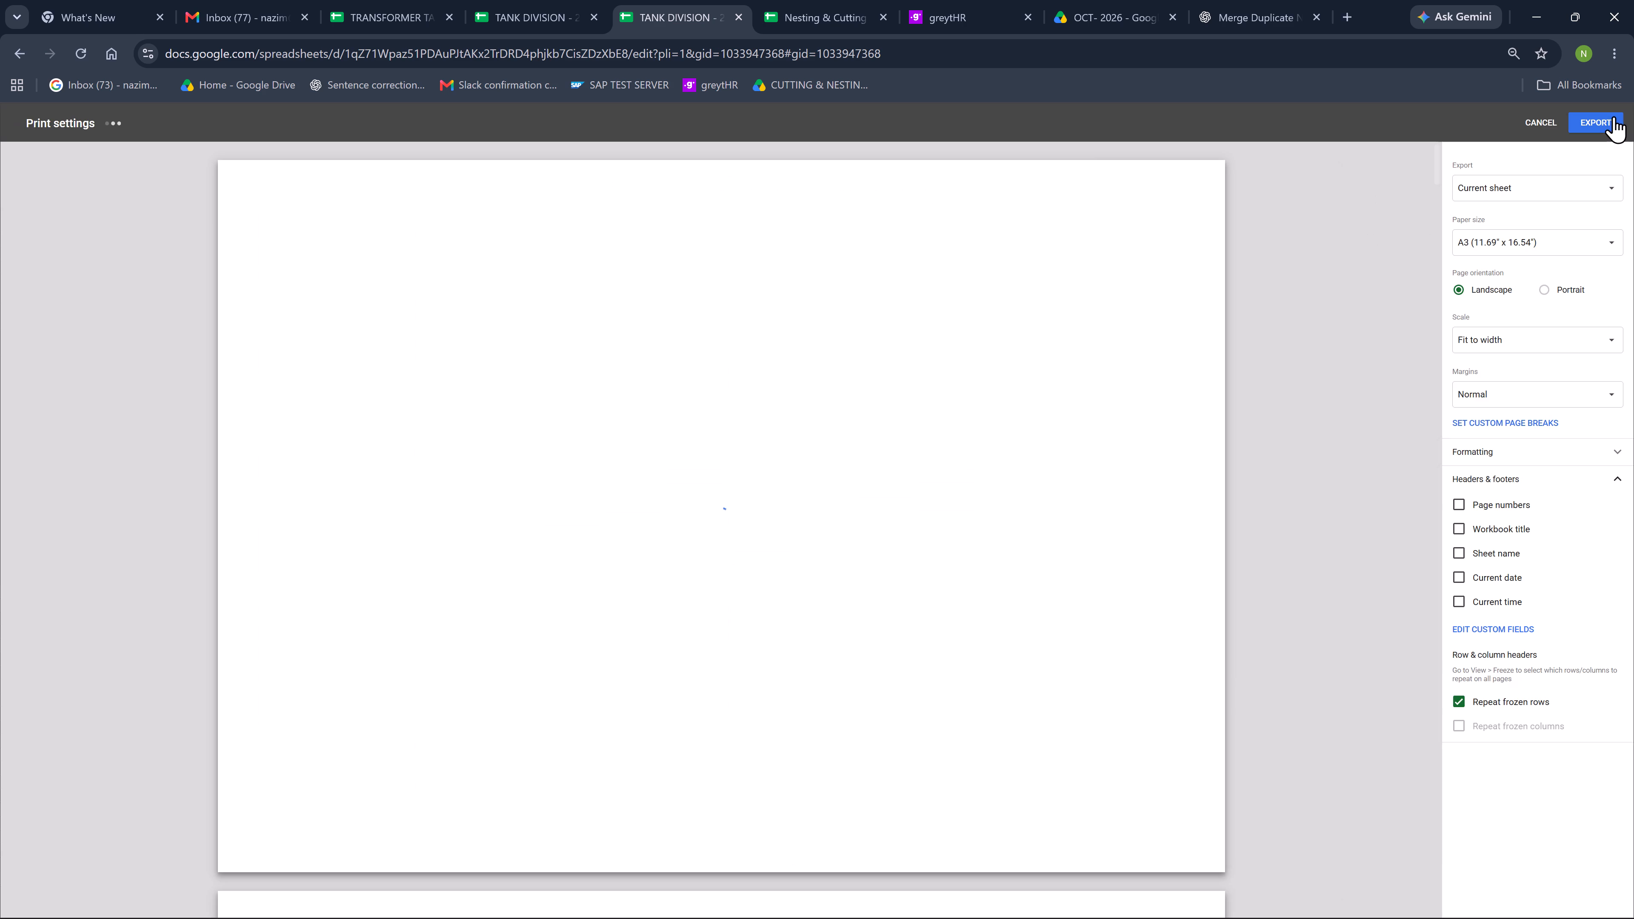
Set the PDF export to the selected cells A1:V897 instead of the current sheet.
{"action": "scroll", "coordinate": [896, 362], "scroll_direction": "down", "scroll_amount": 4}
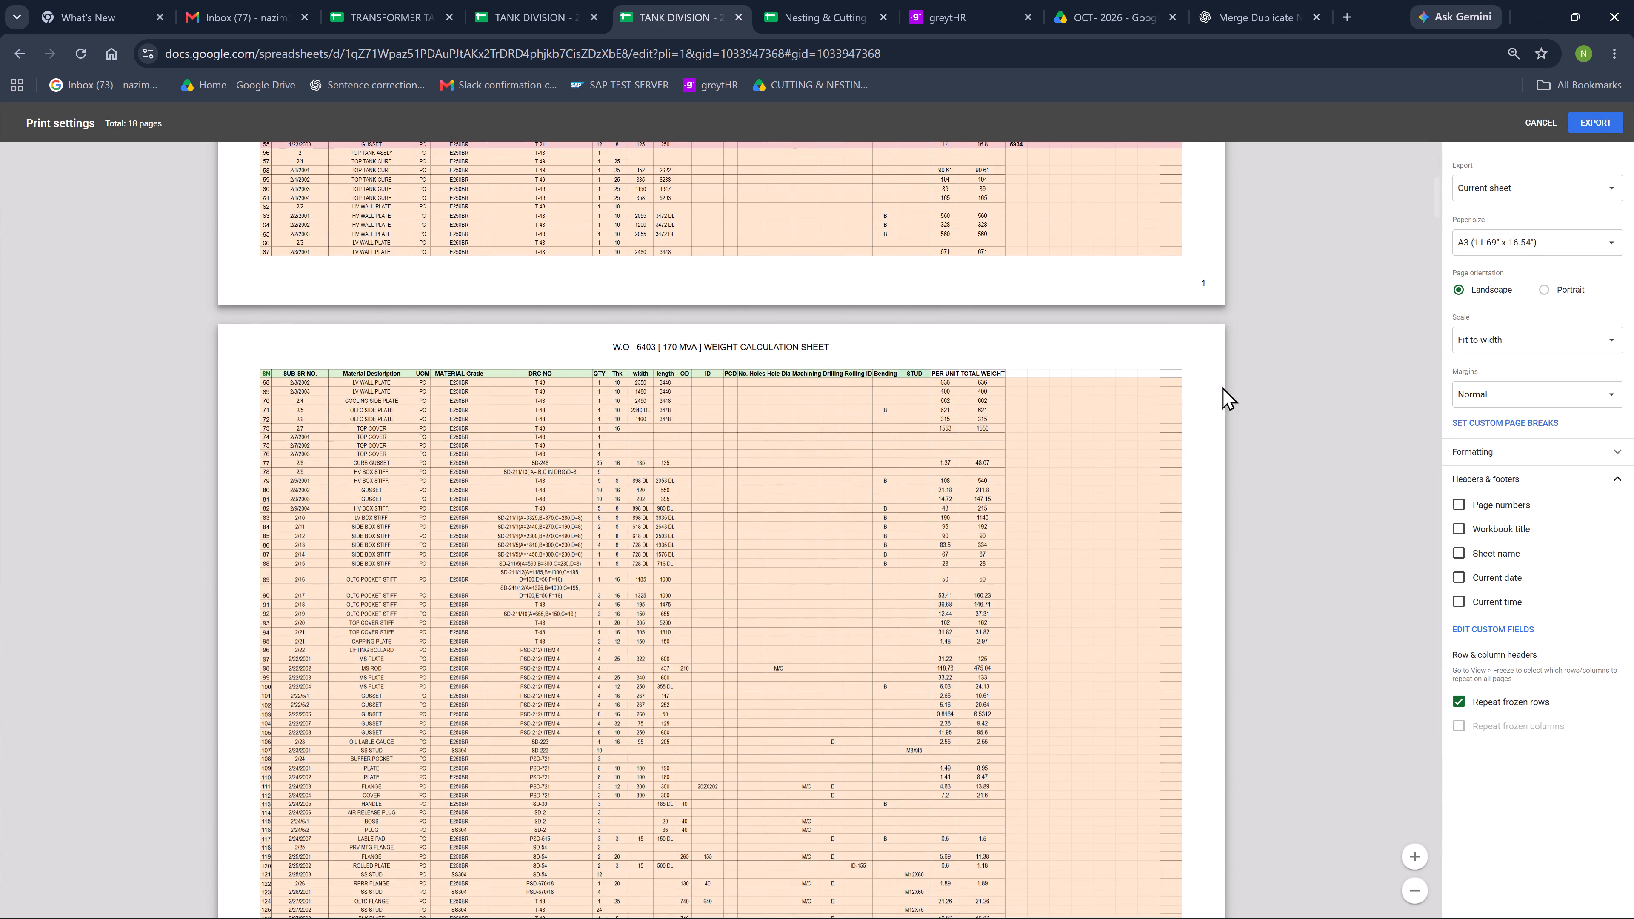
{"action": "left_click", "coordinate": [1523, 180]}
{"action": "left_click", "coordinate": [1520, 226]}
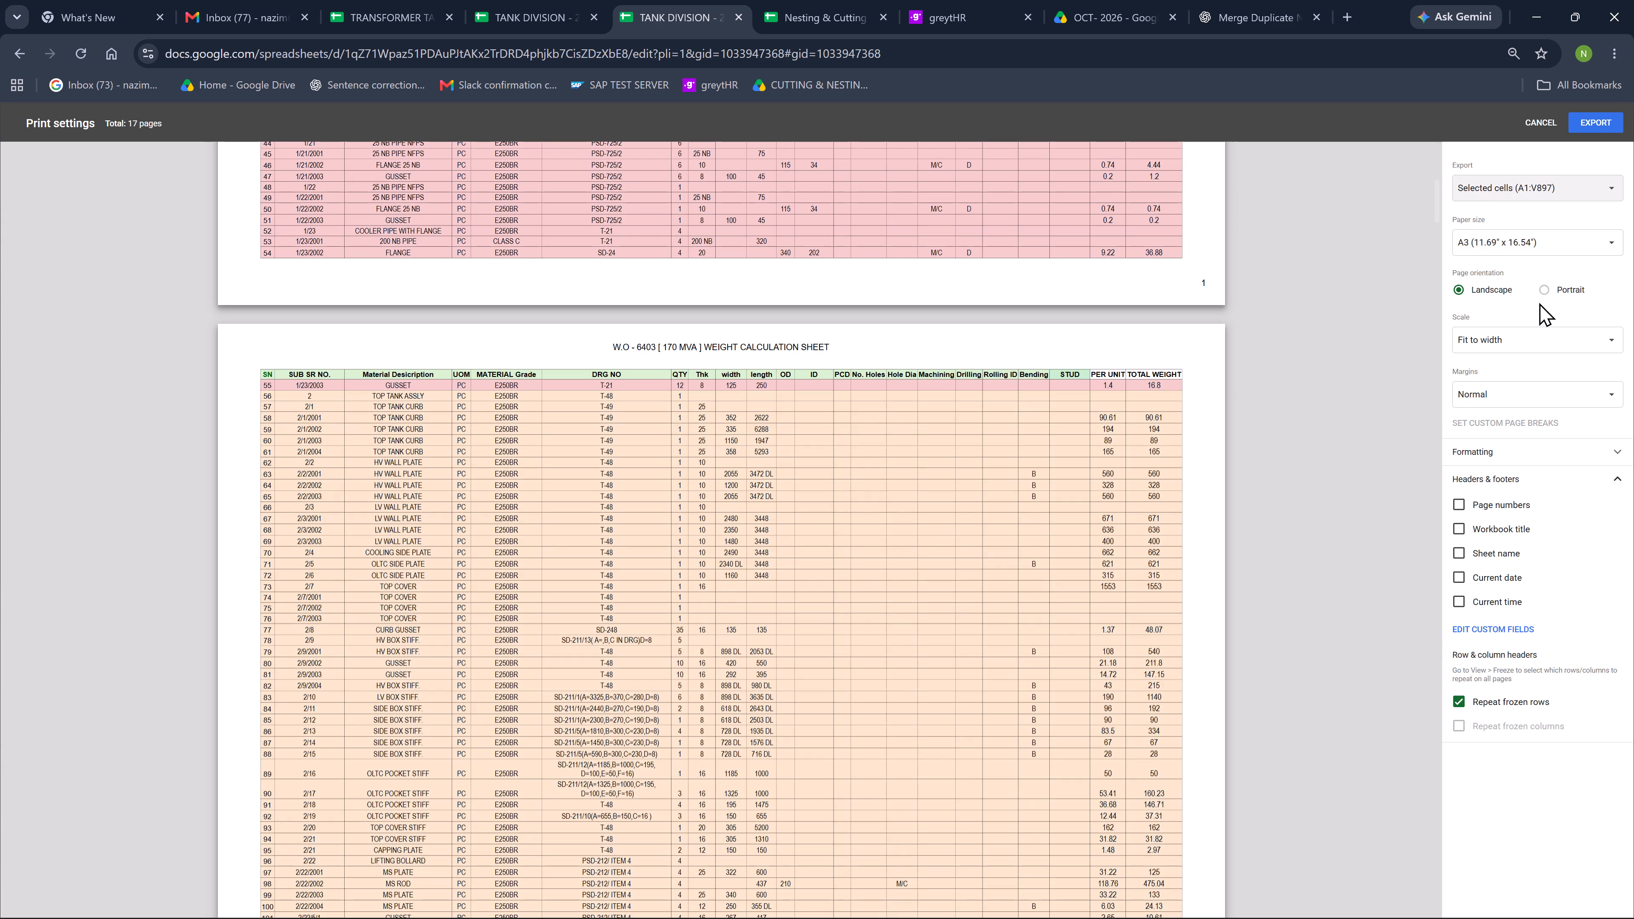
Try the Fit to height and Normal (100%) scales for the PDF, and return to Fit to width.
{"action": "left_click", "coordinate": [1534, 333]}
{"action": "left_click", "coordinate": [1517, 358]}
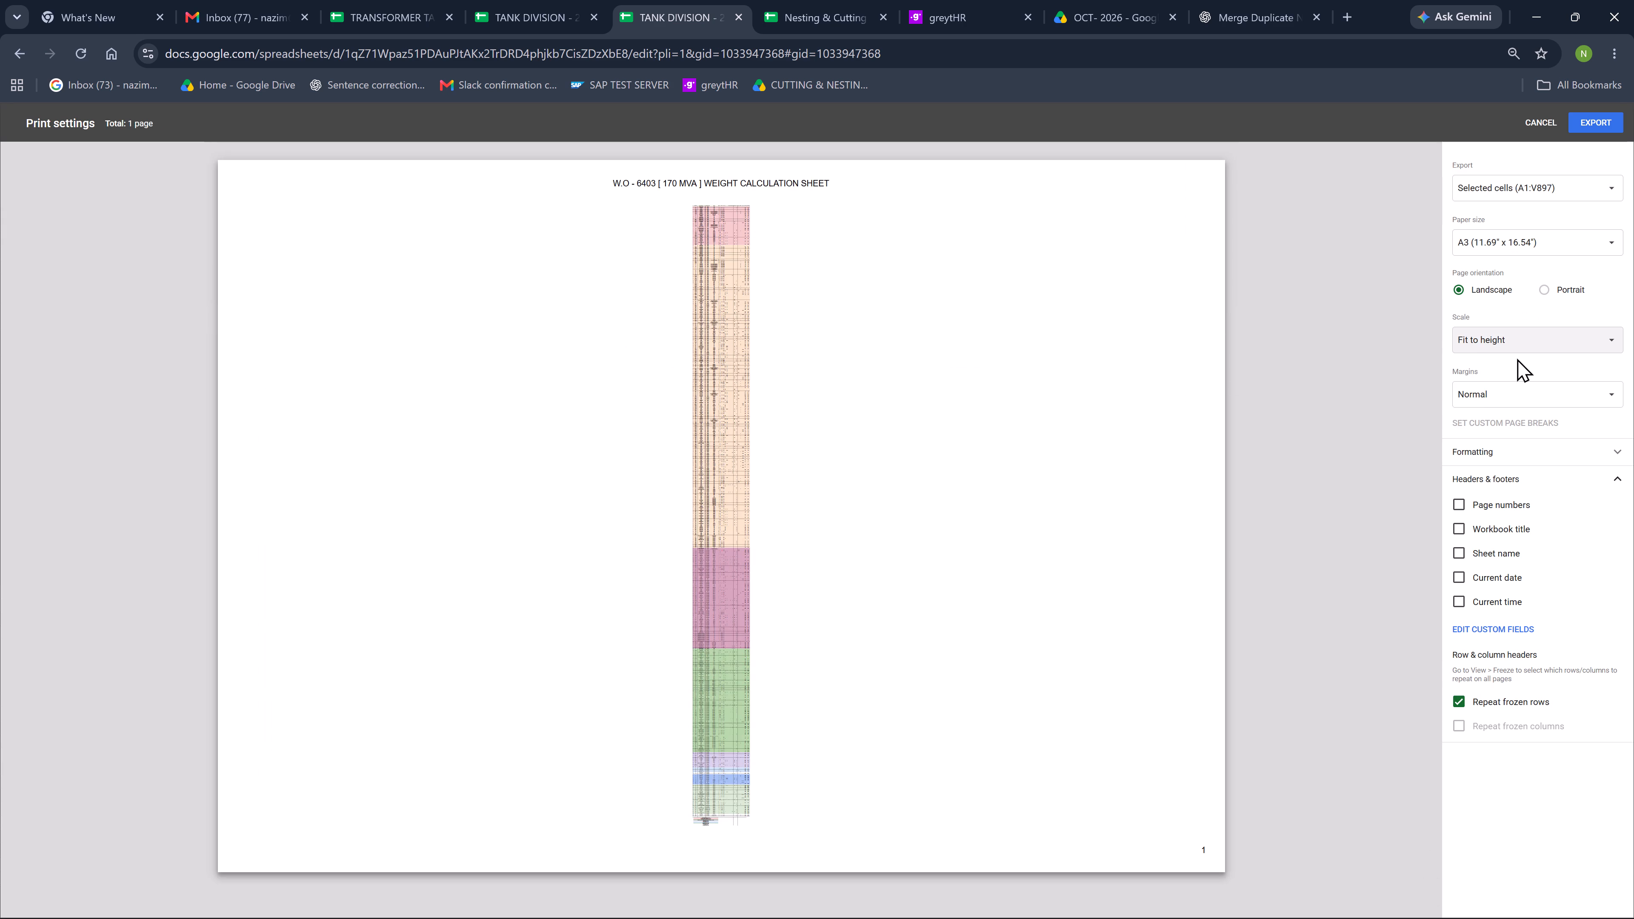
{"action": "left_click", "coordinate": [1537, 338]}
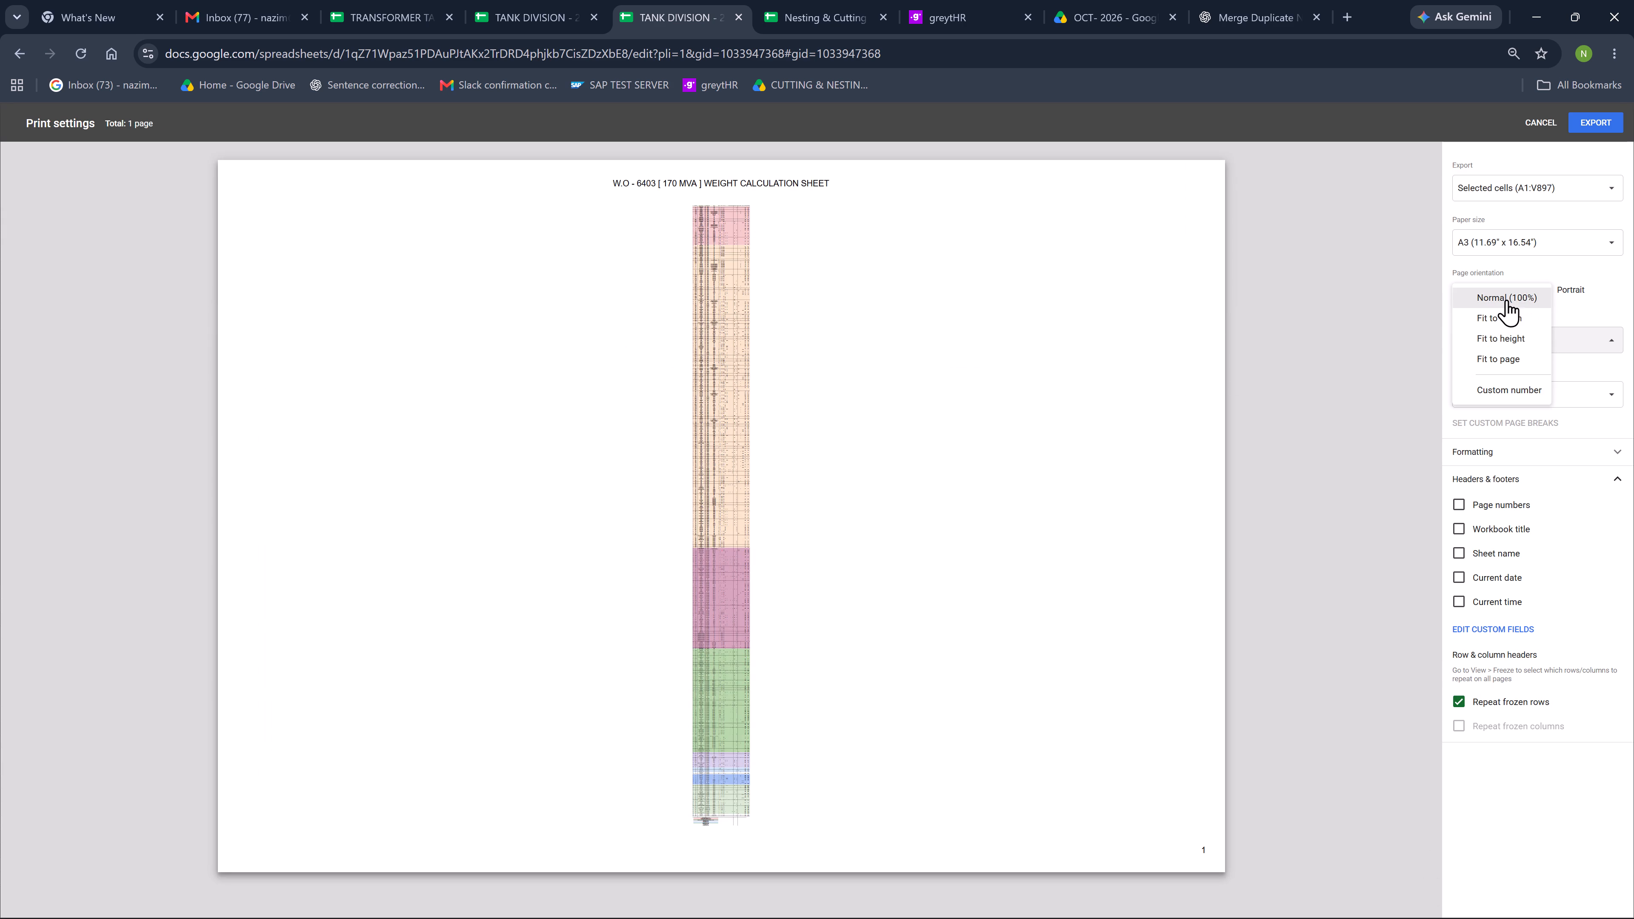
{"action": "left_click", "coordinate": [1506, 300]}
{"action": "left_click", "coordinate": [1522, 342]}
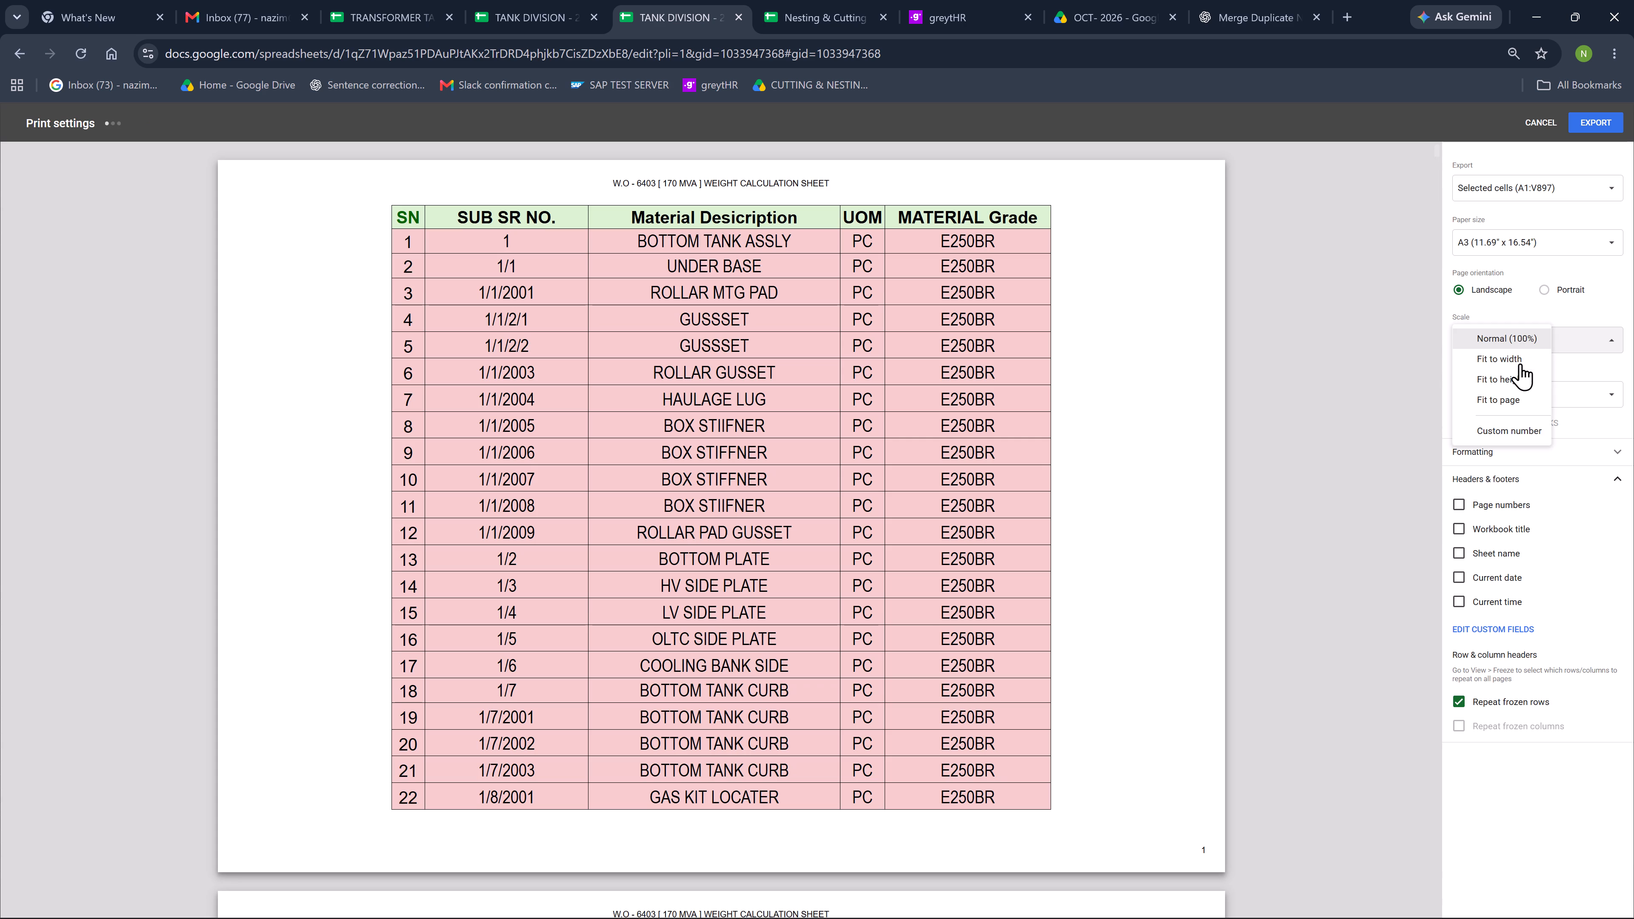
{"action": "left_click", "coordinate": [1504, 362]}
Look through the preview pages of the selected range, checking the BOM rows, repeated column headers and page numbers.
{"action": "scroll", "coordinate": [1003, 399], "scroll_direction": "down", "scroll_amount": 3}
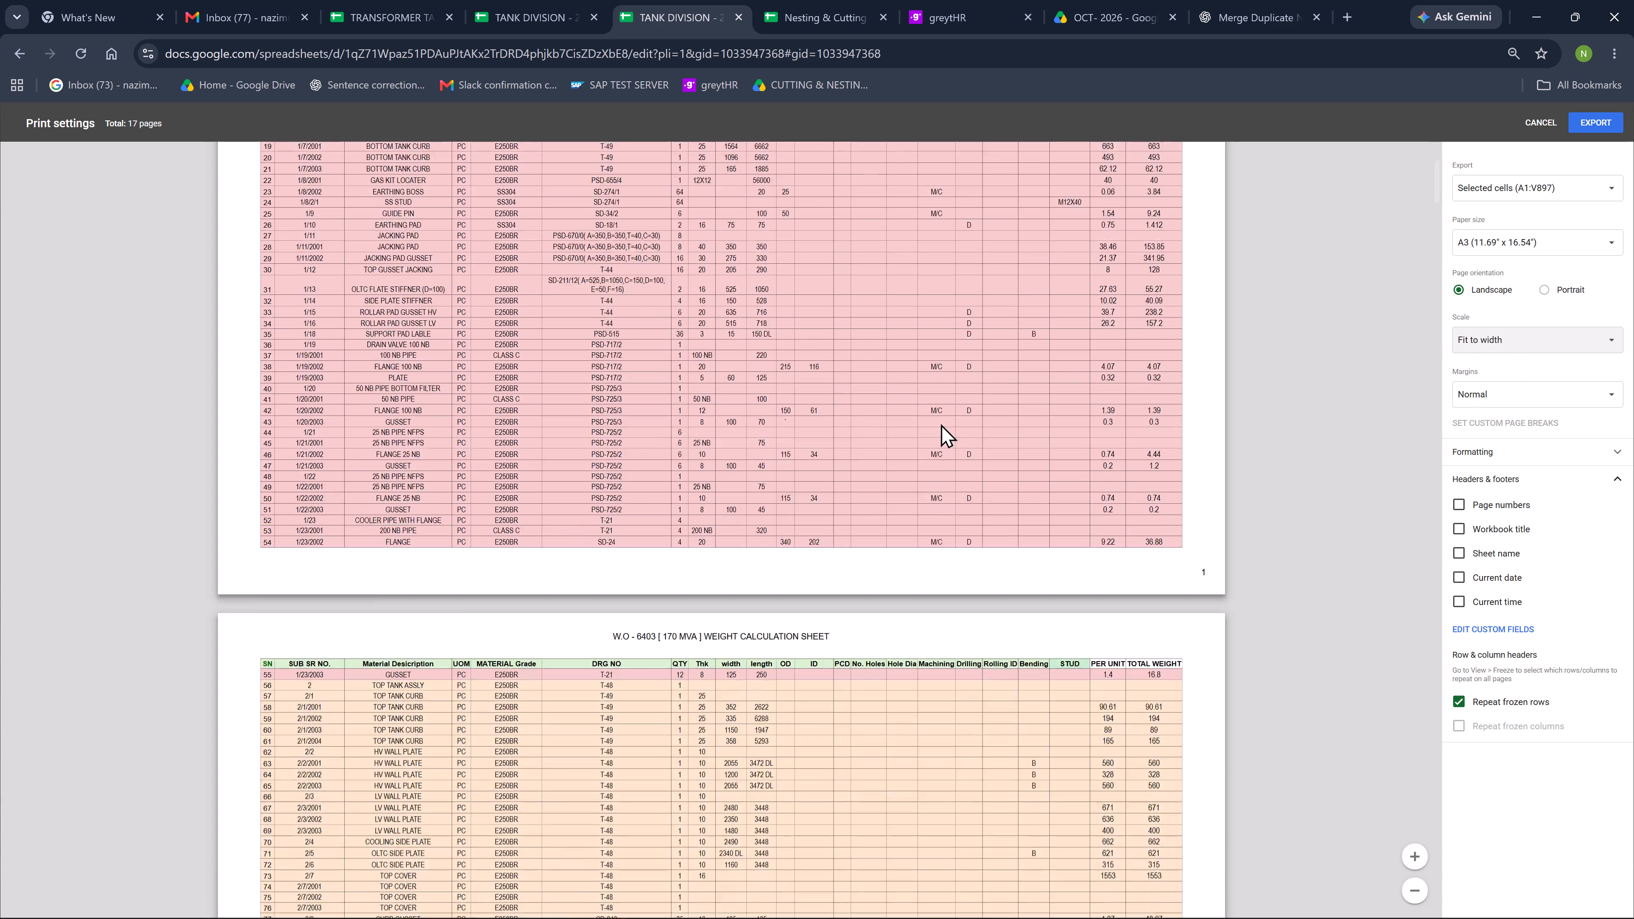
{"action": "scroll", "coordinate": [941, 424], "scroll_direction": "down", "scroll_amount": 6}
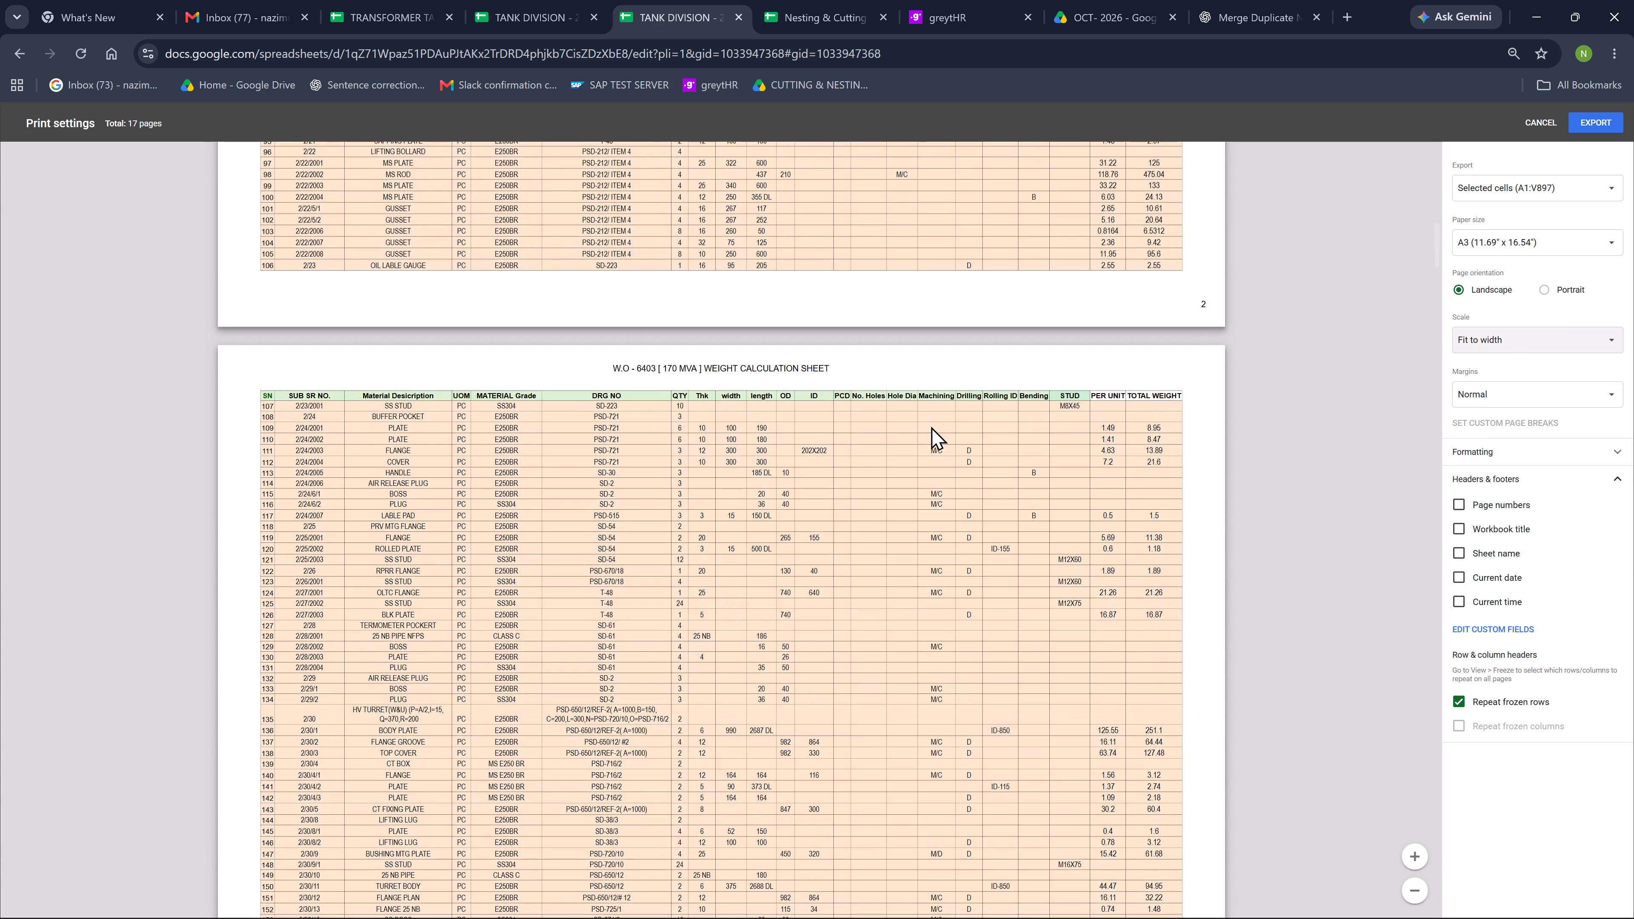
{"action": "scroll", "coordinate": [931, 426], "scroll_direction": "down", "scroll_amount": 4}
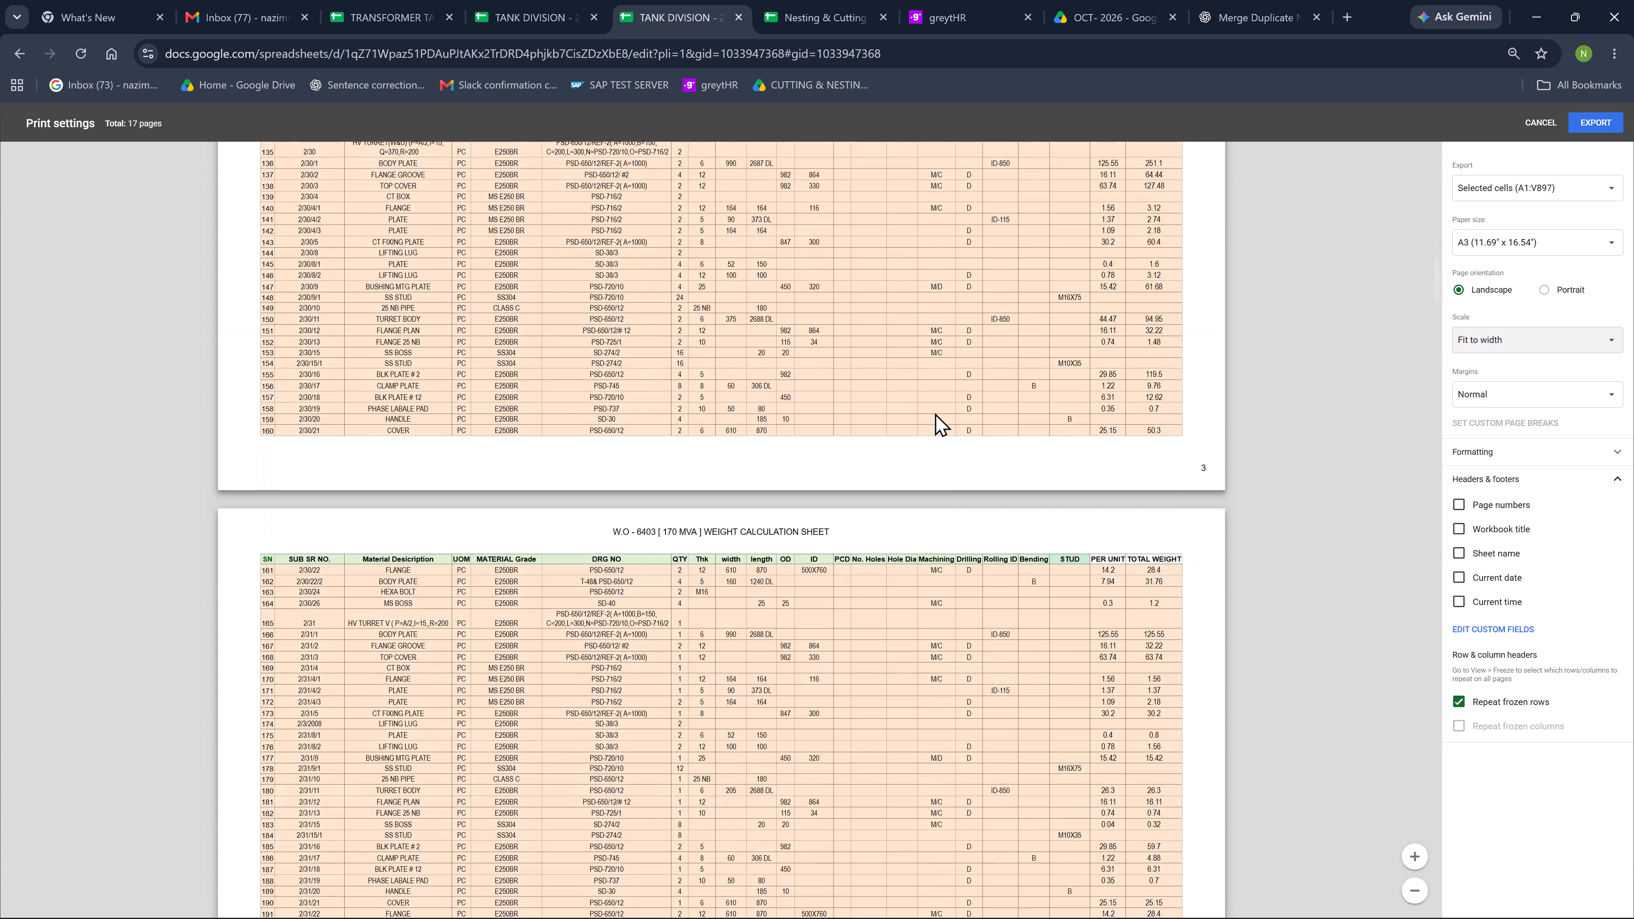
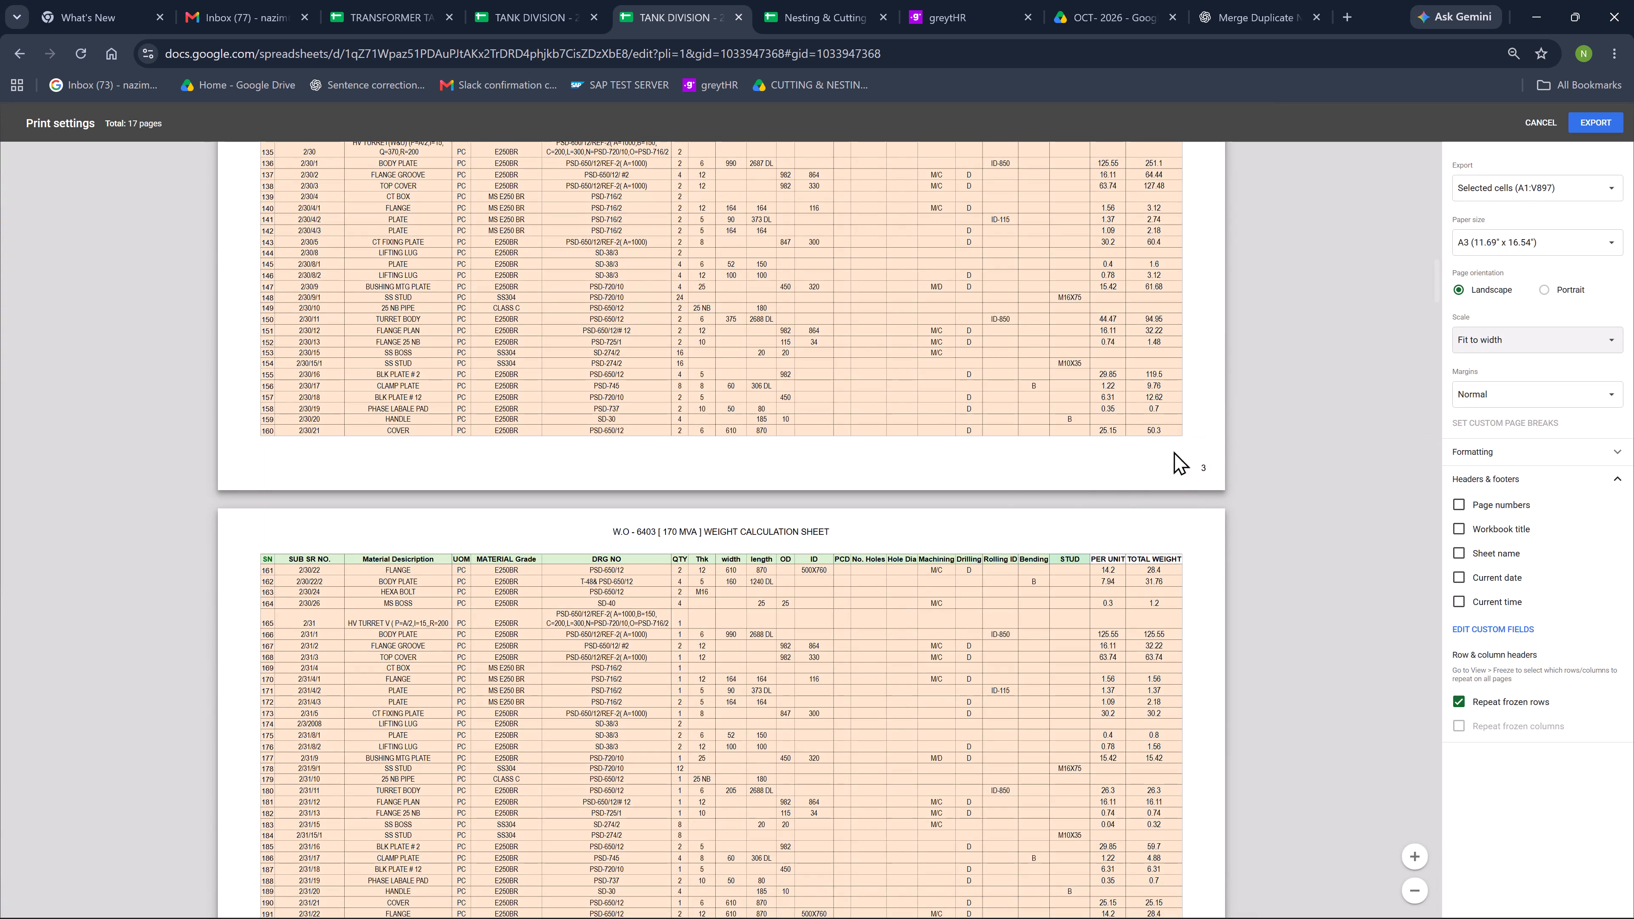
Look through the remaining preview pages up to the assembly weight summary on the last page, checking rows, repeated headers and page numbers.
{"action": "scroll", "coordinate": [1000, 489], "scroll_direction": "down", "scroll_amount": 8}
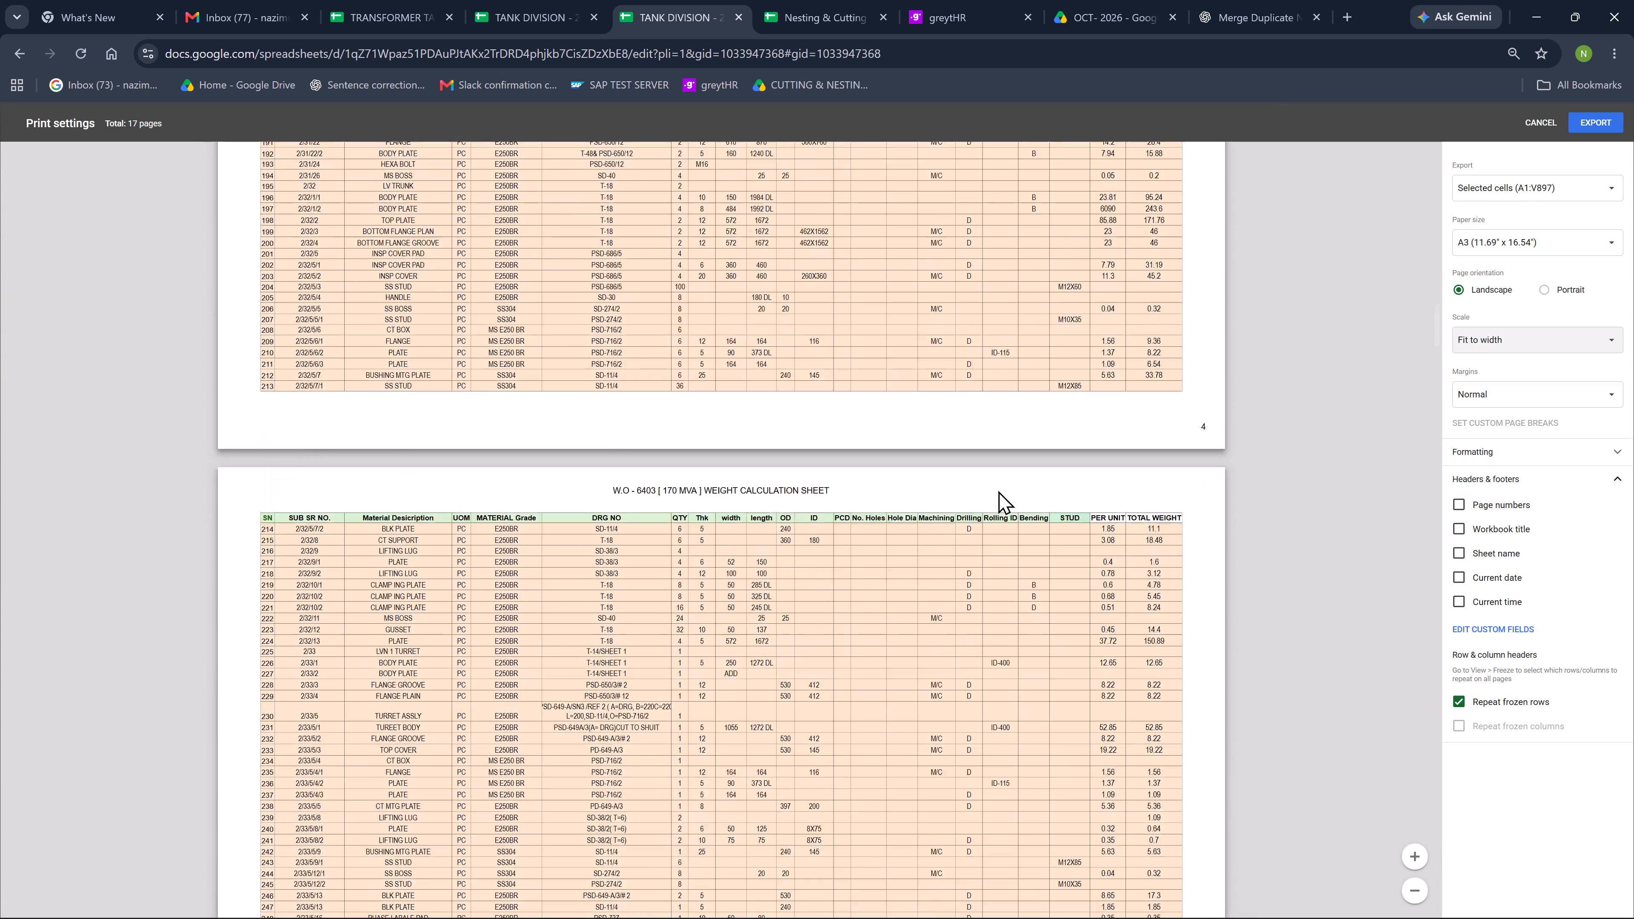
{"action": "scroll", "coordinate": [998, 491], "scroll_direction": "down", "scroll_amount": 2}
{"action": "scroll", "coordinate": [998, 503], "scroll_direction": "up", "scroll_amount": 12}
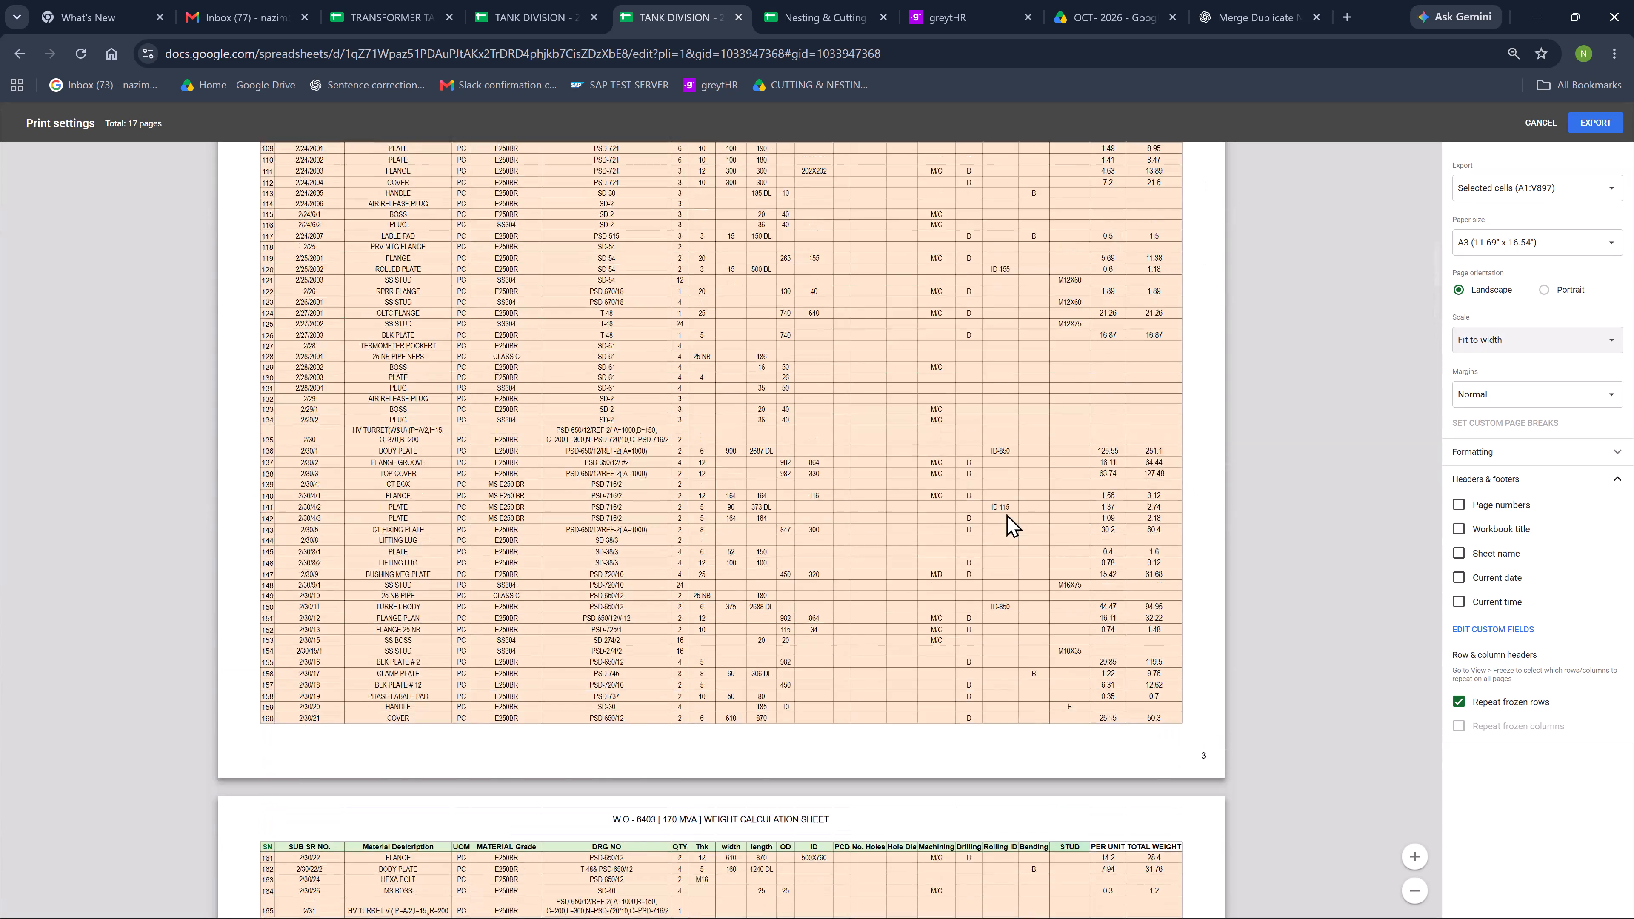
{"action": "scroll", "coordinate": [1006, 514], "scroll_direction": "up", "scroll_amount": 18}
{"action": "scroll", "coordinate": [1018, 488], "scroll_direction": "down", "scroll_amount": 5}
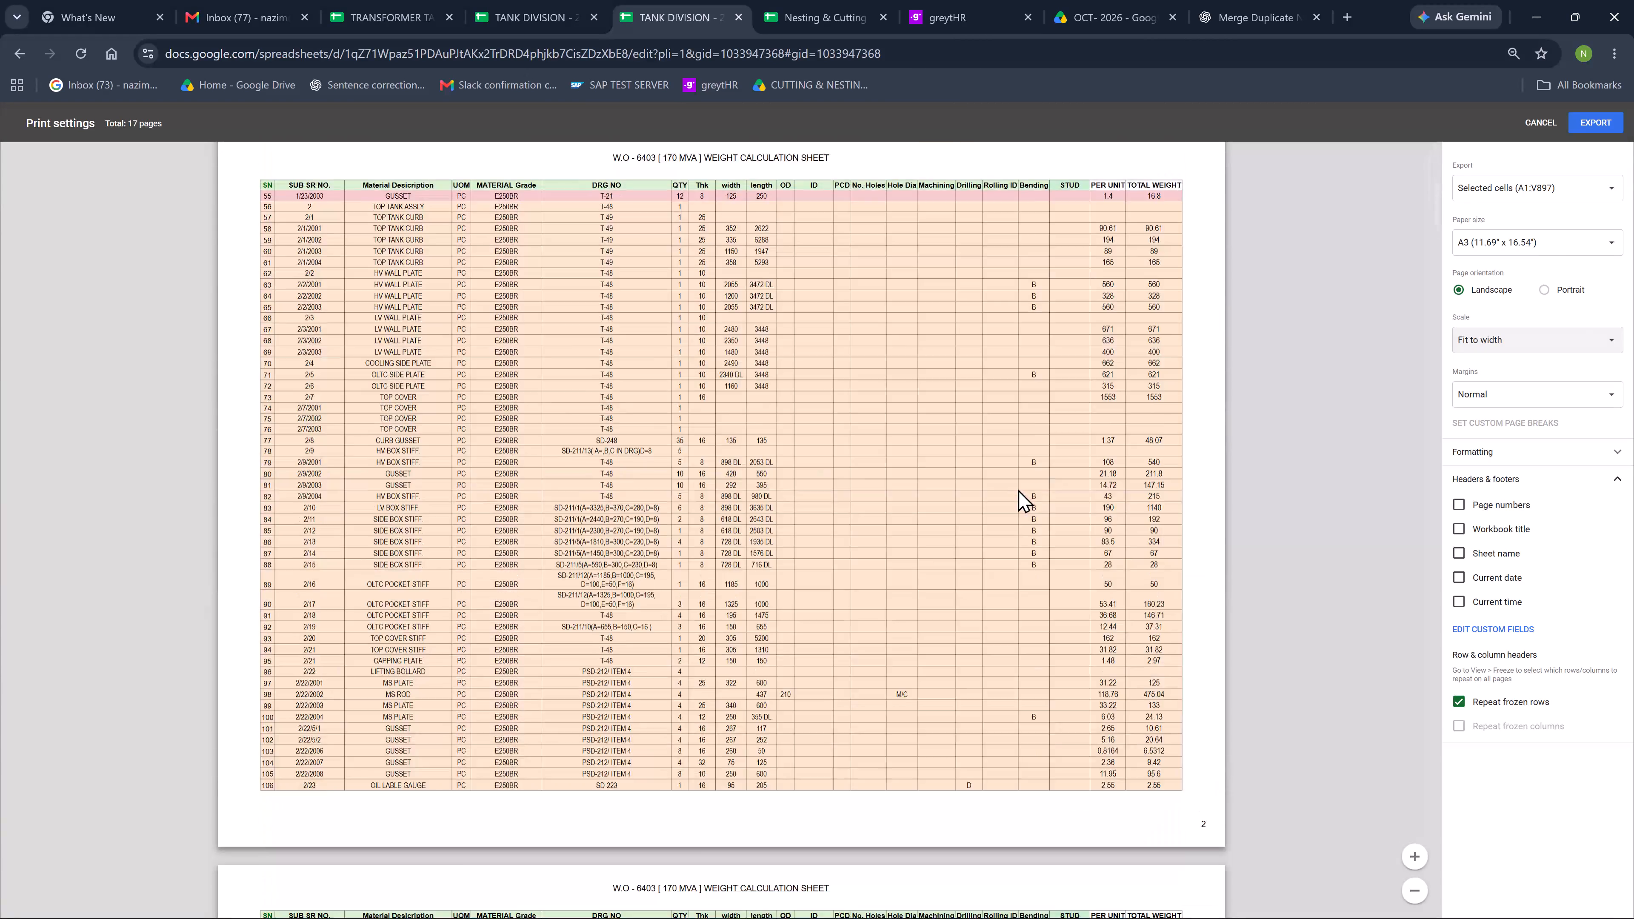
{"action": "scroll", "coordinate": [1018, 489], "scroll_direction": "down", "scroll_amount": 20}
{"action": "scroll", "coordinate": [1018, 489], "scroll_direction": "down", "scroll_amount": 20}
{"action": "scroll", "coordinate": [1018, 489], "scroll_direction": "down", "scroll_amount": 2}
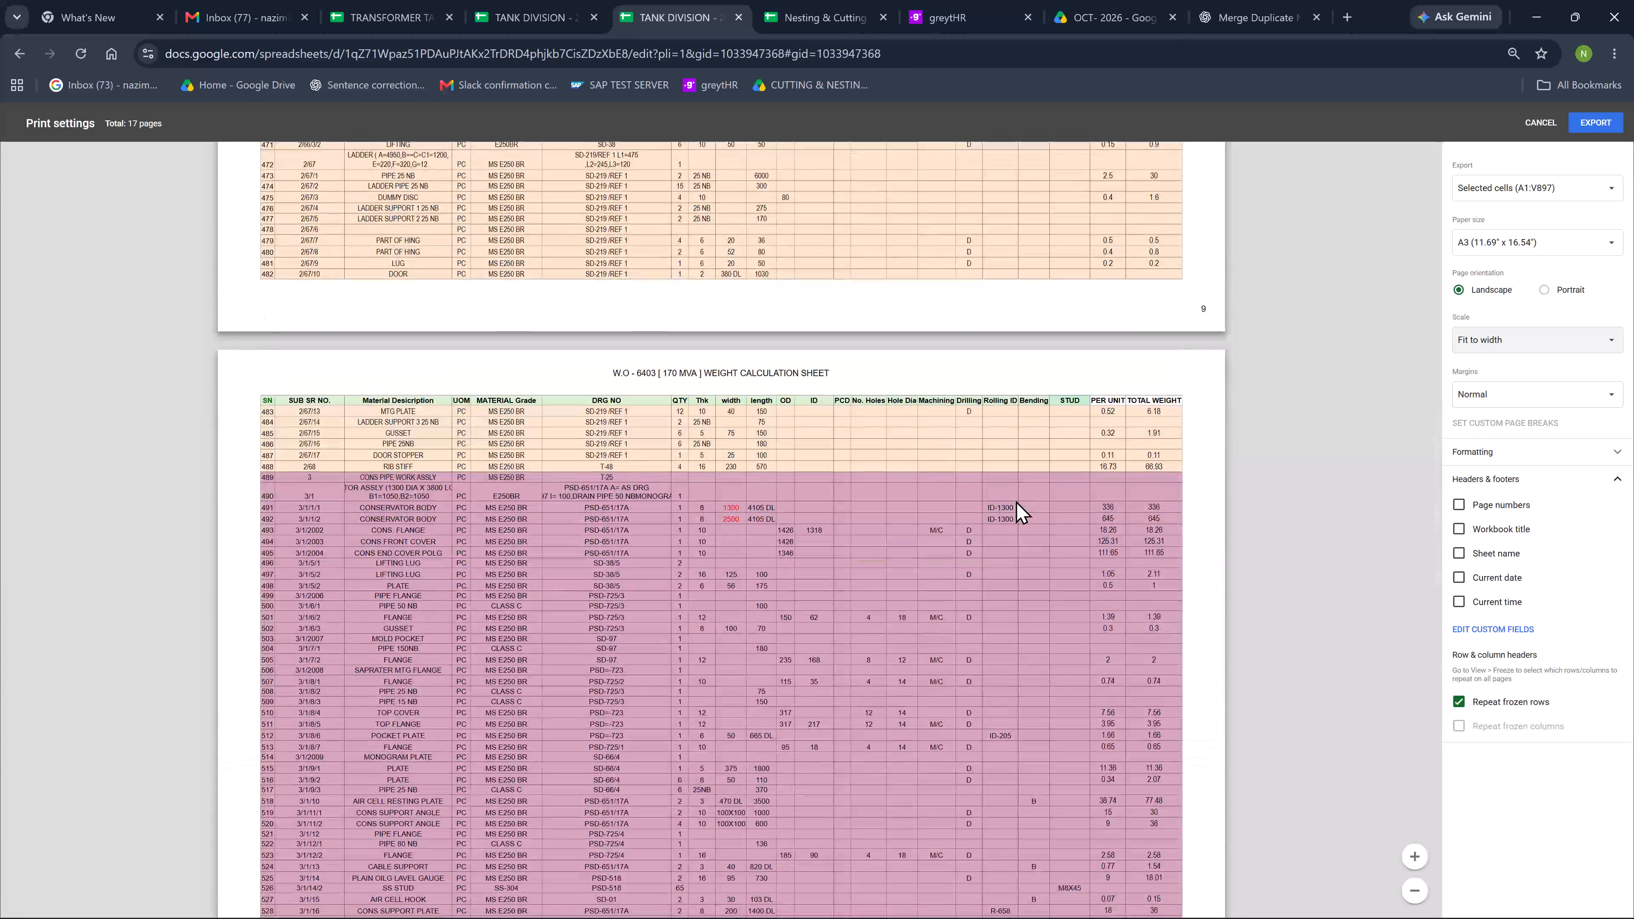
{"action": "scroll", "coordinate": [1016, 500], "scroll_direction": "down", "scroll_amount": 20}
{"action": "scroll", "coordinate": [1016, 500], "scroll_direction": "down", "scroll_amount": 20}
{"action": "scroll", "coordinate": [1016, 500], "scroll_direction": "down", "scroll_amount": 1}
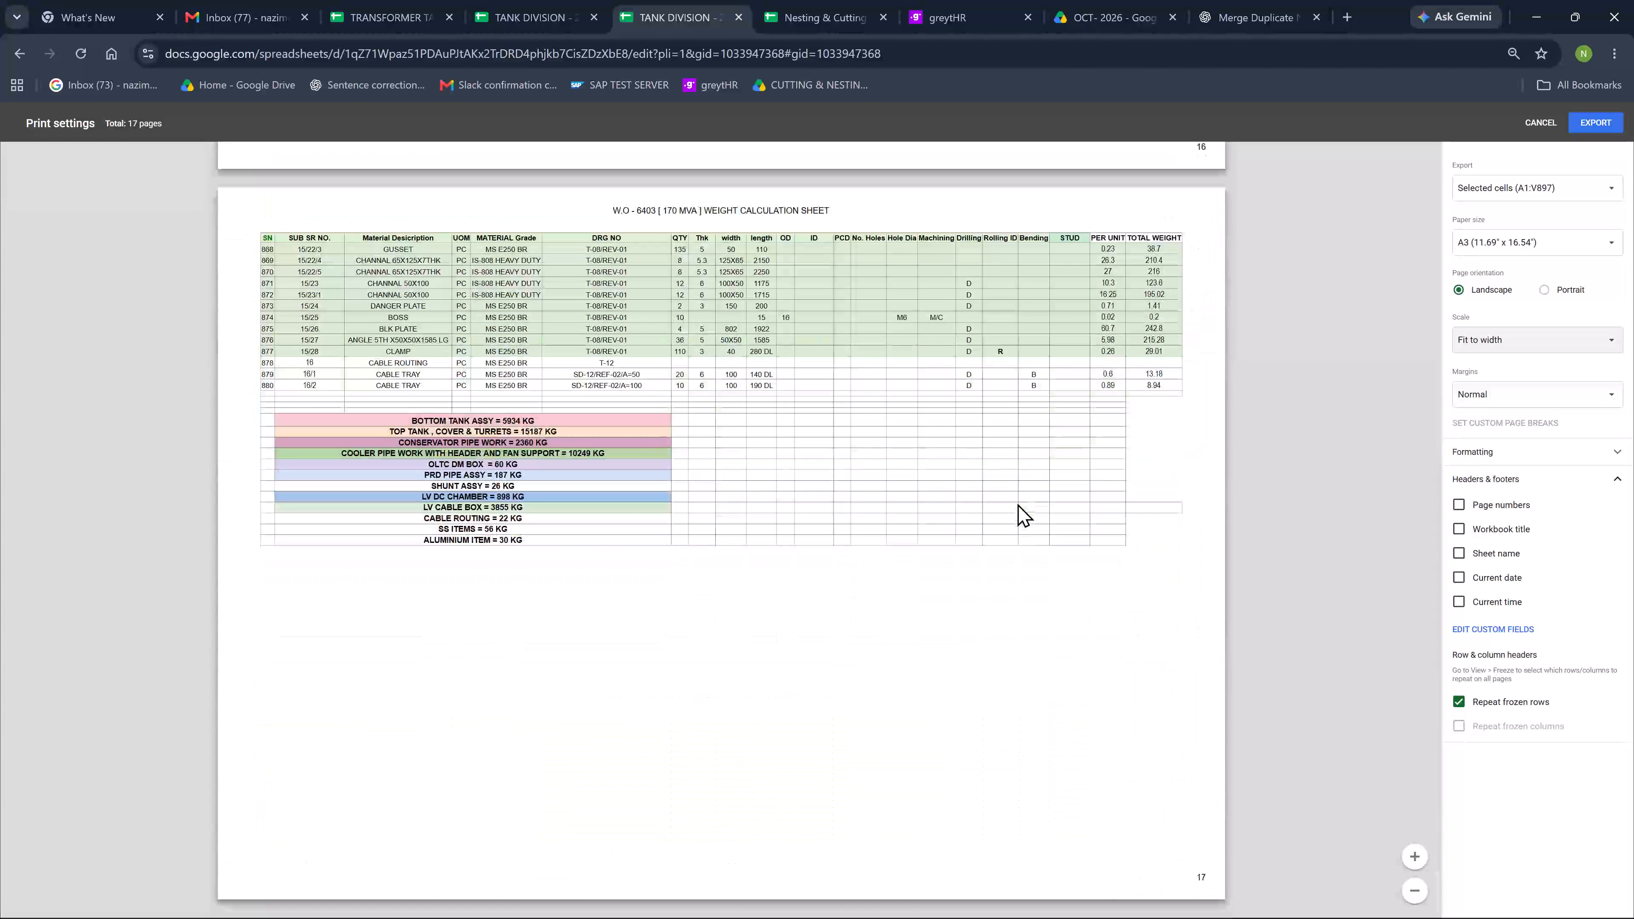
Export the selected cells A1:V897 as an A3 landscape PDF fitted to width.
{"action": "left_click", "coordinate": [1596, 124]}
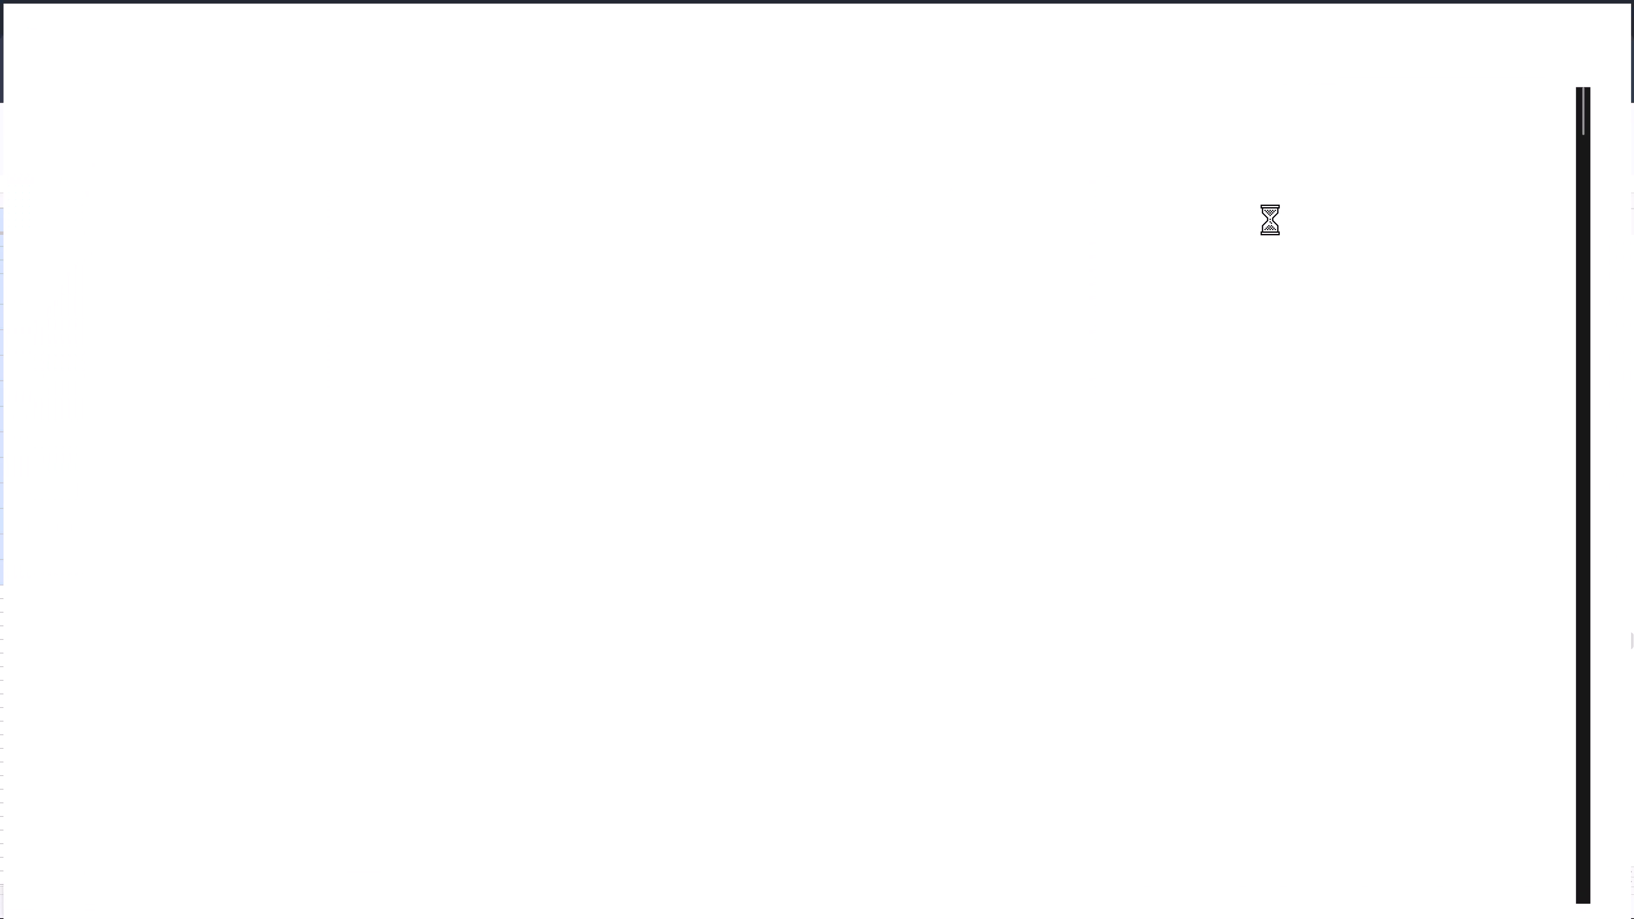
Review the exported PDF in Adobe Acrobat from first to last page, checking headers, page numbers and the weight summary, and close Acrobat.
{"action": "scroll", "coordinate": [956, 444], "scroll_direction": "down", "scroll_amount": 6}
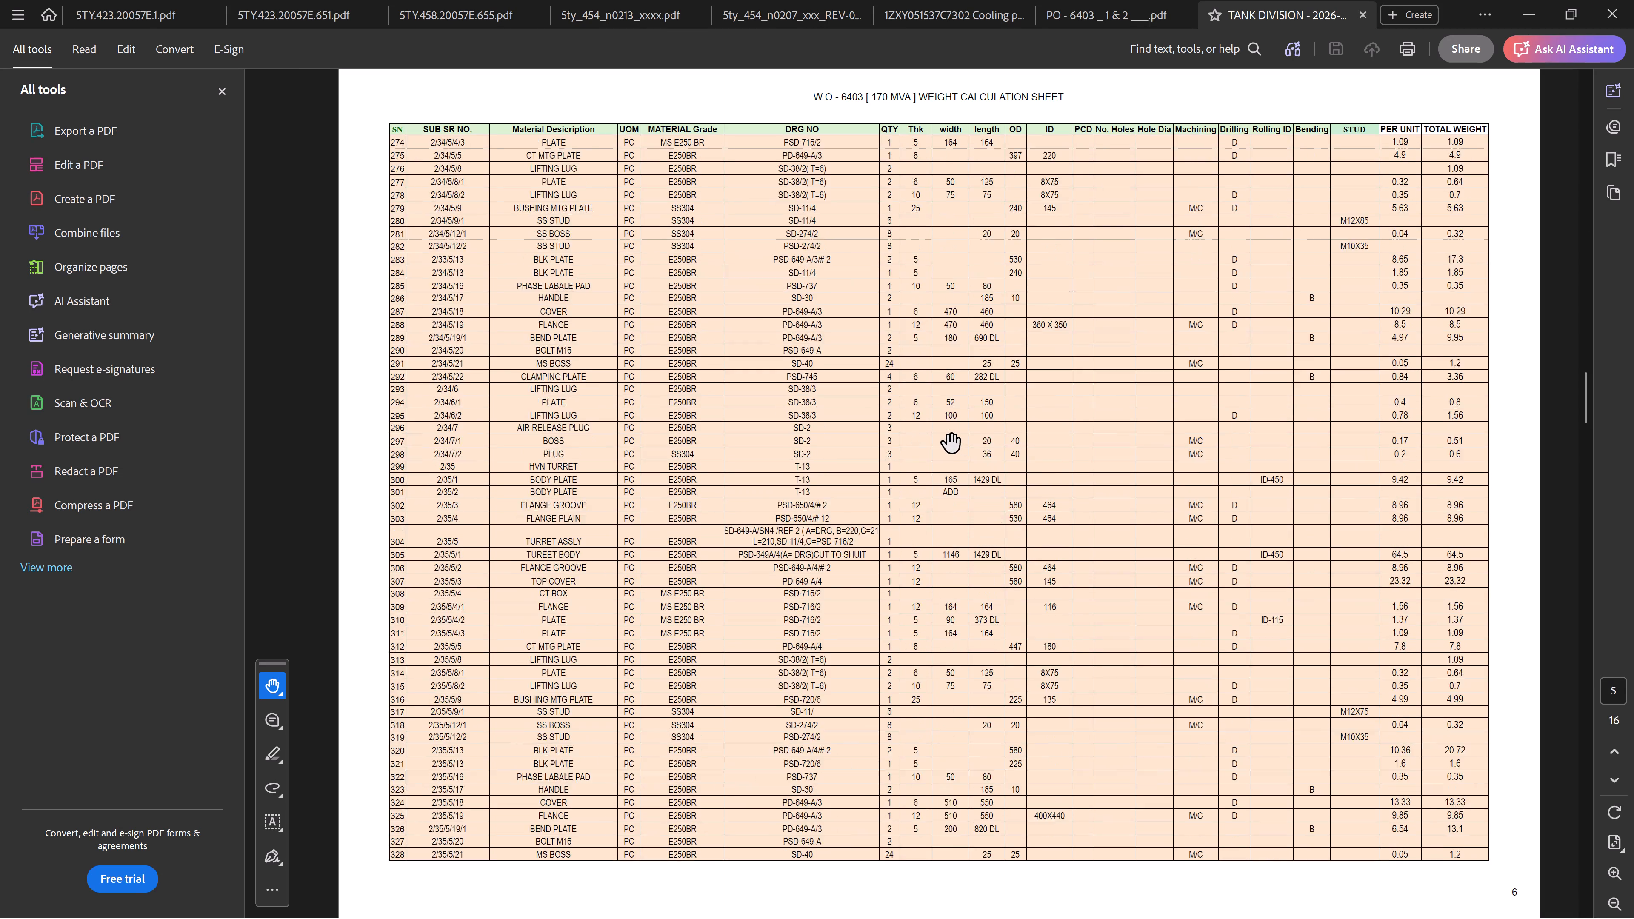
{"action": "scroll", "coordinate": [952, 444], "scroll_direction": "down", "scroll_amount": 13}
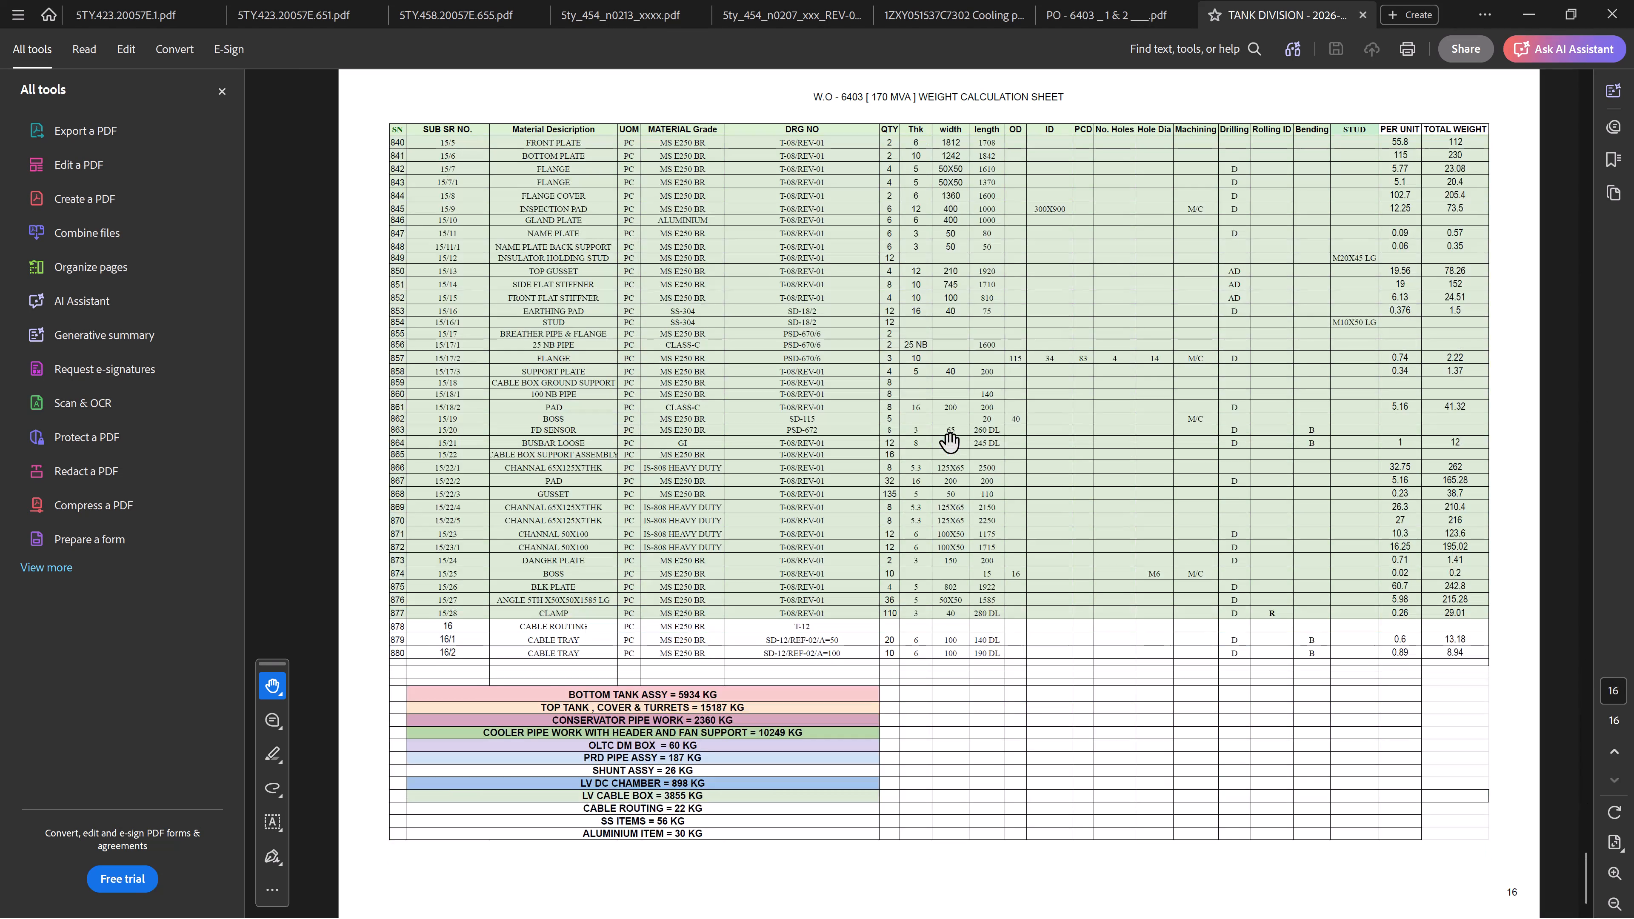
{"action": "scroll", "coordinate": [951, 444], "scroll_direction": "down", "scroll_amount": 4}
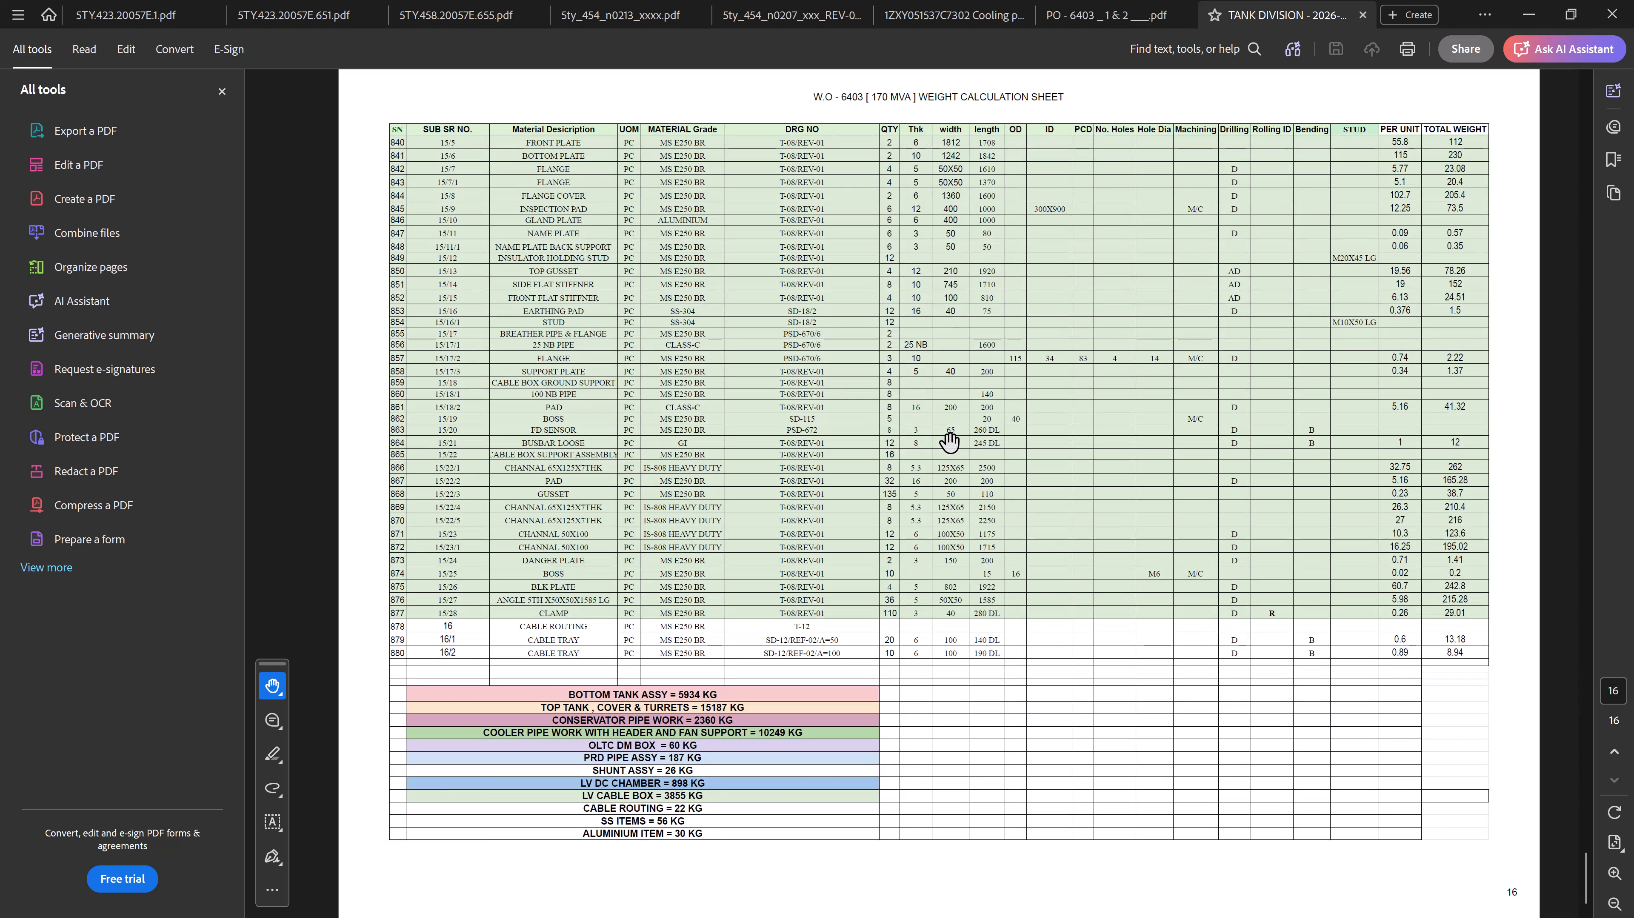
{"action": "scroll", "coordinate": [951, 444], "scroll_direction": "up", "scroll_amount": 1}
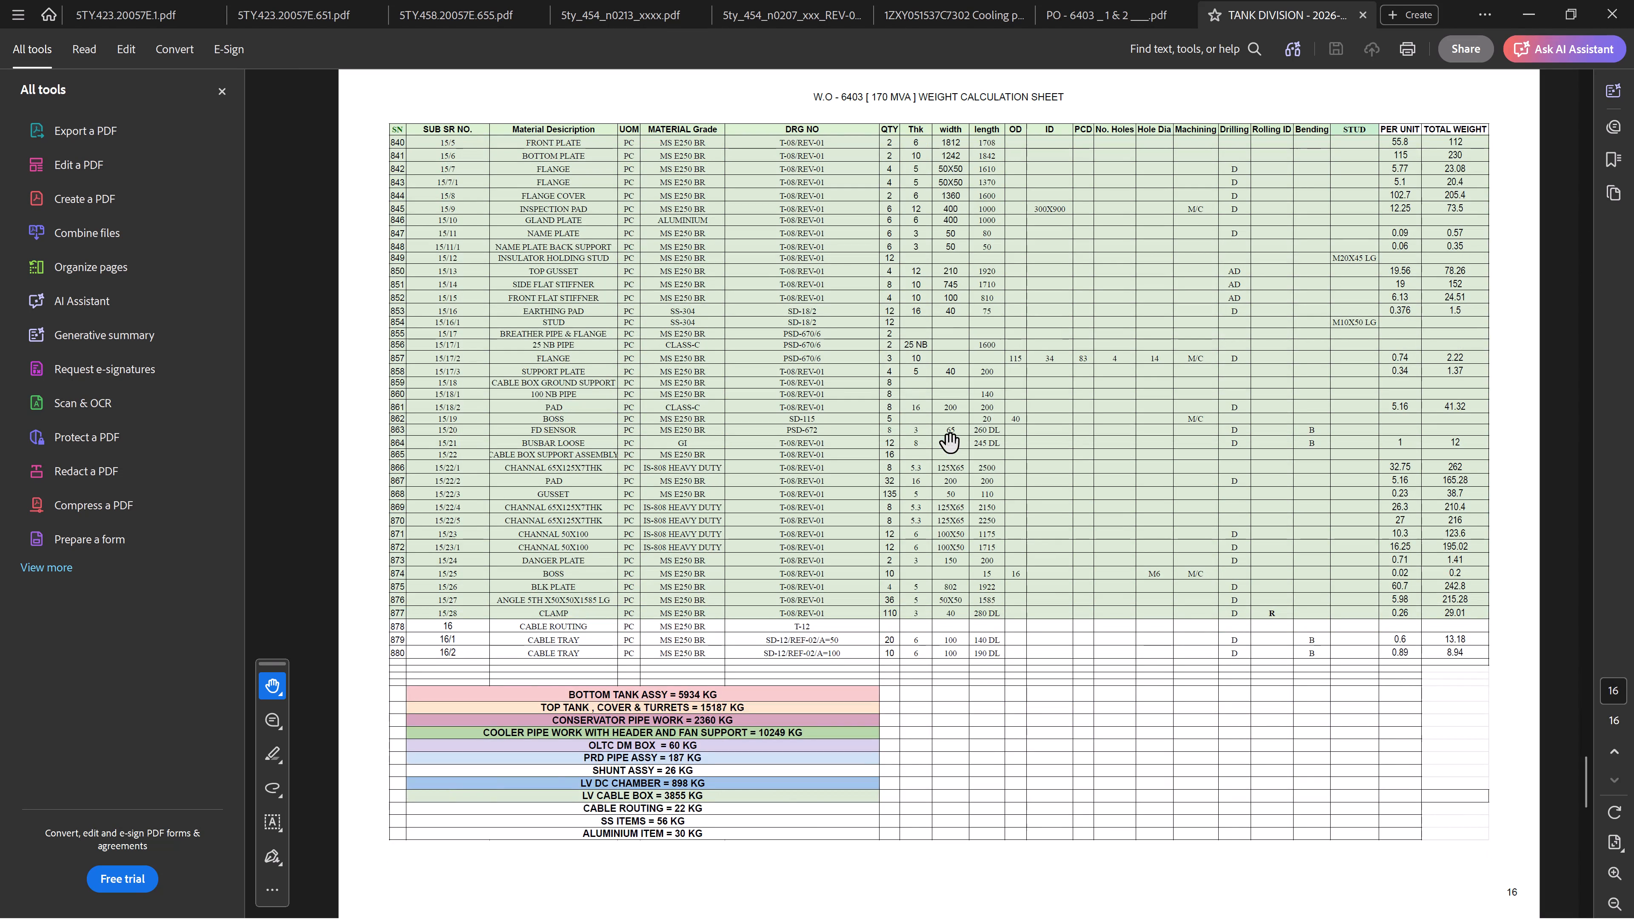
{"action": "scroll", "coordinate": [951, 444], "scroll_direction": "up", "scroll_amount": 18}
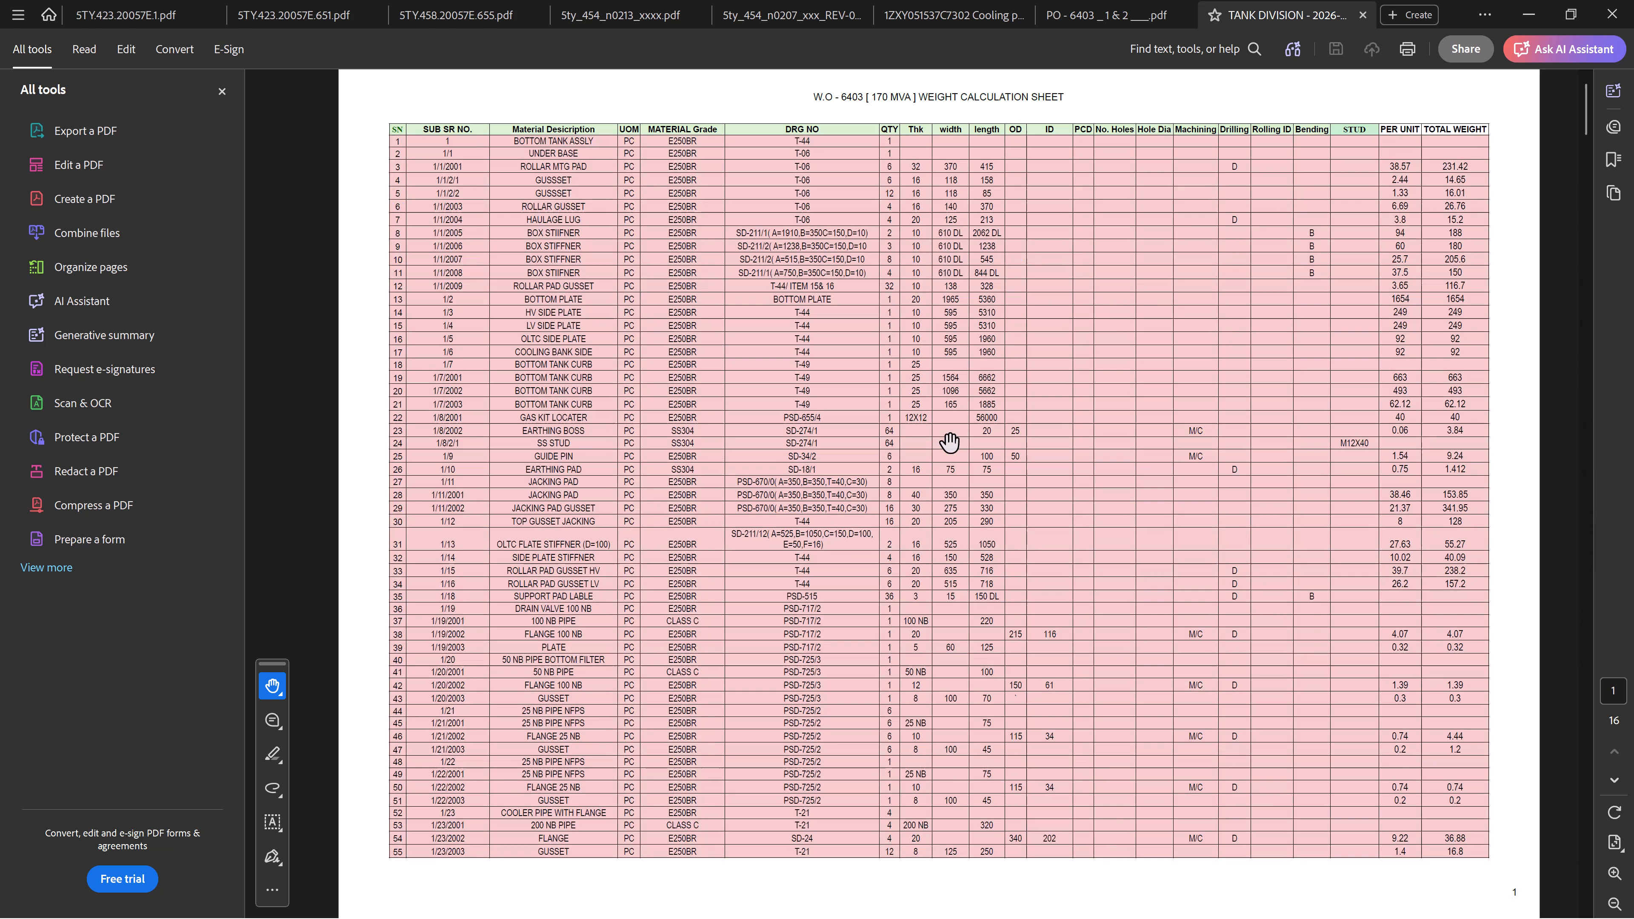
{"action": "scroll", "coordinate": [951, 444], "scroll_direction": "up", "scroll_amount": 6}
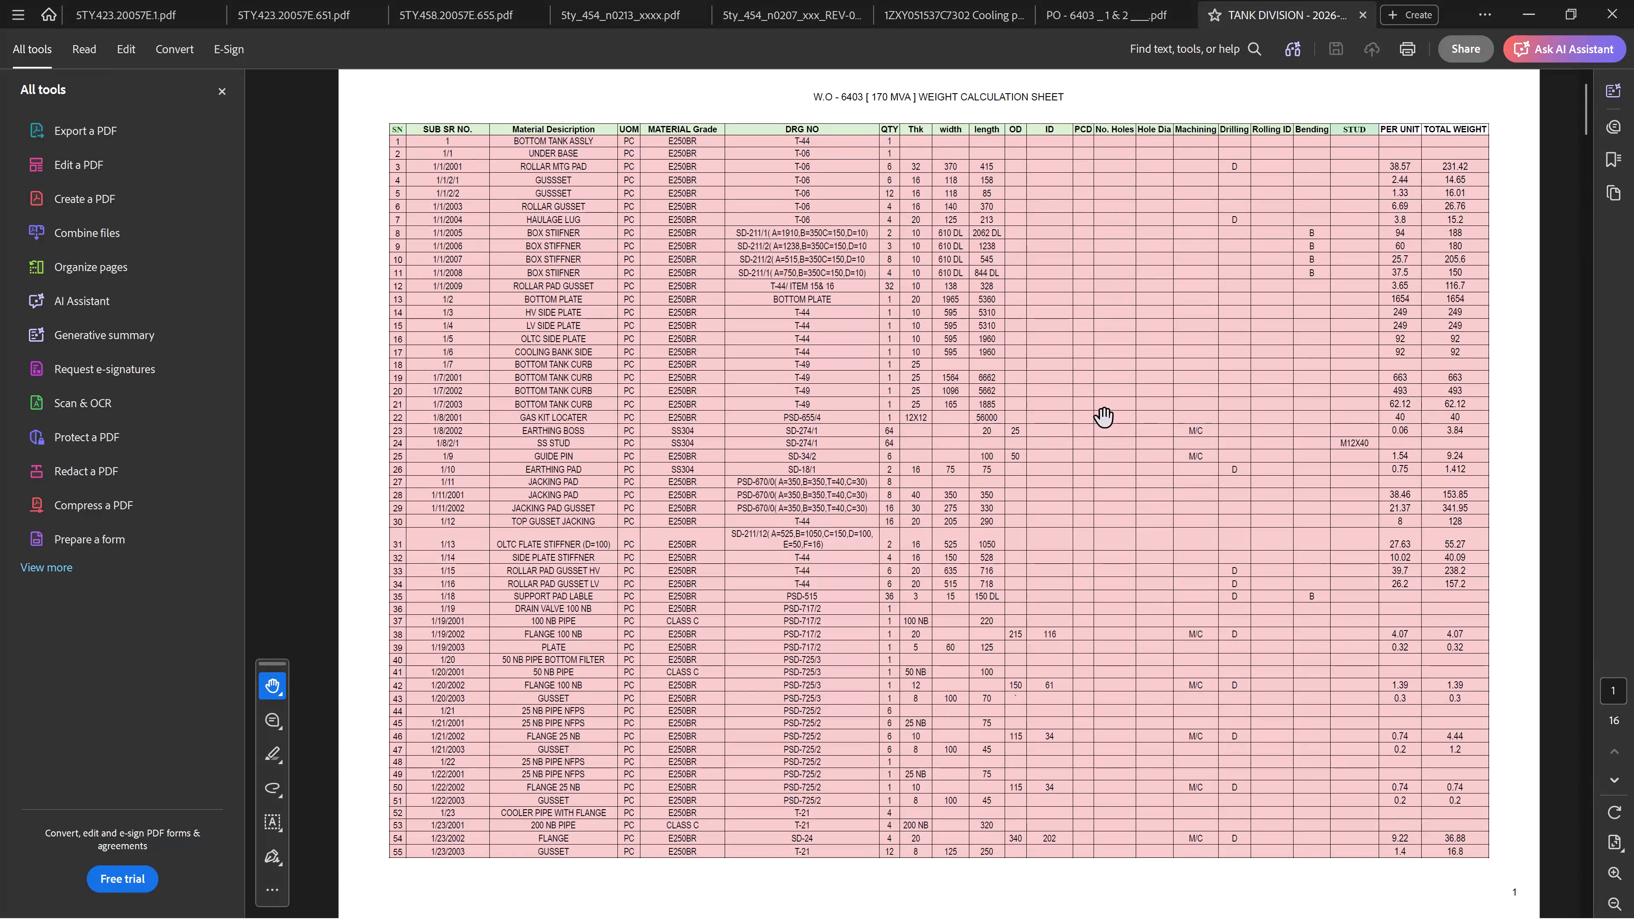
{"action": "left_click", "coordinate": [1619, 13]}
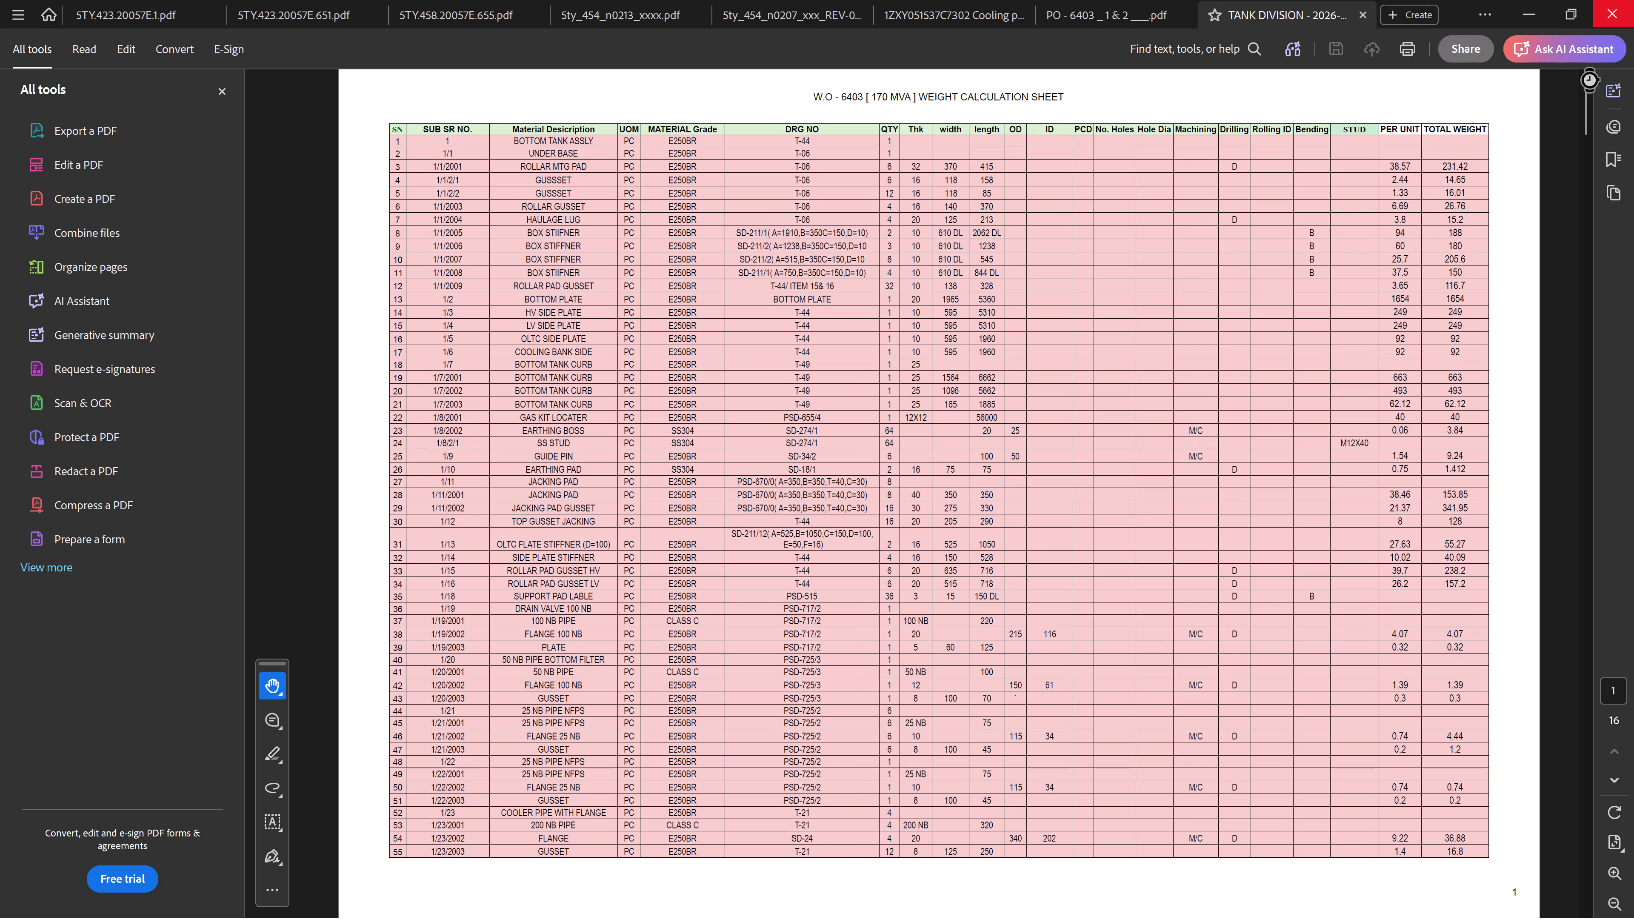
Show the exported Sheet31 PDF in its Downloads folder and rename it "W.O - 6403 [ 170 MVA ] WEIGHT CALCULATION SHEET ]".
{"action": "left_click", "coordinate": [1500, 94]}
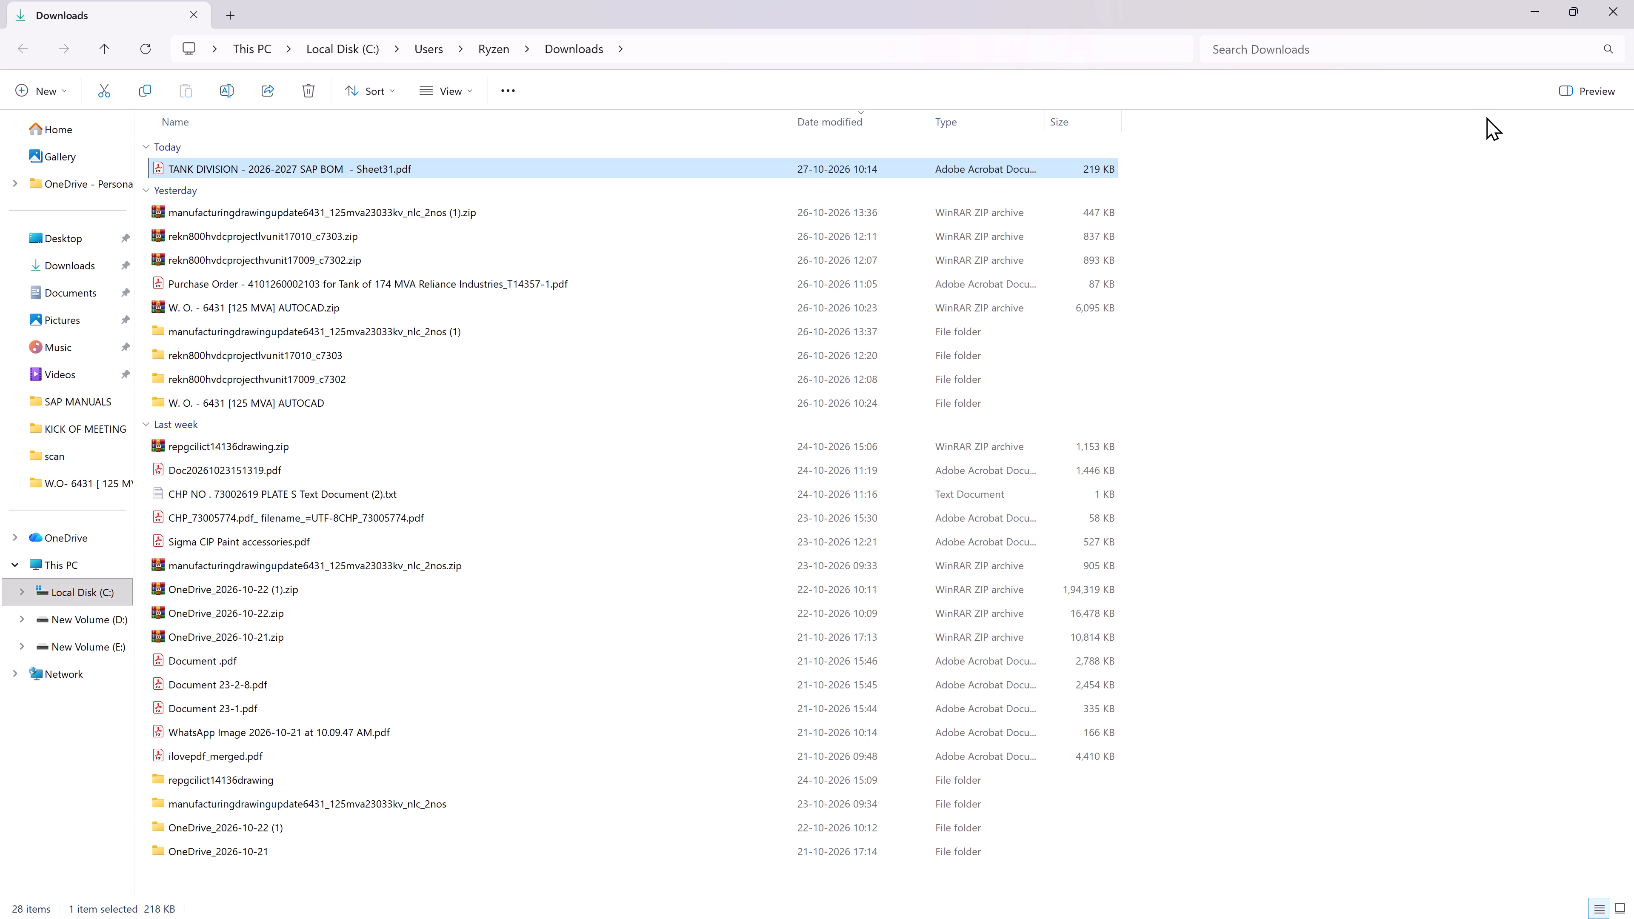
{"action": "key", "text": "F2"}
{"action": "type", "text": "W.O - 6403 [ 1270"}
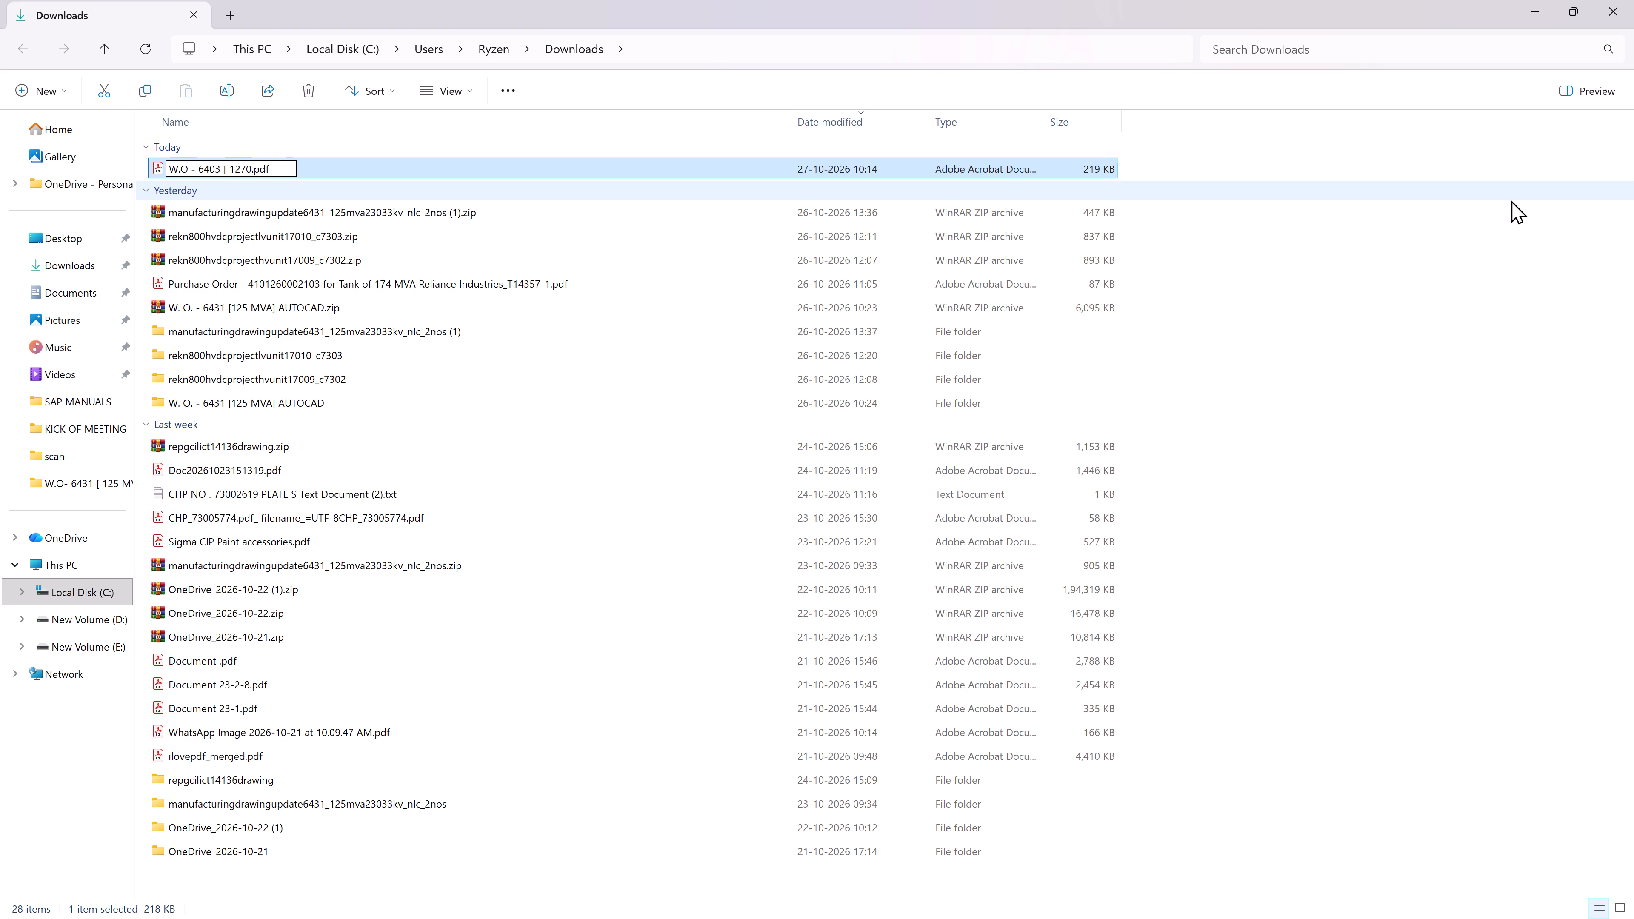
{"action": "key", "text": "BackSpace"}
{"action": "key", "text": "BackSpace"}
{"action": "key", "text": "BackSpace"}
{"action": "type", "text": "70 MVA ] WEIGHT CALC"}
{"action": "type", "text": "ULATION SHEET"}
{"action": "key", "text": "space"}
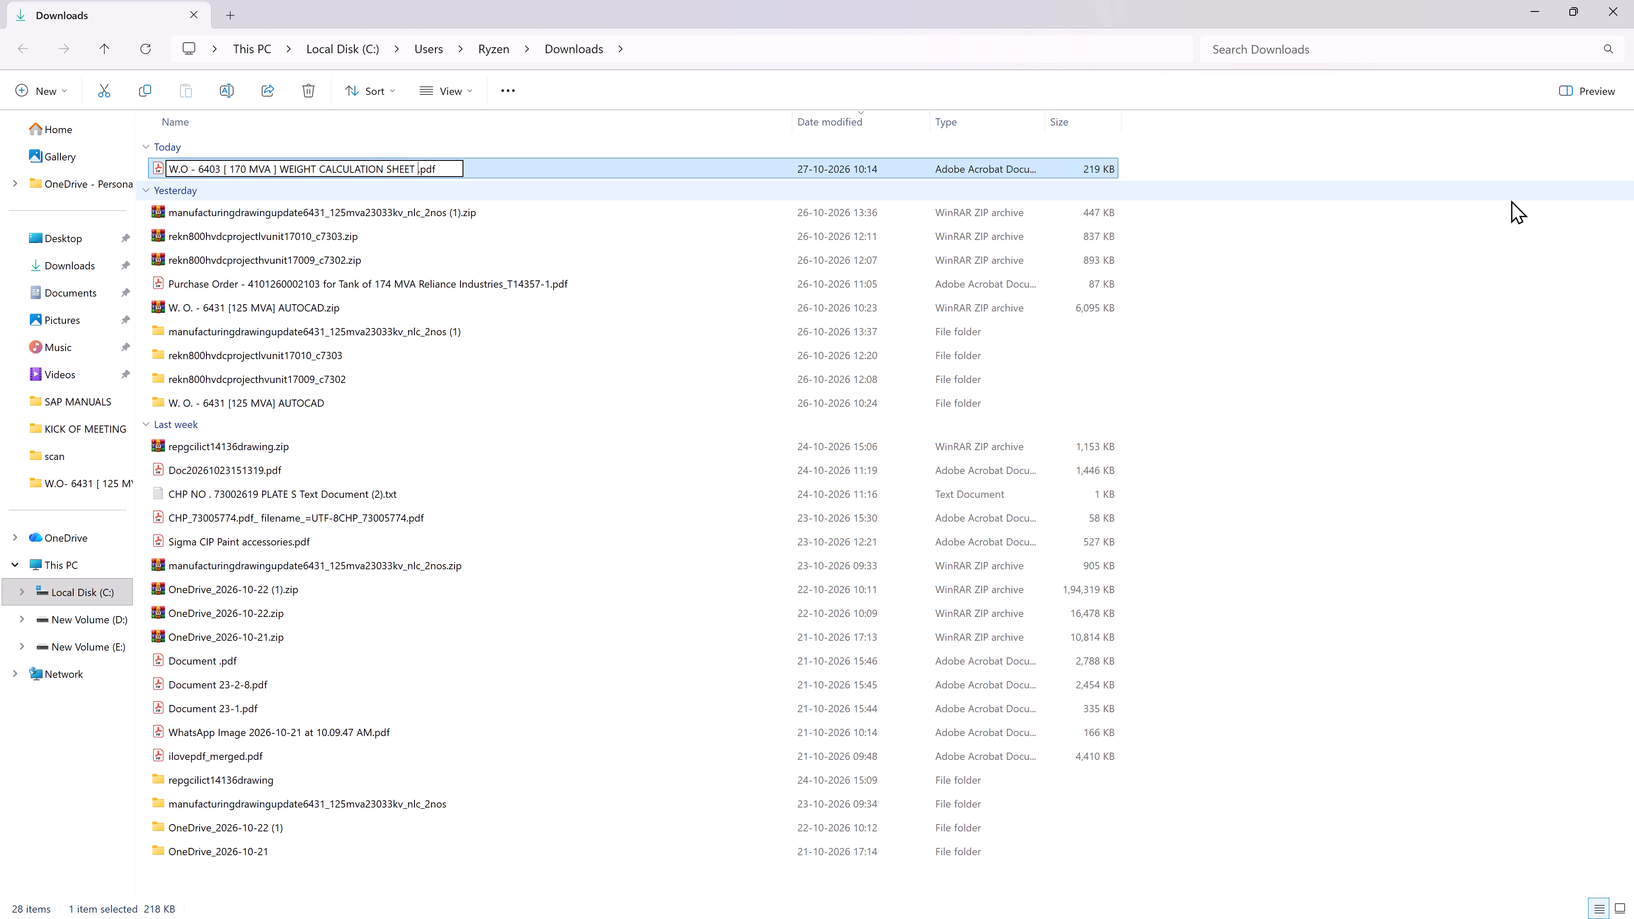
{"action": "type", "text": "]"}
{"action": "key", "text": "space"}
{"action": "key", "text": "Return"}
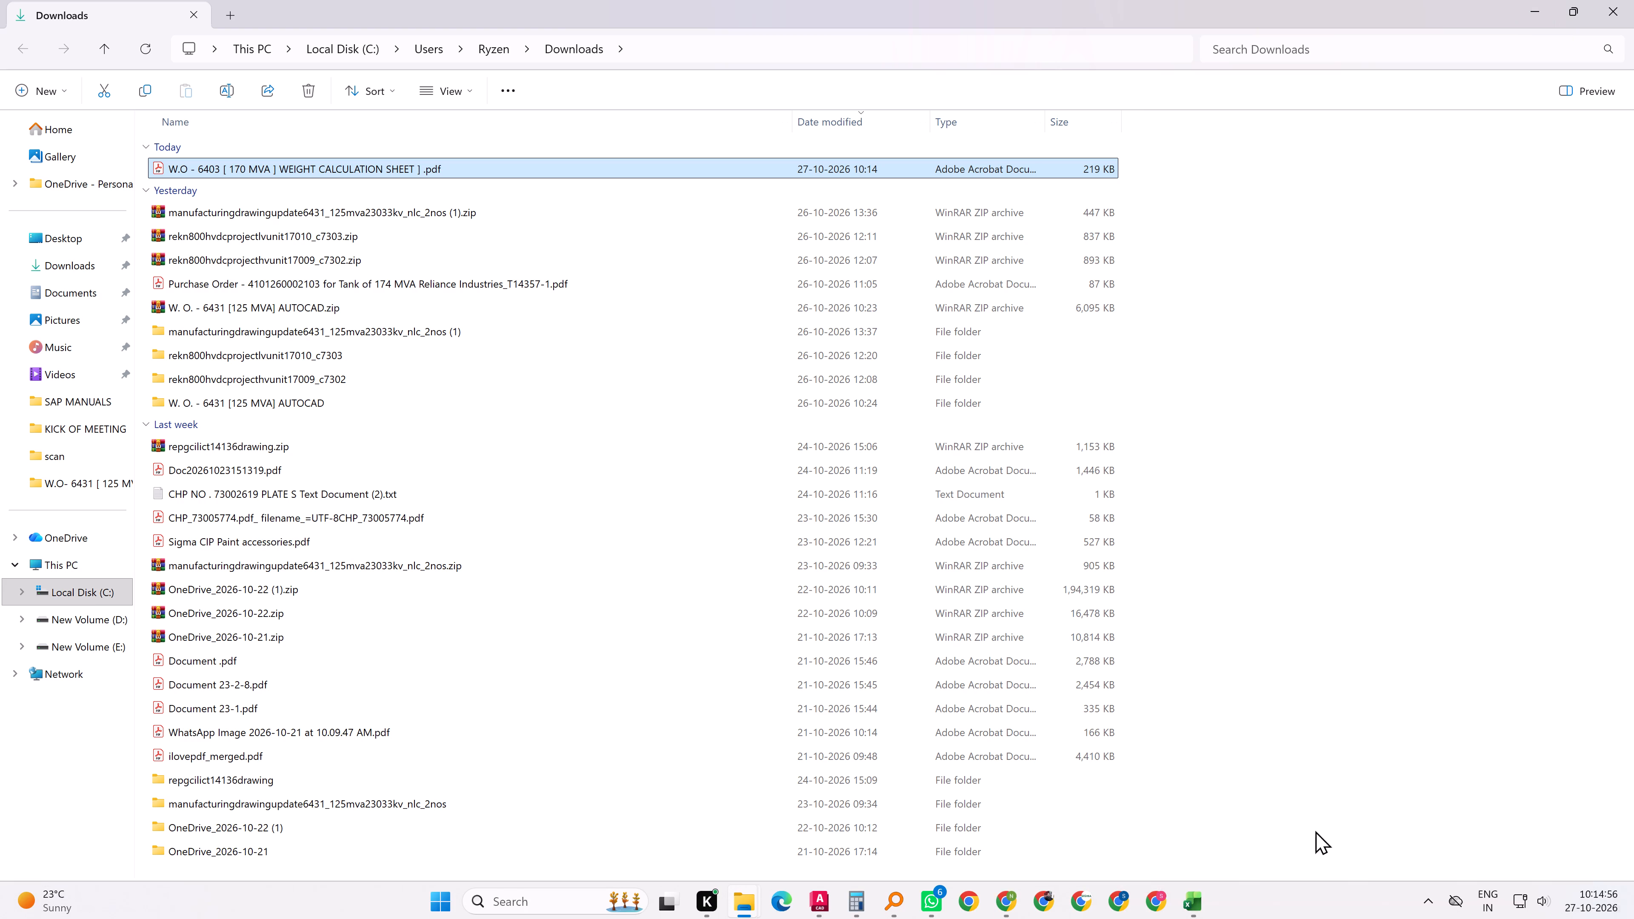
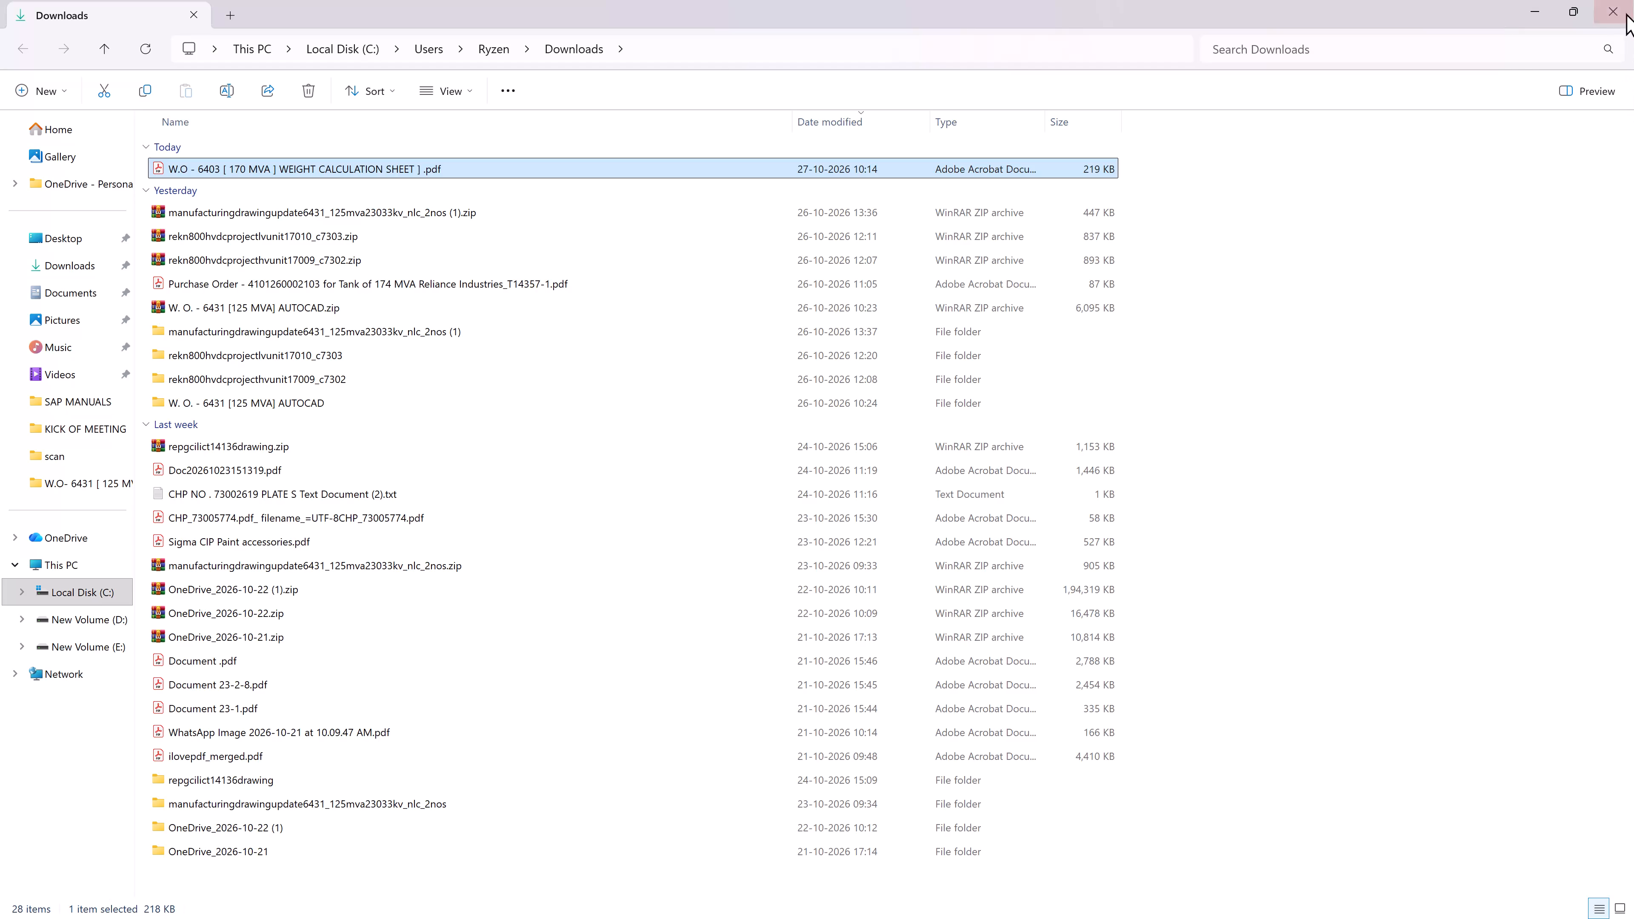
Close the Downloads folder window and return to the TANK DIVISION - 2026-2027 SAP BOM spreadsheet.
{"action": "left_click", "coordinate": [1603, 0]}
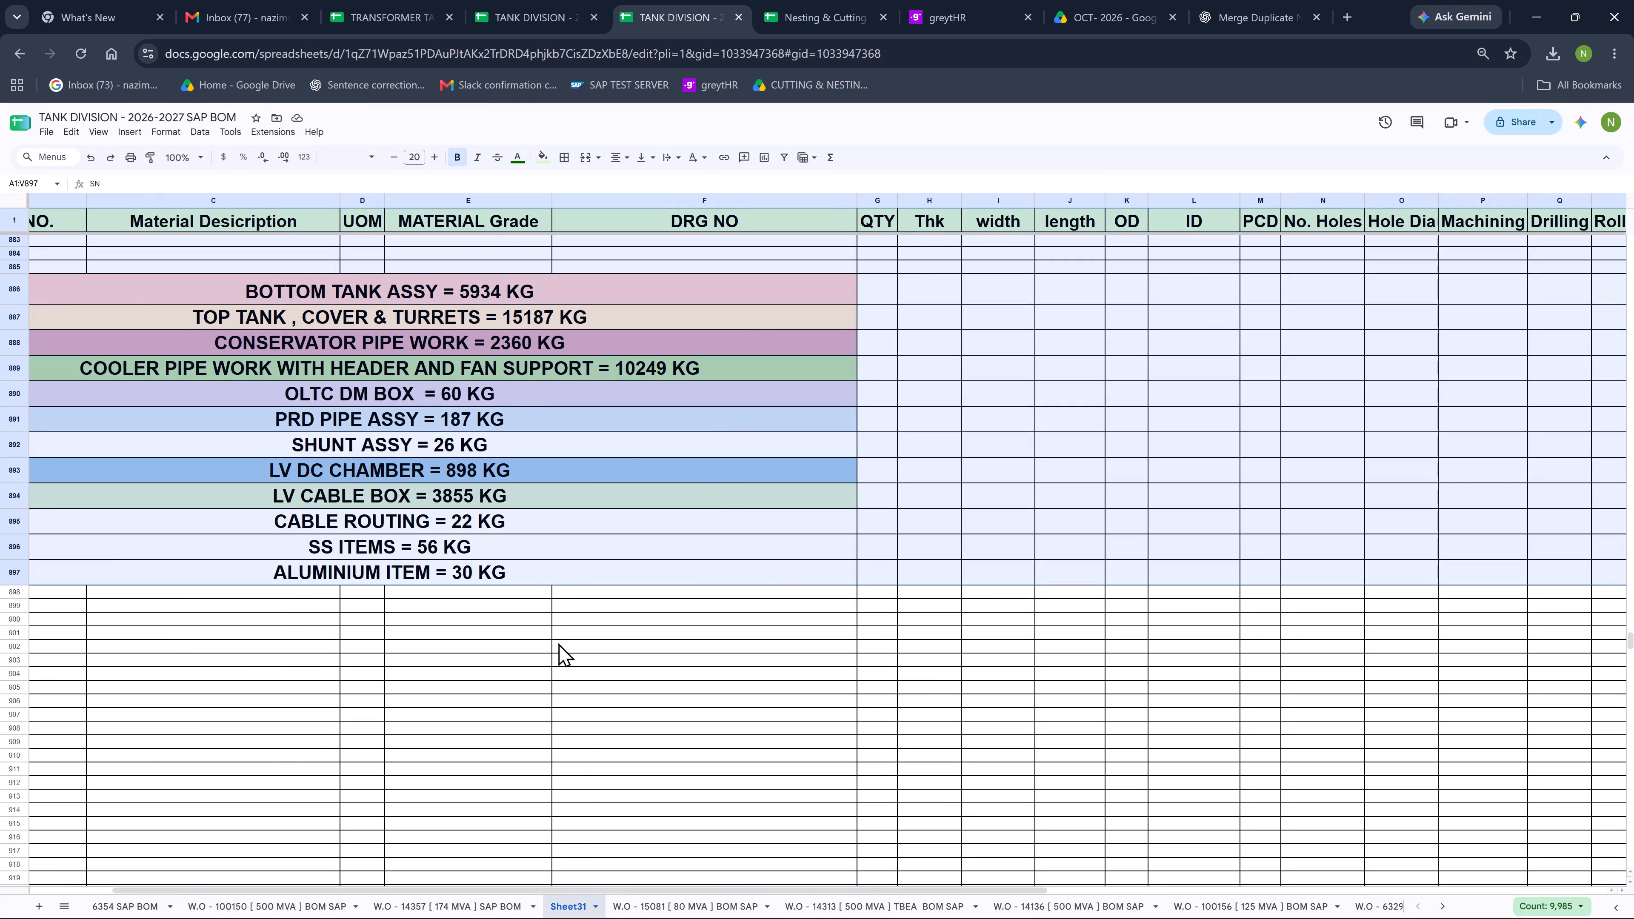
Open the name of the Sheet31 sheet for renaming.
{"action": "right_click", "coordinate": [560, 908]}
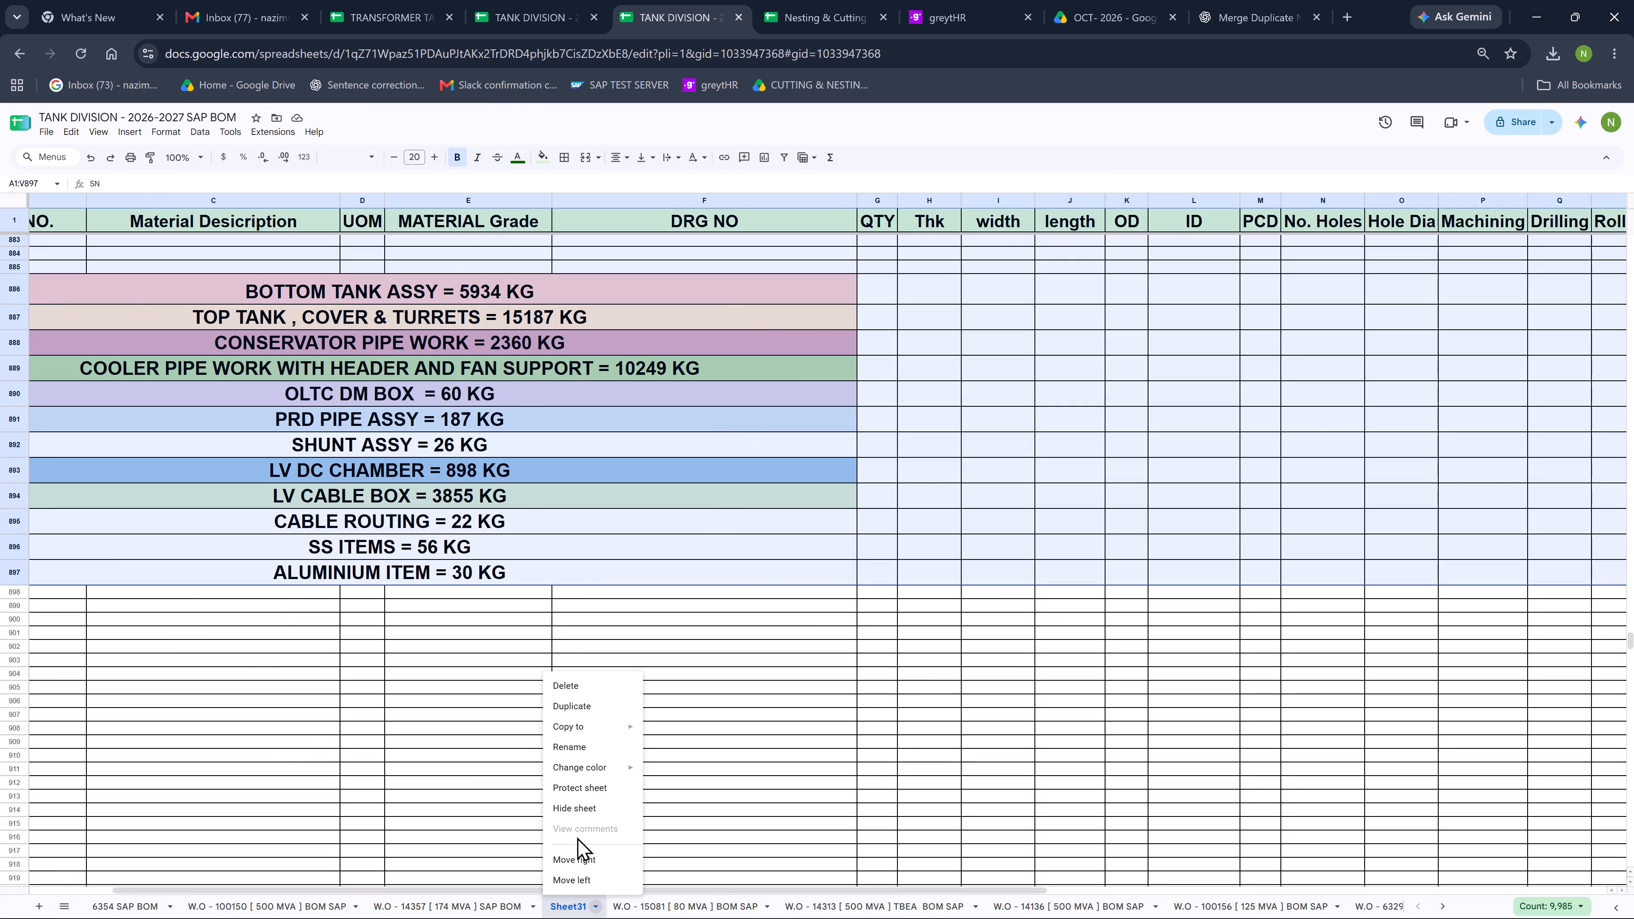
{"action": "left_click", "coordinate": [590, 754]}
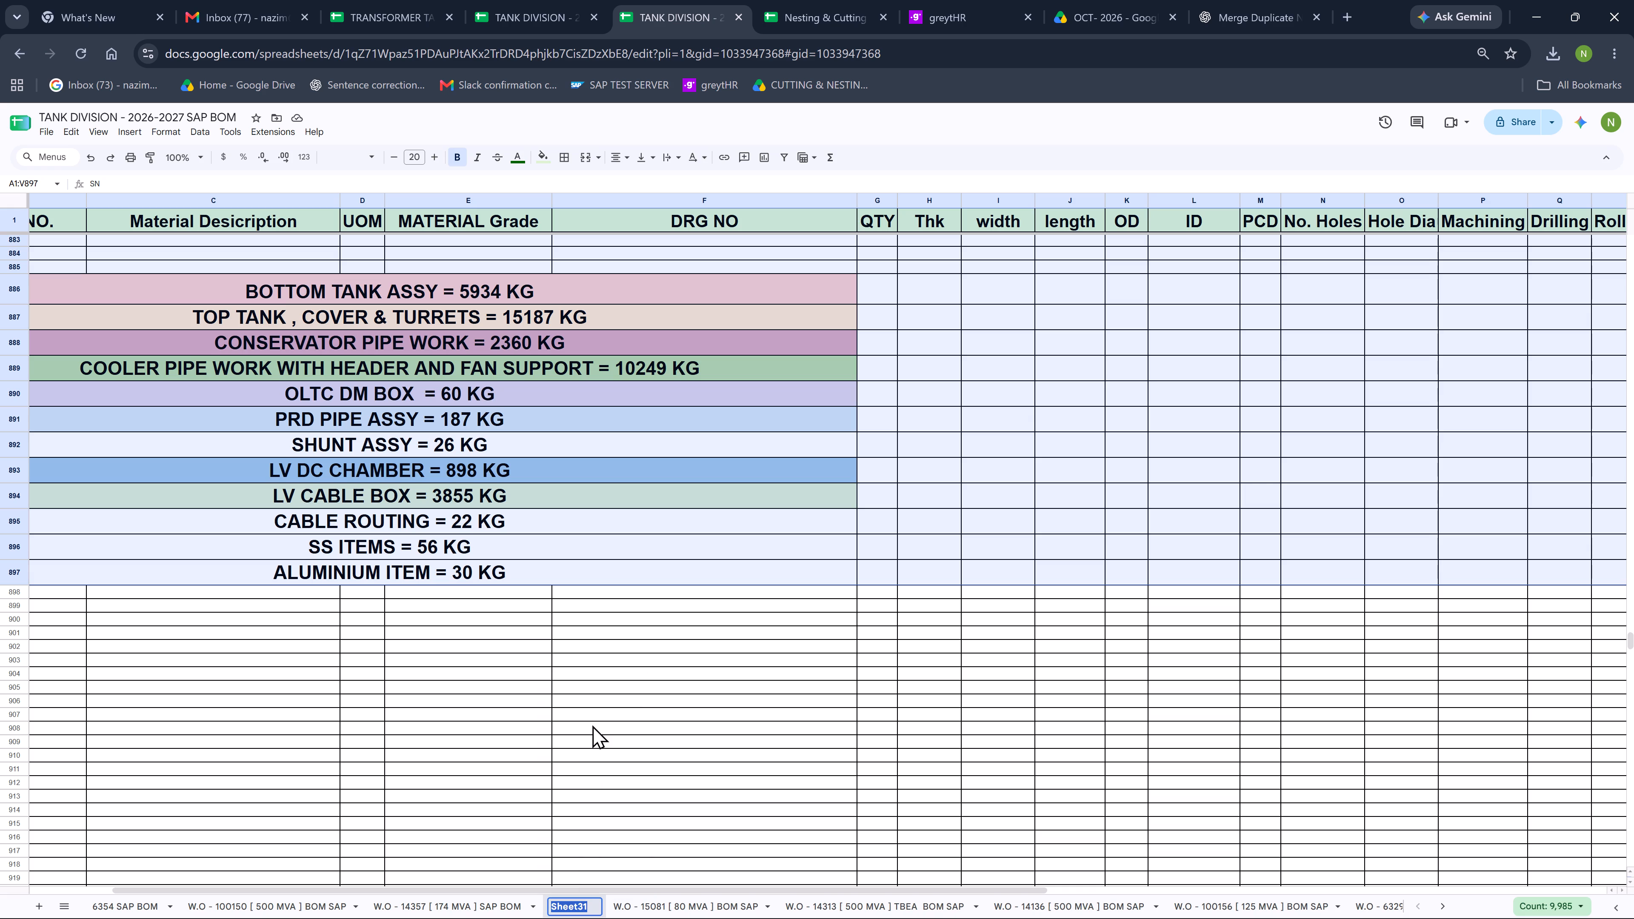
Rename the Sheet31 tab as W.O - 6403 WEIGHT CALCULATION SHEET and deselect the exported range.
{"action": "type", "text": "W.O - 6403 WEIGHT CALCULATION SHEET"}
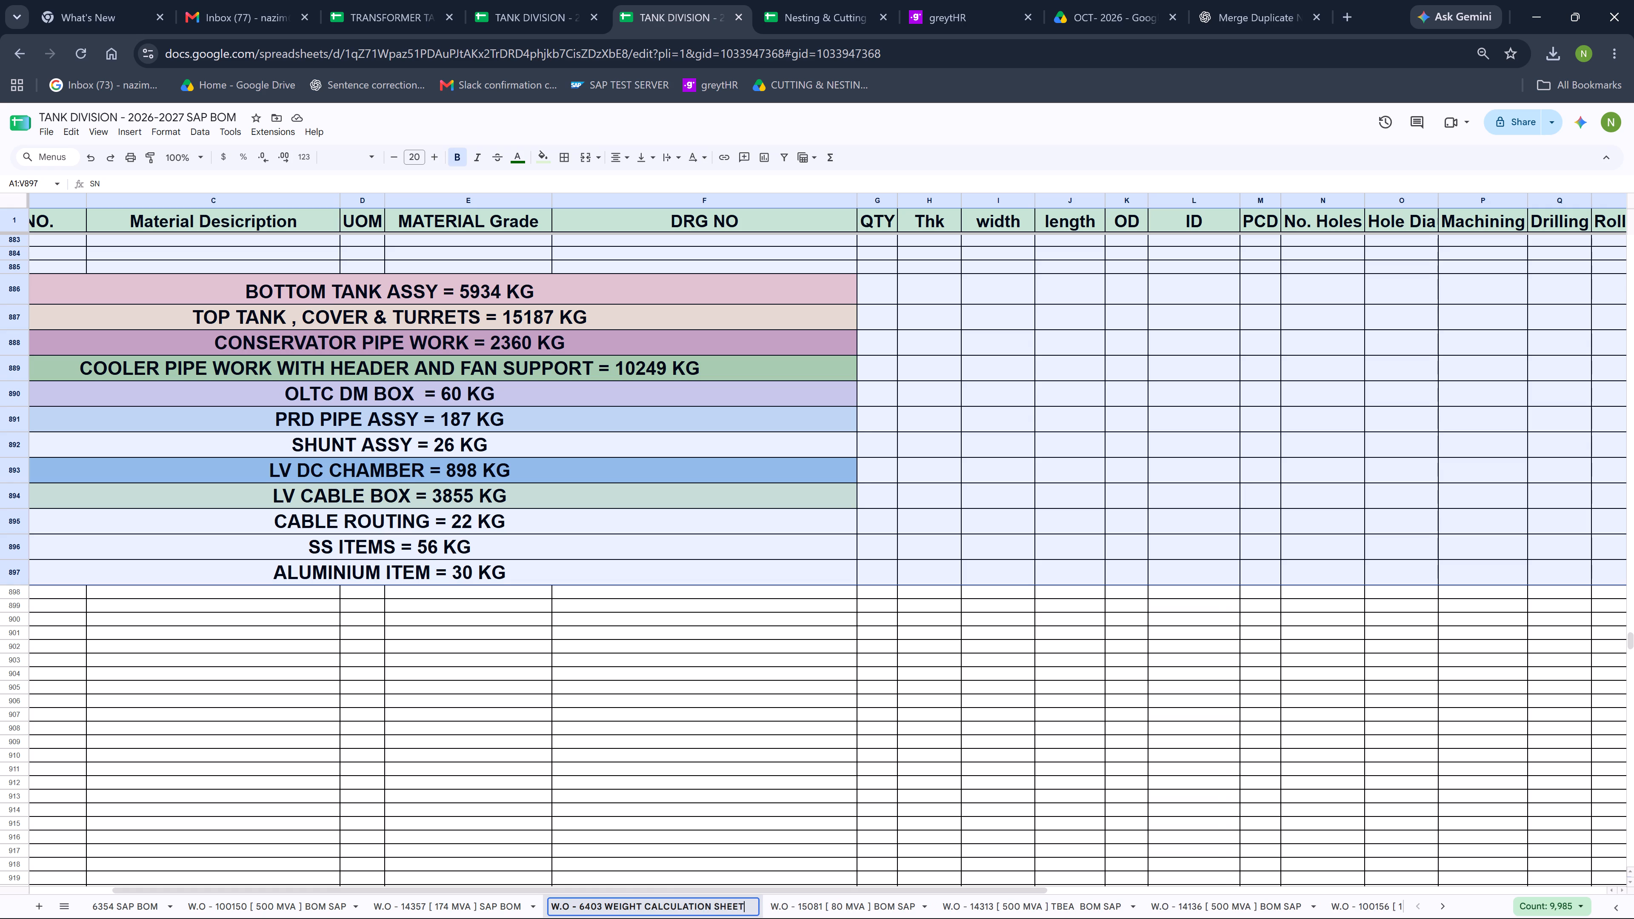
{"action": "key", "text": "Return"}
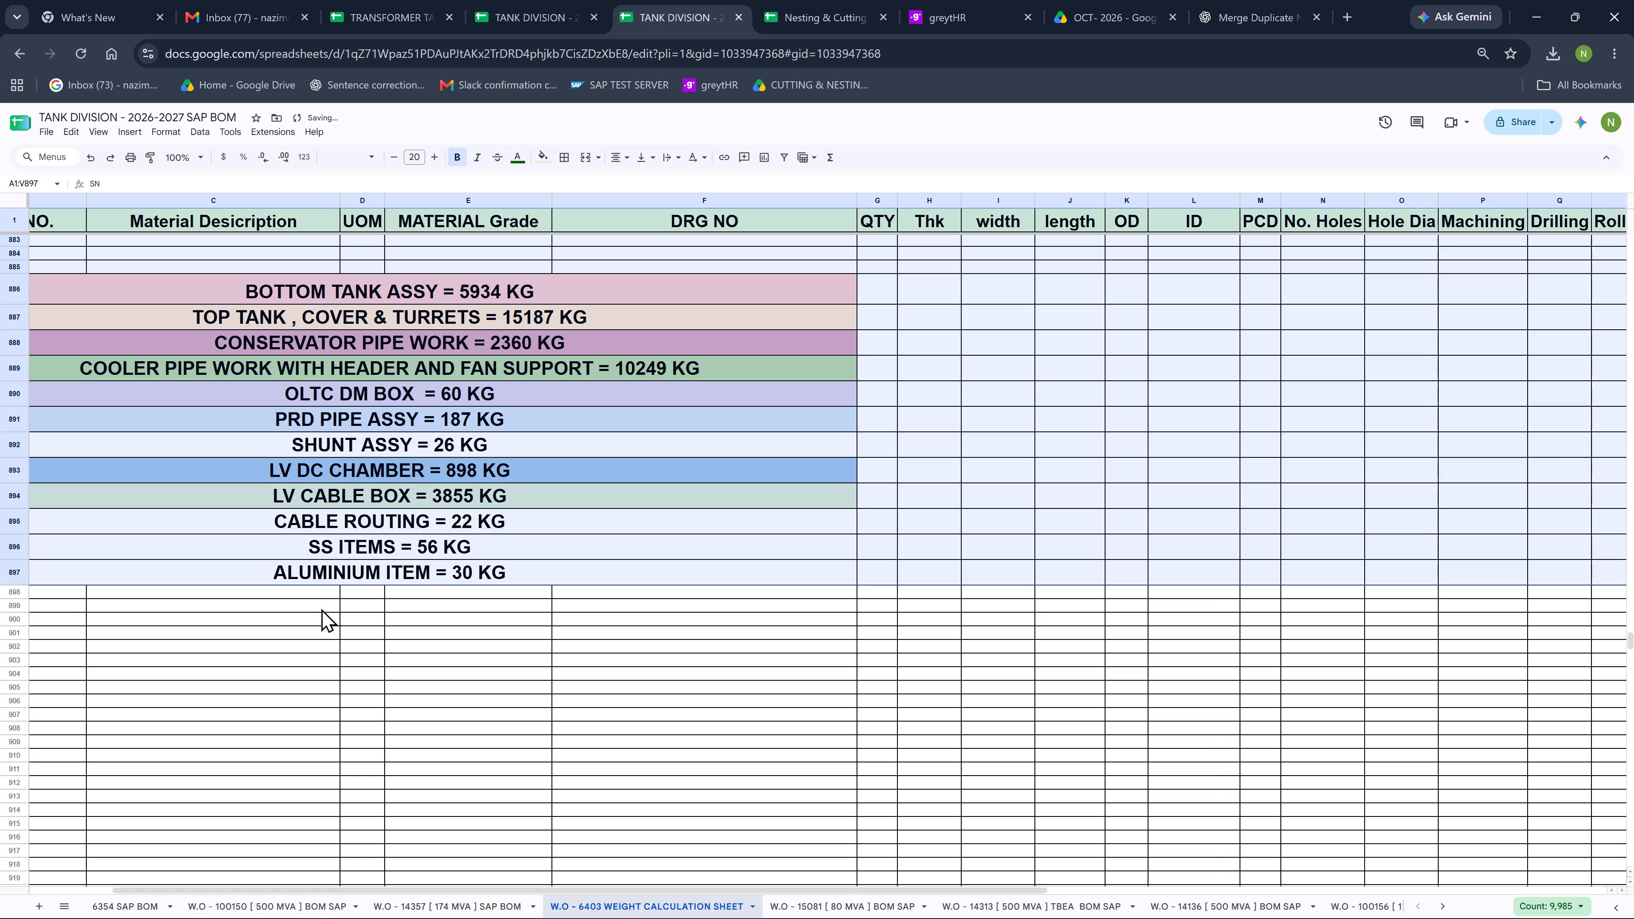
{"action": "left_click", "coordinate": [321, 608]}
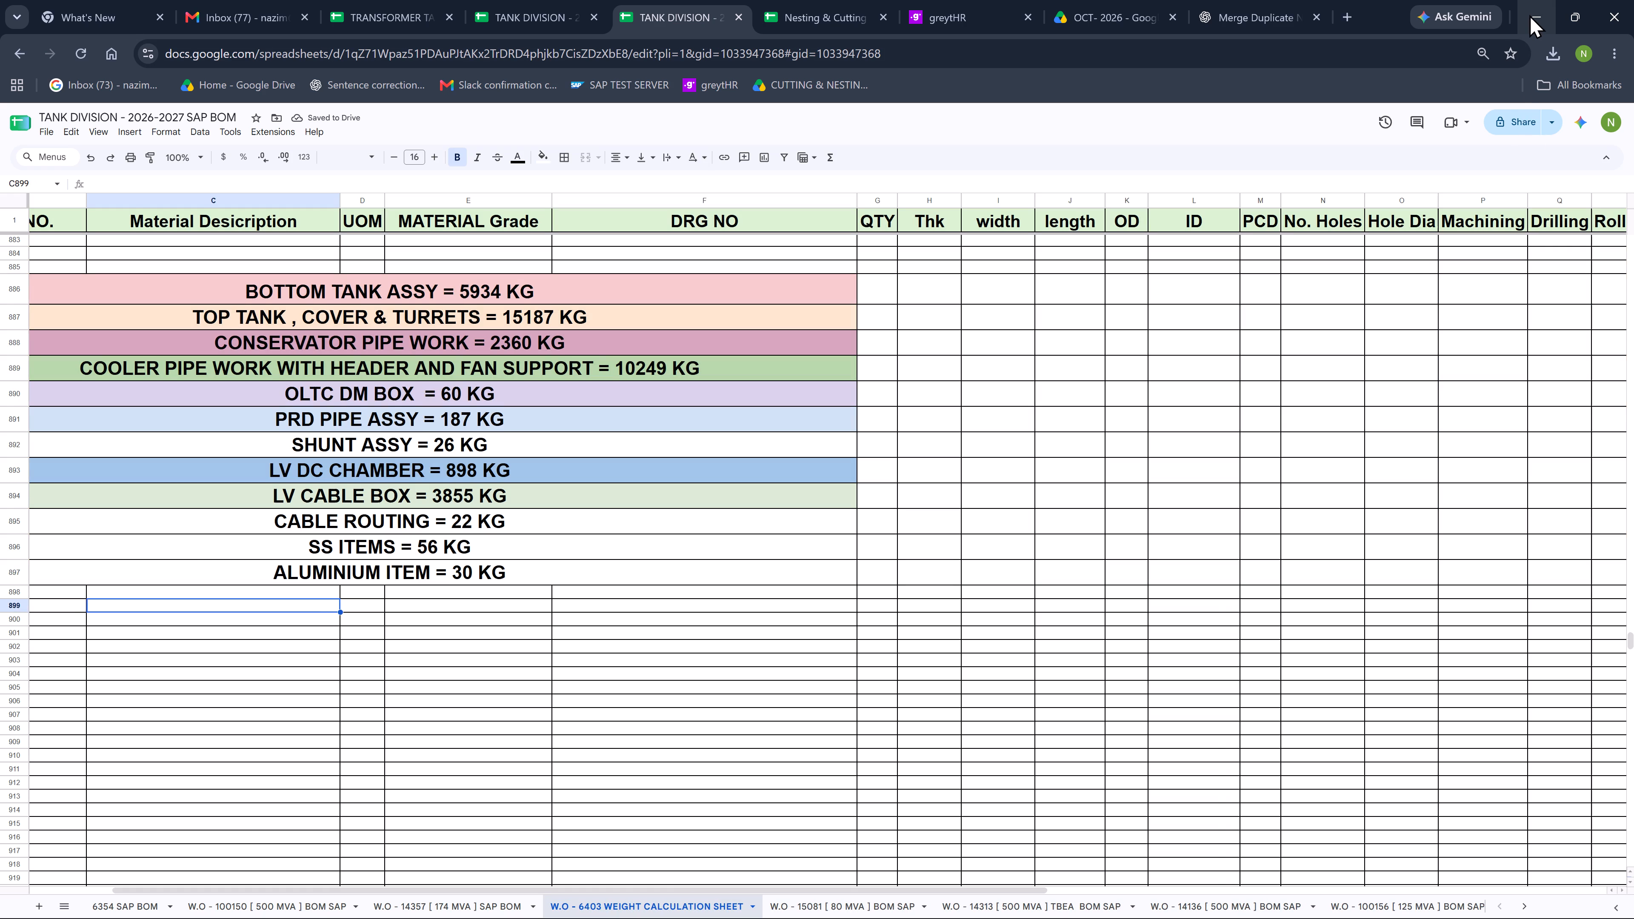
Switch from the browser to the File Explorer window showing the W.O - 6403 PO folder.
{"action": "left_click", "coordinate": [1529, 14]}
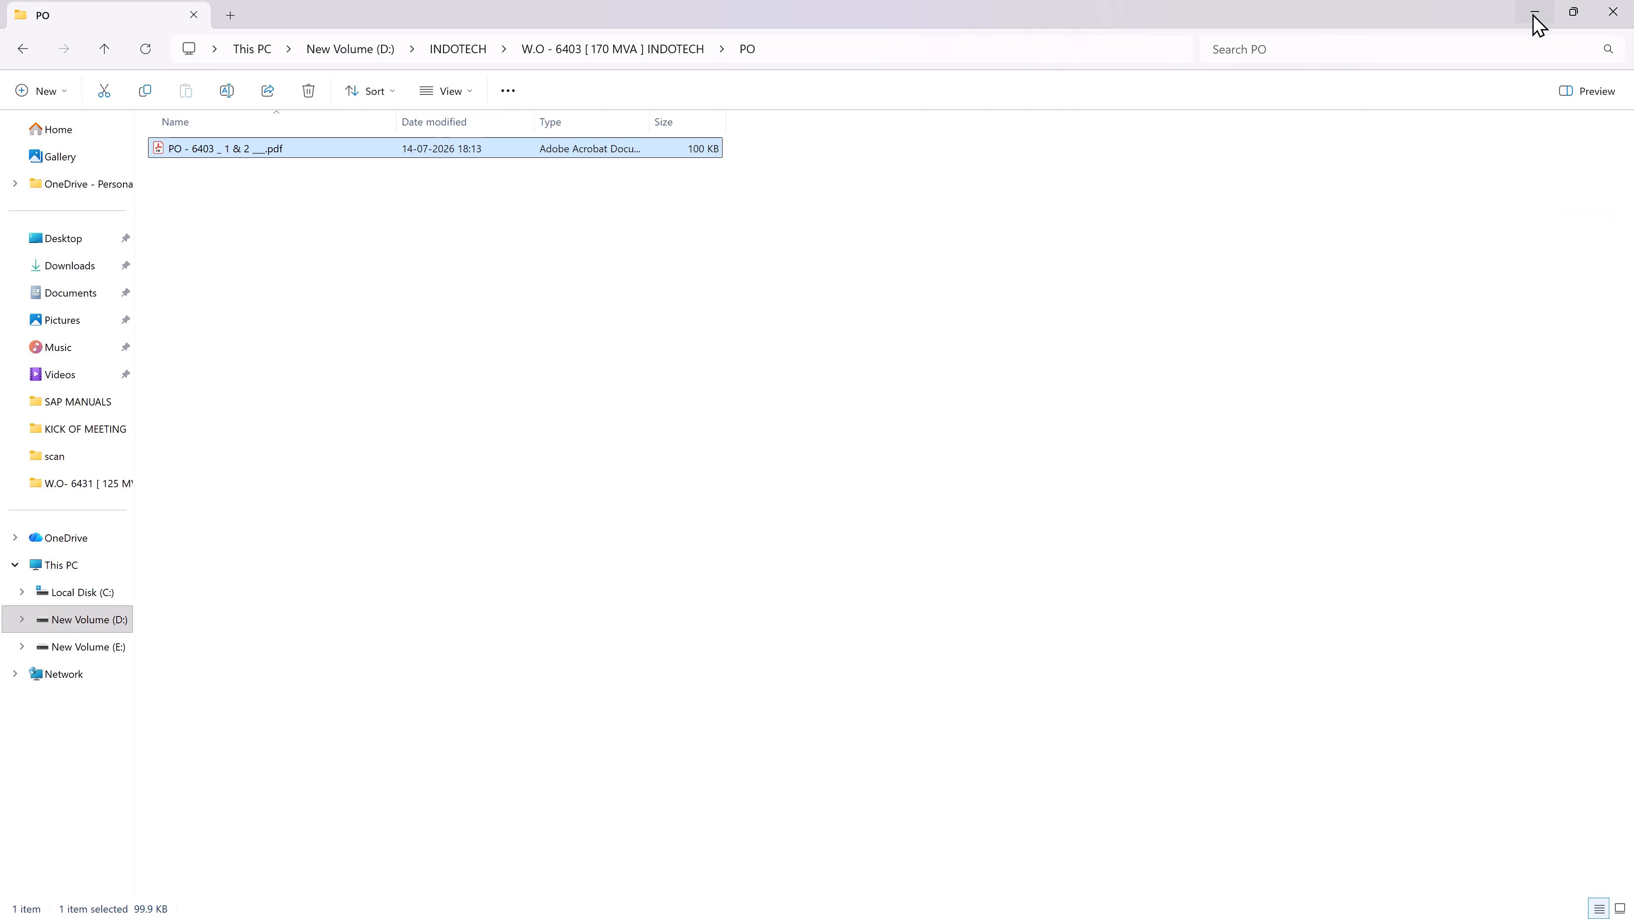
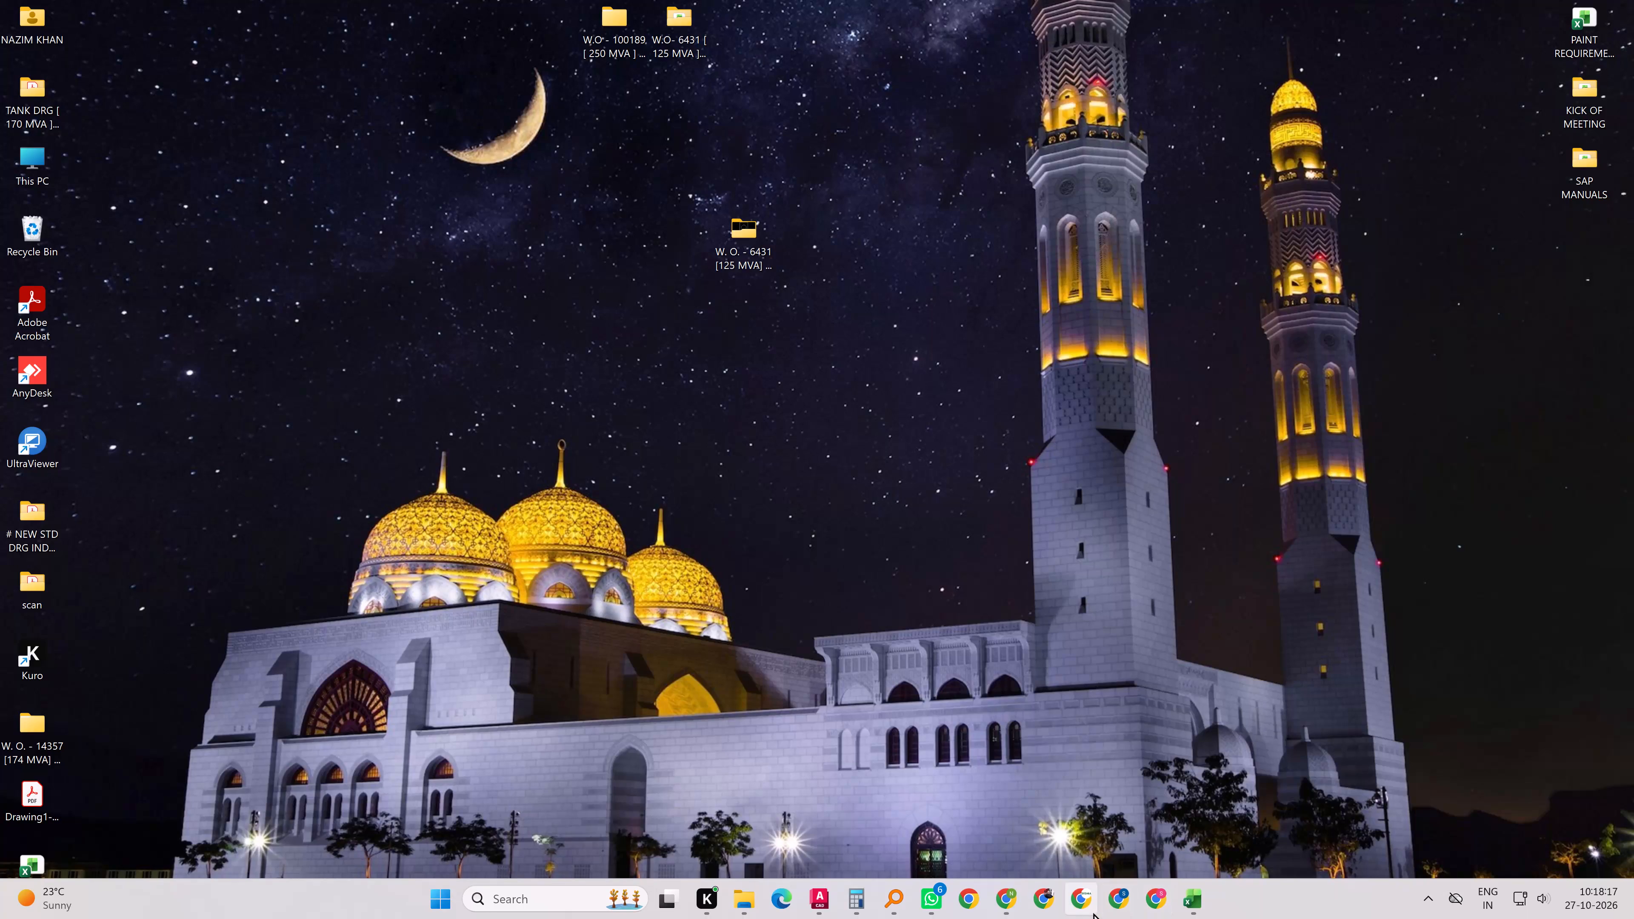
Switch back to the TANK DIVISION - 2026-2027 SAP BOM spreadsheet and add a blank sheet after W.O - 6403 WEIGHT CALCULATION SHEET.
{"action": "left_click", "coordinate": [1006, 906]}
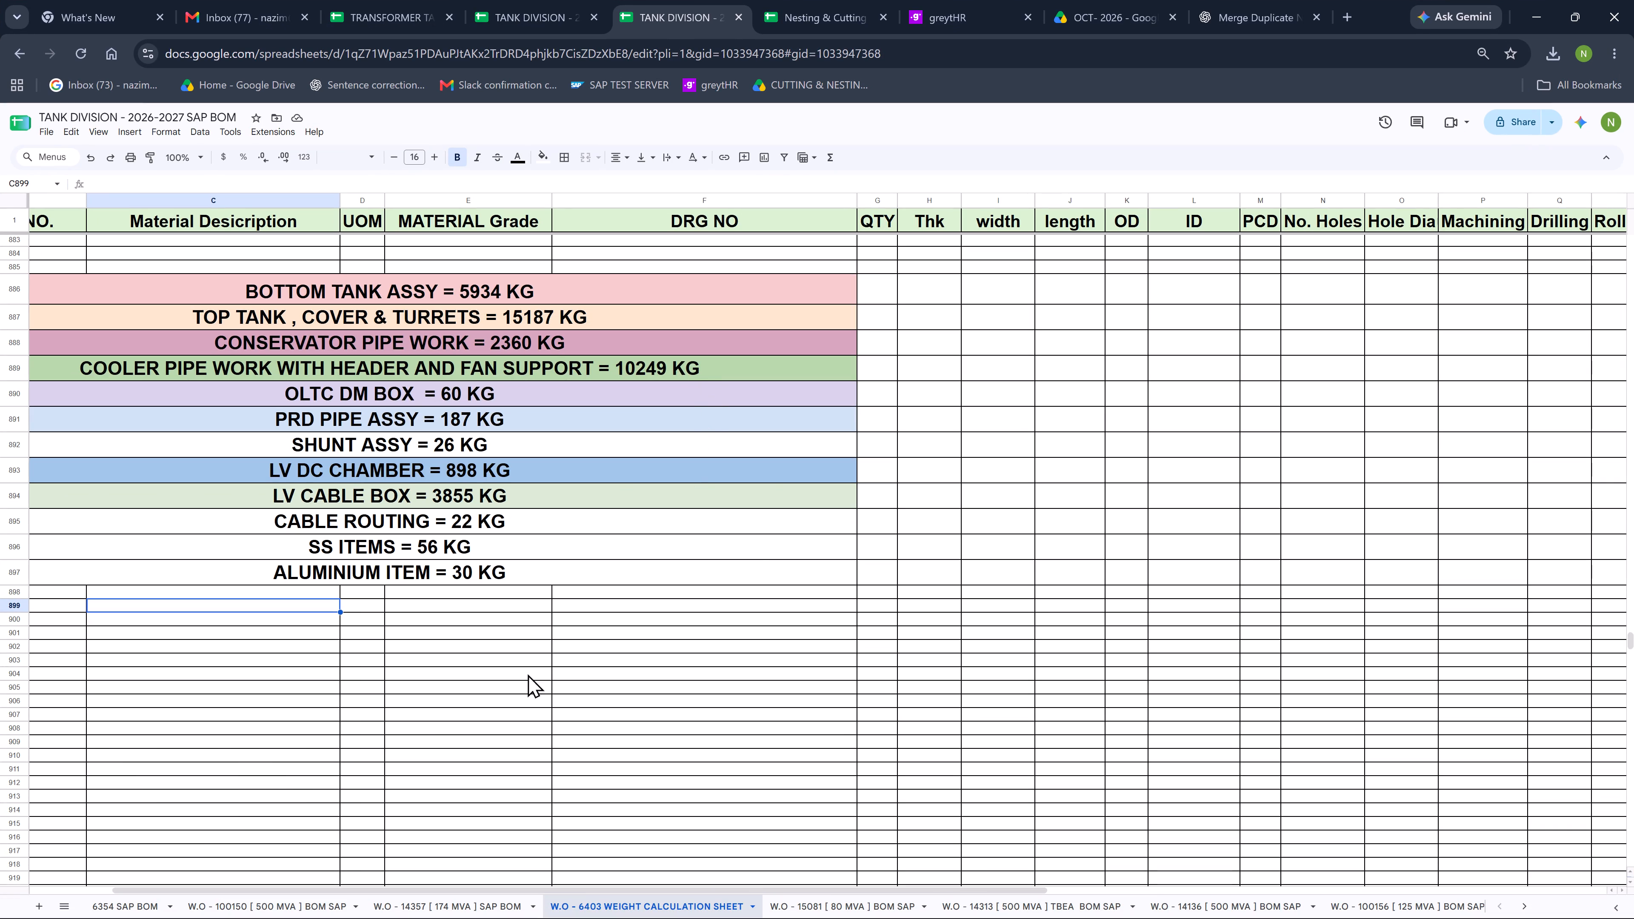
{"action": "left_click", "coordinate": [37, 904]}
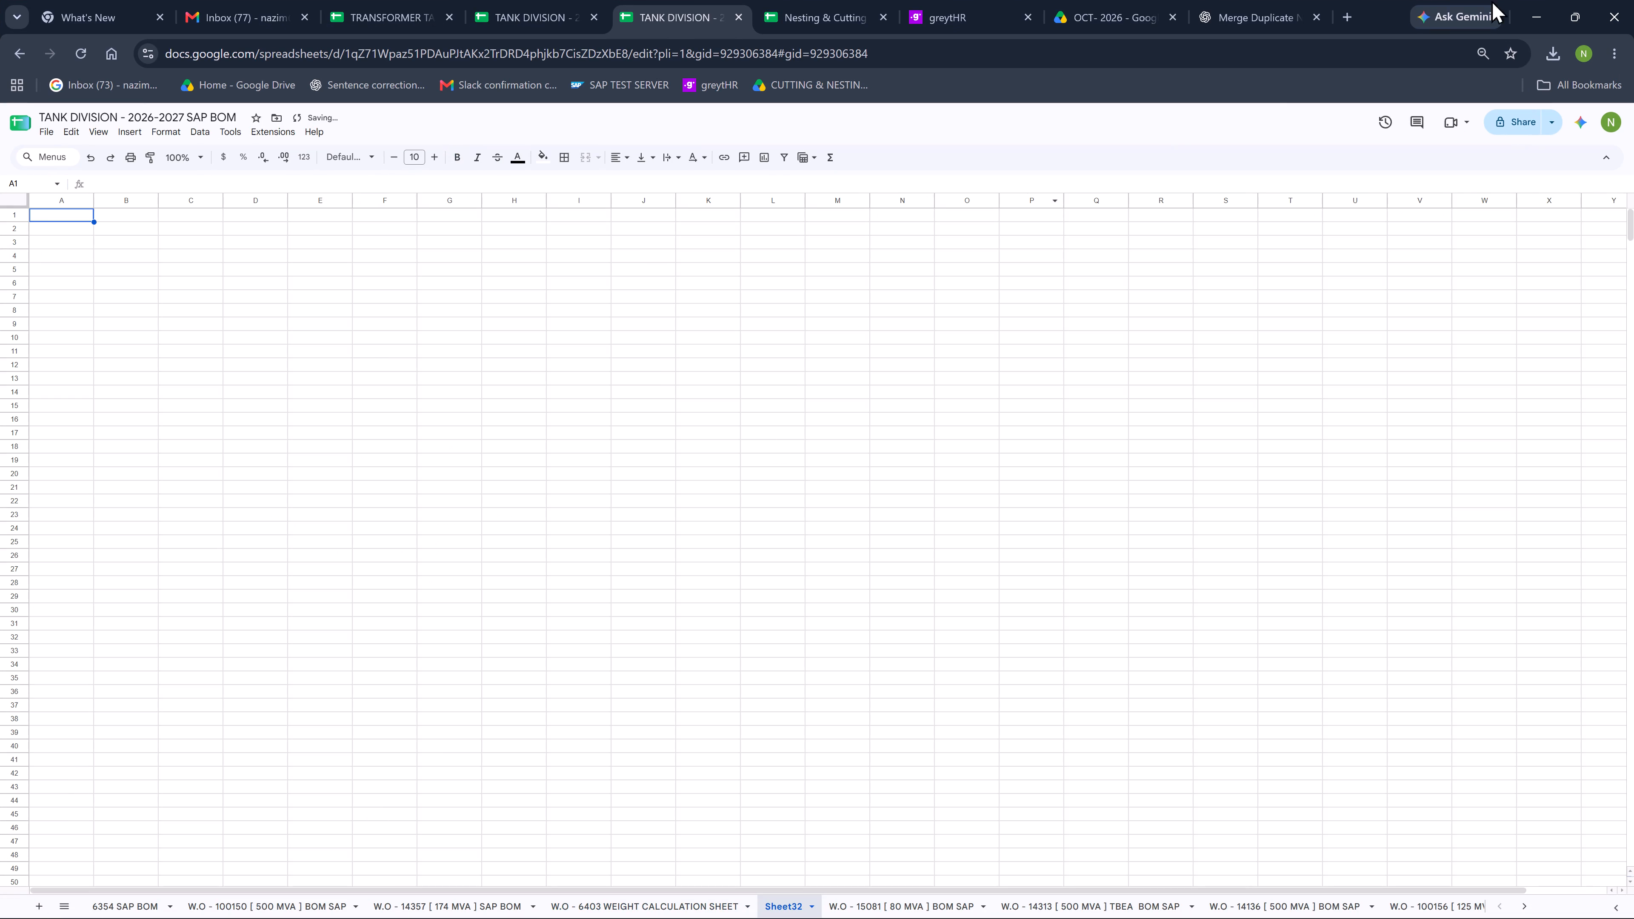
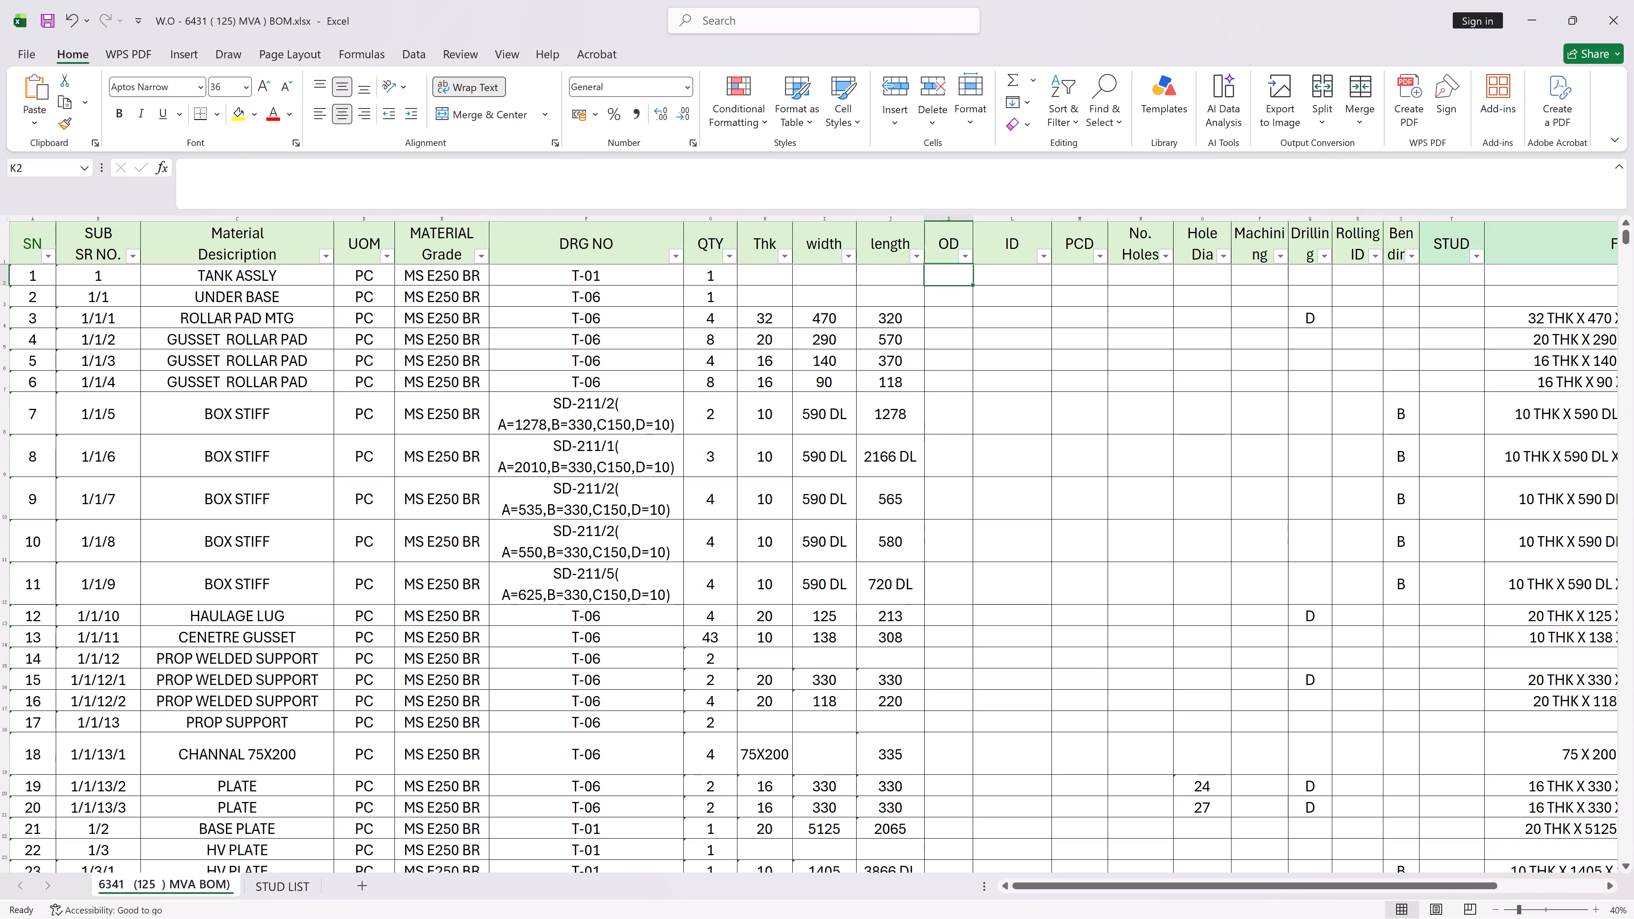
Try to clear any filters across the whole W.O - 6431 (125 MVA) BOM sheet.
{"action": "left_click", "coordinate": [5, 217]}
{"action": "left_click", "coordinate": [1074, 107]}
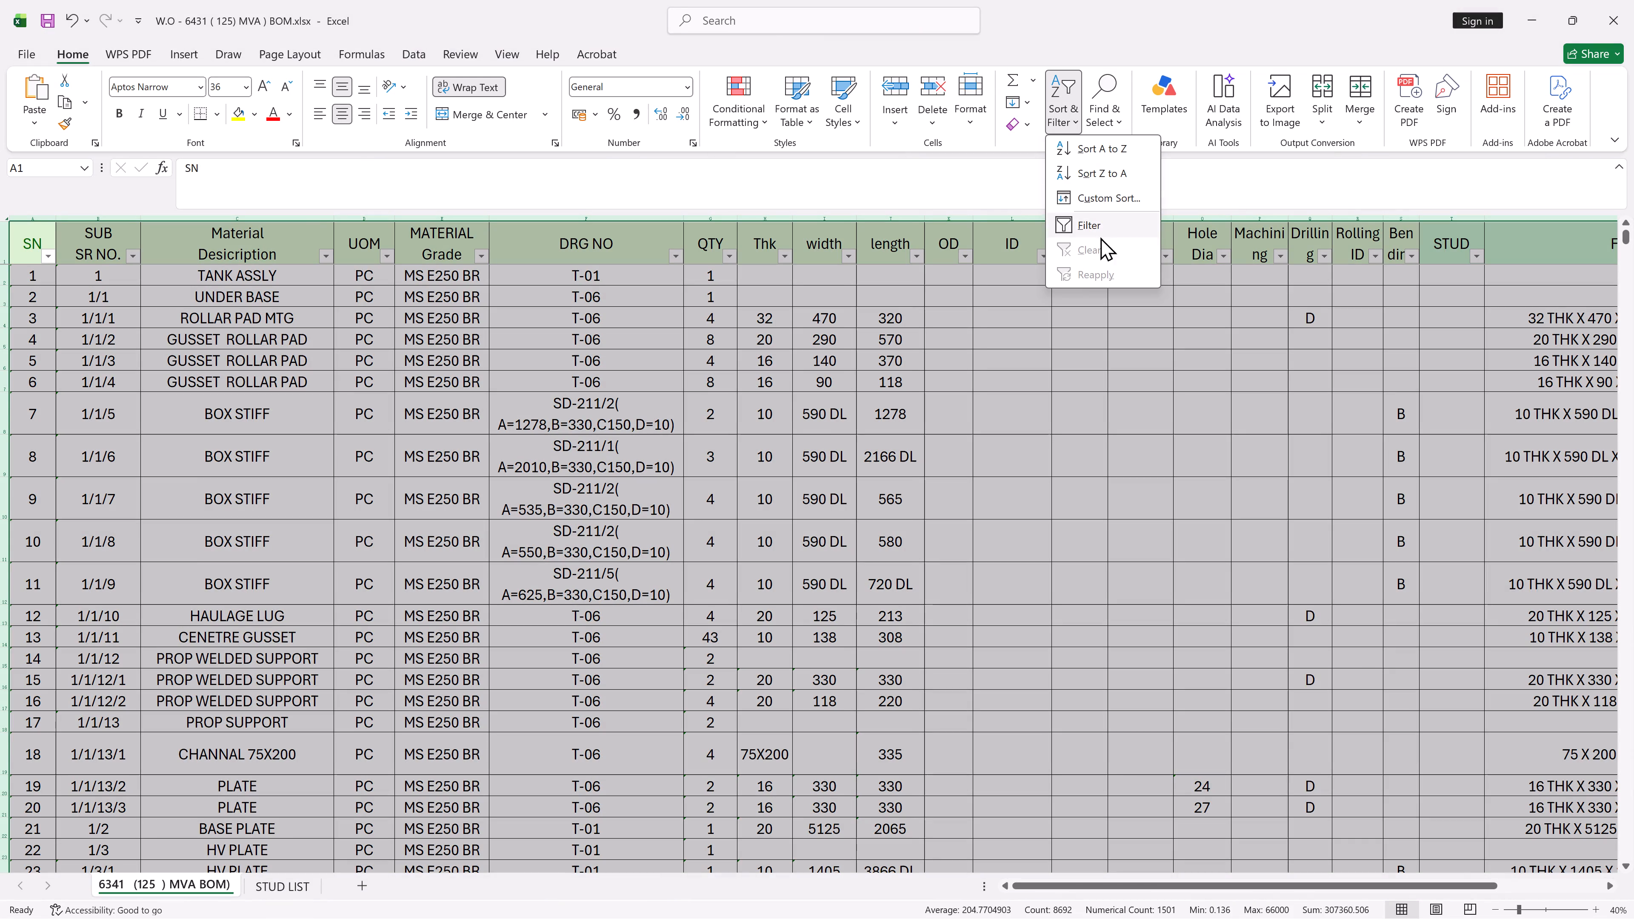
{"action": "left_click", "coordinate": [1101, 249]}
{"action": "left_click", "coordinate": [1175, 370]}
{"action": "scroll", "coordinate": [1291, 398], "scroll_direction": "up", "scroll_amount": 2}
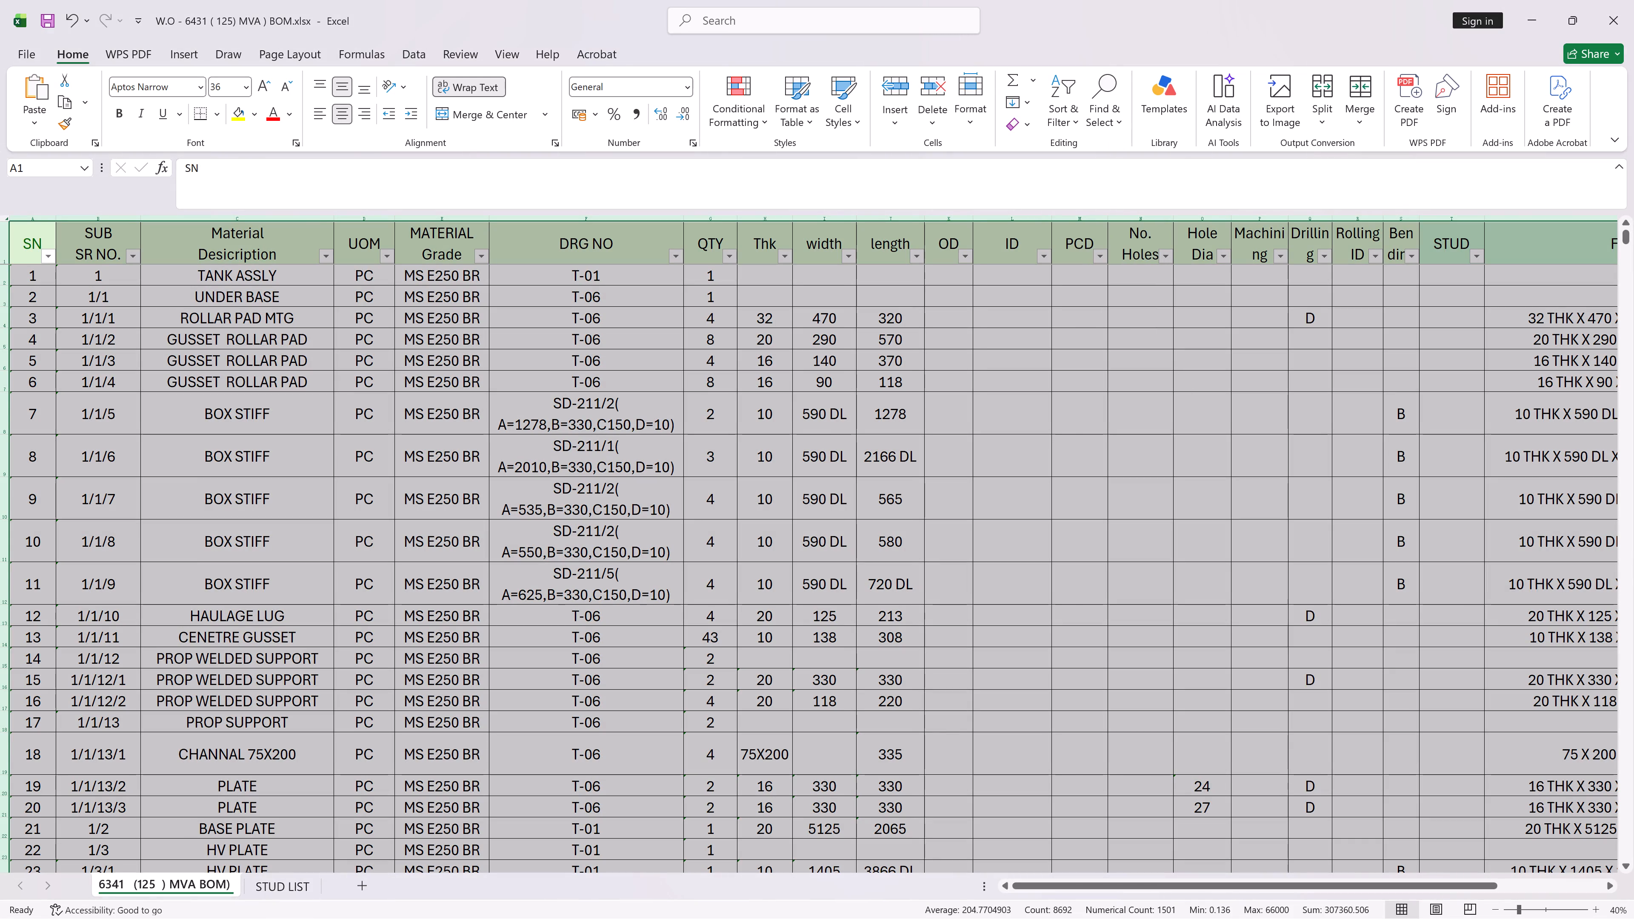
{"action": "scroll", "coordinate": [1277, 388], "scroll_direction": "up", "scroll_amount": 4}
Copy the BOM table's SN to STUD columns, from the header row down to the BOSS item at SN 829.
{"action": "left_click", "coordinate": [1458, 233]}
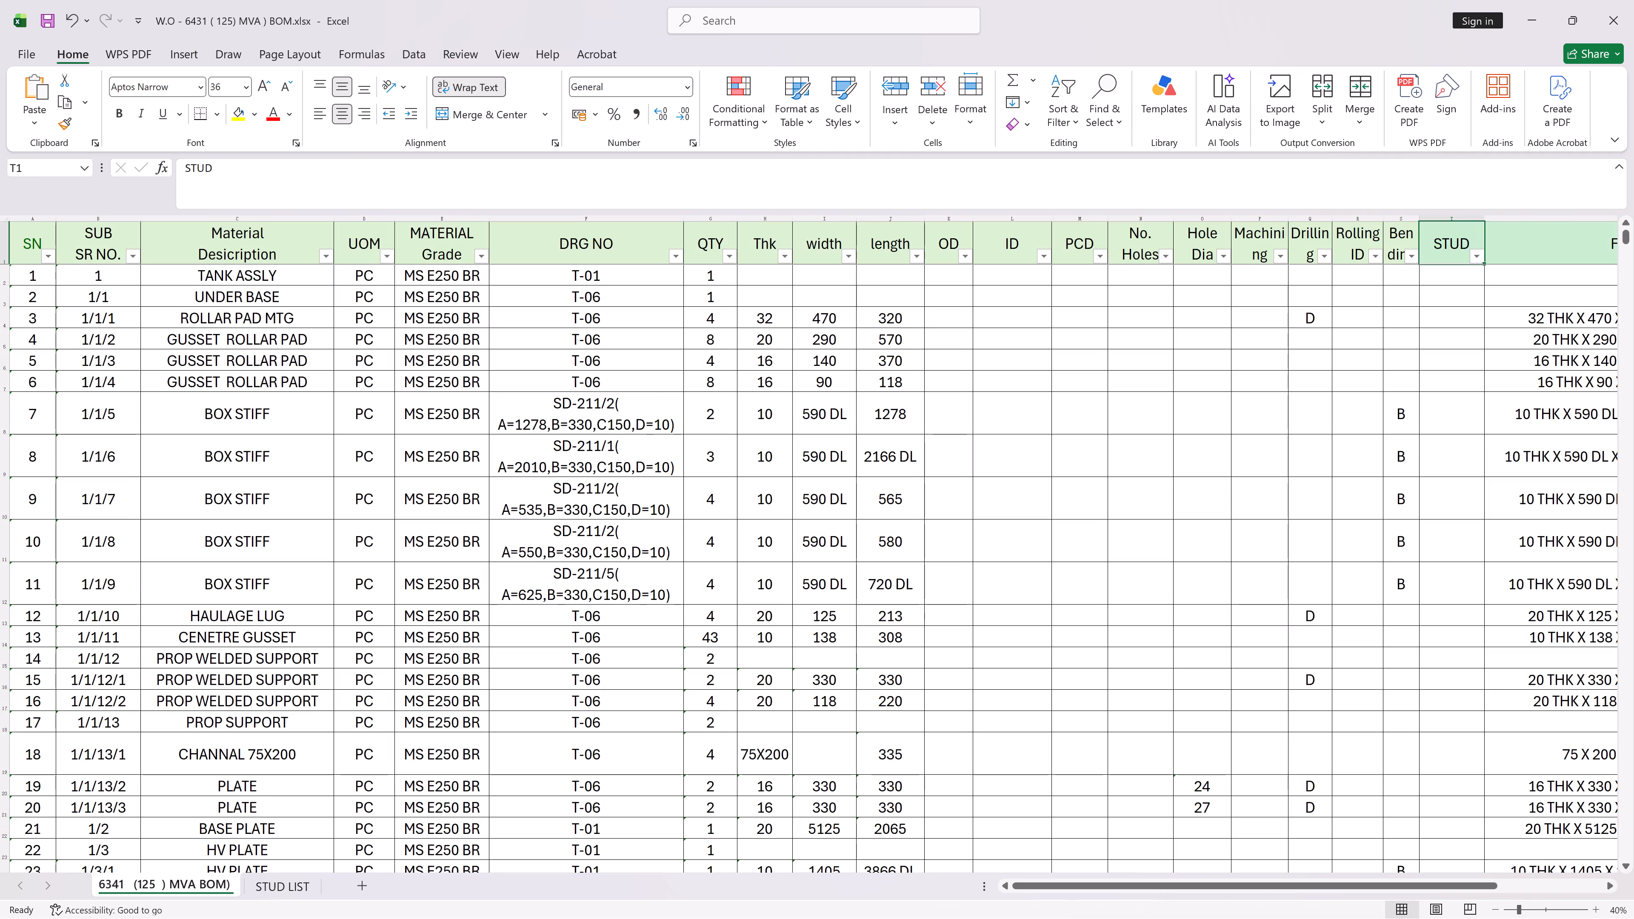
{"action": "key", "text": "shift+Left"}
{"action": "key", "text": "shift+Left"}
{"action": "key", "text": "shift+Left"}
{"action": "key", "text": "shift+Left"}
{"action": "key", "text": "shift+Left"}
{"action": "key", "text": "shift+Left"}
{"action": "key", "text": "shift+Left"}
{"action": "key", "text": "shift+Left"}
{"action": "key", "text": "shift+Left"}
{"action": "key", "text": "shift+Left"}
{"action": "key", "text": "shift+Left"}
{"action": "key", "text": "shift+Left"}
{"action": "key", "text": "shift+Left"}
{"action": "key", "text": "shift+Left"}
{"action": "key", "text": "shift+Left"}
{"action": "key", "text": "shift+Left"}
{"action": "key", "text": "shift+Left"}
{"action": "key", "text": "shift+Left"}
{"action": "key", "text": "shift+Left"}
{"action": "key", "text": "shift+Left"}
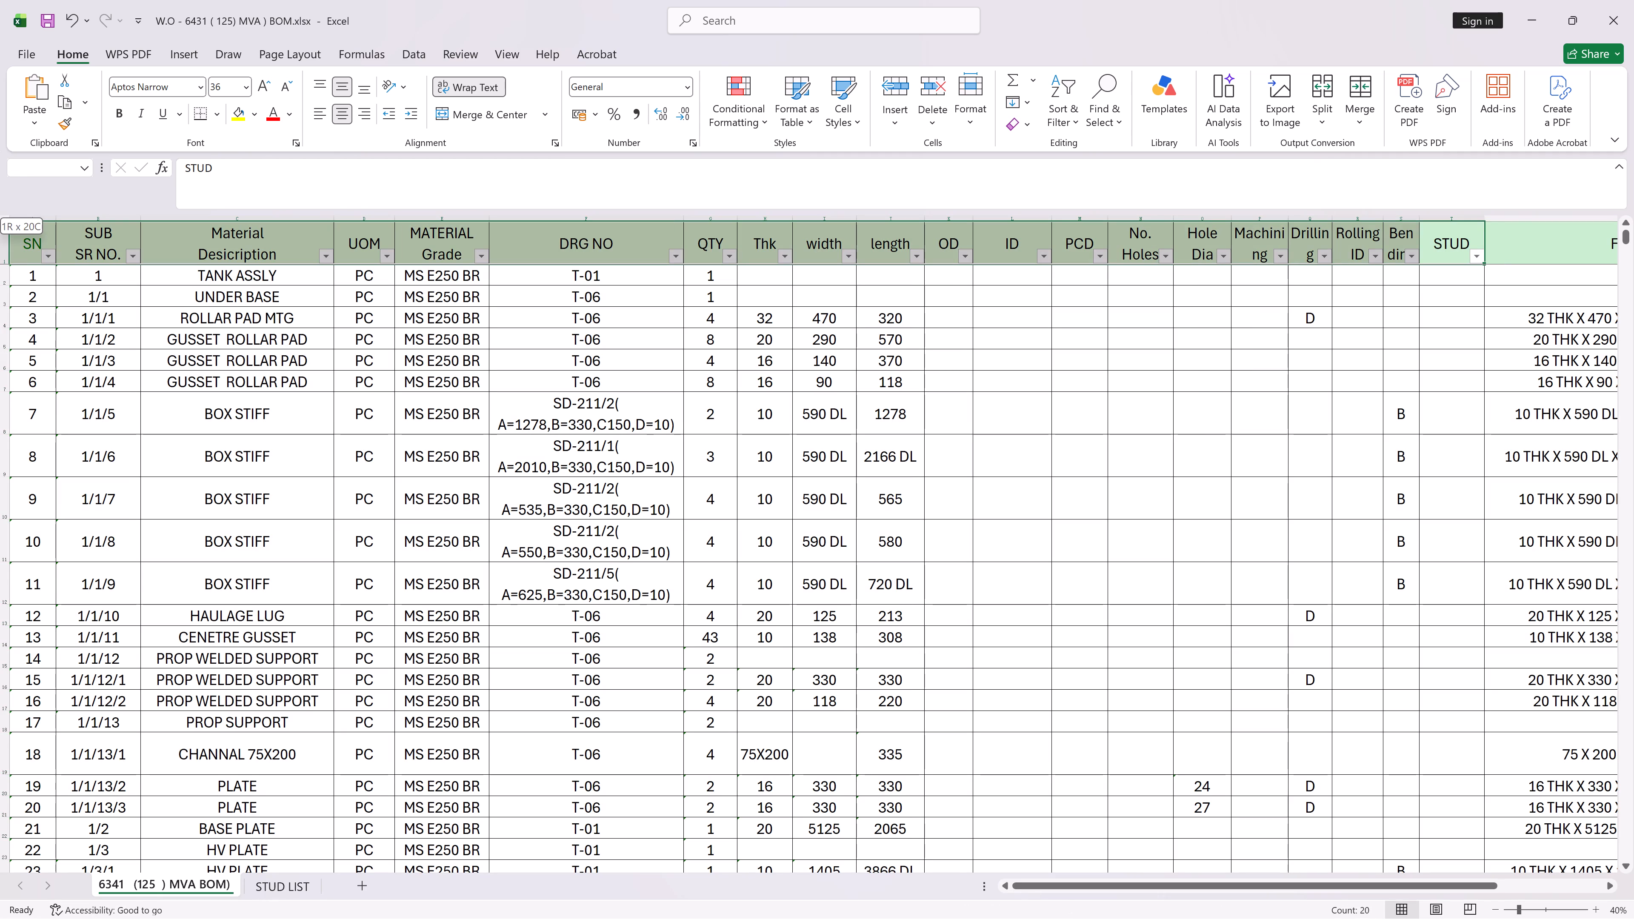
{"action": "key", "text": "shift+Page_Down"}
{"action": "key", "text": "shift+Page_Down"}
{"action": "key", "text": "shift+Page_Down"}
{"action": "key", "text": "shift+Page_Down"}
{"action": "key", "text": "shift+Page_Down"}
{"action": "key", "text": "shift+Page_Down"}
{"action": "key", "text": "shift+Page_Down"}
{"action": "key", "text": "shift+Page_Down"}
{"action": "key", "text": "shift+Page_Down"}
{"action": "key", "text": "shift+Page_Down"}
{"action": "key", "text": "shift+Page_Down"}
{"action": "key", "text": "shift+Page_Down"}
{"action": "key", "text": "shift+Page_Down"}
{"action": "key", "text": "shift+Page_Down"}
{"action": "key", "text": "shift+Page_Down"}
{"action": "key", "text": "shift+Page_Down"}
{"action": "key", "text": "shift+Page_Down"}
{"action": "key", "text": "shift+Page_Down"}
{"action": "key", "text": "shift+Page_Down"}
{"action": "key", "text": "shift+Page_Down"}
{"action": "key", "text": "shift+Page_Down"}
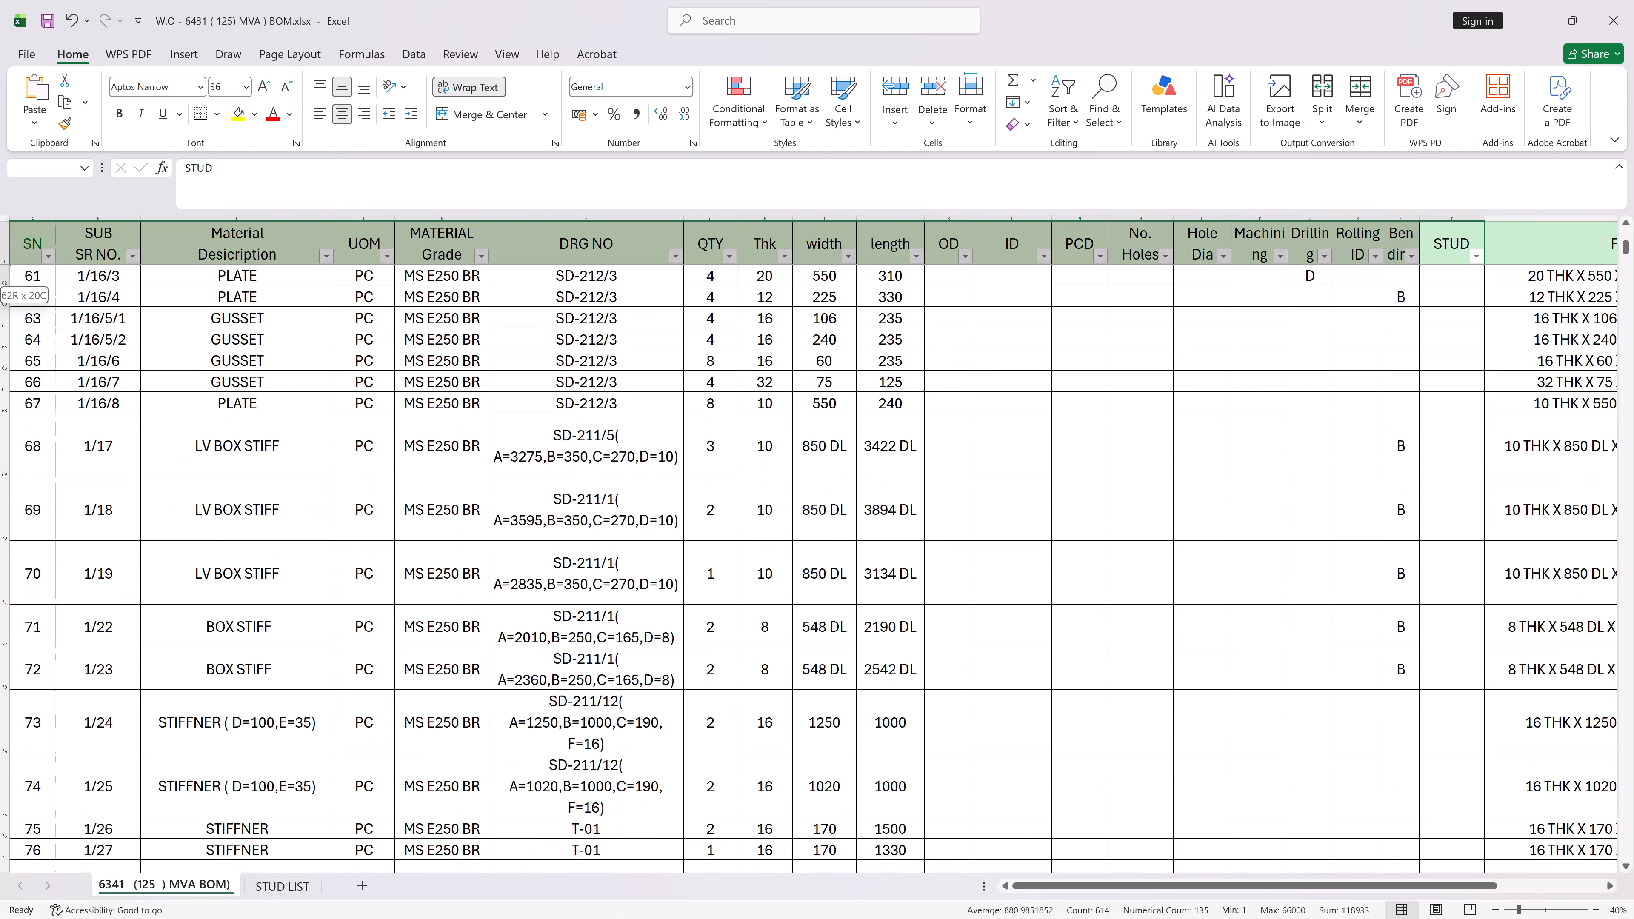
{"action": "key", "text": "shift+Page_Down"}
{"action": "key", "text": "shift+Page_Down"}
{"action": "key", "text": "shift+Page_Down"}
{"action": "key", "text": "shift+Page_Down"}
{"action": "key", "text": "shift+Page_Down"}
{"action": "key", "text": "shift+Page_Down"}
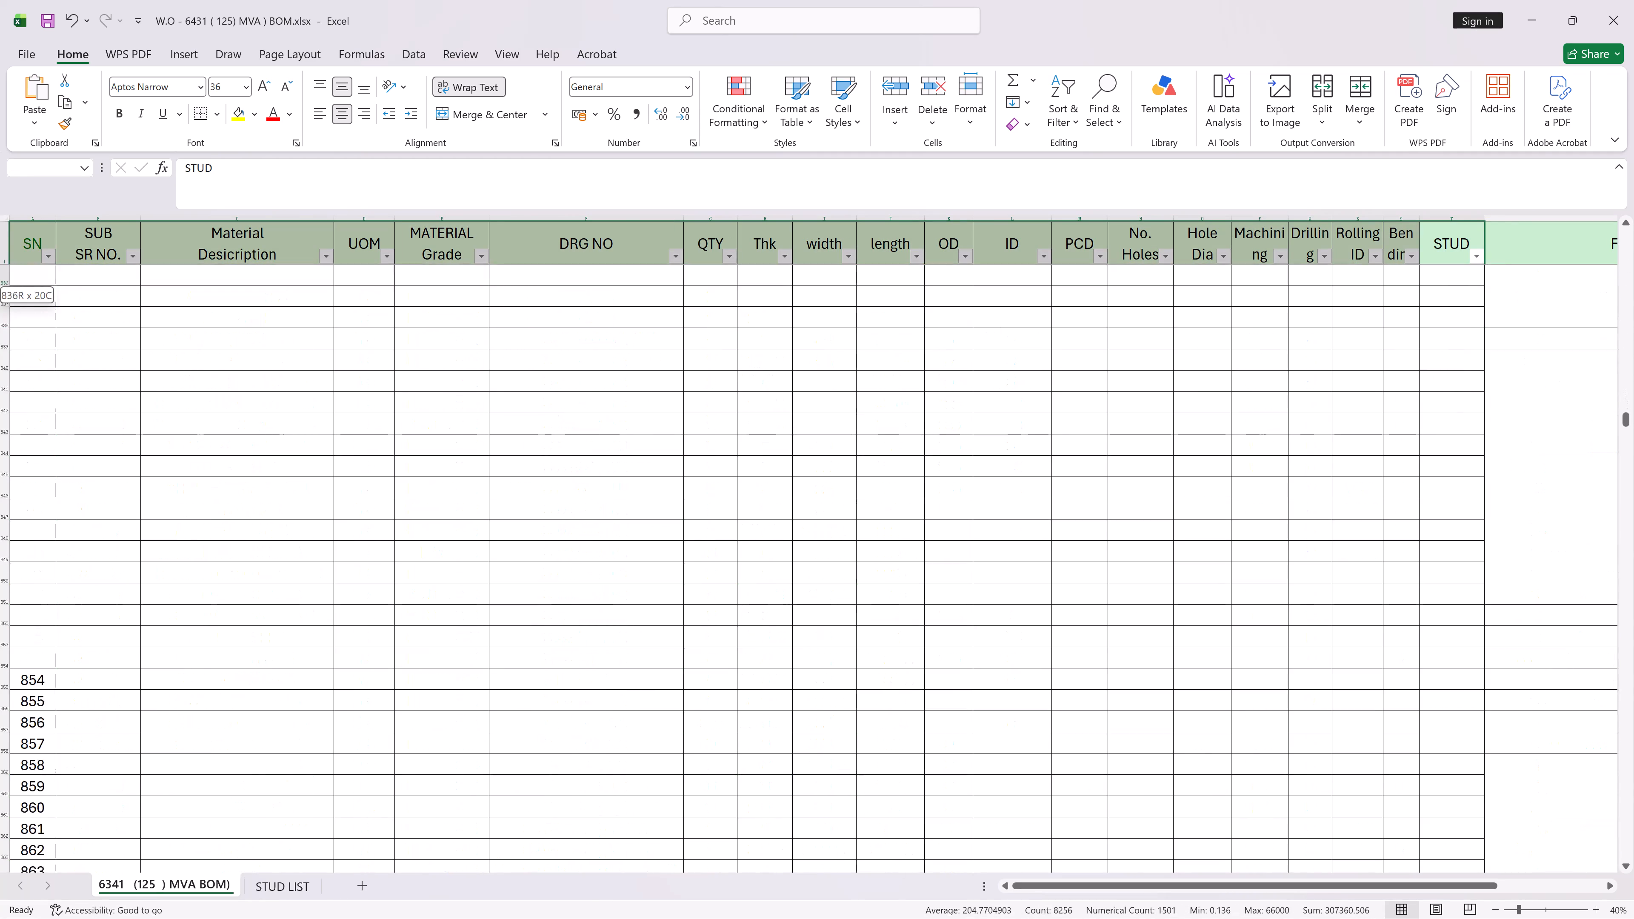
{"action": "key", "text": "shift+Page_Down"}
{"action": "key", "text": "shift+Page_Up"}
{"action": "key", "text": "shift+Page_Up"}
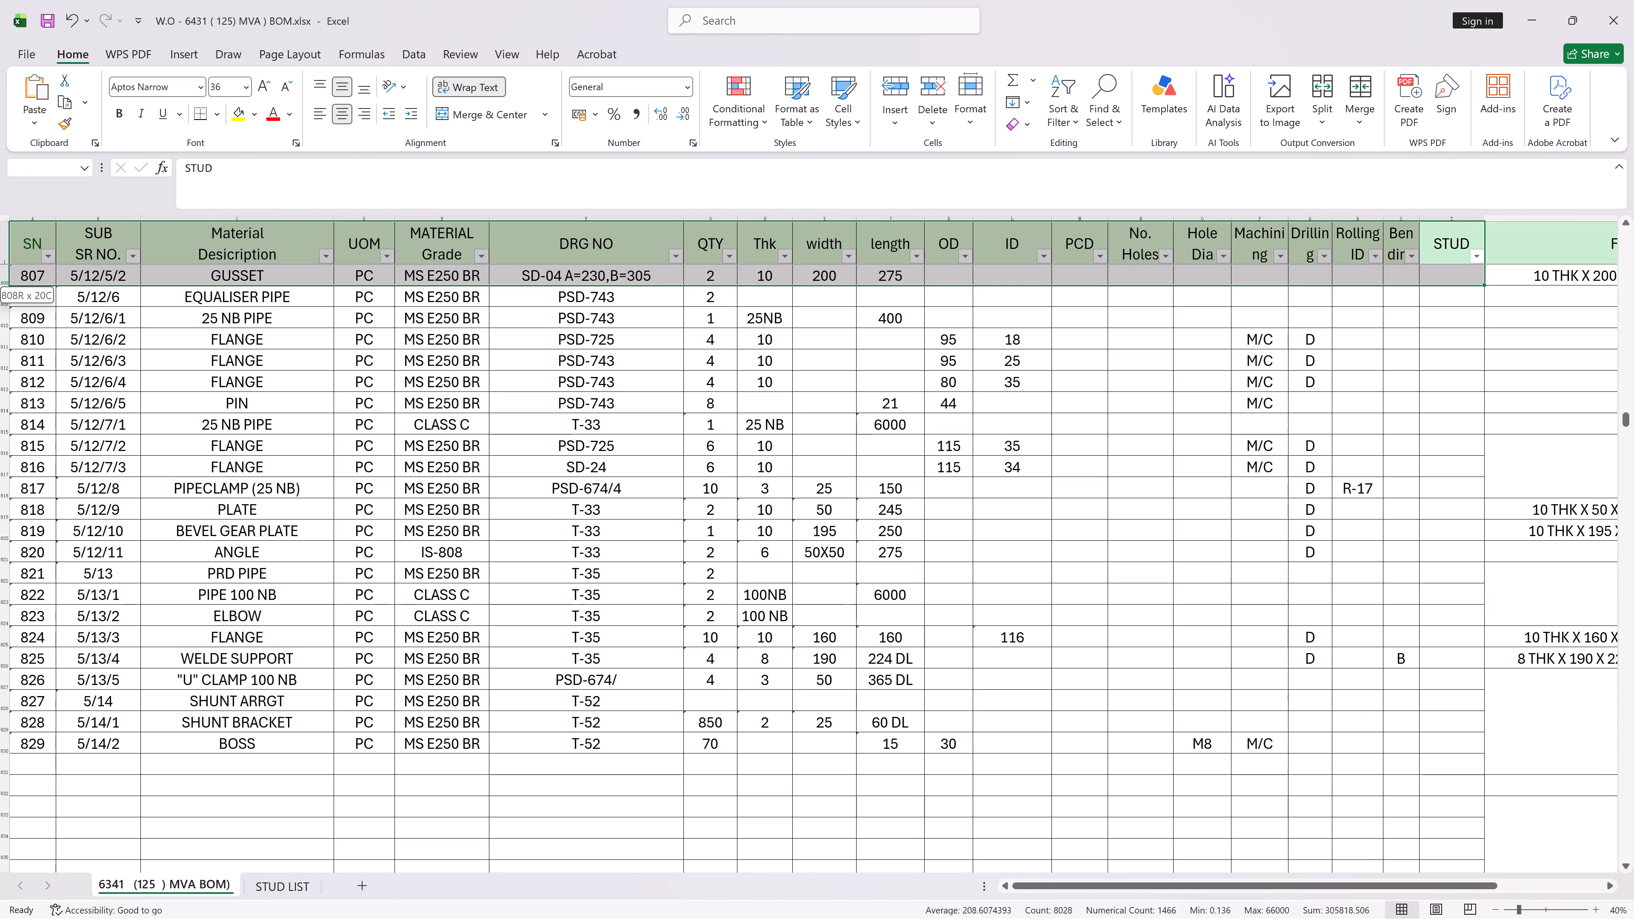
{"action": "key", "text": "shift+Down"}
{"action": "key", "text": "shift+Down"}
{"action": "key", "text": "shift+Down"}
{"action": "key", "text": "shift+Down"}
{"action": "key", "text": "shift+Down"}
{"action": "key", "text": "shift+Down"}
{"action": "key", "text": "shift+Down"}
{"action": "key", "text": "shift+Down"}
{"action": "key", "text": "shift+Down"}
{"action": "key", "text": "shift+Down"}
{"action": "key", "text": "shift+Down"}
{"action": "key", "text": "shift+Down"}
{"action": "key", "text": "shift+Down"}
{"action": "key", "text": "shift+Down"}
{"action": "key", "text": "shift+Down"}
{"action": "key", "text": "shift+Down"}
{"action": "key", "text": "shift+Down"}
{"action": "key", "text": "shift+Down"}
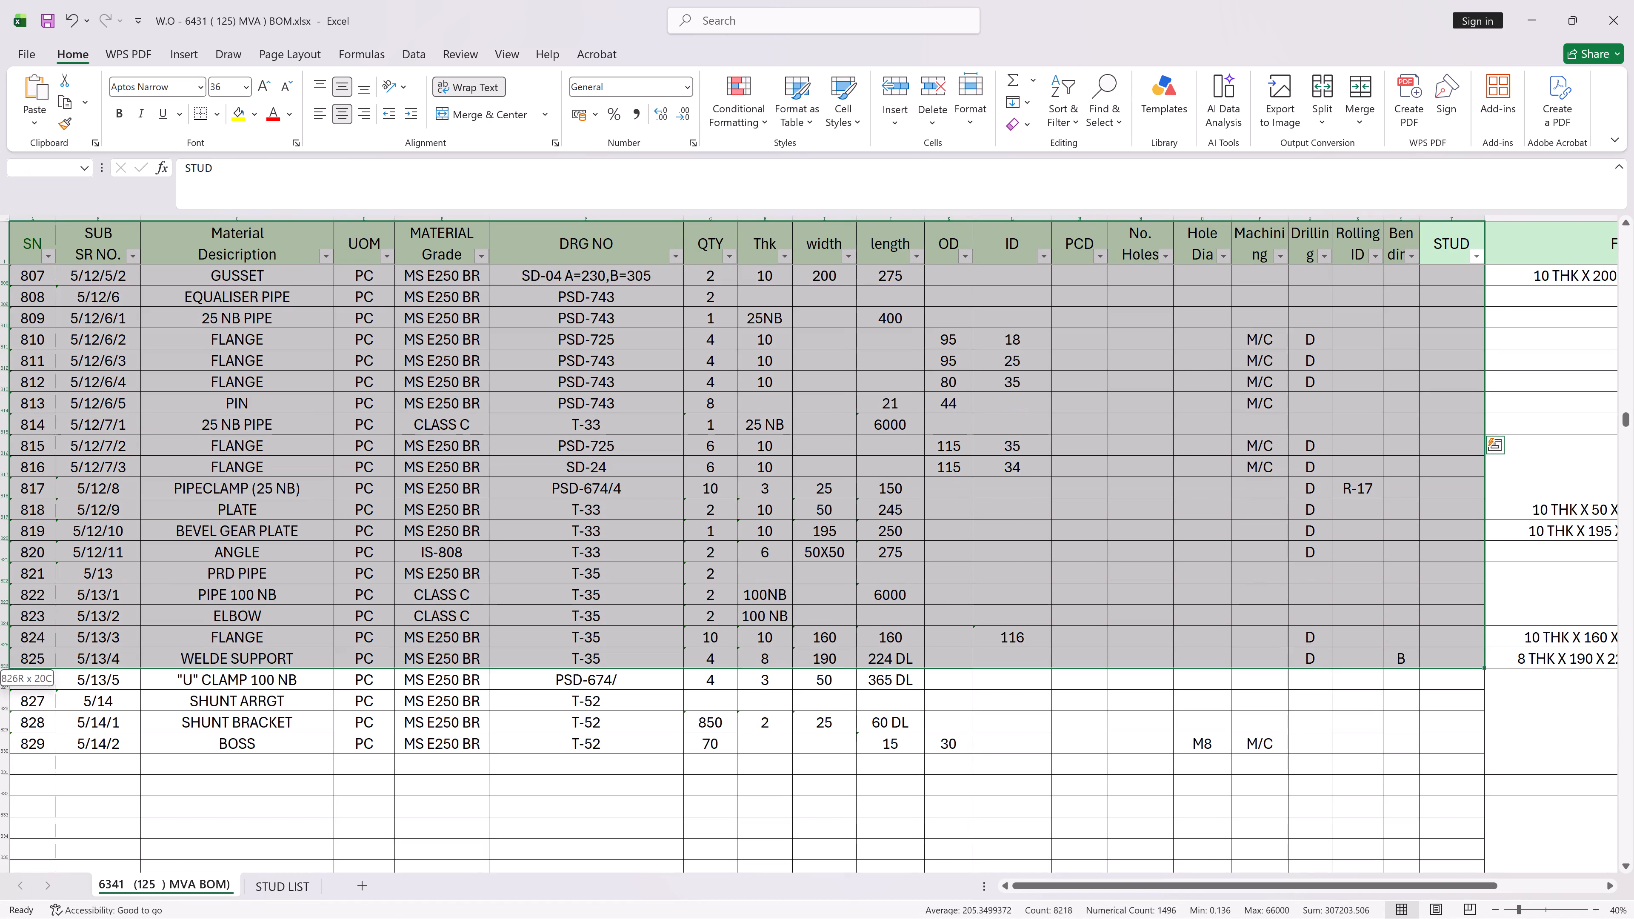
{"action": "key", "text": "shift+Down"}
{"action": "key", "text": "shift+Down"}
{"action": "key", "text": "shift+Down"}
{"action": "key", "text": "shift+Down"}
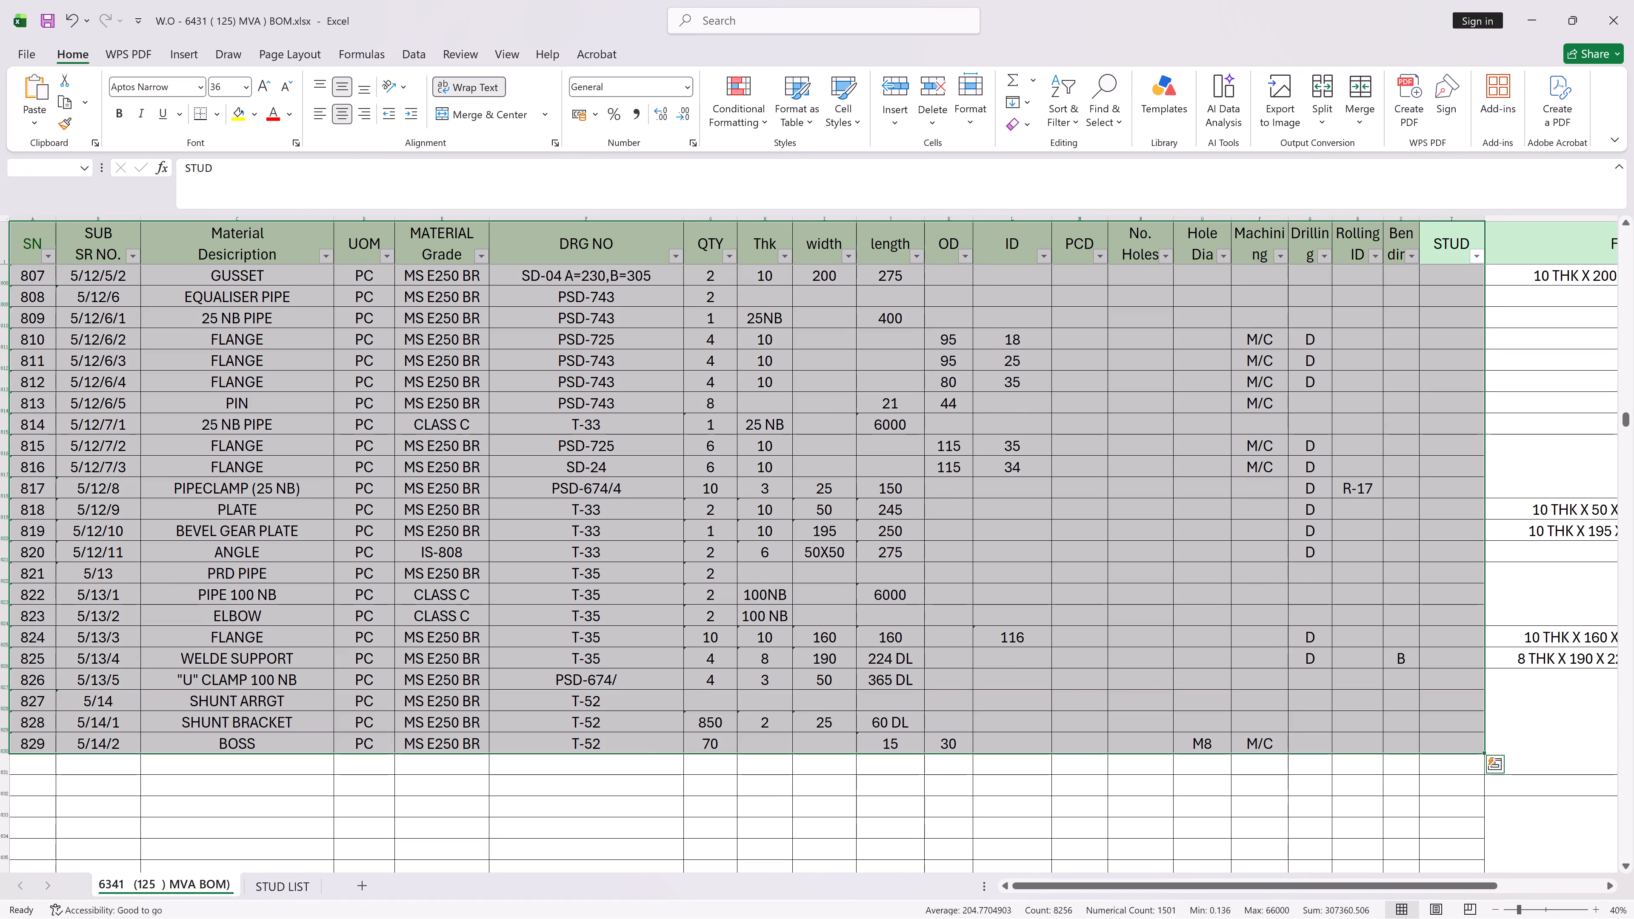
{"action": "key", "text": "ctrl+c"}
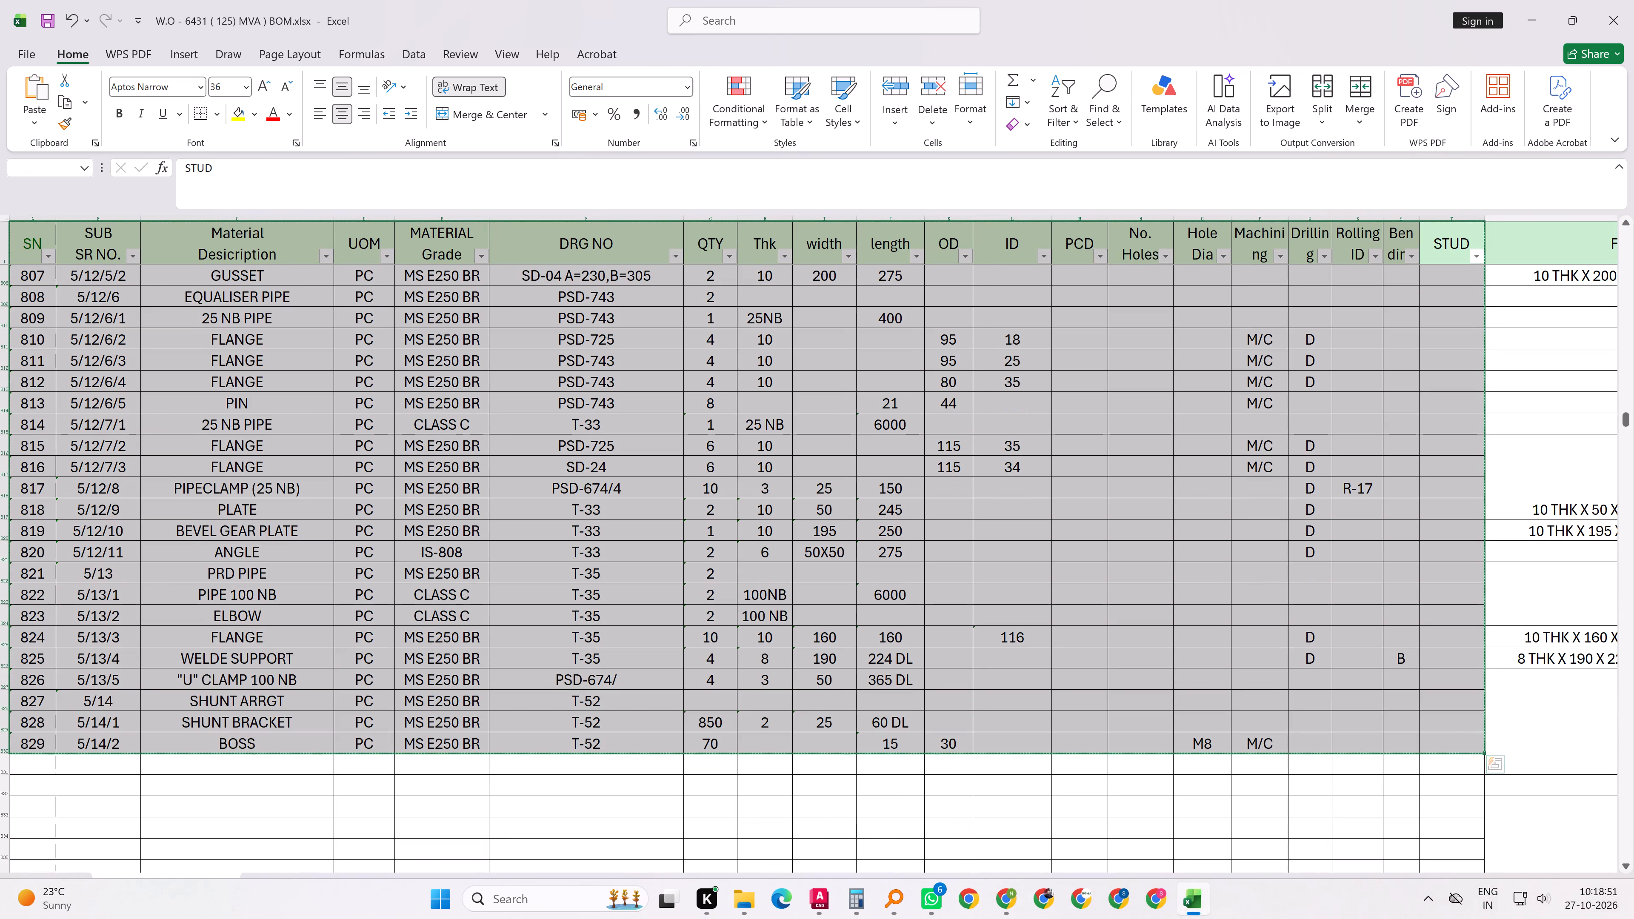
Switch to the TANK DIVISION - 2026-2027 SAP BOM spreadsheet in Chrome and paste the copied BOM into blank Sheet32 from cell A1.
{"action": "left_click", "coordinate": [1020, 898]}
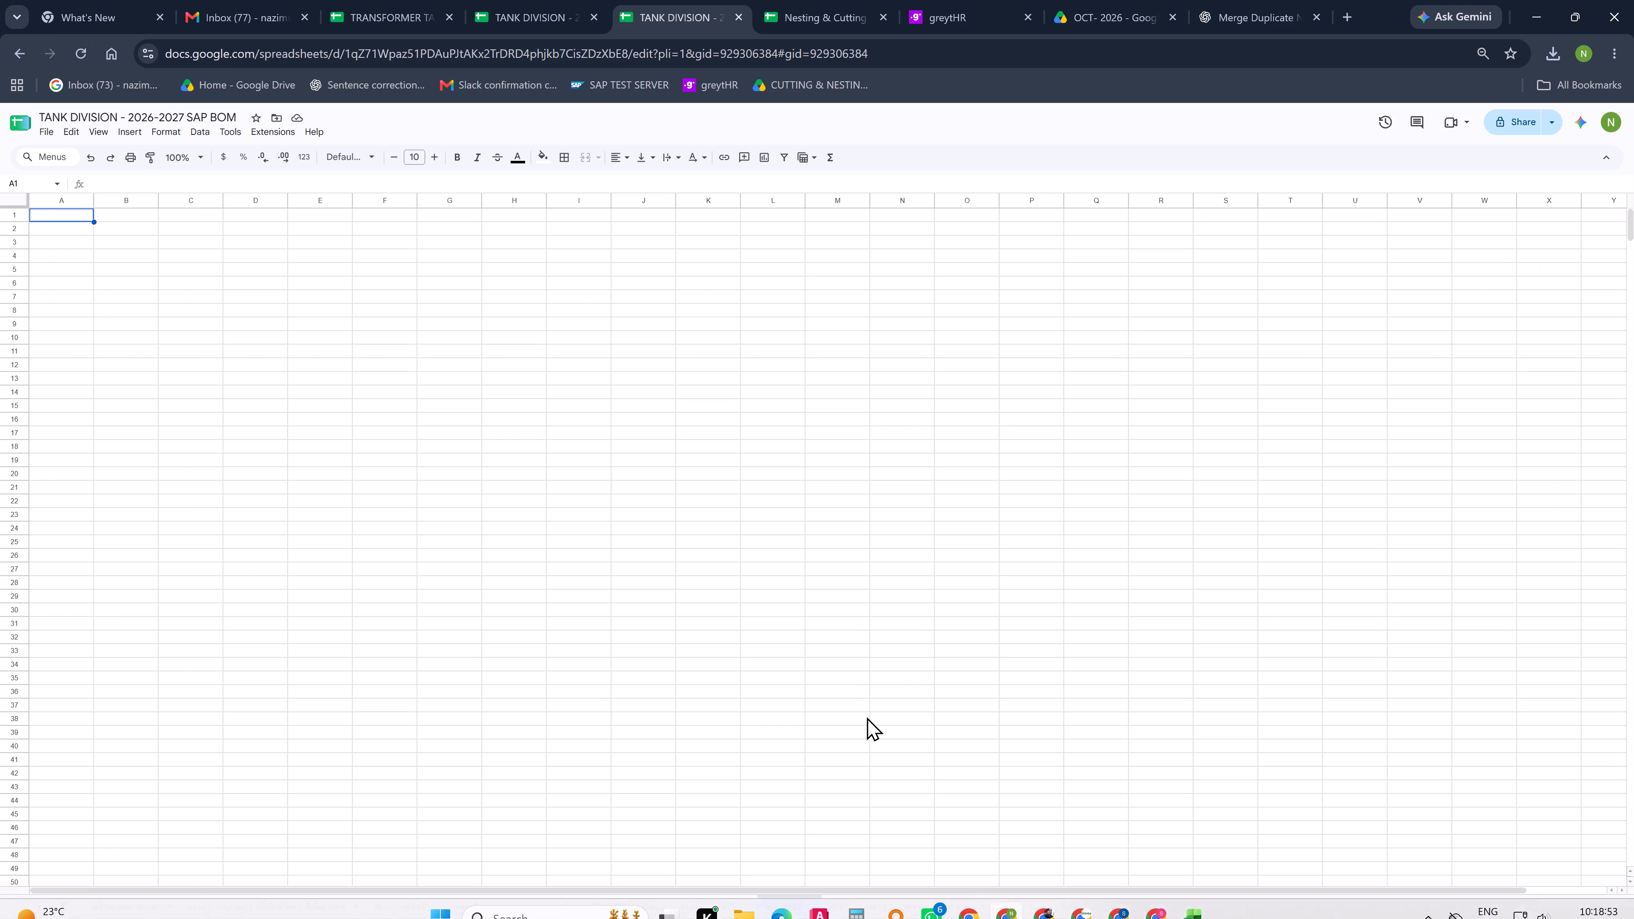
{"action": "left_click", "coordinate": [28, 202]}
{"action": "left_click", "coordinate": [21, 202]}
{"action": "key", "text": "ctrl+v"}
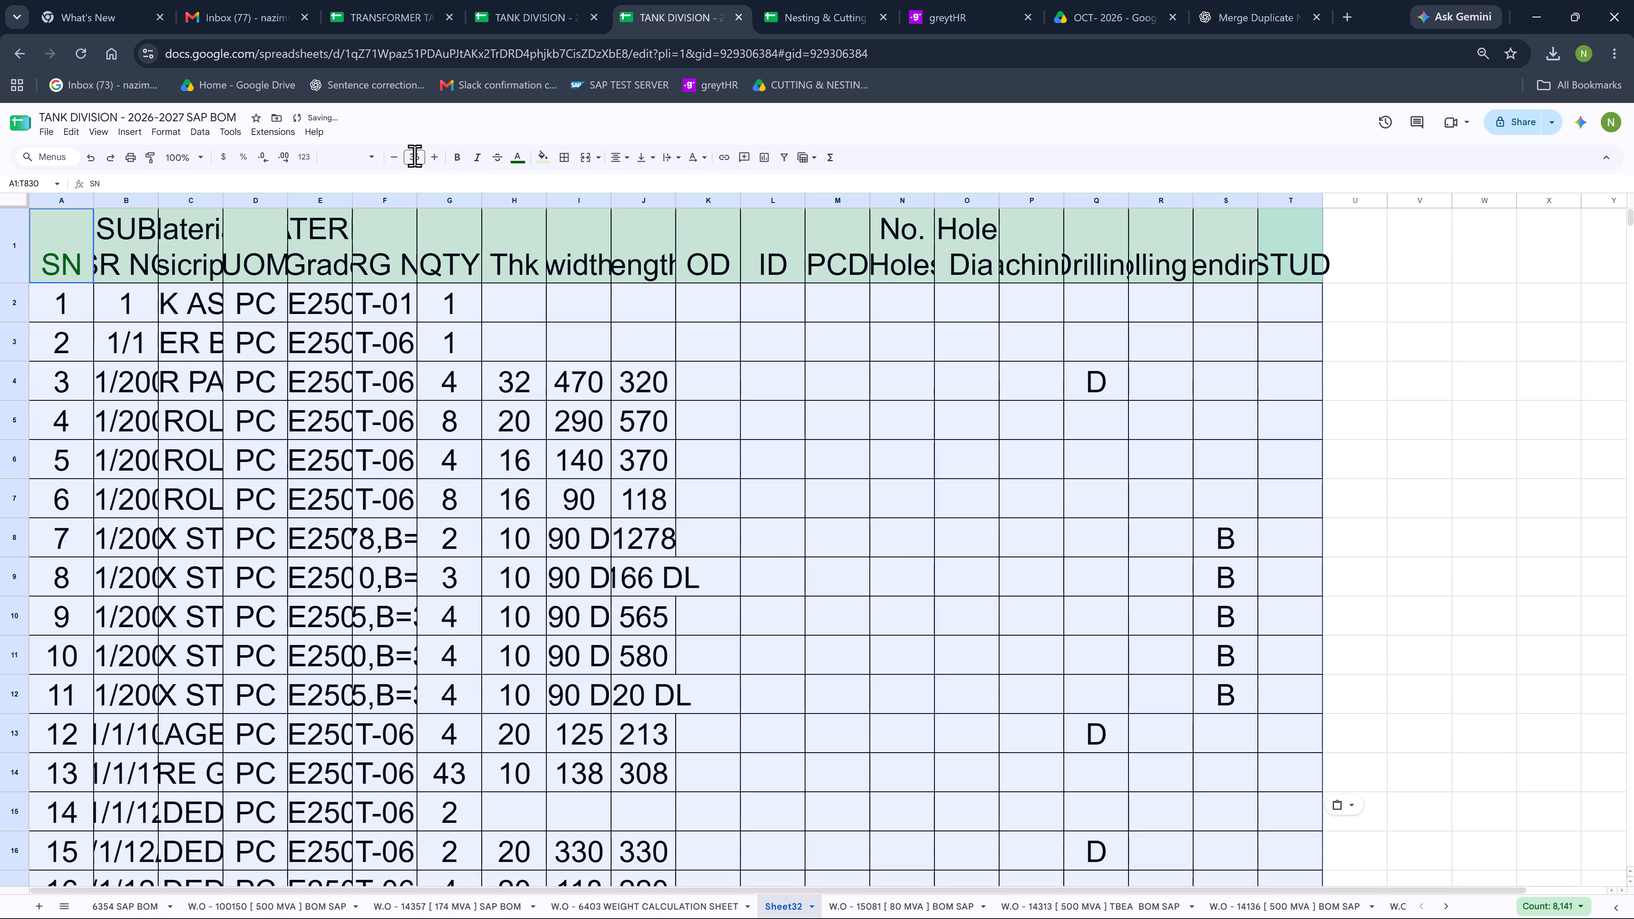
Set the pasted BOM's font size to 20.
{"action": "left_click", "coordinate": [414, 156]}
{"action": "type", "text": "20"}
{"action": "key", "text": "Return"}
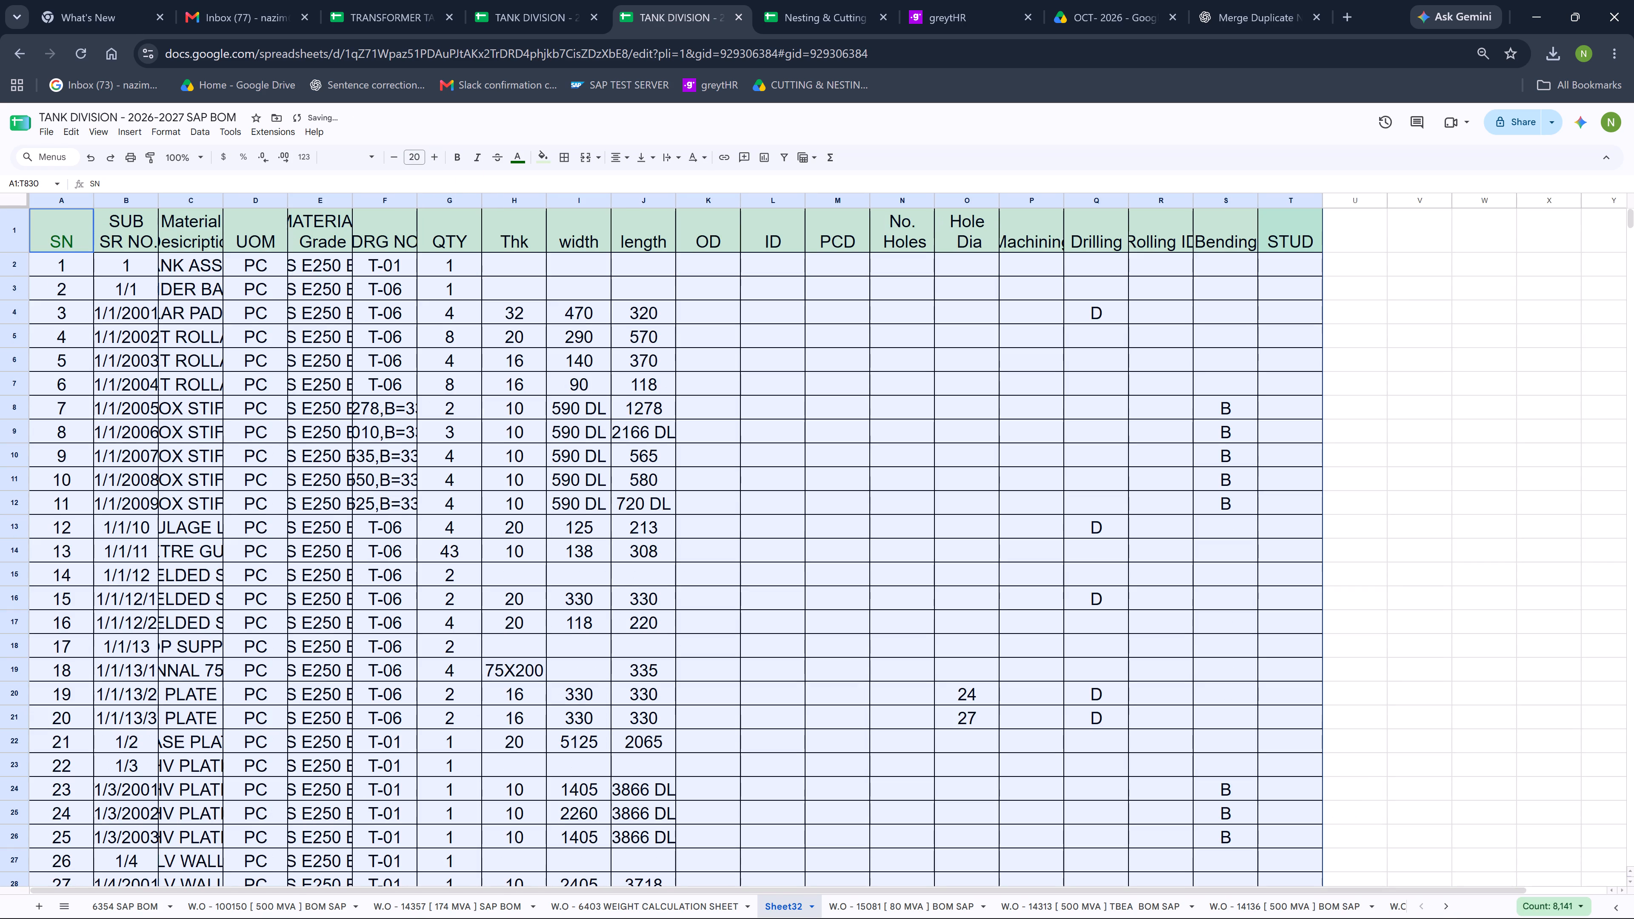
Fit all column widths of Sheet32 to their contents.
{"action": "double_click", "coordinate": [225, 200]}
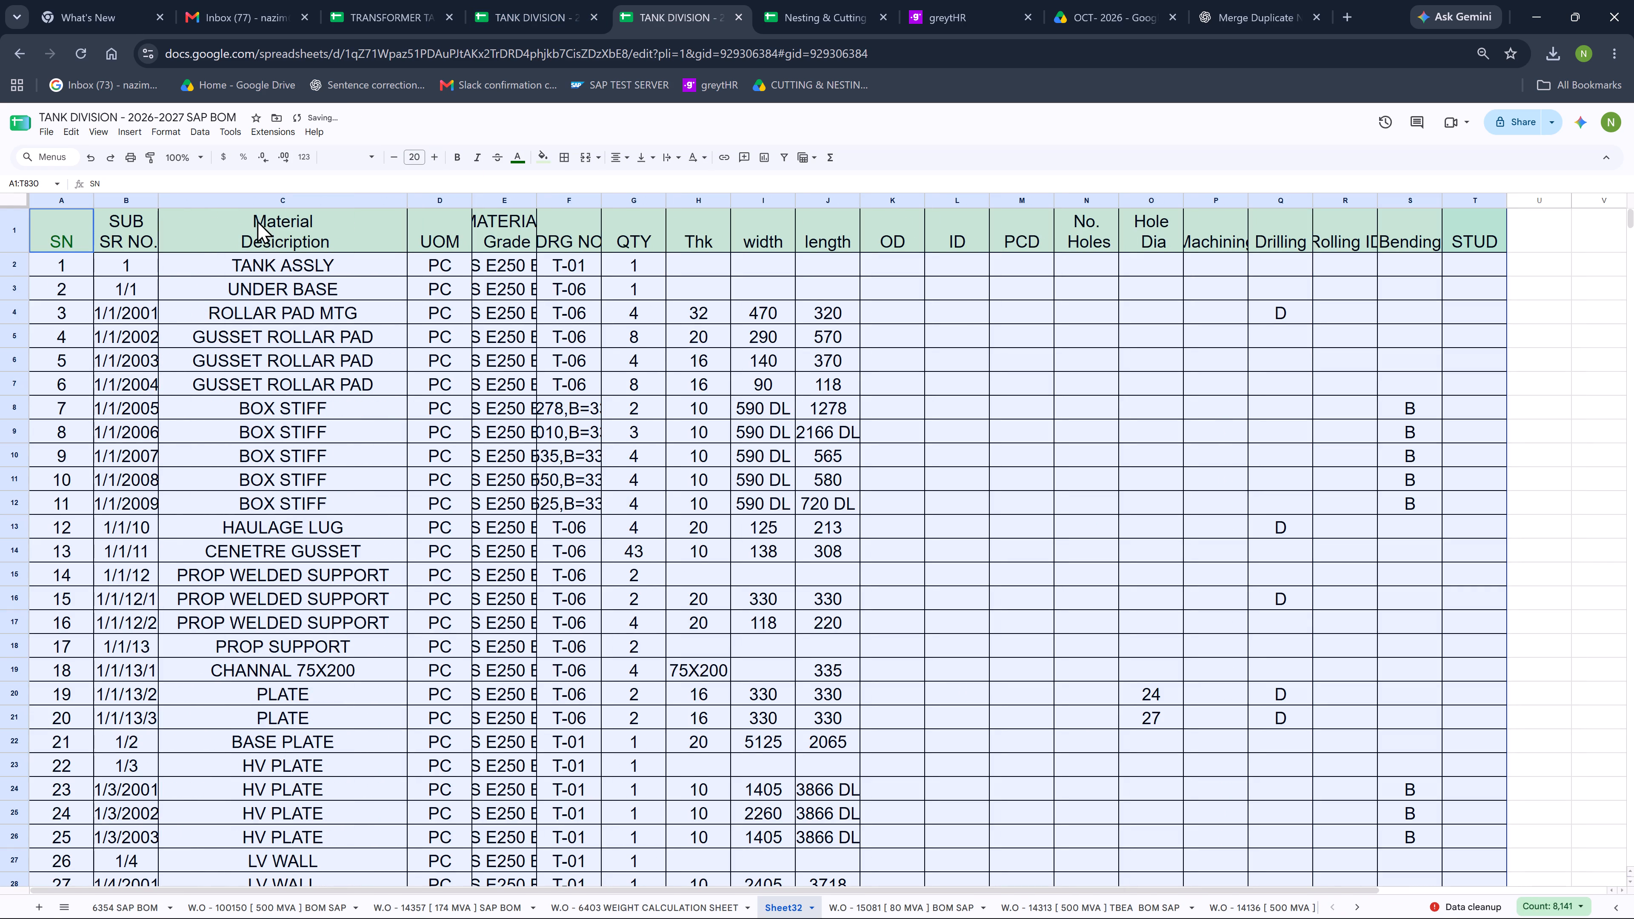
{"action": "double_click", "coordinate": [159, 204]}
{"action": "left_click", "coordinate": [11, 203]}
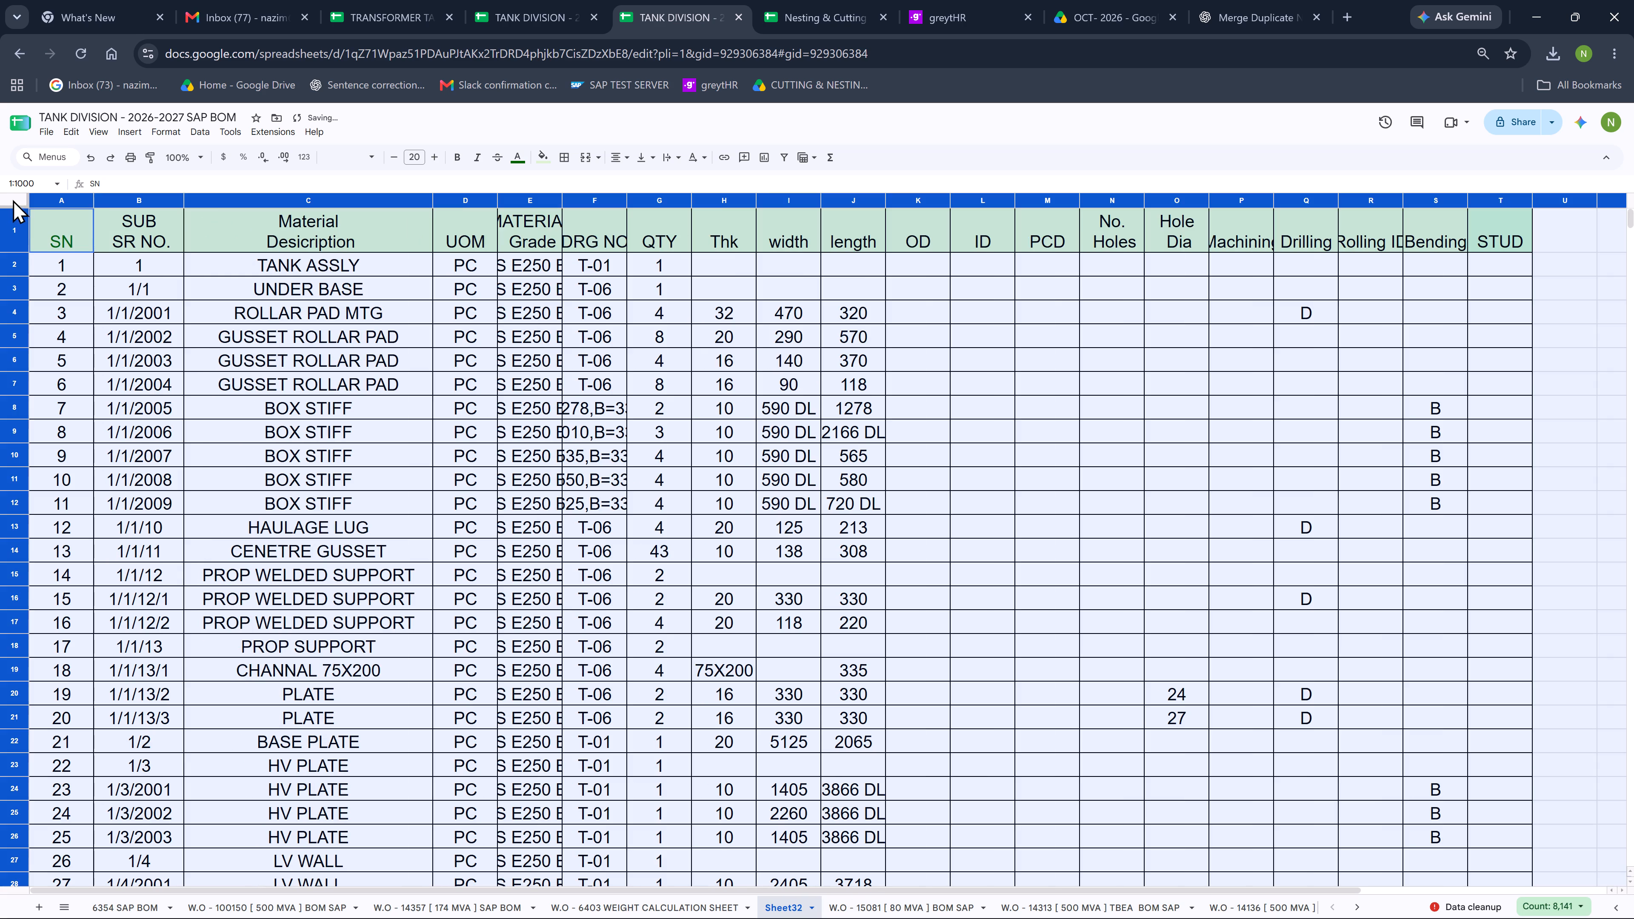
{"action": "double_click", "coordinate": [434, 199]}
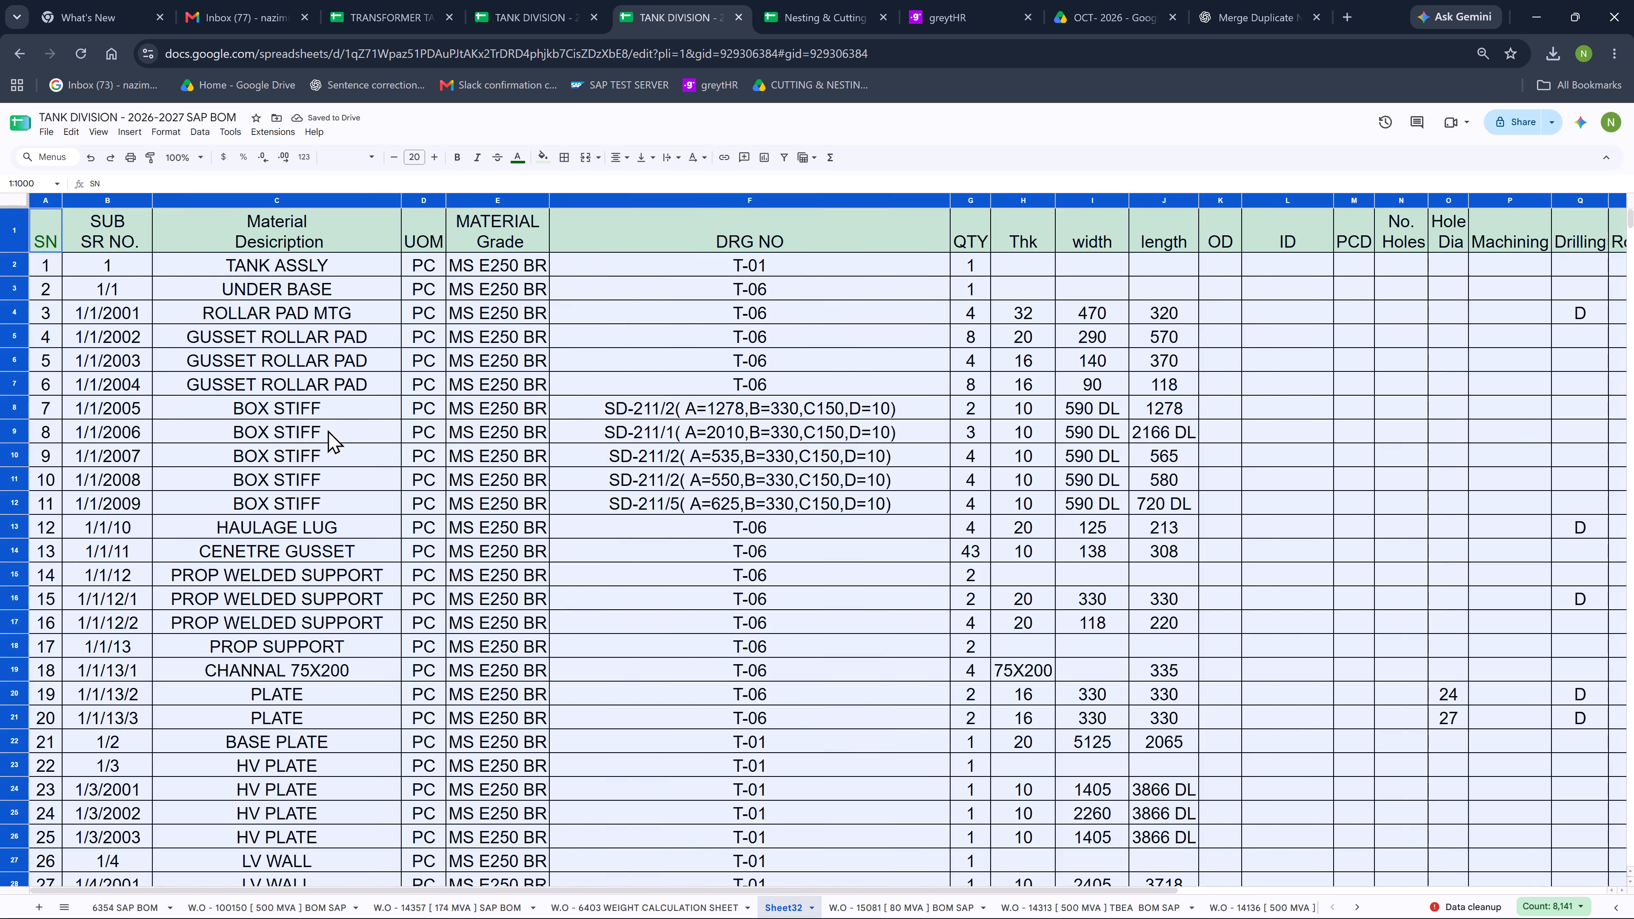
Add a filter to the header row across the whole of Sheet32.
{"action": "left_click_drag", "start_coordinate": [906, 888], "coordinate": [1050, 902]}
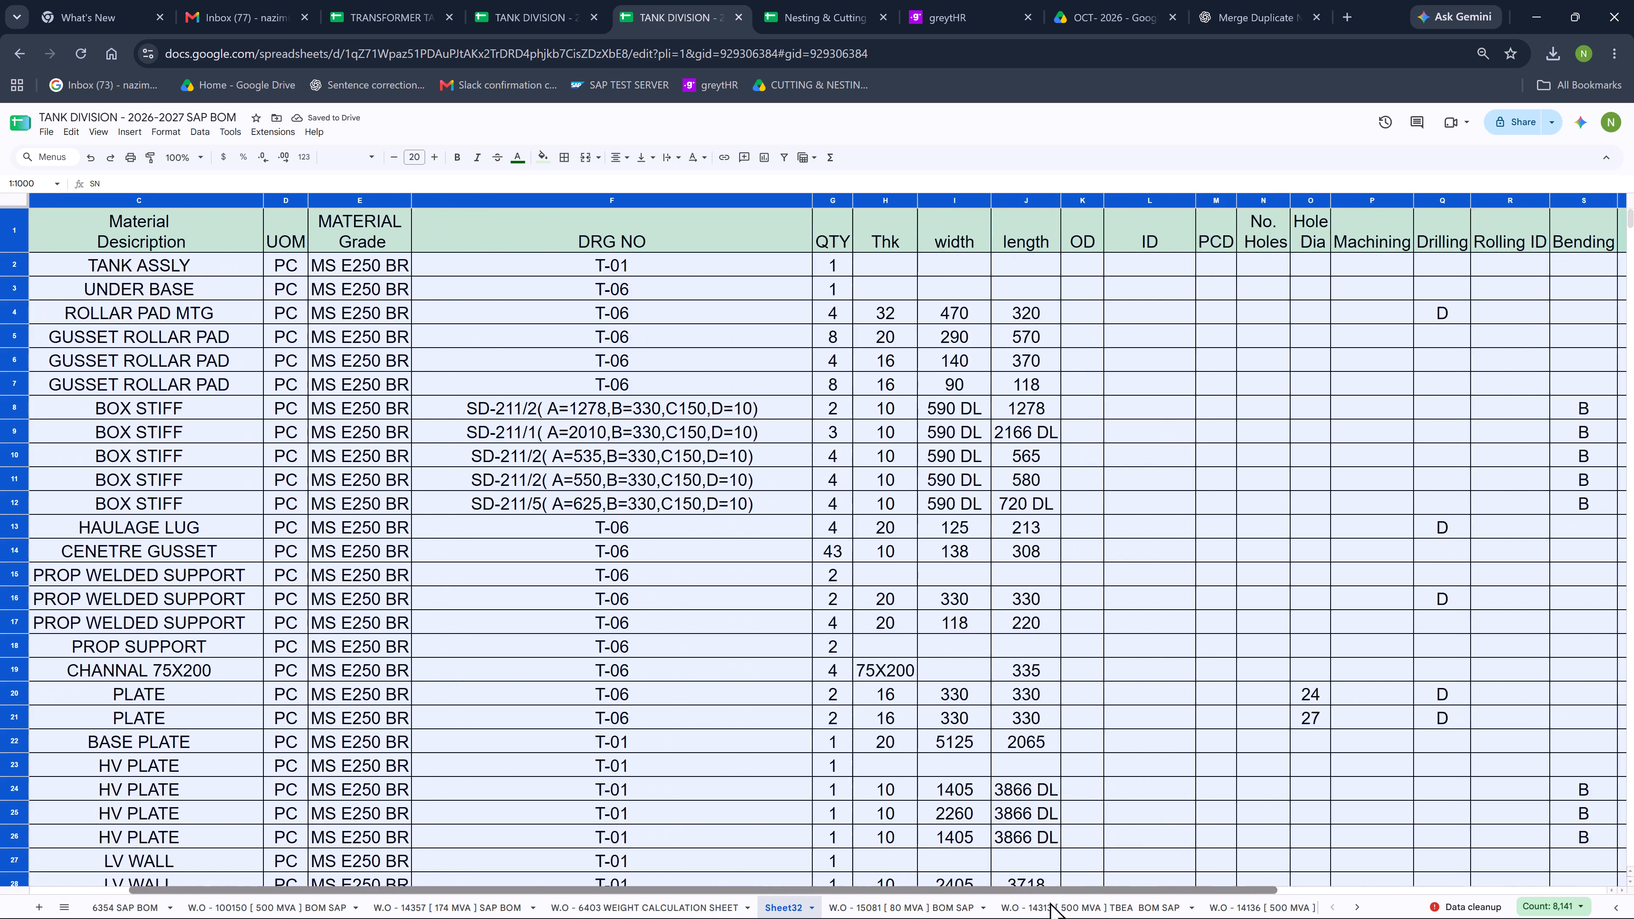
{"action": "left_click_drag", "start_coordinate": [1050, 902], "coordinate": [1200, 905]}
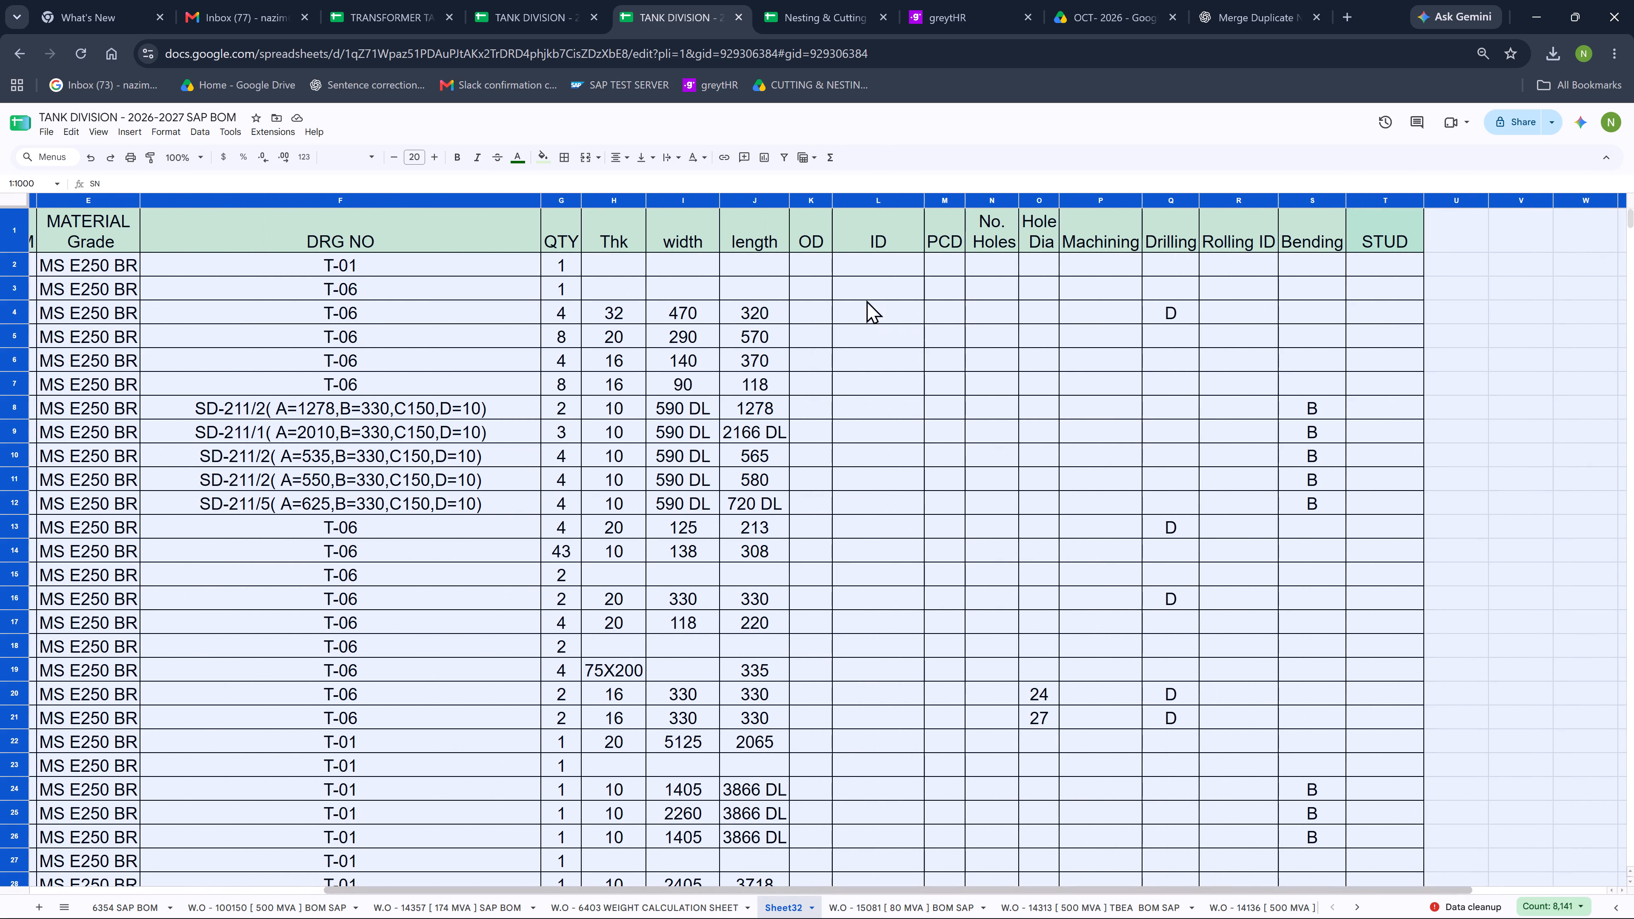
{"action": "left_click", "coordinate": [866, 300]}
{"action": "left_click", "coordinate": [12, 200]}
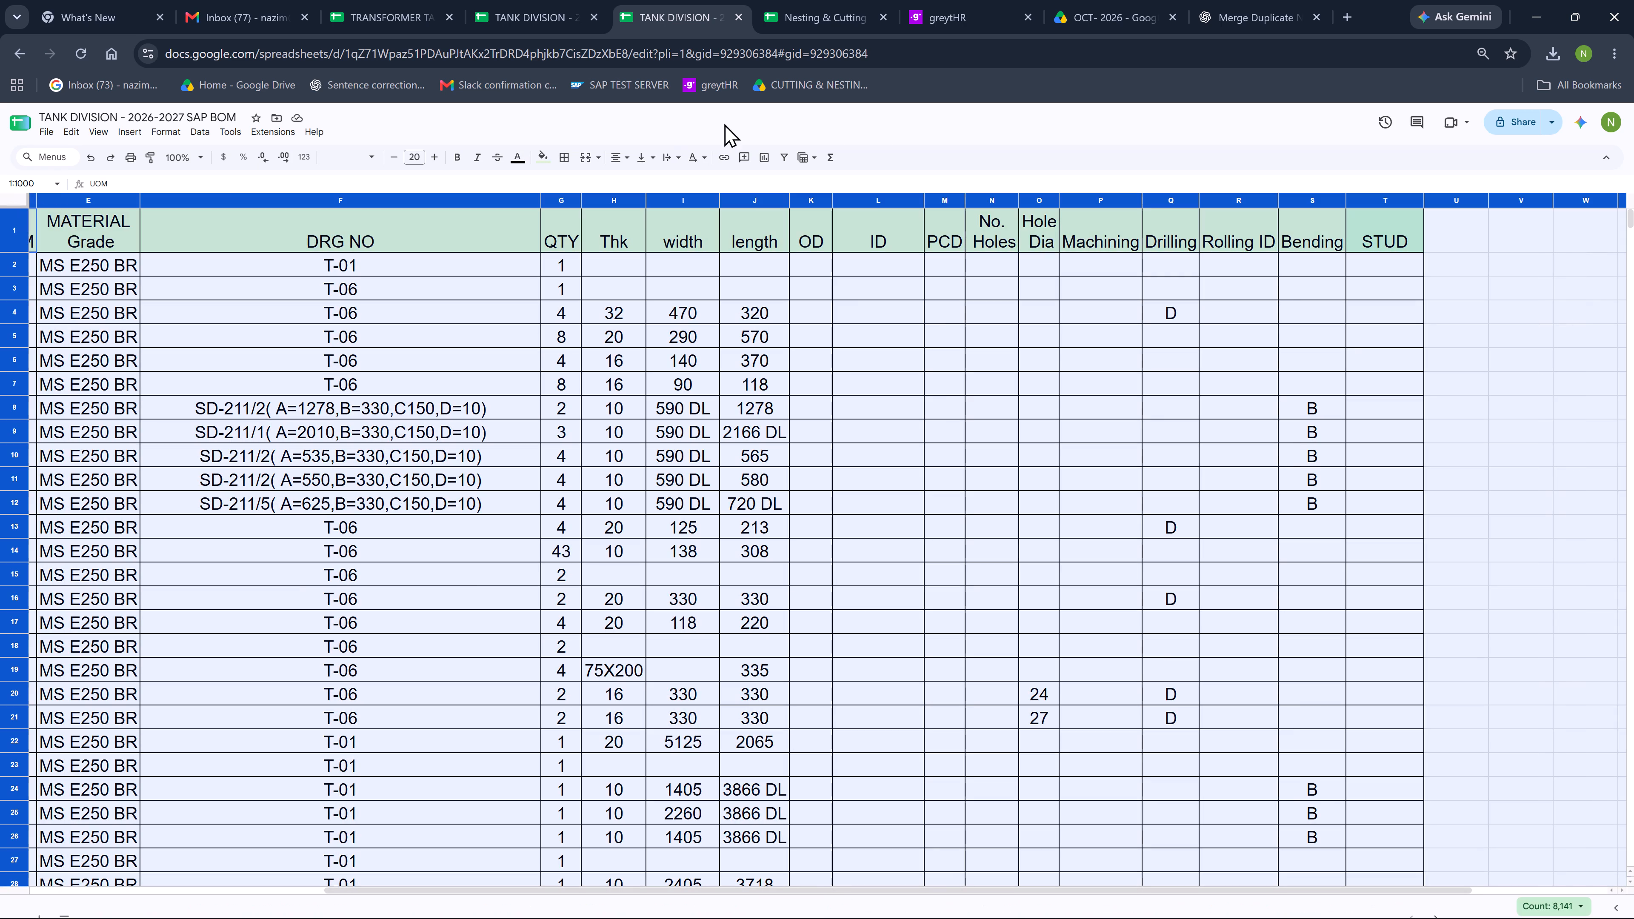
{"action": "left_click", "coordinate": [790, 152]}
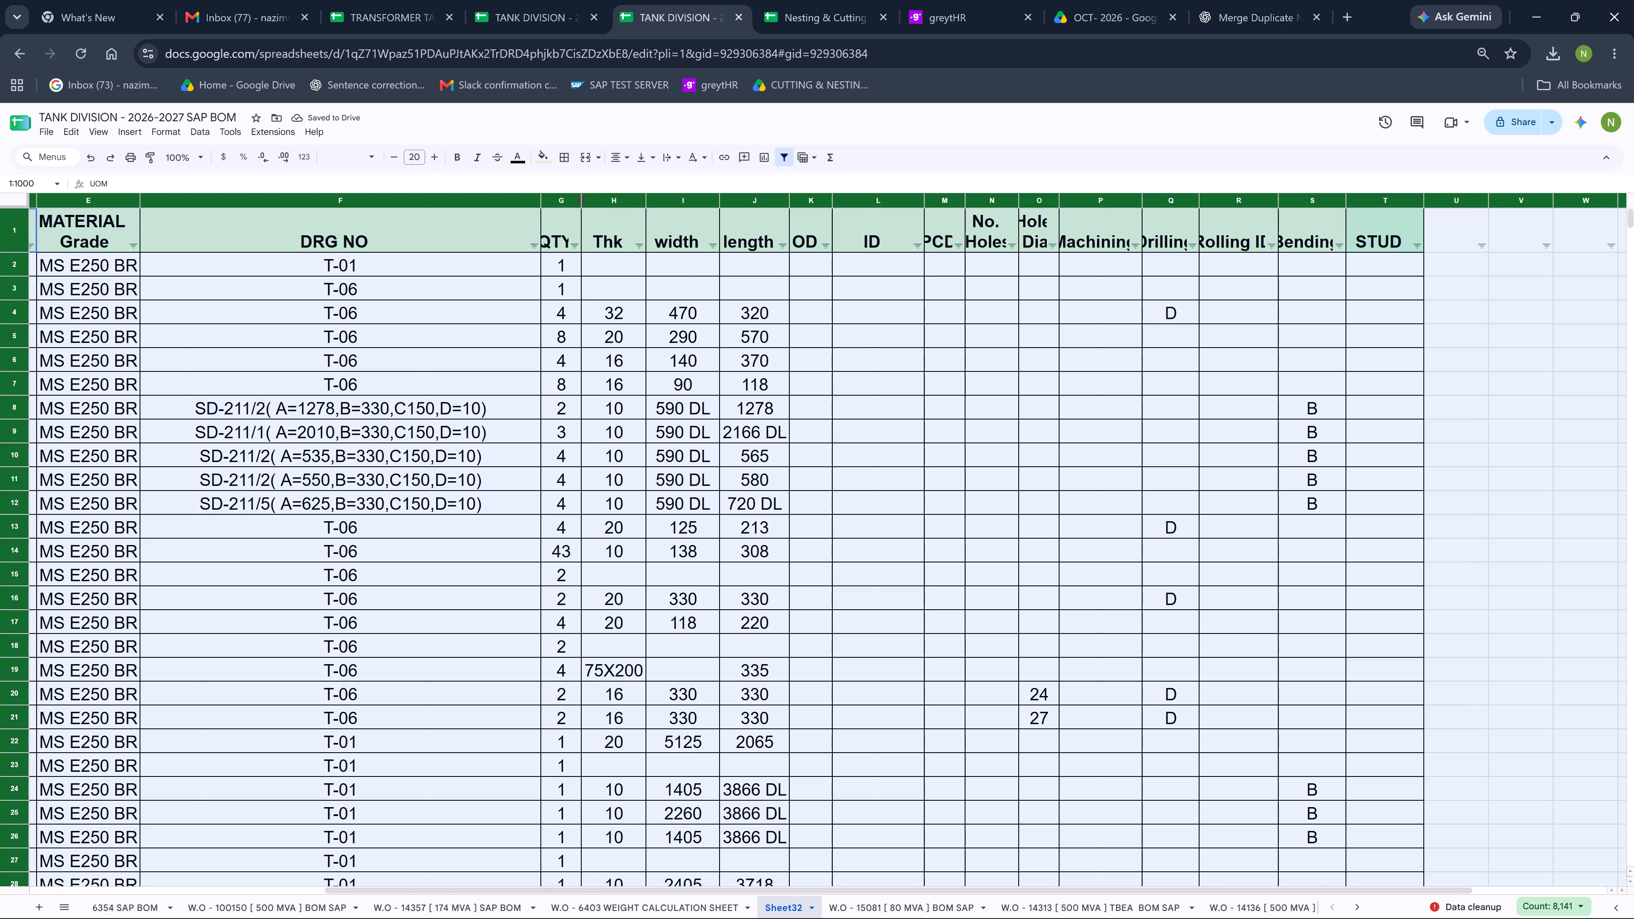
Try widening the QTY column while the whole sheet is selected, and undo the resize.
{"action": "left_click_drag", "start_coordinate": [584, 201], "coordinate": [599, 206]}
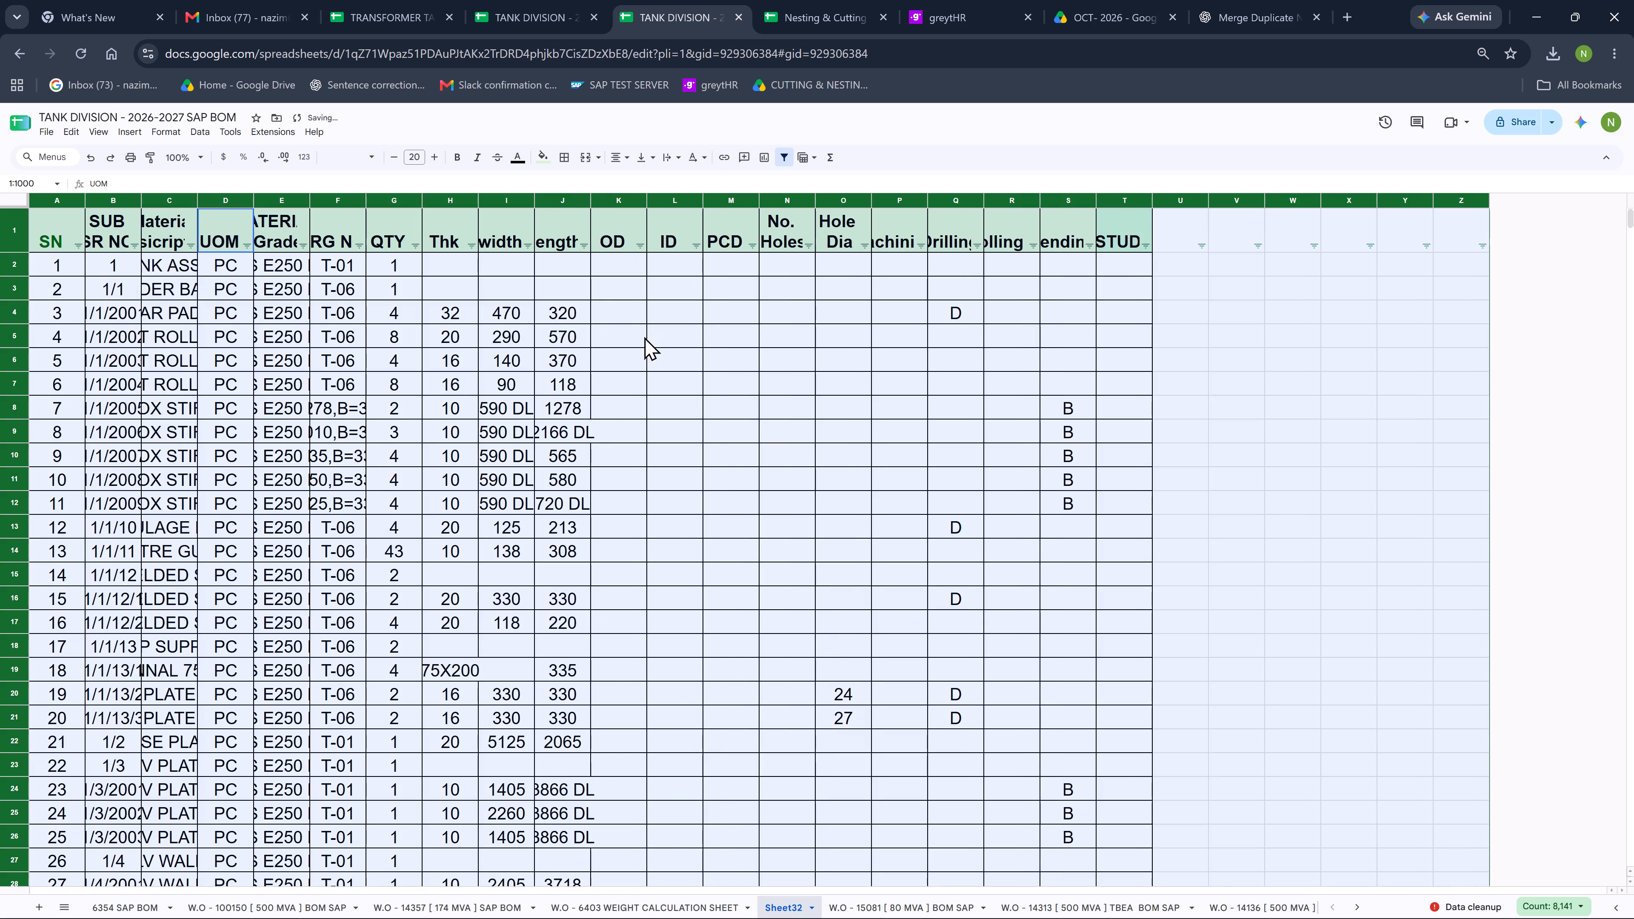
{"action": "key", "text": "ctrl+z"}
Widen the UOM, MATERIAL Grade, QTY, Thk, width and length columns individually so their headers clear the filter arrows.
{"action": "left_click", "coordinate": [677, 400]}
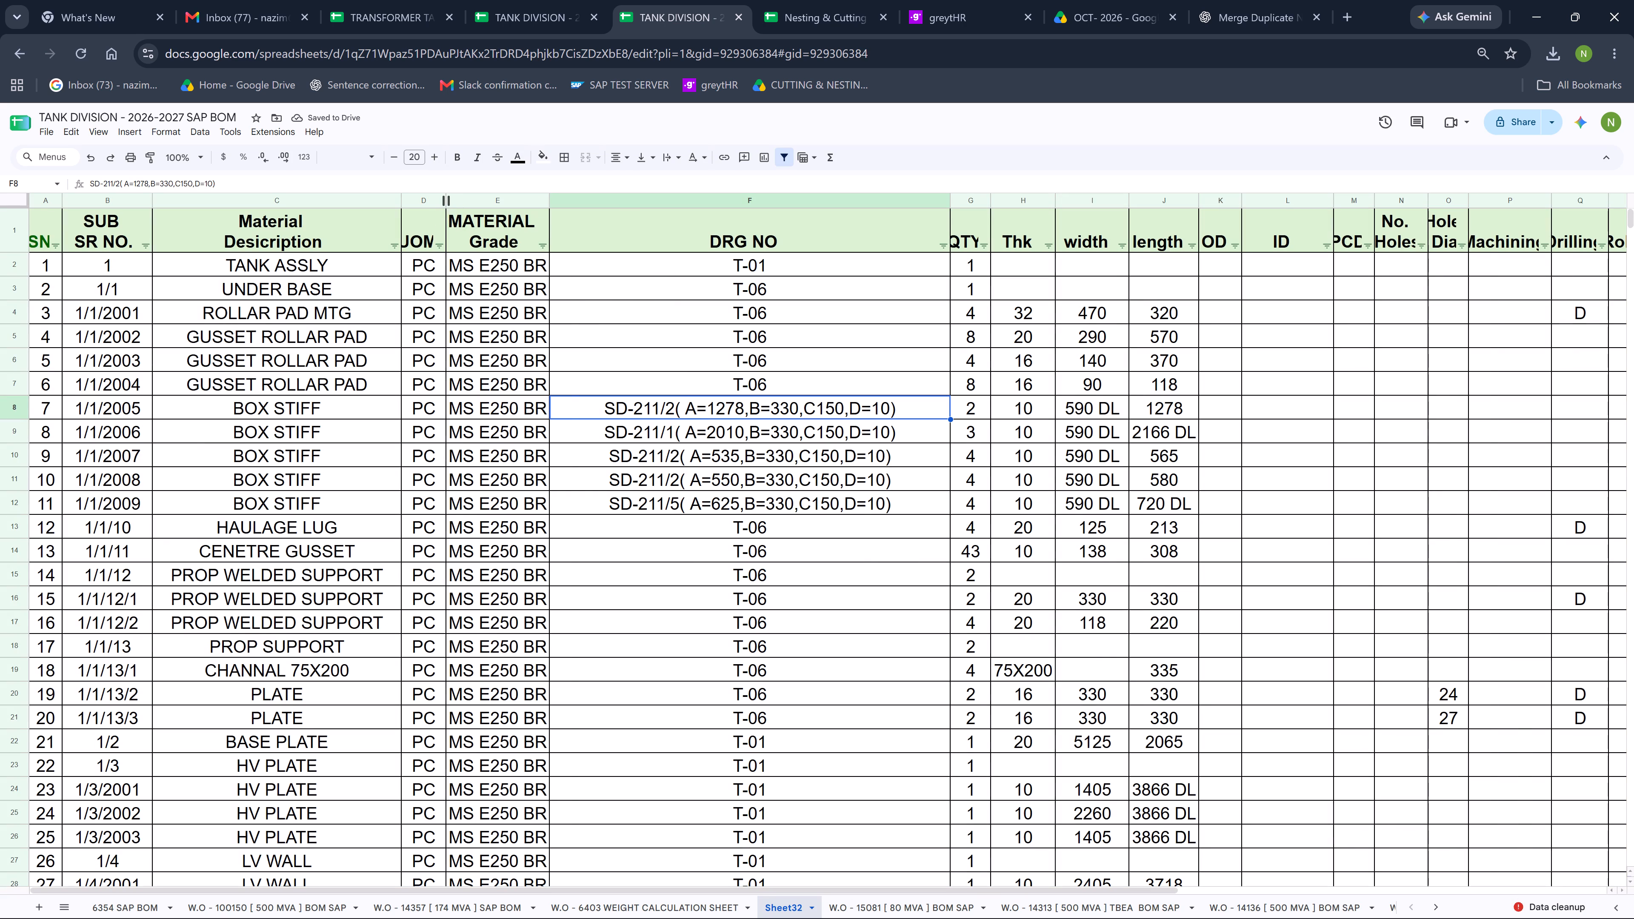
{"action": "left_click_drag", "start_coordinate": [447, 199], "coordinate": [468, 208]}
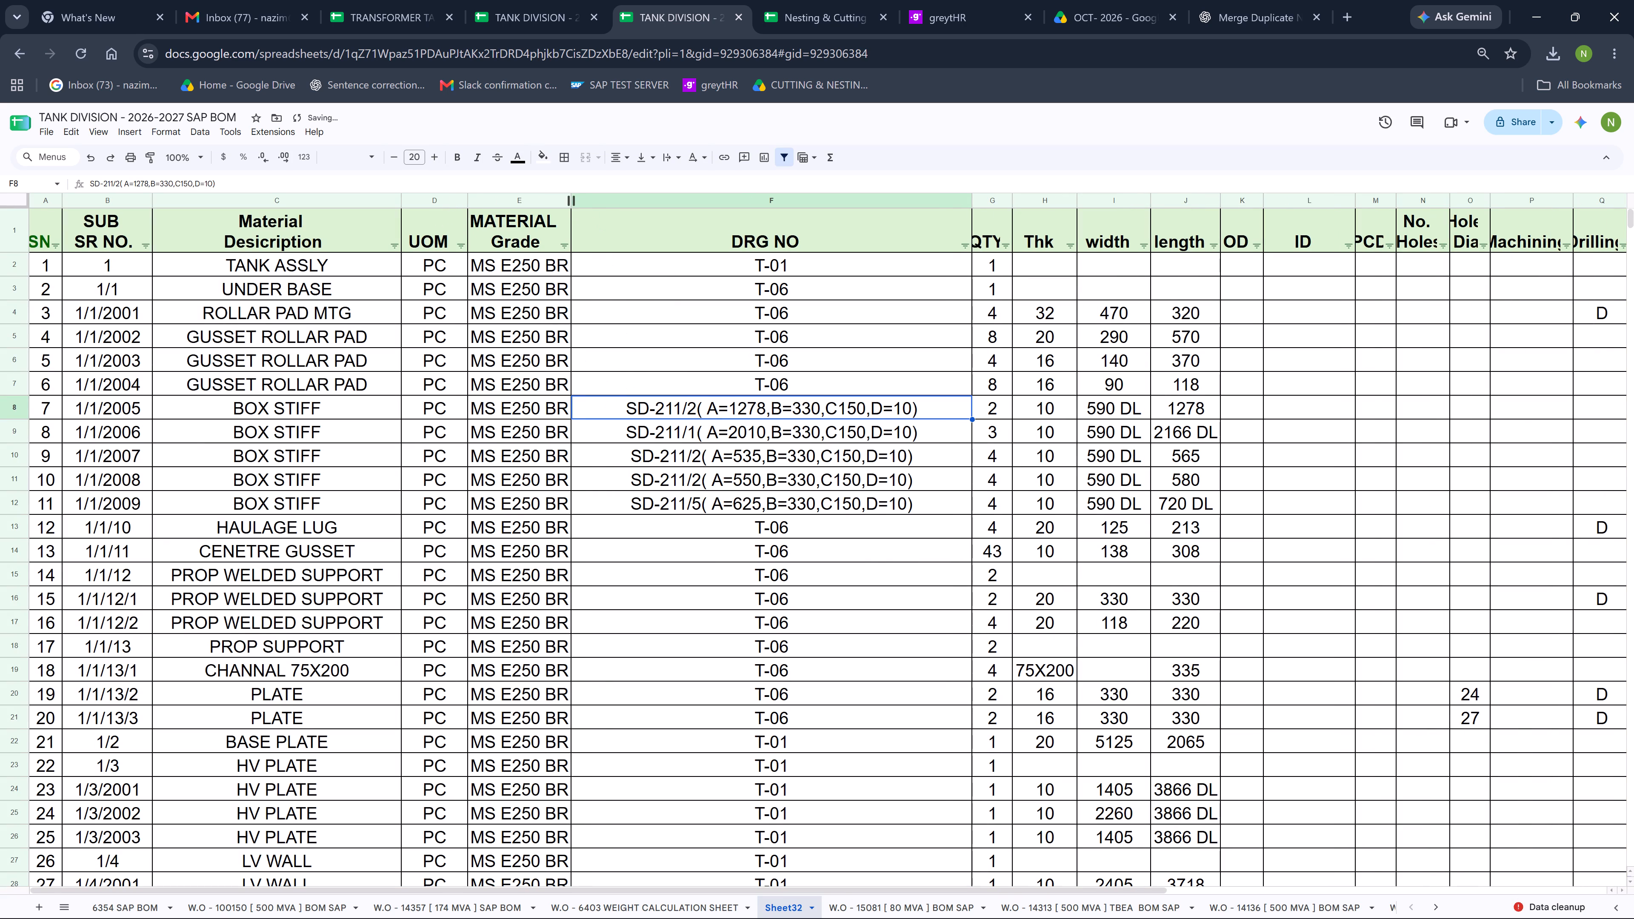
{"action": "left_click_drag", "start_coordinate": [573, 196], "coordinate": [617, 214]}
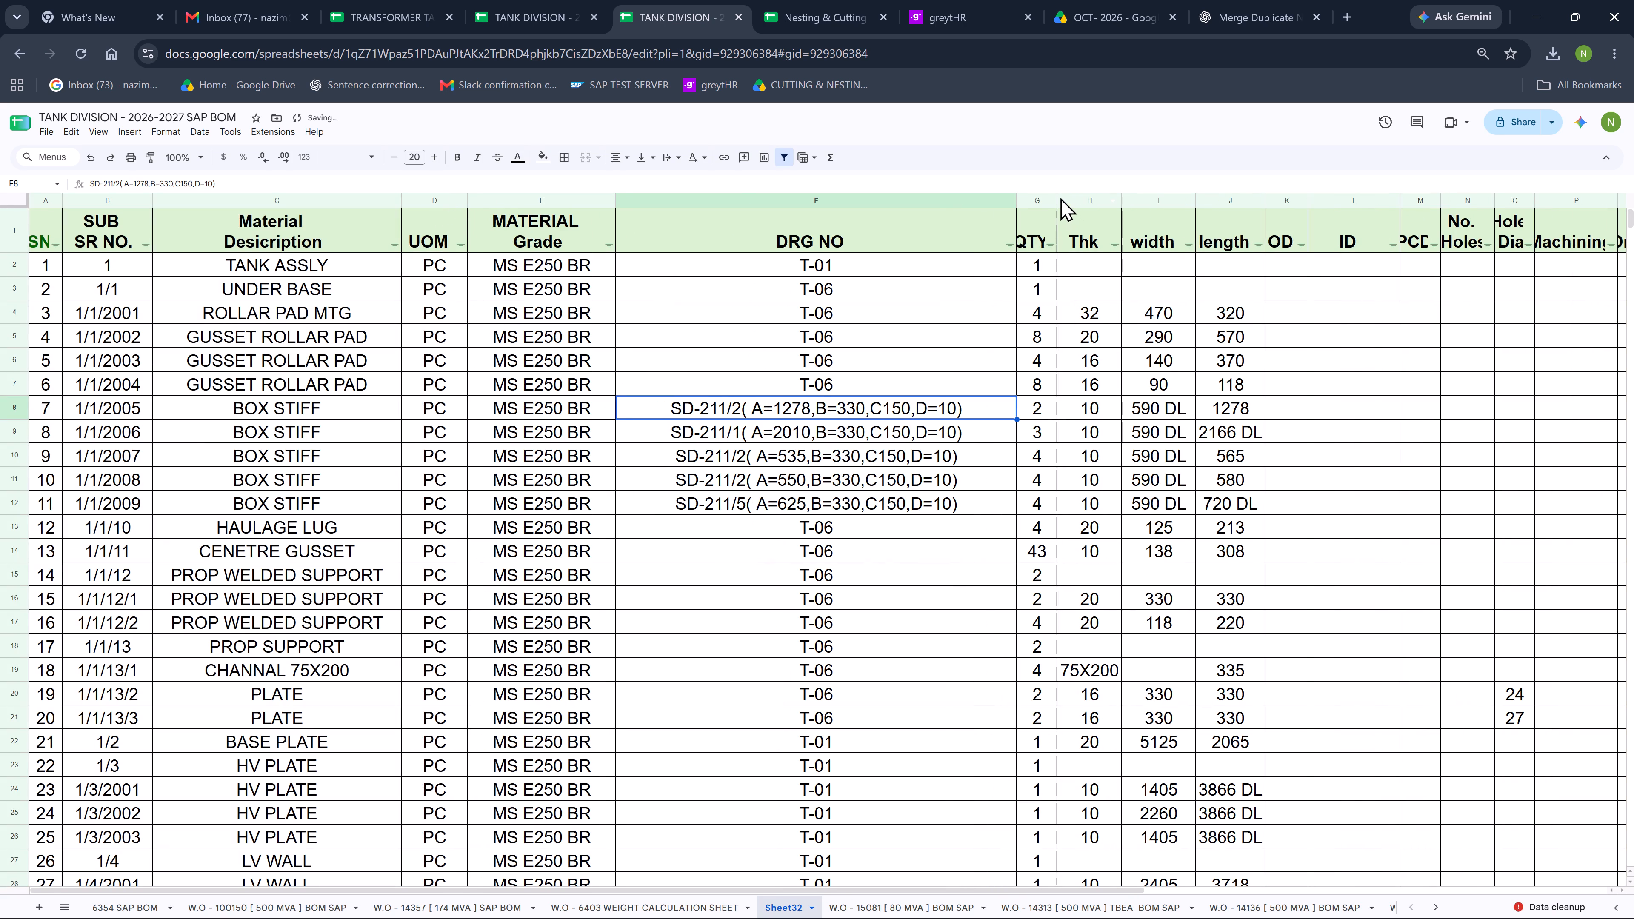
{"action": "left_click_drag", "start_coordinate": [1060, 197], "coordinate": [1082, 201]}
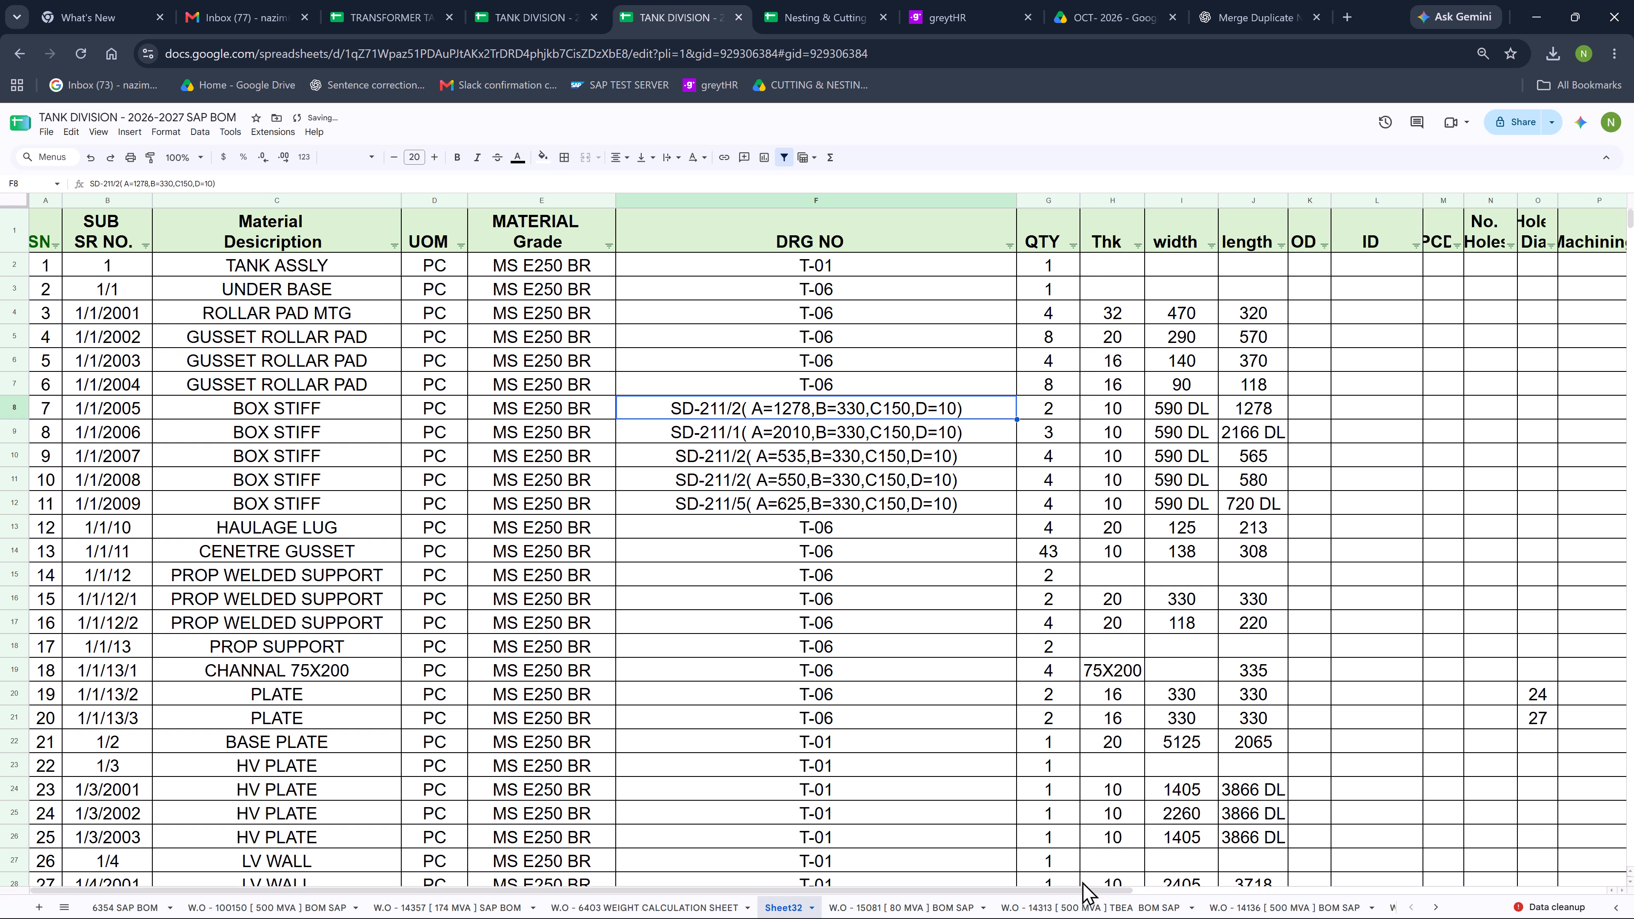
{"action": "left_click_drag", "start_coordinate": [1077, 891], "coordinate": [1308, 908]}
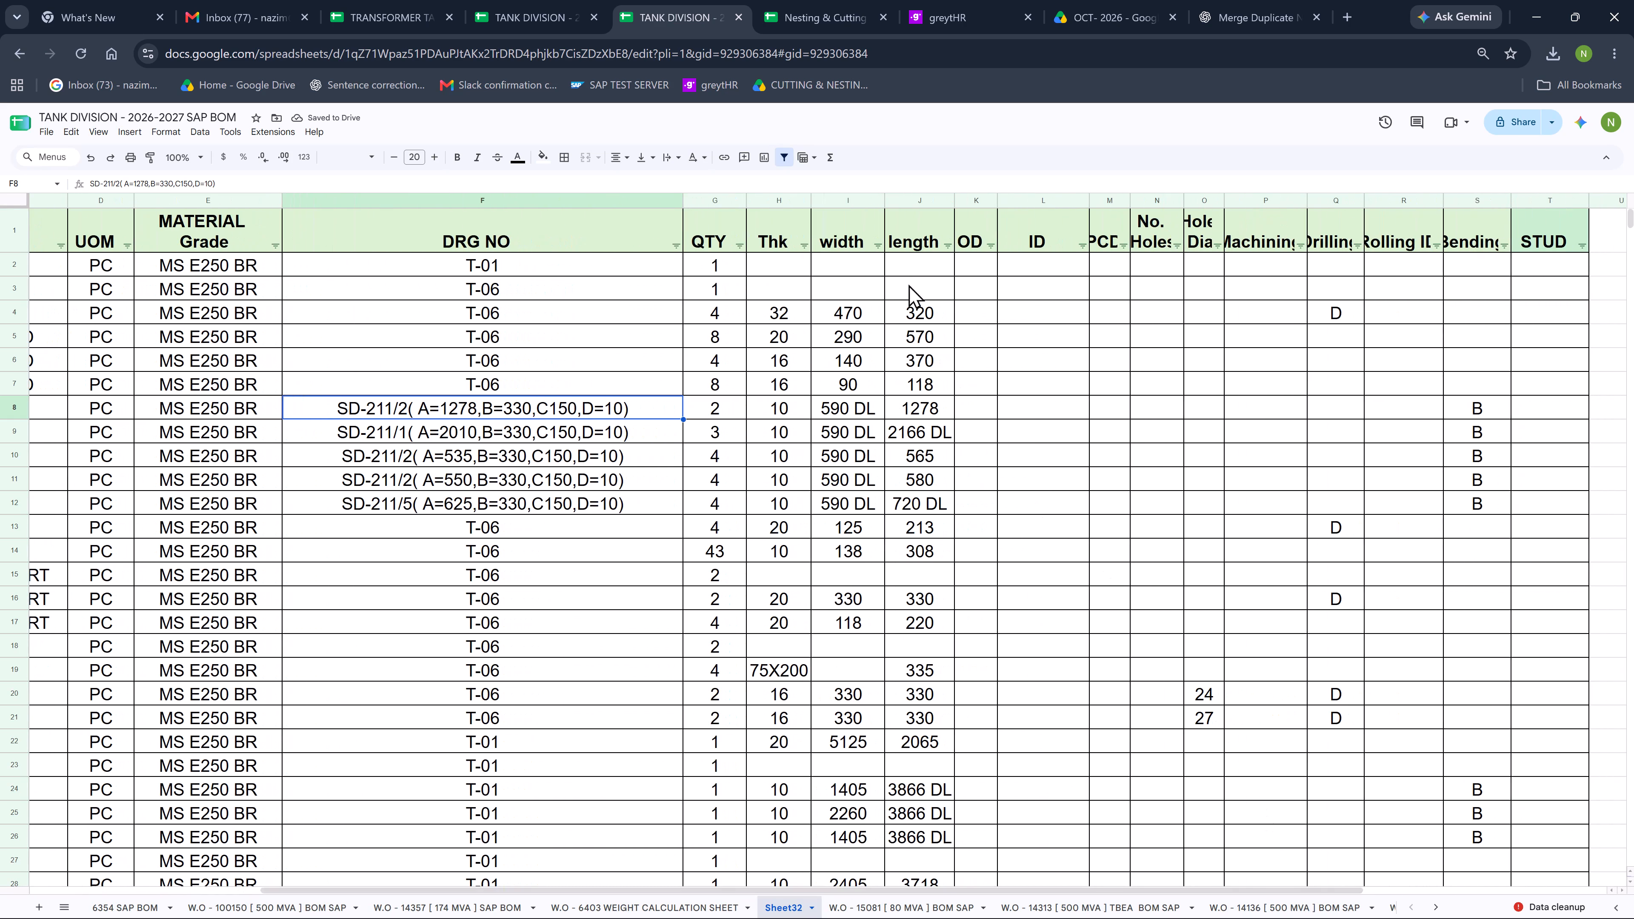
{"action": "left_click_drag", "start_coordinate": [954, 198], "coordinate": [980, 207]}
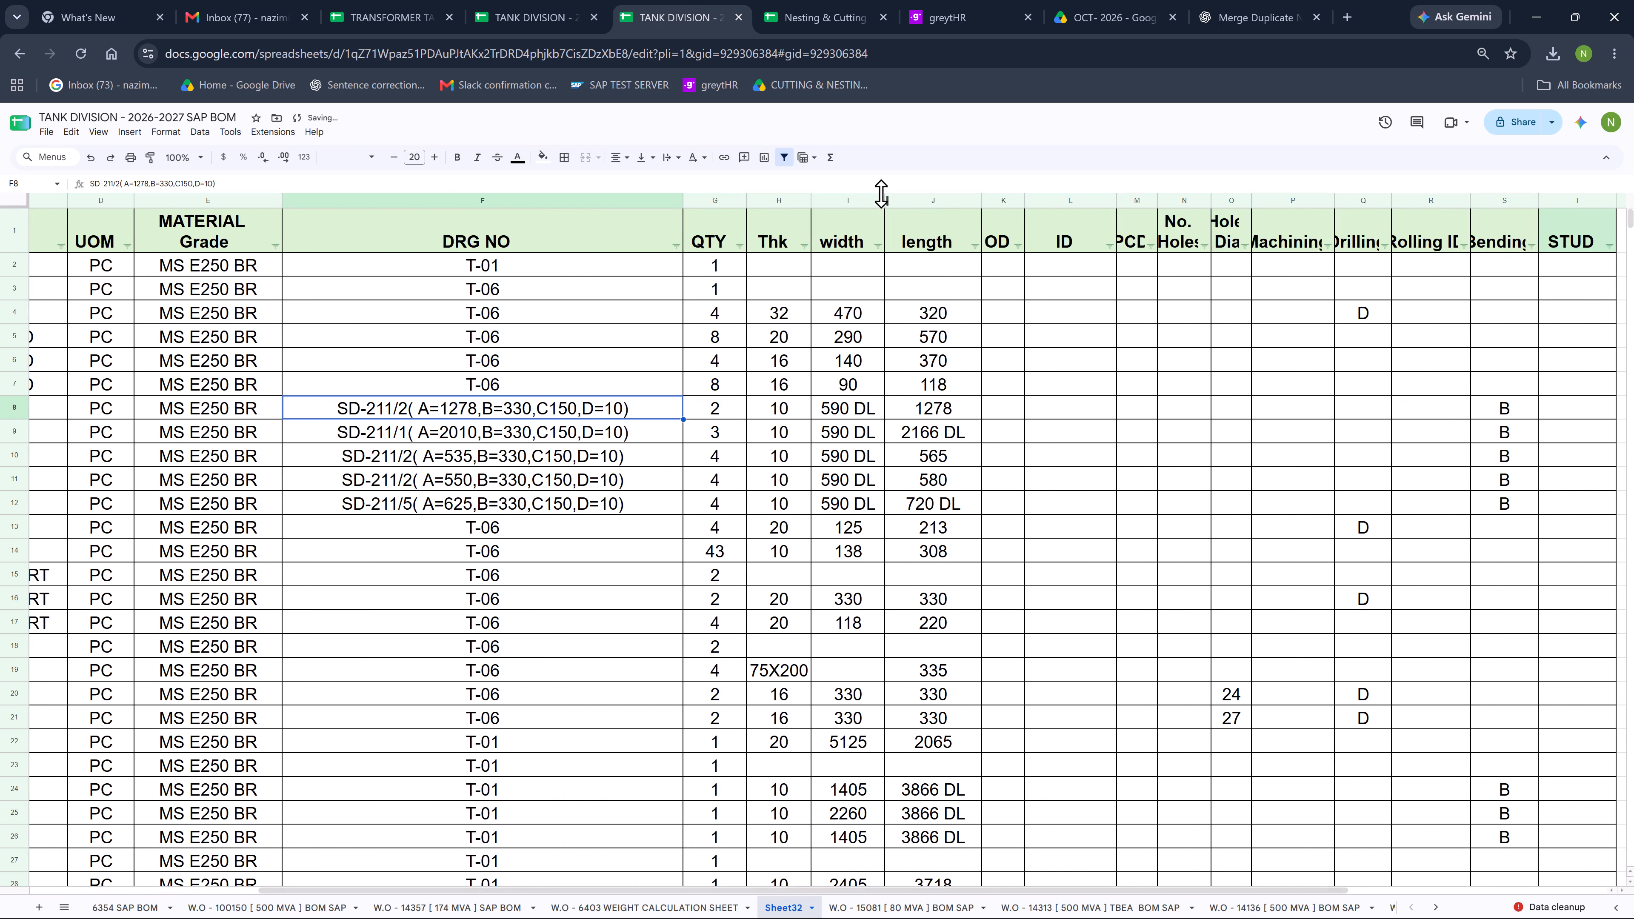
{"action": "left_click_drag", "start_coordinate": [883, 200], "coordinate": [931, 221]}
{"action": "left_click_drag", "start_coordinate": [813, 198], "coordinate": [840, 208]}
{"action": "left_click_drag", "start_coordinate": [1057, 200], "coordinate": [1081, 207]}
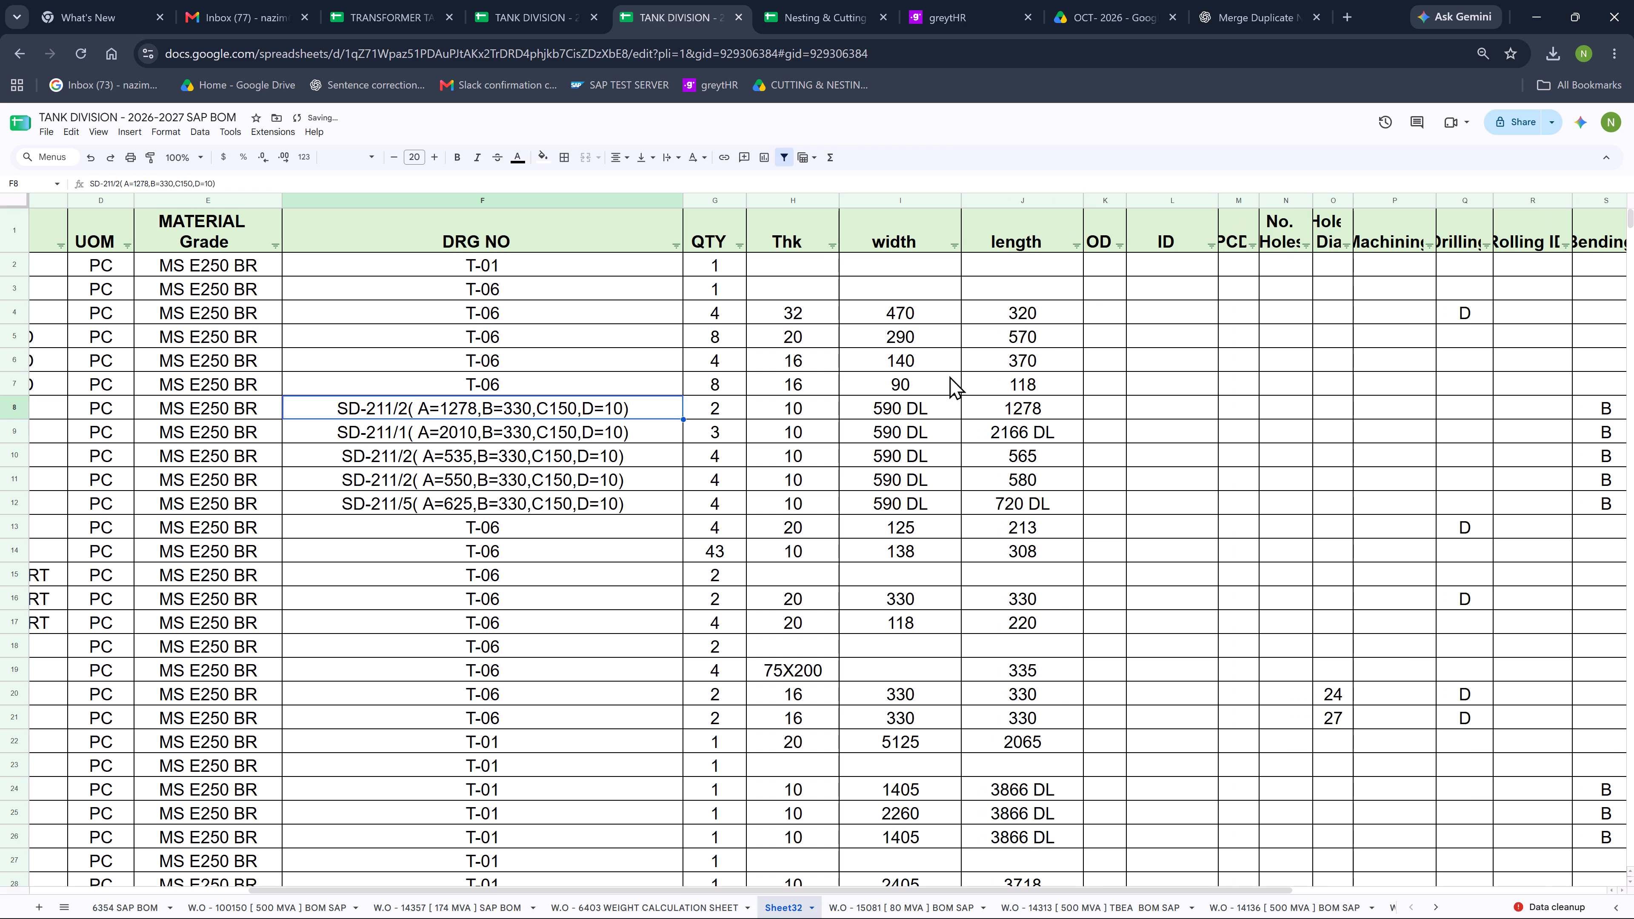
Filter the Thk column to exclude blank values.
{"action": "left_click", "coordinate": [828, 244]}
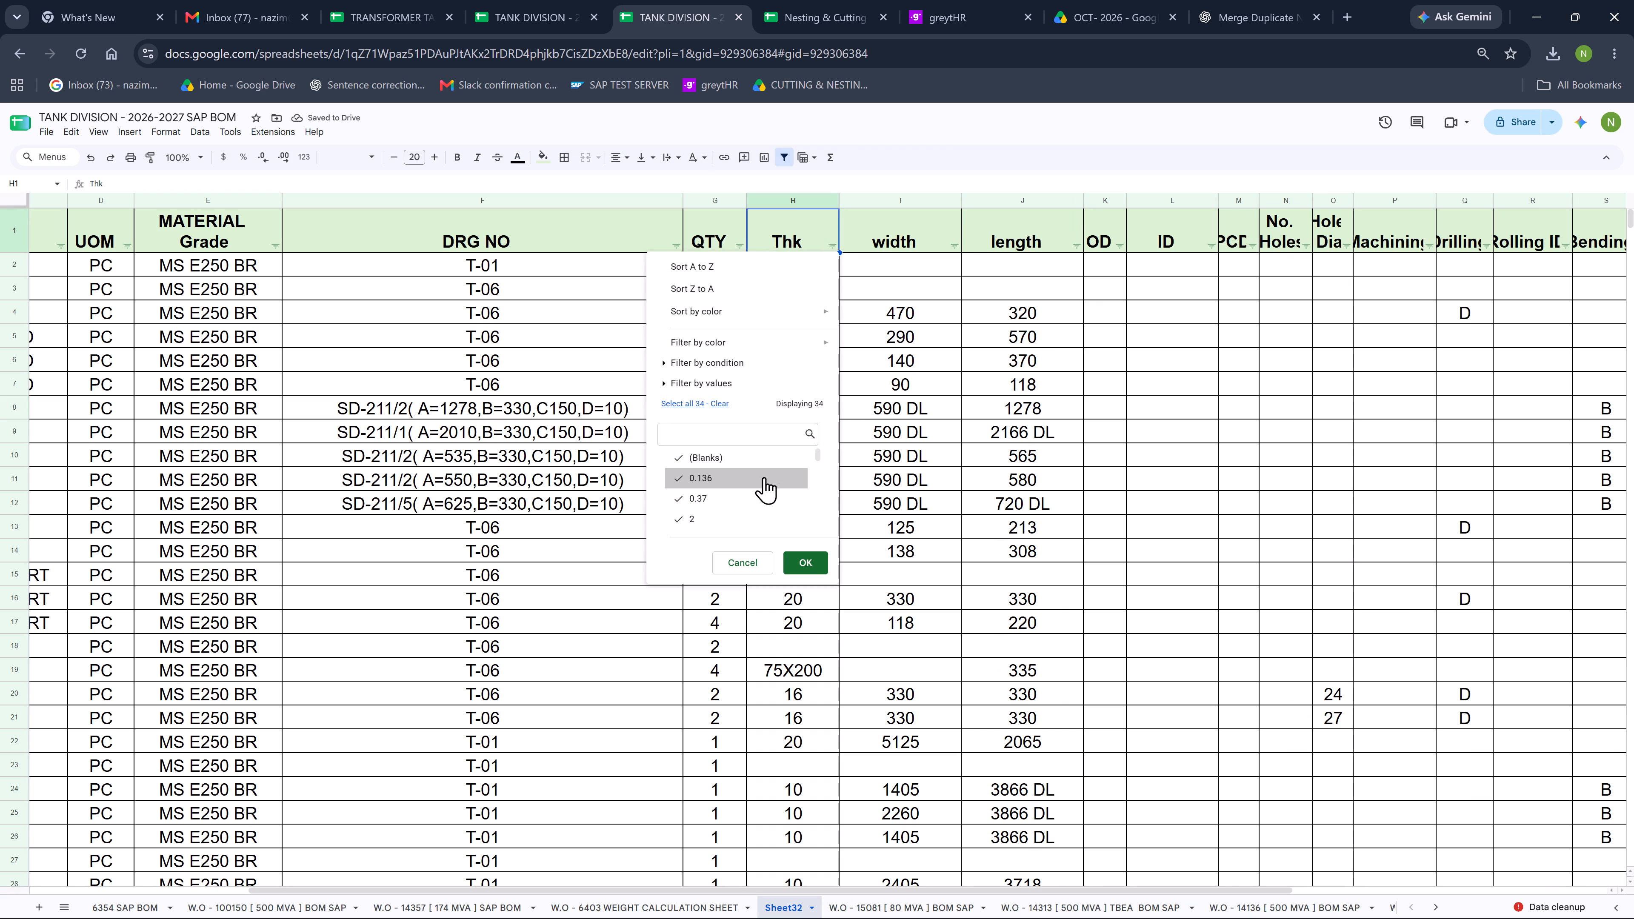
{"action": "left_click", "coordinate": [751, 467]}
{"action": "left_click", "coordinate": [804, 568]}
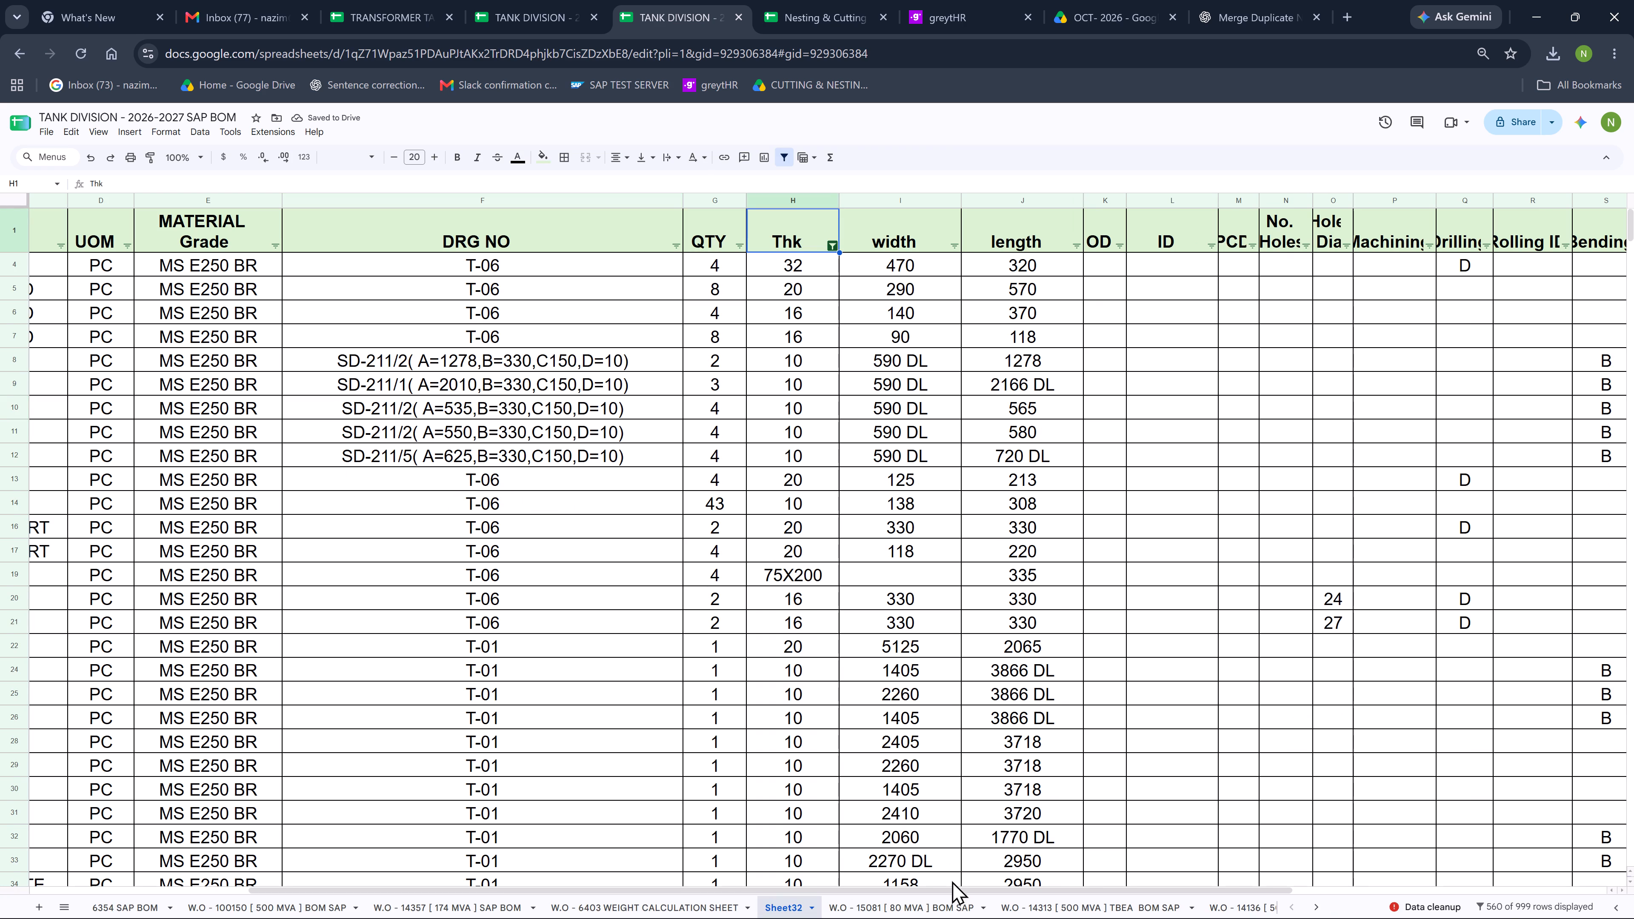
Freeze one row so the header row of Sheet32 stays in place.
{"action": "left_click_drag", "start_coordinate": [956, 891], "coordinate": [1145, 910]}
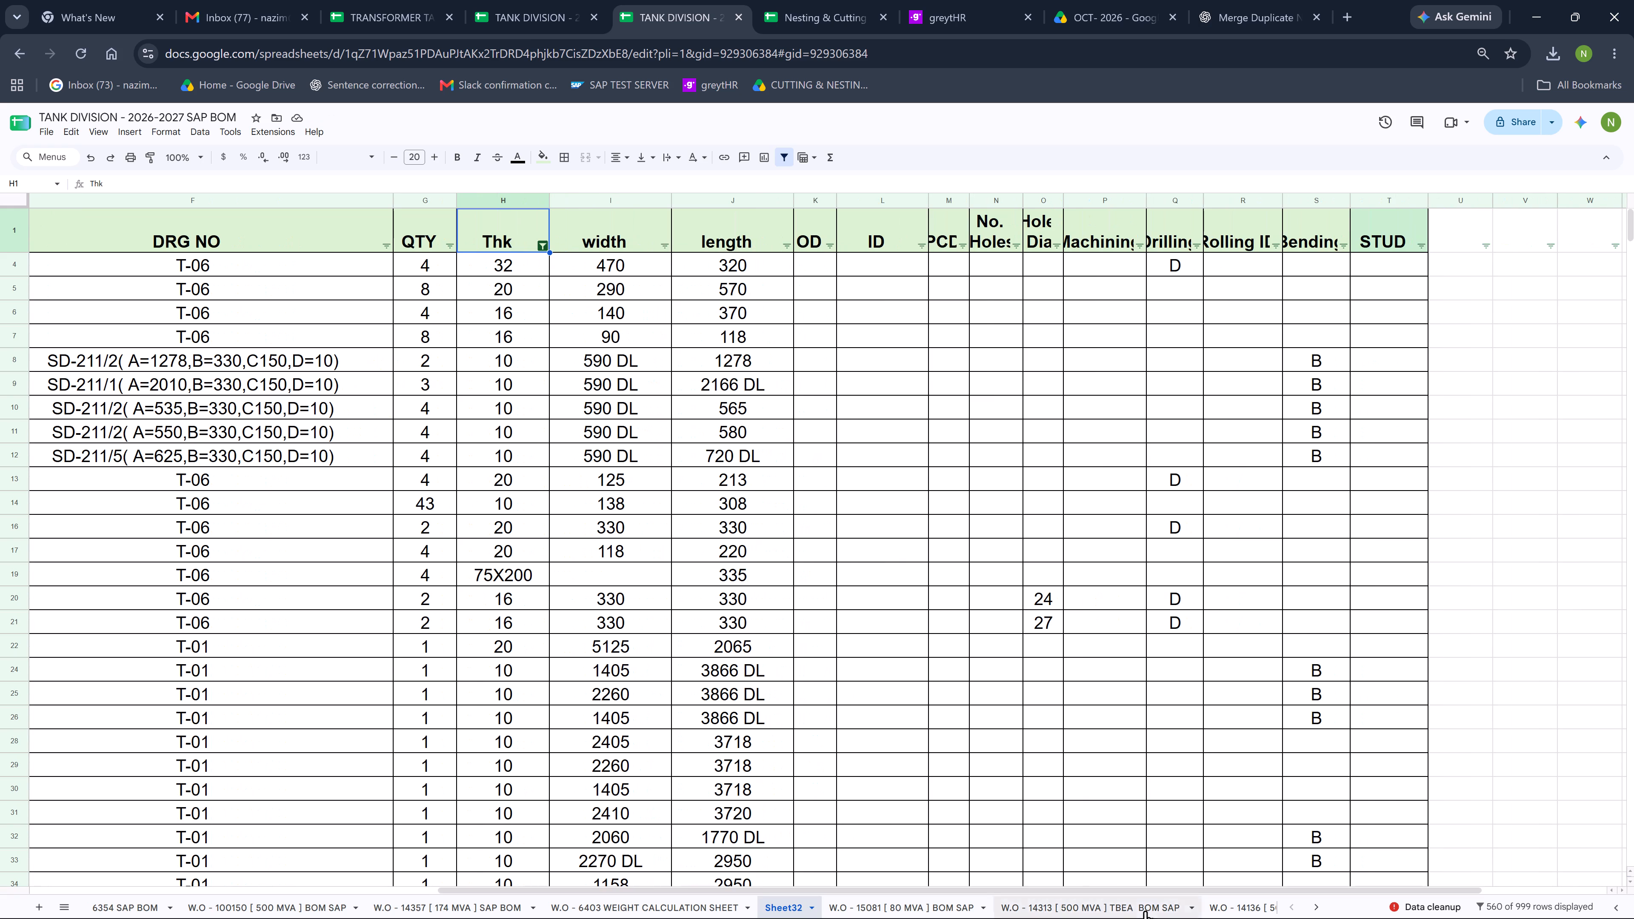
{"action": "scroll", "coordinate": [887, 619], "scroll_direction": "down", "scroll_amount": 2}
{"action": "scroll", "coordinate": [887, 619], "scroll_direction": "up", "scroll_amount": 8}
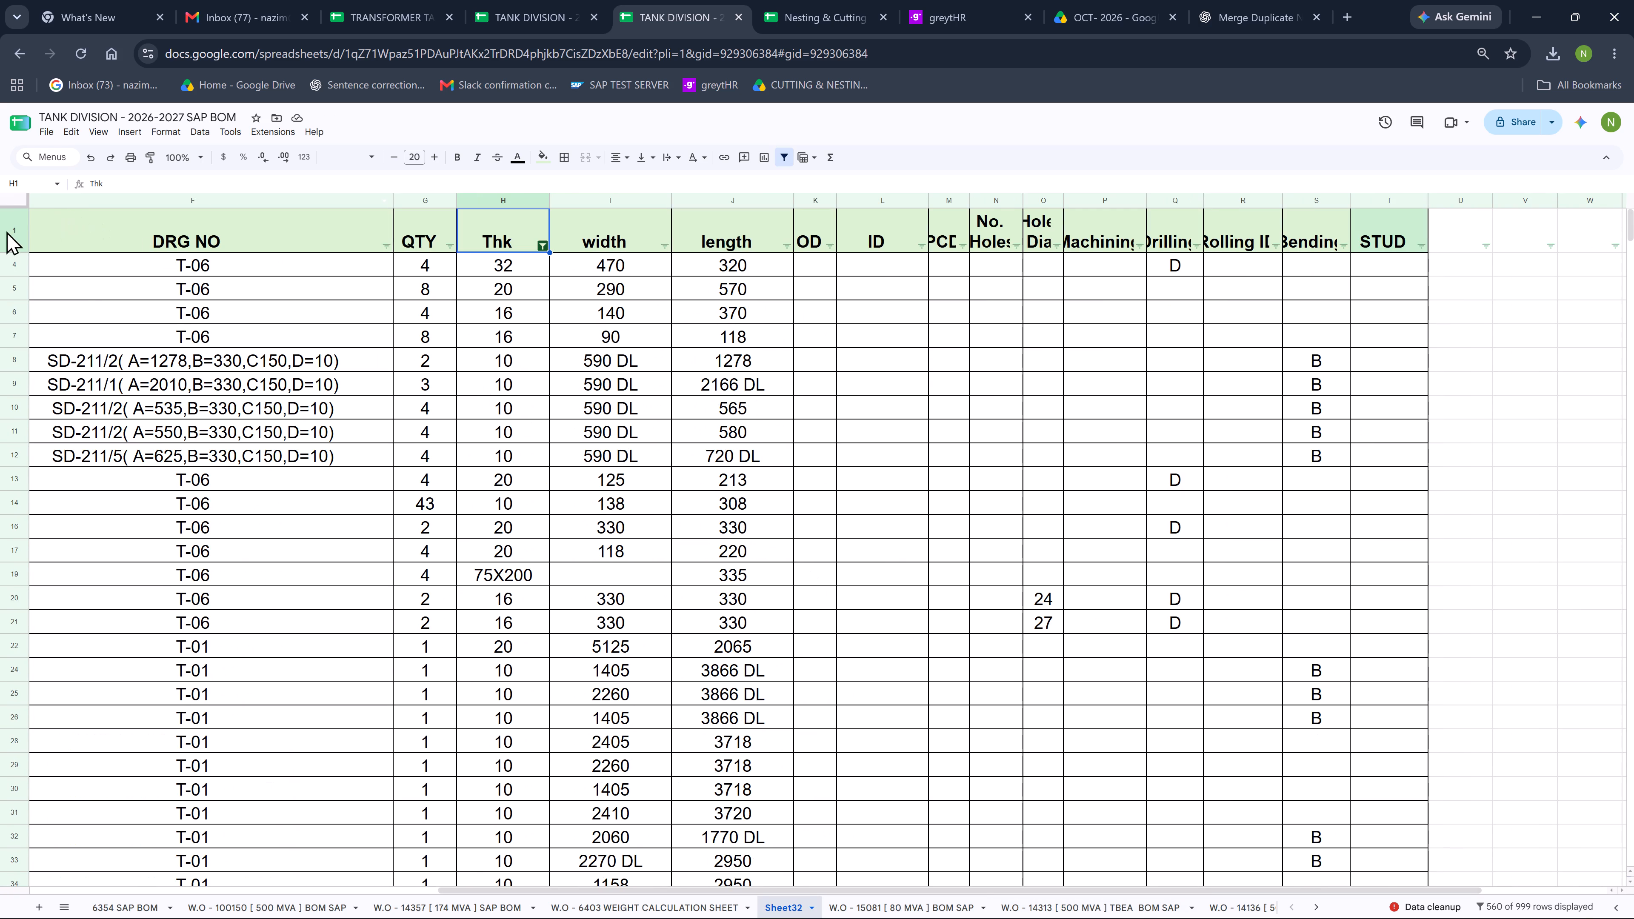
{"action": "left_click", "coordinate": [6, 231]}
{"action": "left_click", "coordinate": [92, 128]}
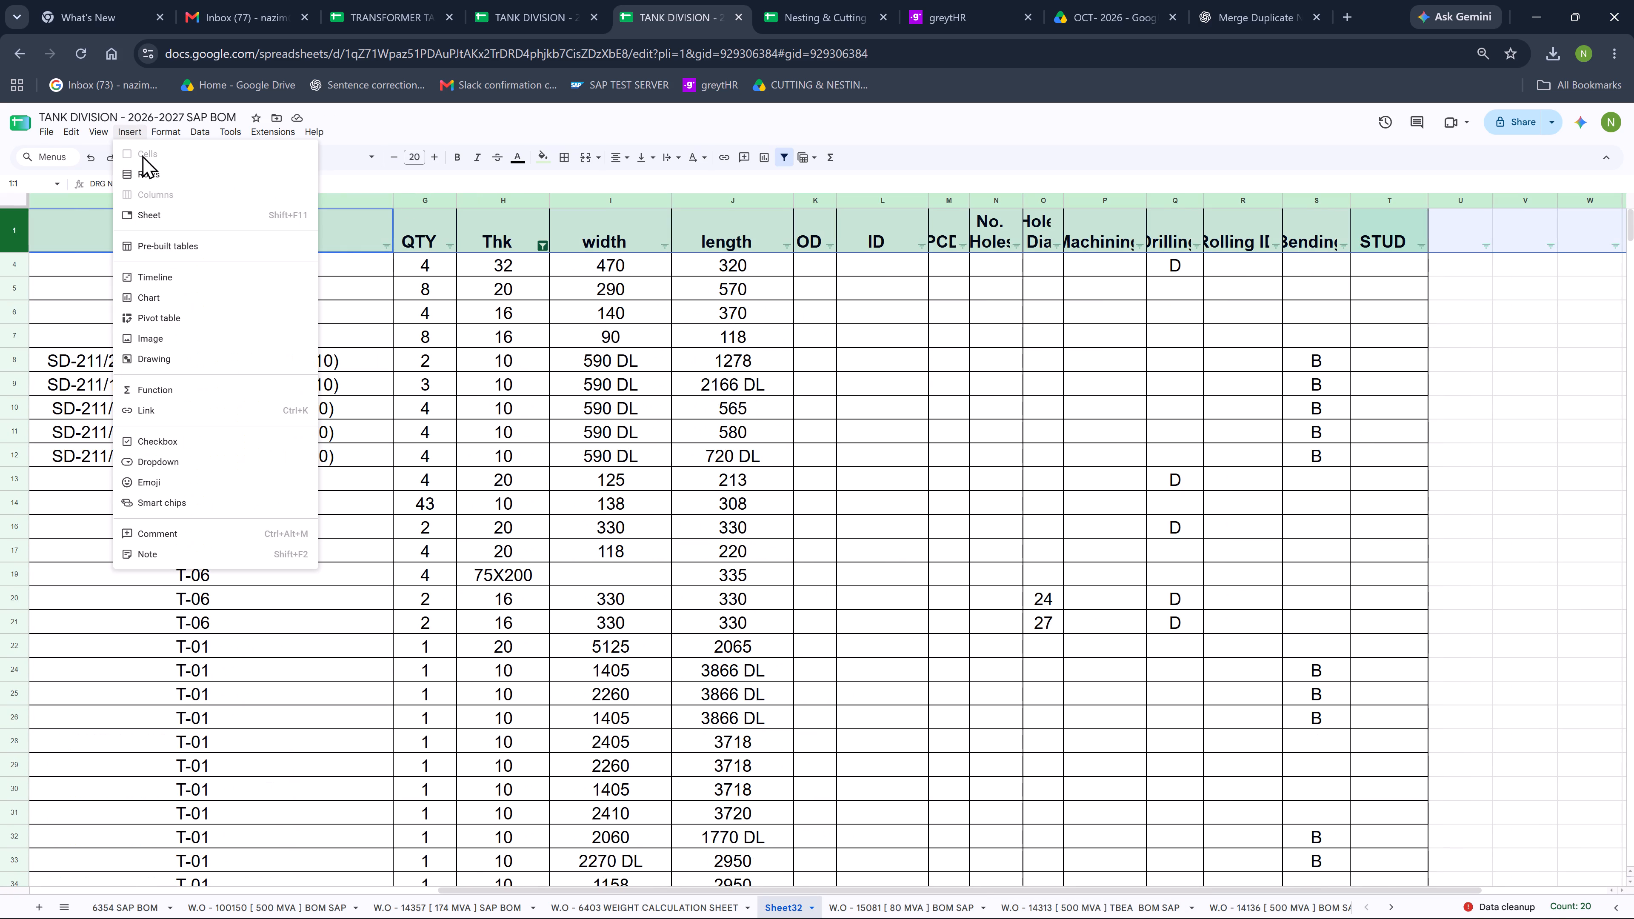
{"action": "left_click", "coordinate": [114, 173]}
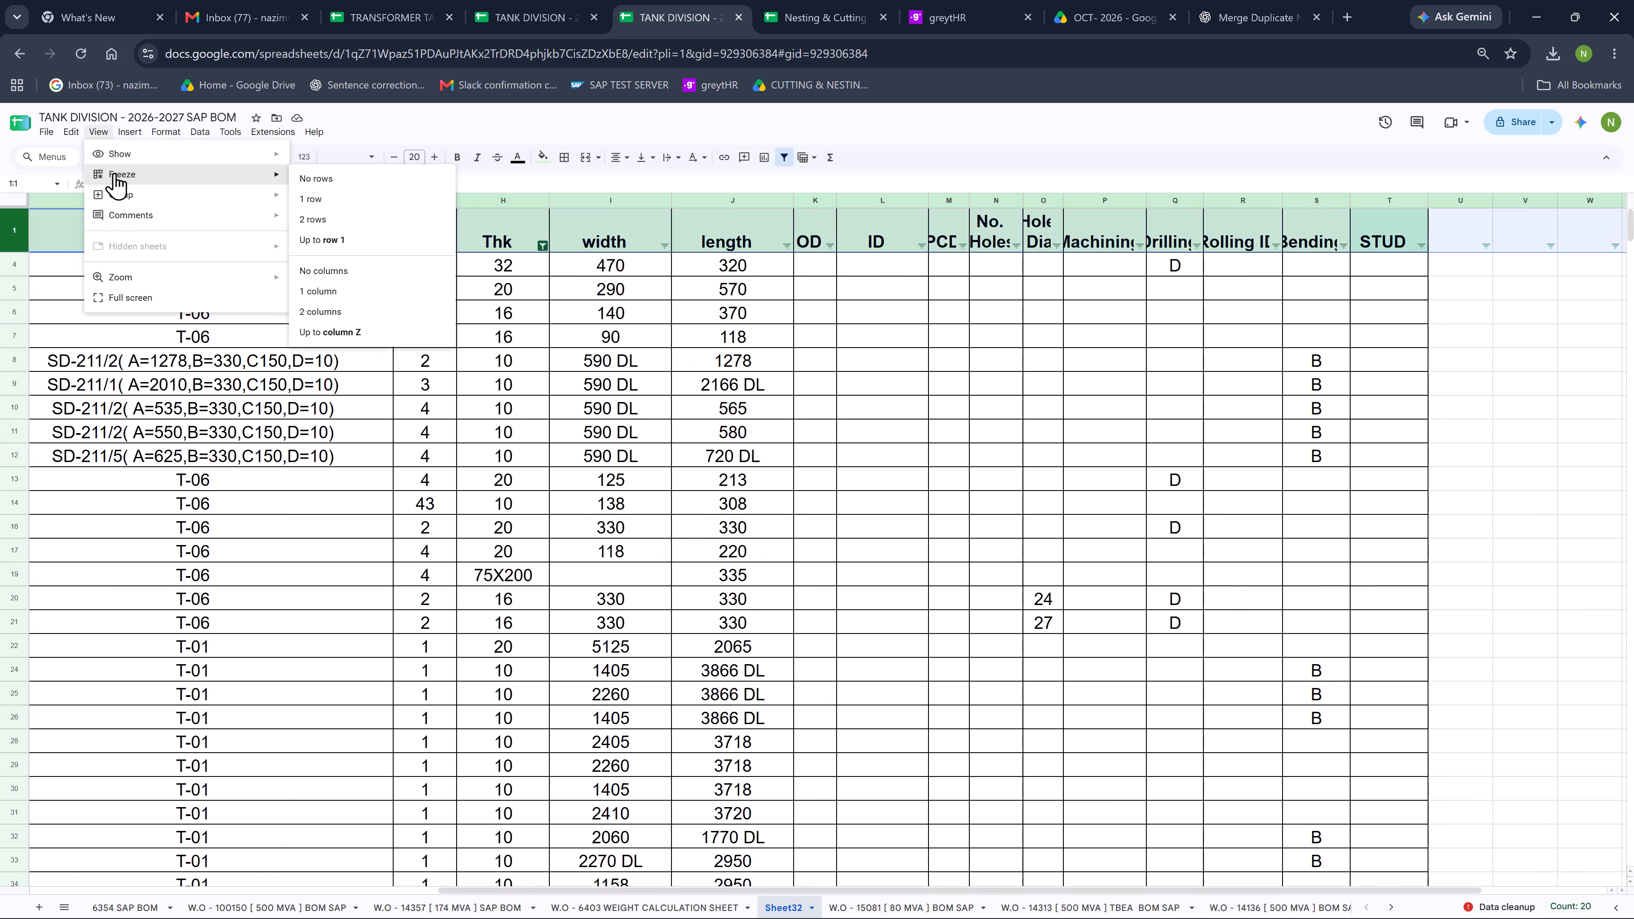
{"action": "left_click", "coordinate": [339, 194]}
{"action": "scroll", "coordinate": [497, 388], "scroll_direction": "down", "scroll_amount": 6}
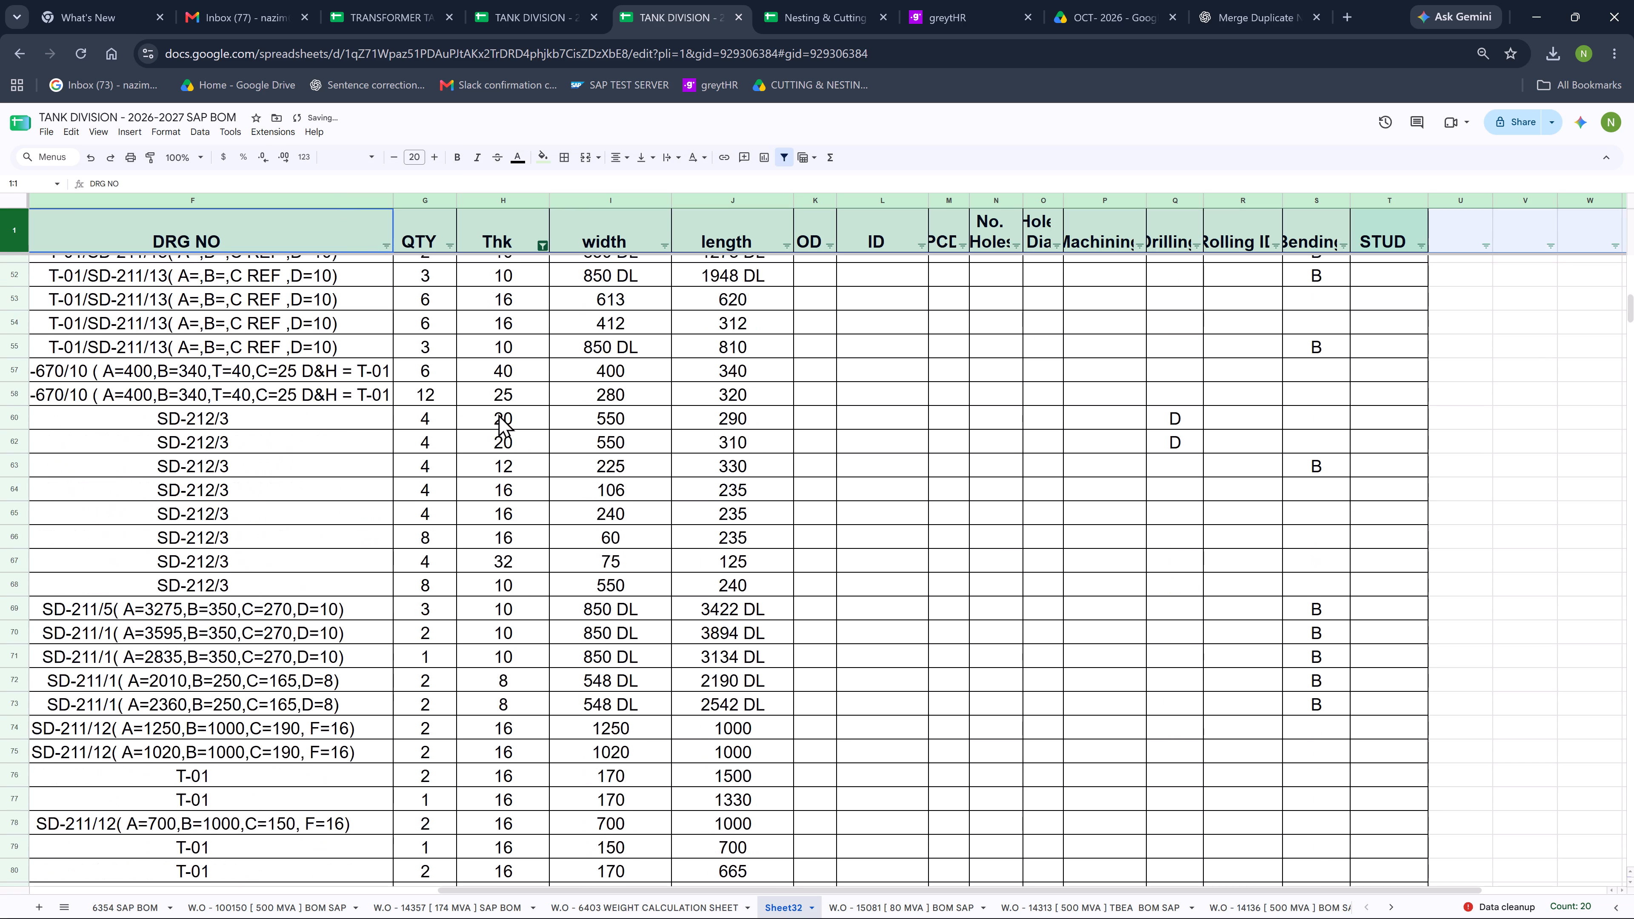
{"action": "scroll", "coordinate": [498, 414], "scroll_direction": "up", "scroll_amount": 6}
{"action": "scroll", "coordinate": [508, 457], "scroll_direction": "up", "scroll_amount": 6}
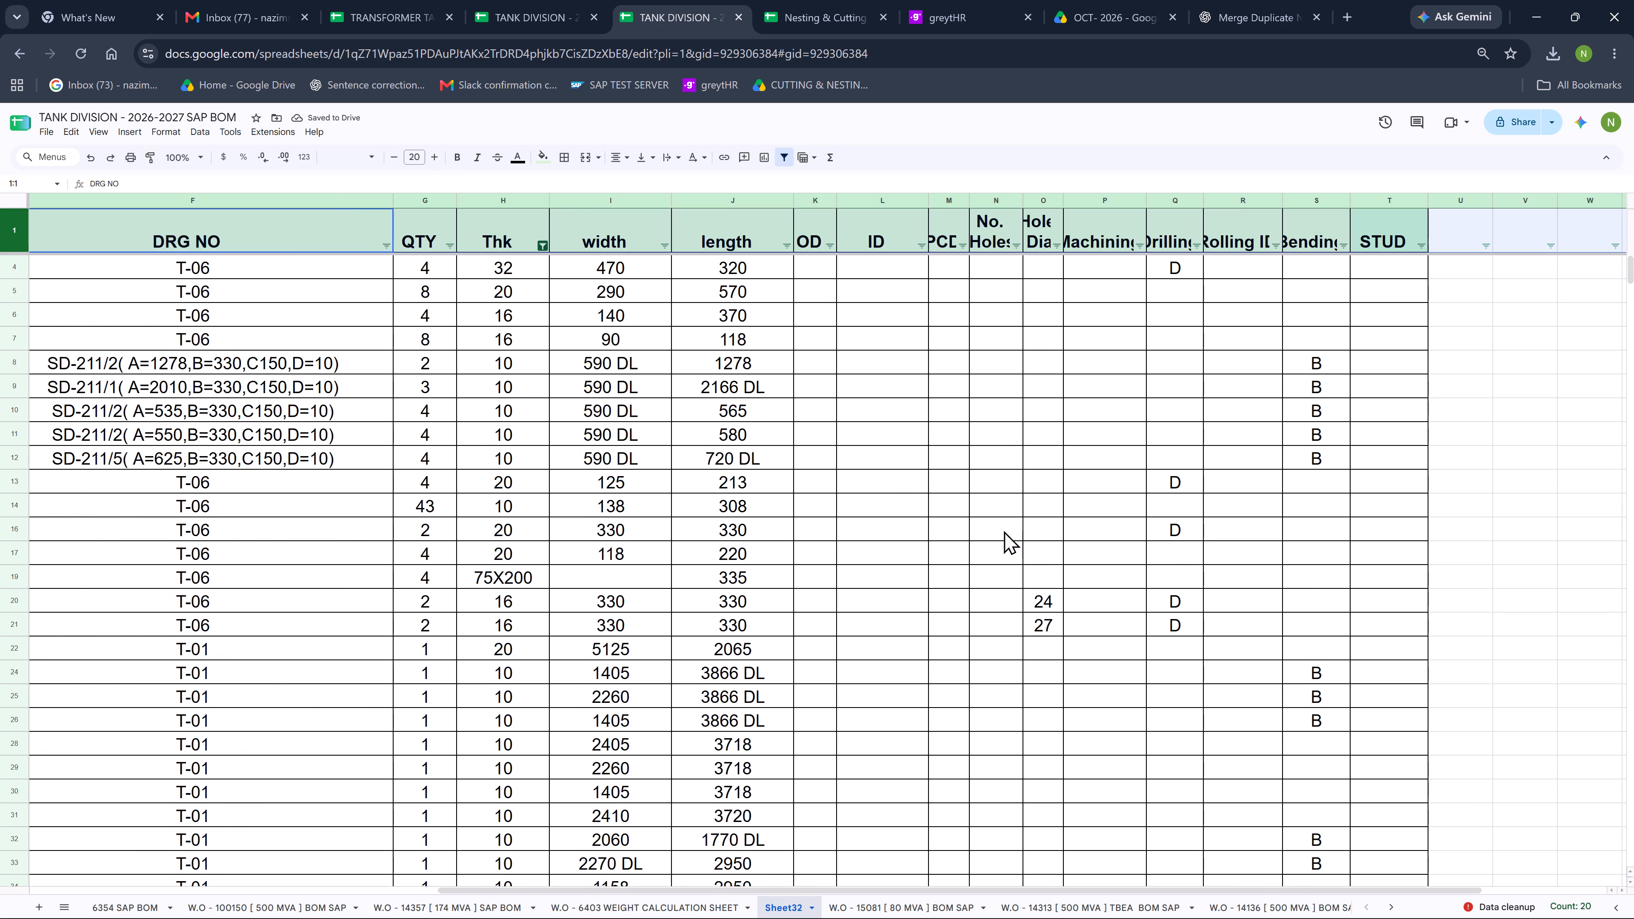
{"action": "scroll", "coordinate": [1033, 443], "scroll_direction": "down", "scroll_amount": 3, "text": "ctrl"}
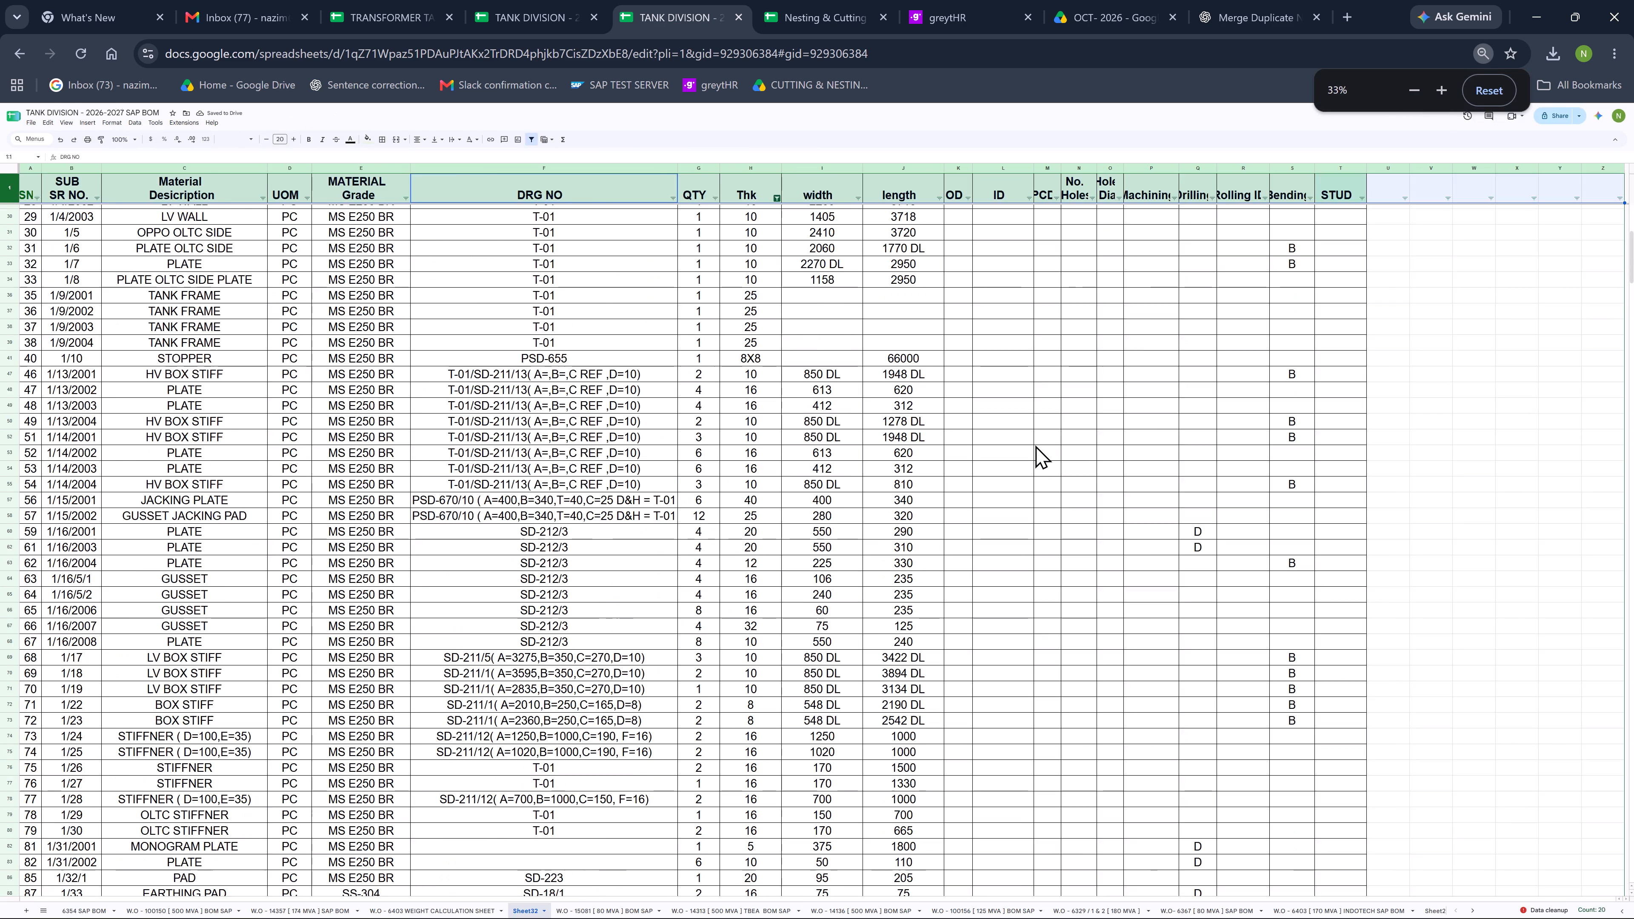
{"action": "scroll", "coordinate": [237, 499], "scroll_direction": "up", "scroll_amount": 16}
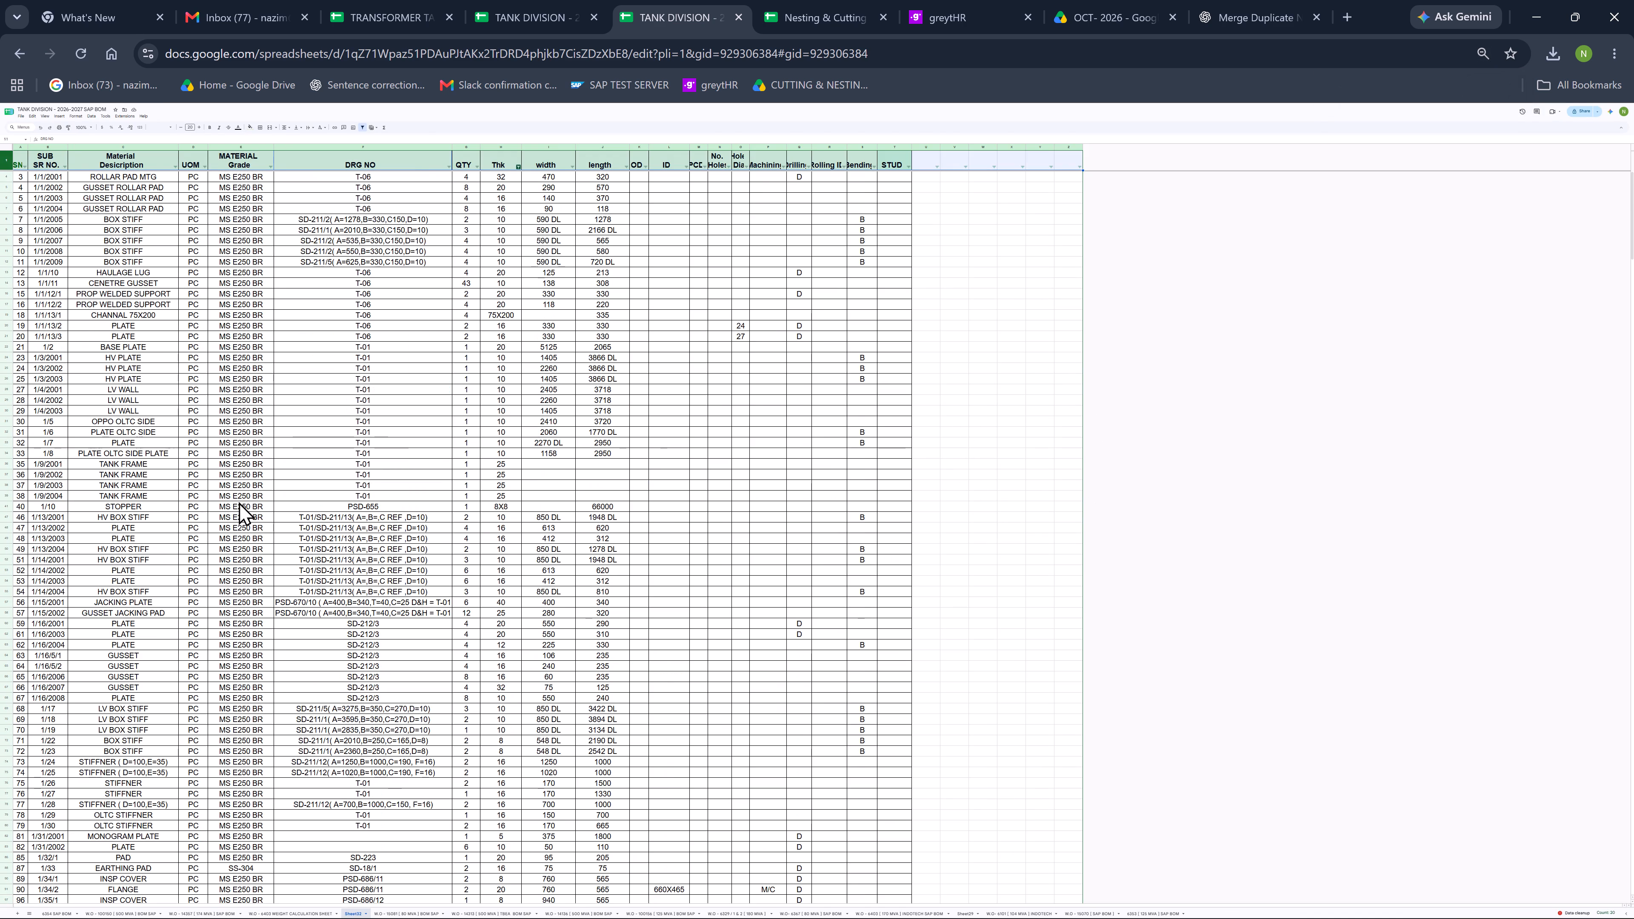
{"action": "scroll", "coordinate": [239, 502], "scroll_direction": "up", "scroll_amount": 5}
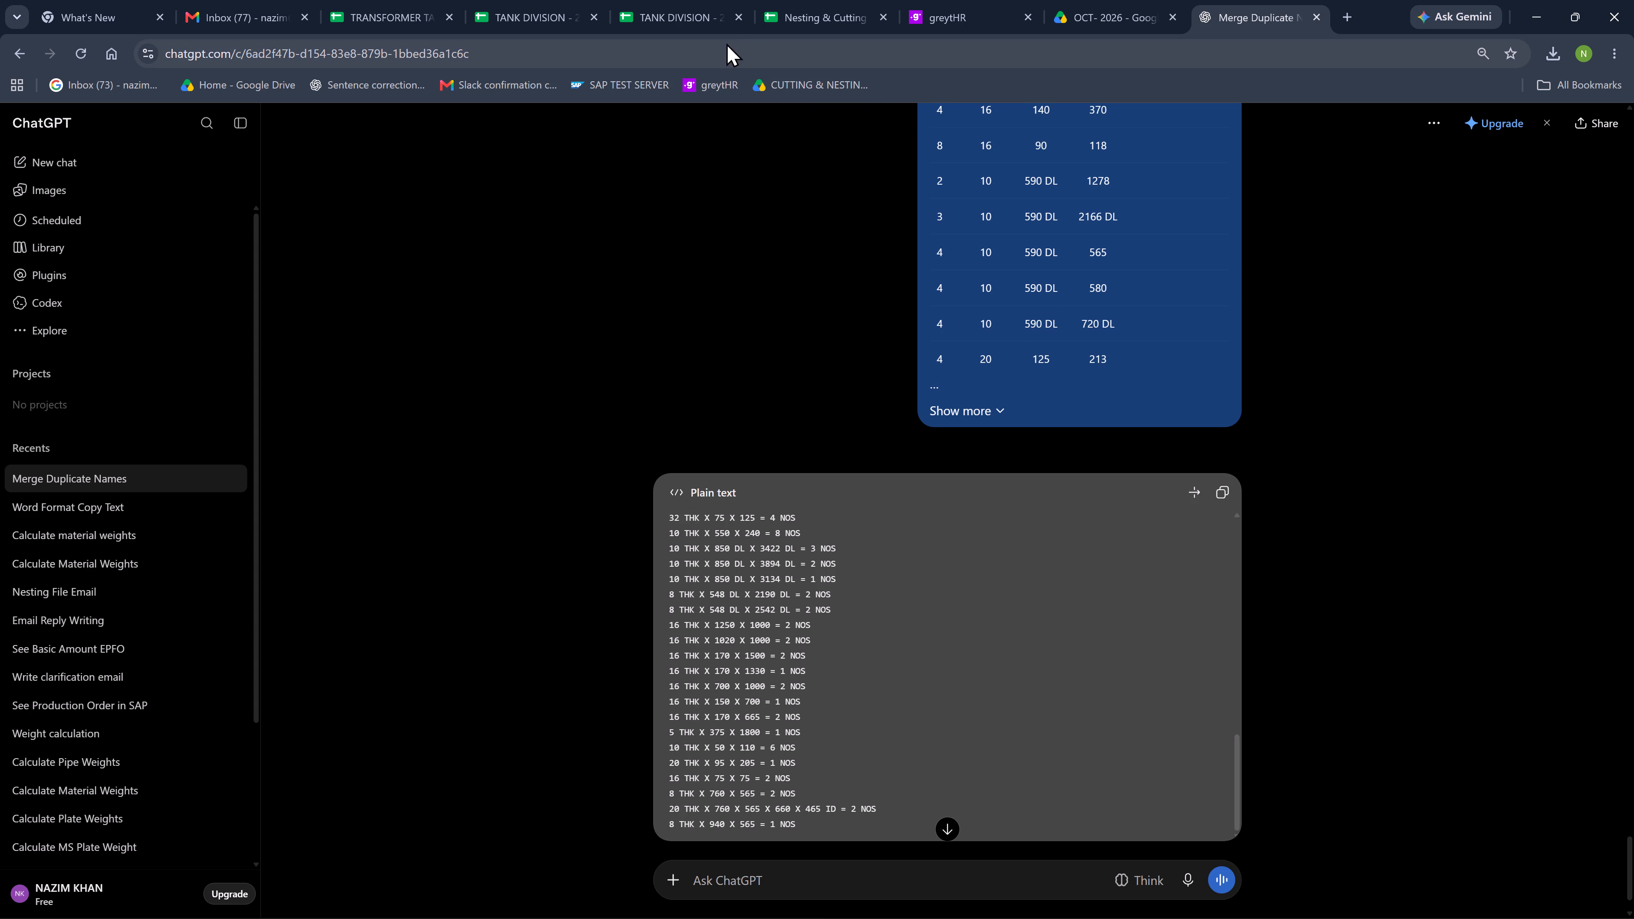
Back in Sheet32, insert one column between ID and PCD and widen it enough for full item descriptions.
{"action": "left_click", "coordinate": [688, 0]}
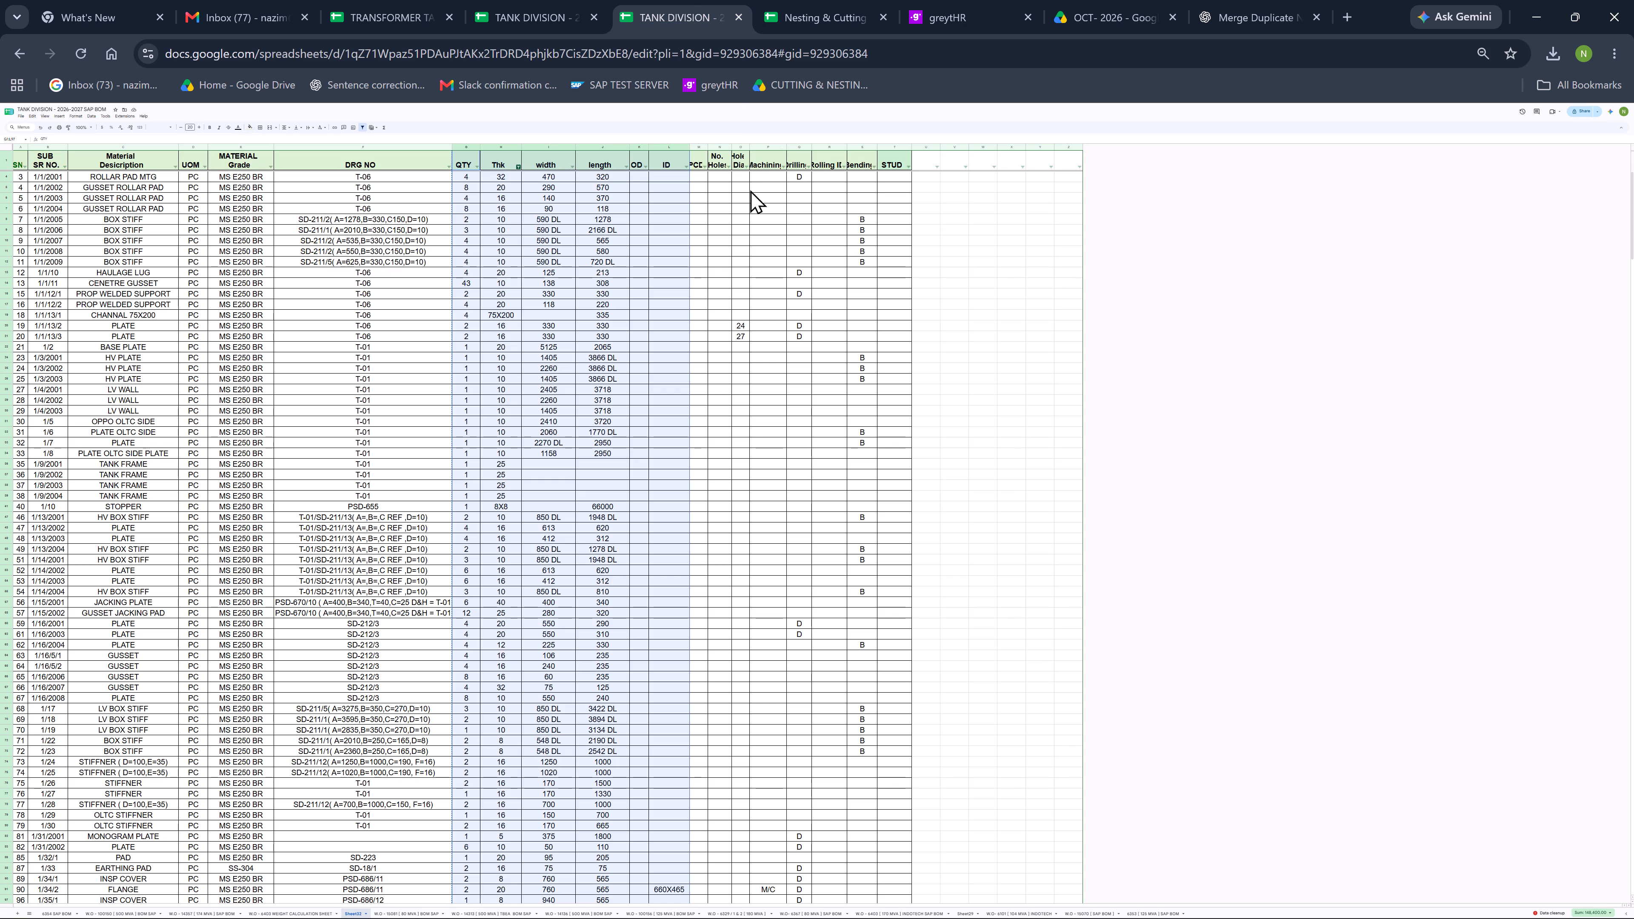
{"action": "left_click", "coordinate": [696, 146]}
{"action": "right_click", "coordinate": [696, 146]}
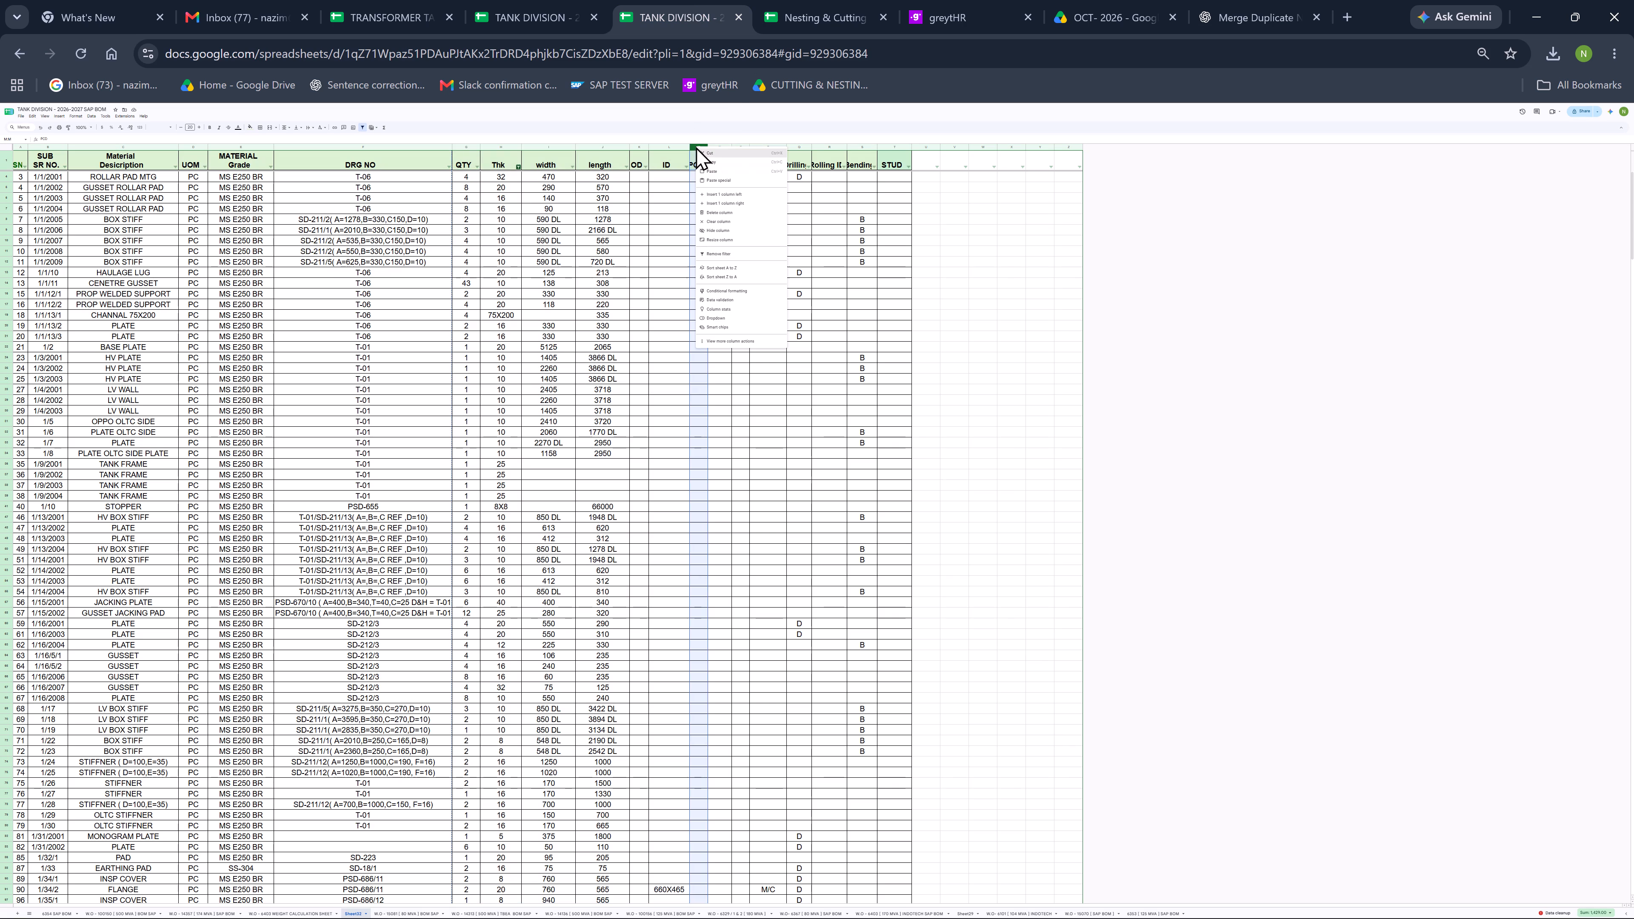
{"action": "left_click", "coordinate": [725, 194]}
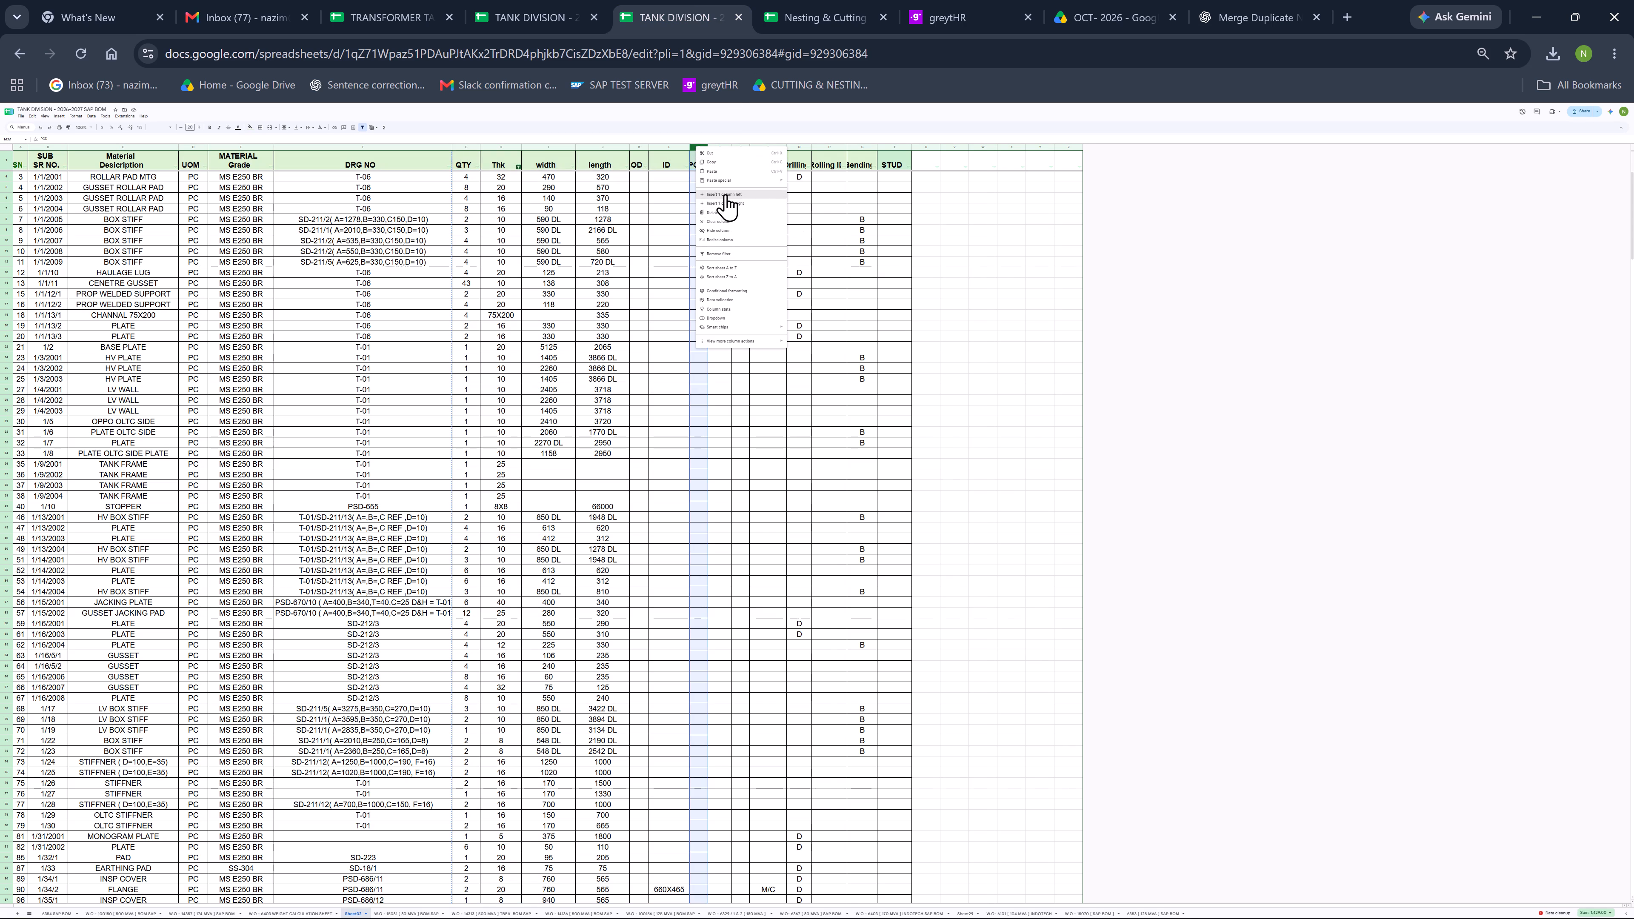
{"action": "left_click_drag", "start_coordinate": [707, 147], "coordinate": [904, 175]}
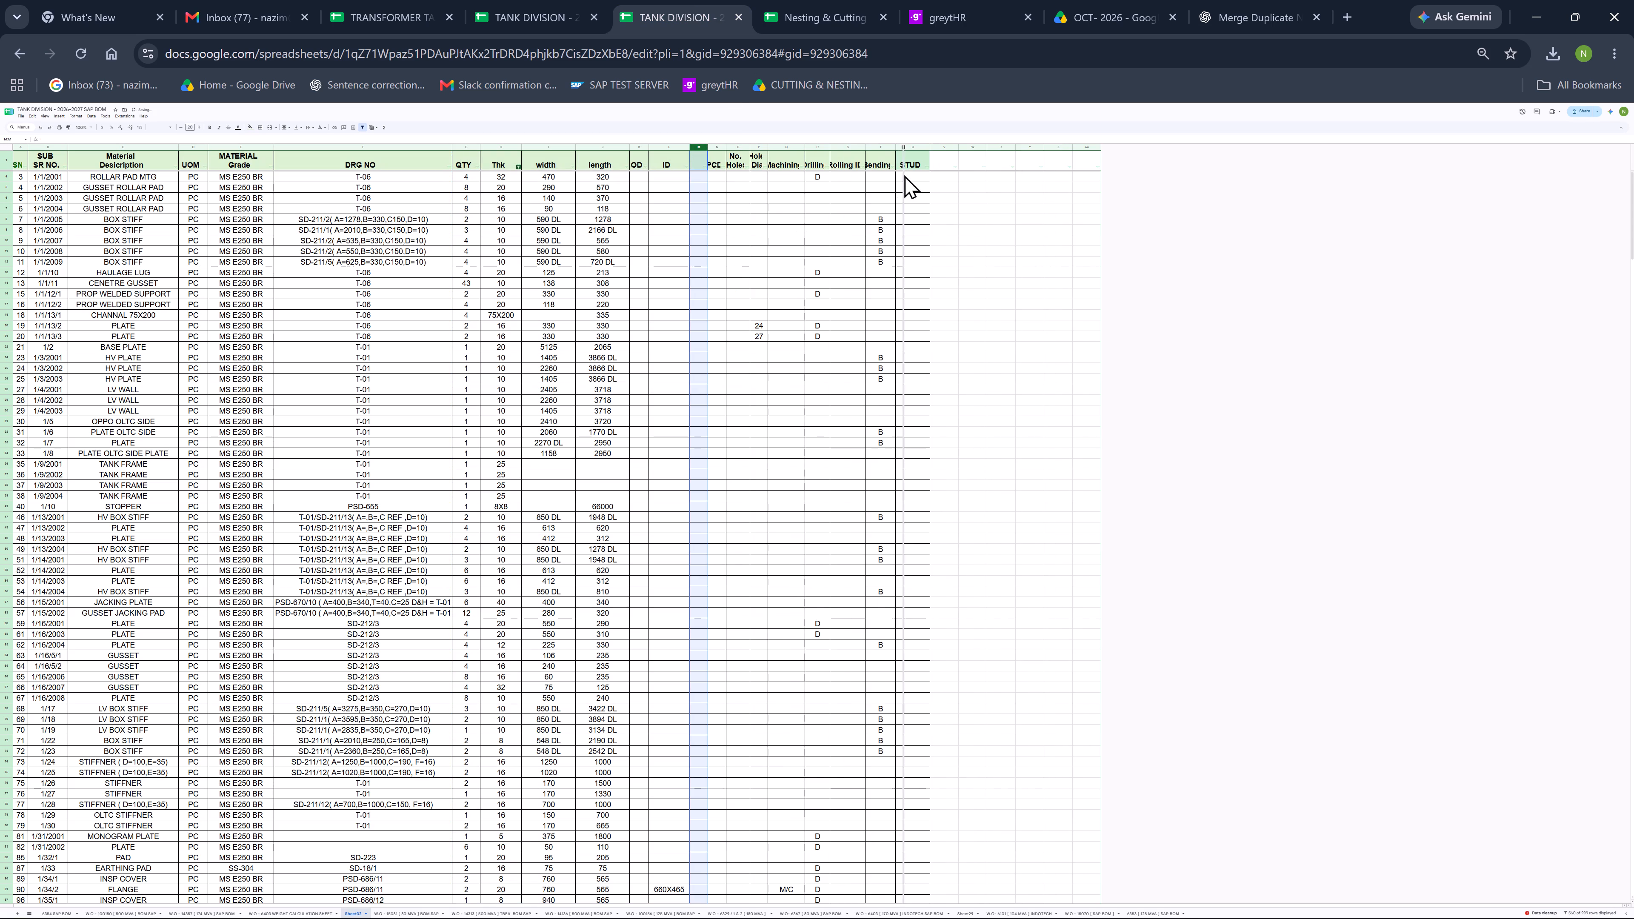
{"action": "left_click_drag", "start_coordinate": [904, 175], "coordinate": [929, 176]}
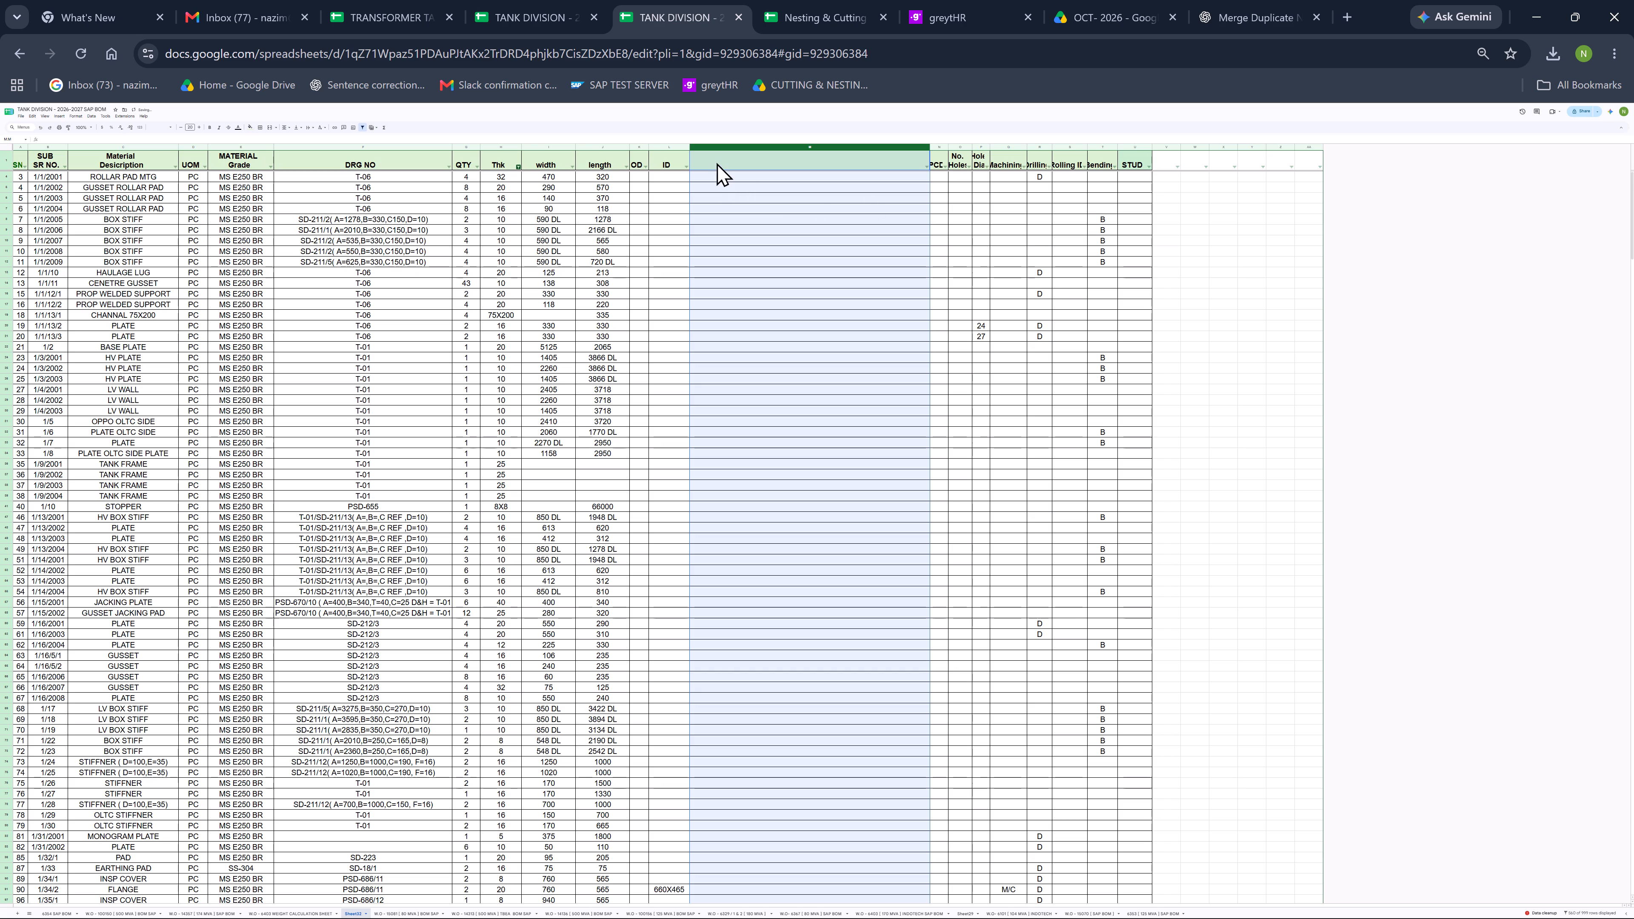
Title the new column ITEM NAME in the header row.
{"action": "left_click", "coordinate": [717, 162]}
{"action": "type", "text": "ITEM NAME"}
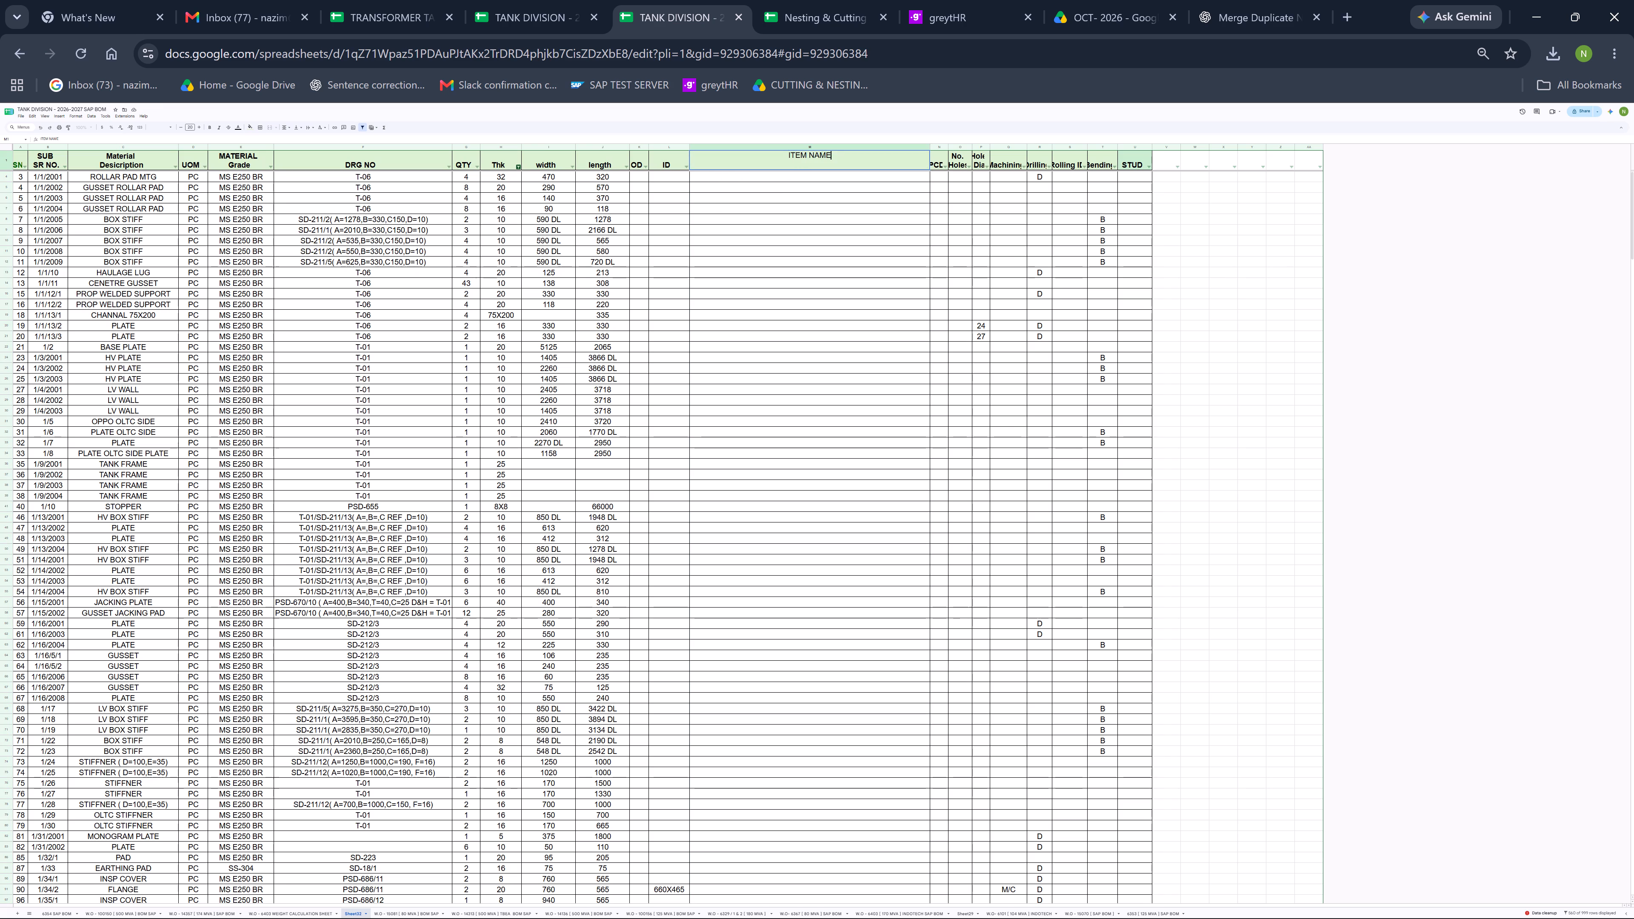
{"action": "left_click", "coordinate": [782, 187]}
Paste the copied size list into the ITEM NAME column, starting at the SN 3 row.
{"action": "left_click", "coordinate": [703, 175]}
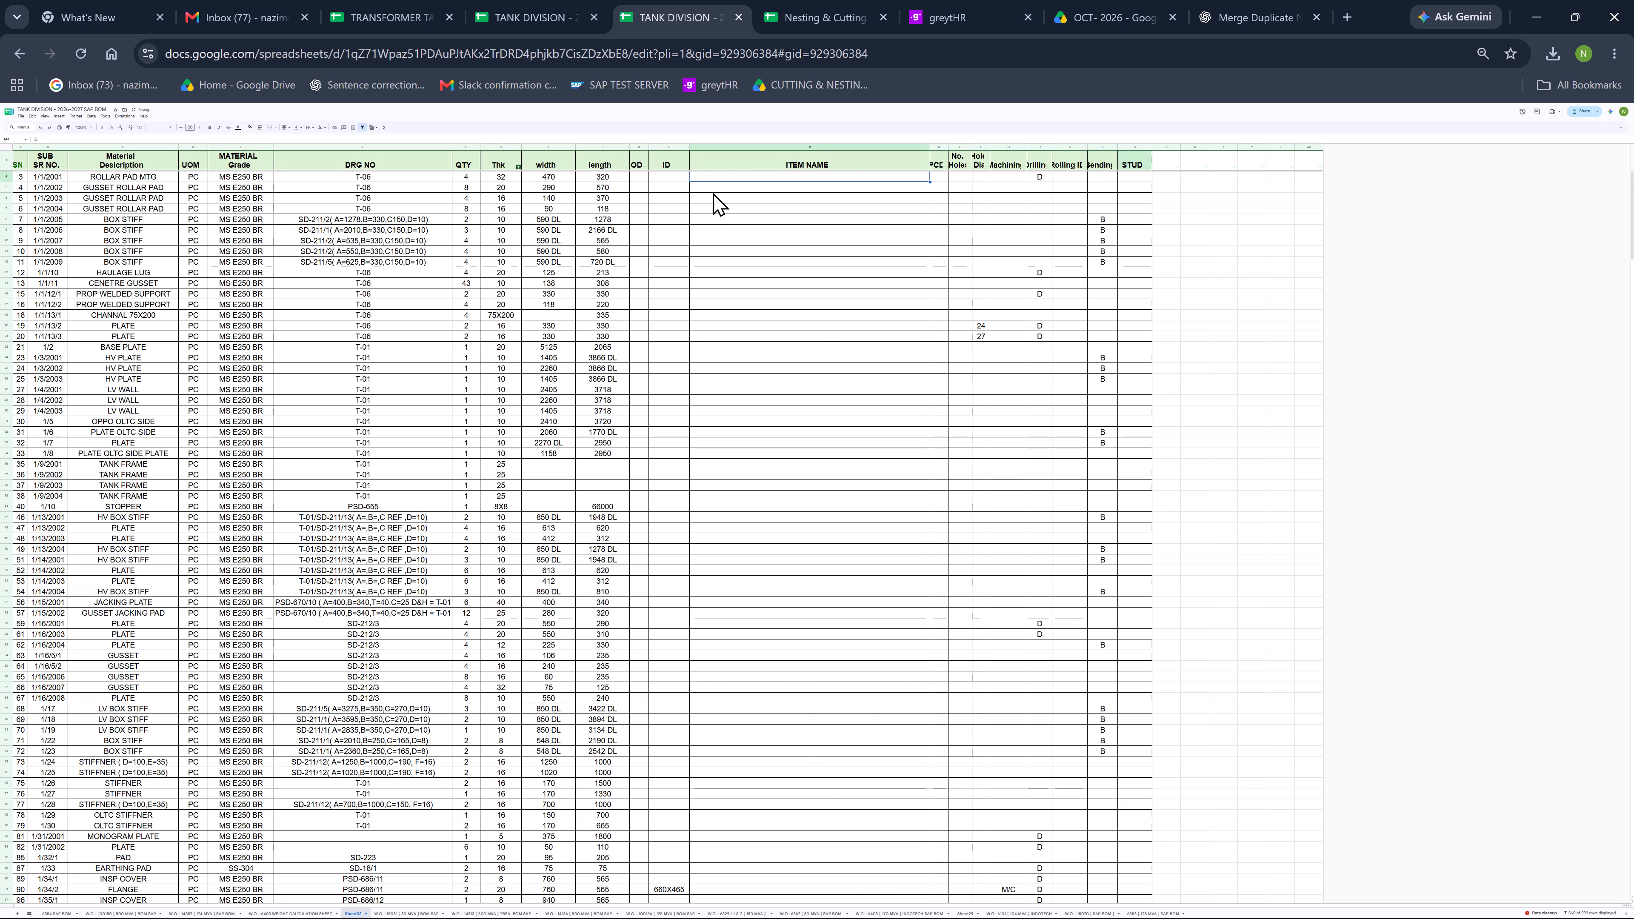
{"action": "key", "text": "ctrl+v"}
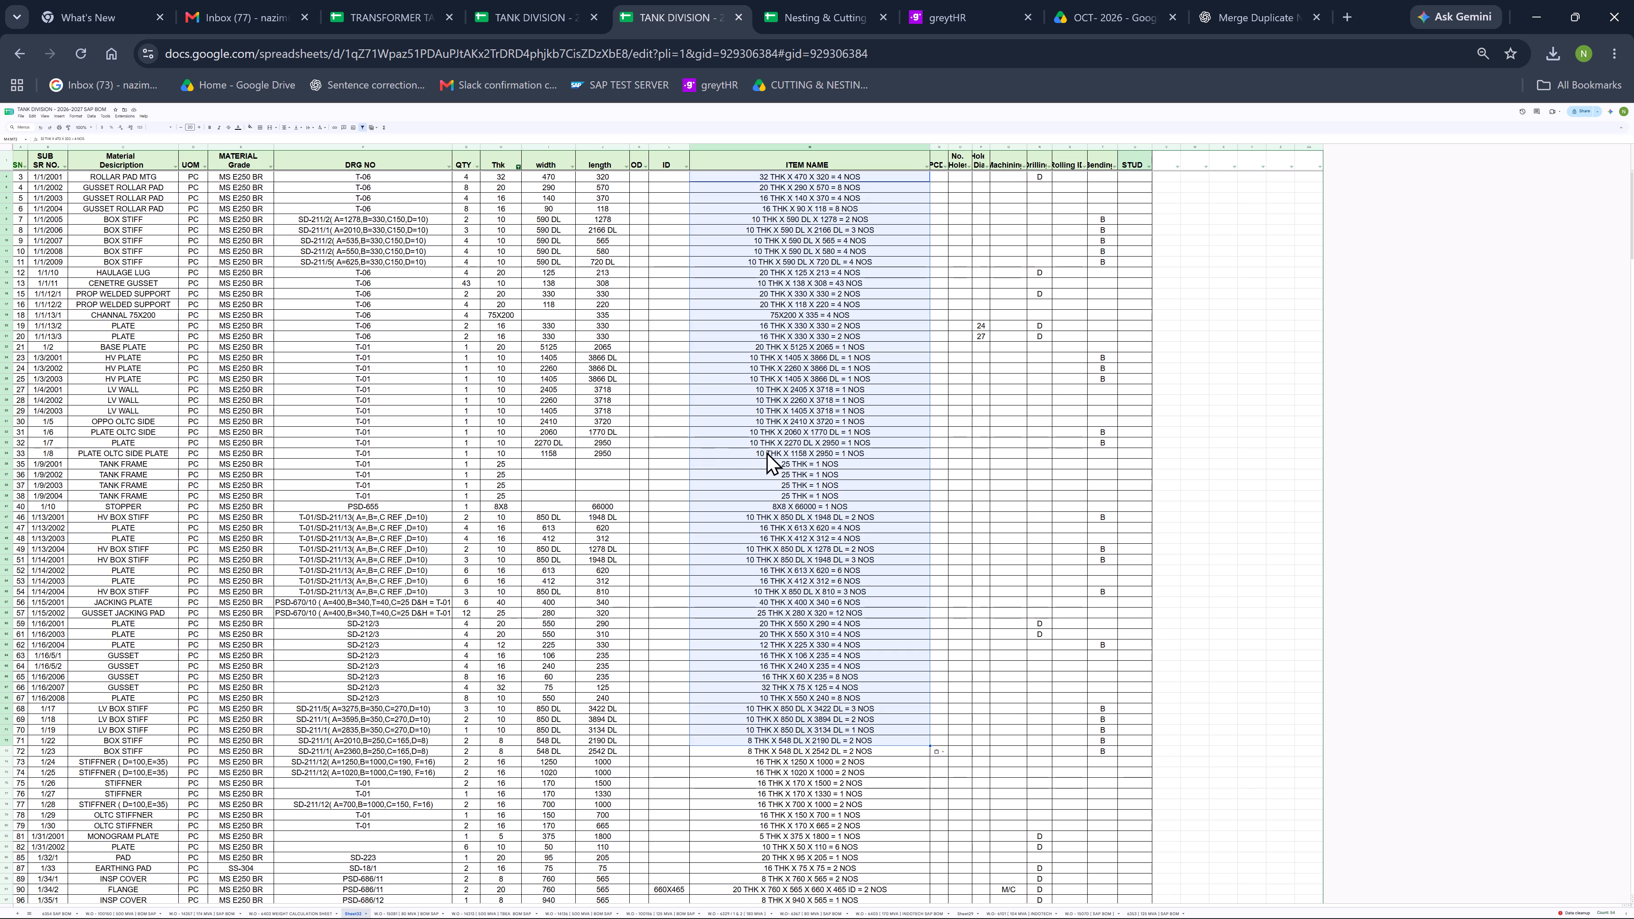
Examine the end of the pasted ITEM NAME list and the filtered rows below SN 96.
{"action": "scroll", "coordinate": [847, 433], "scroll_direction": "down", "scroll_amount": 5}
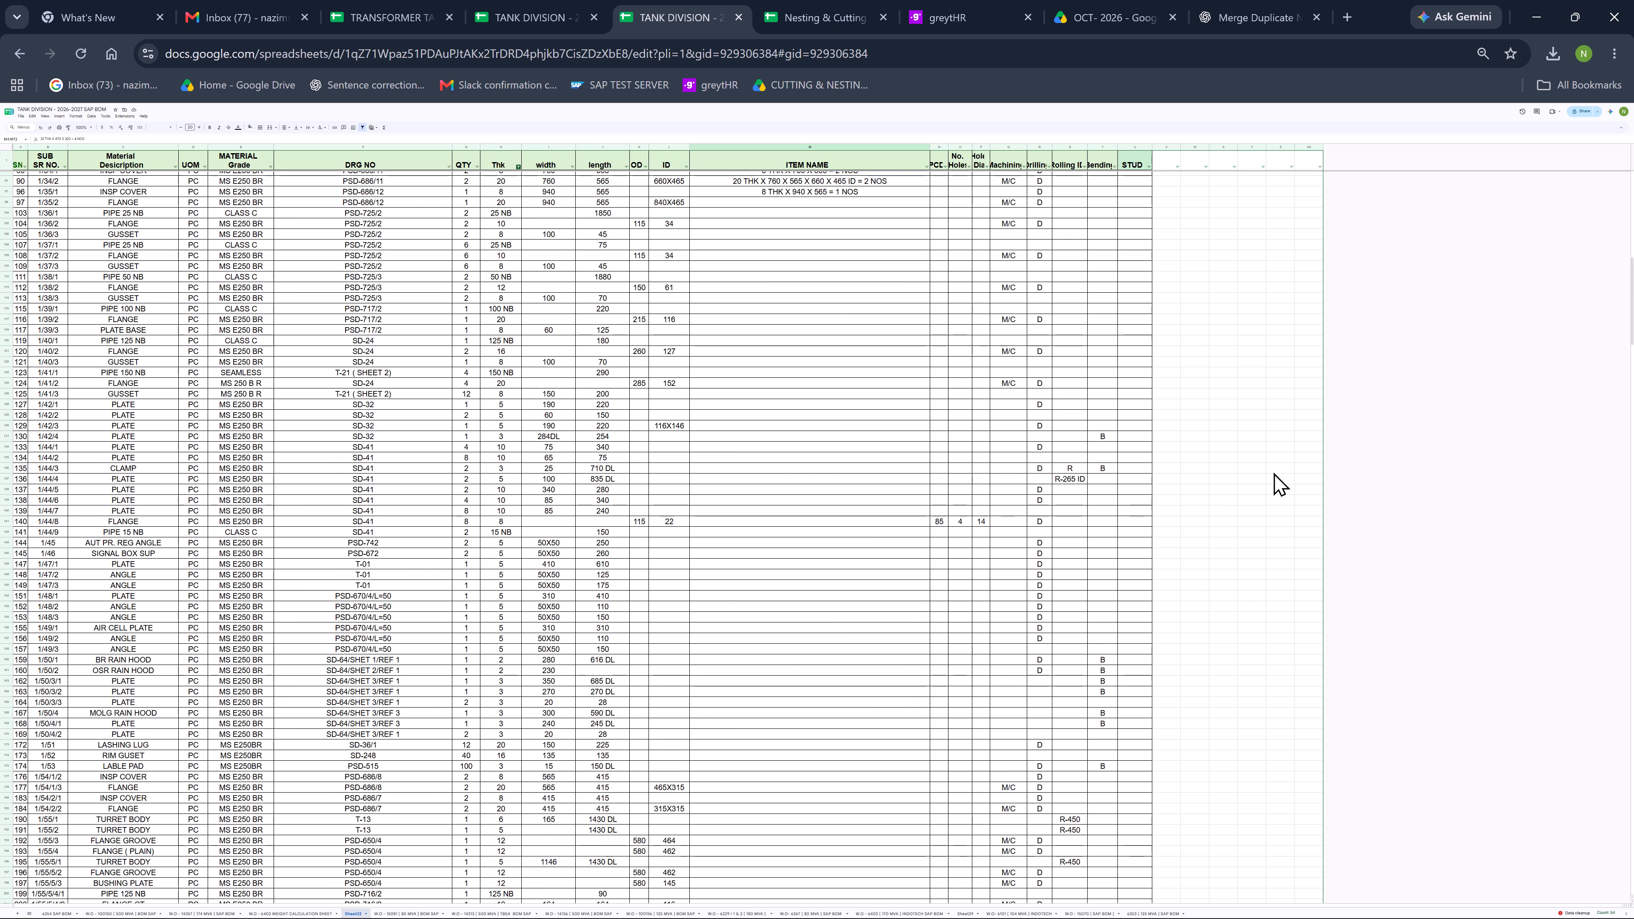
{"action": "left_click", "coordinate": [1633, 898]}
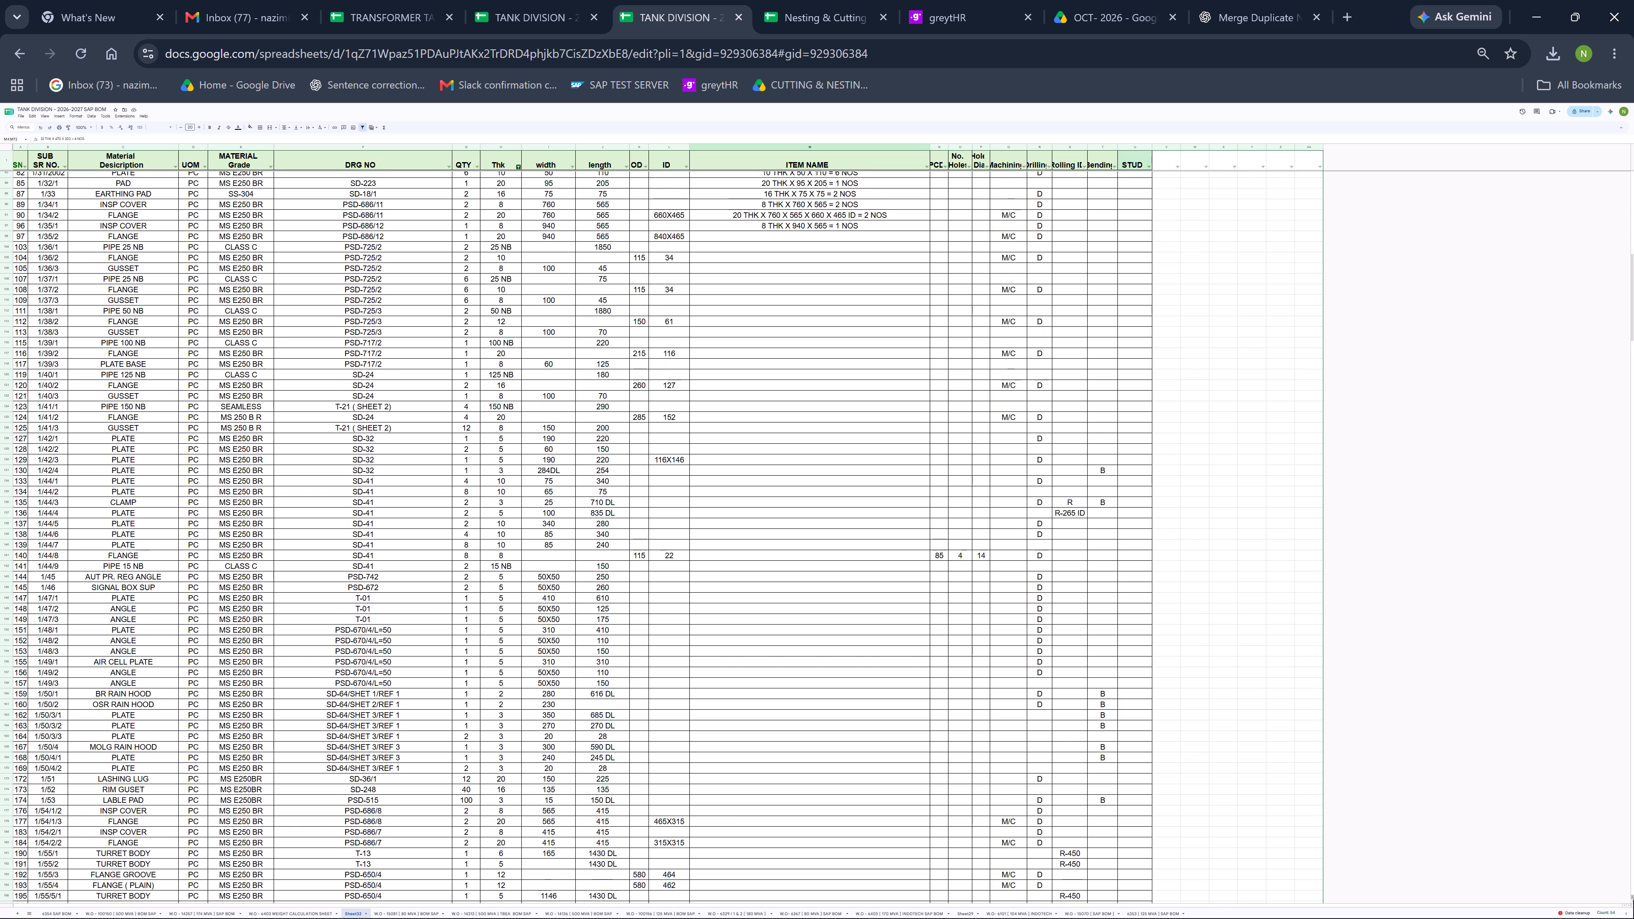
{"action": "left_click", "coordinate": [1633, 900]}
{"action": "left_click", "coordinate": [1633, 900]}
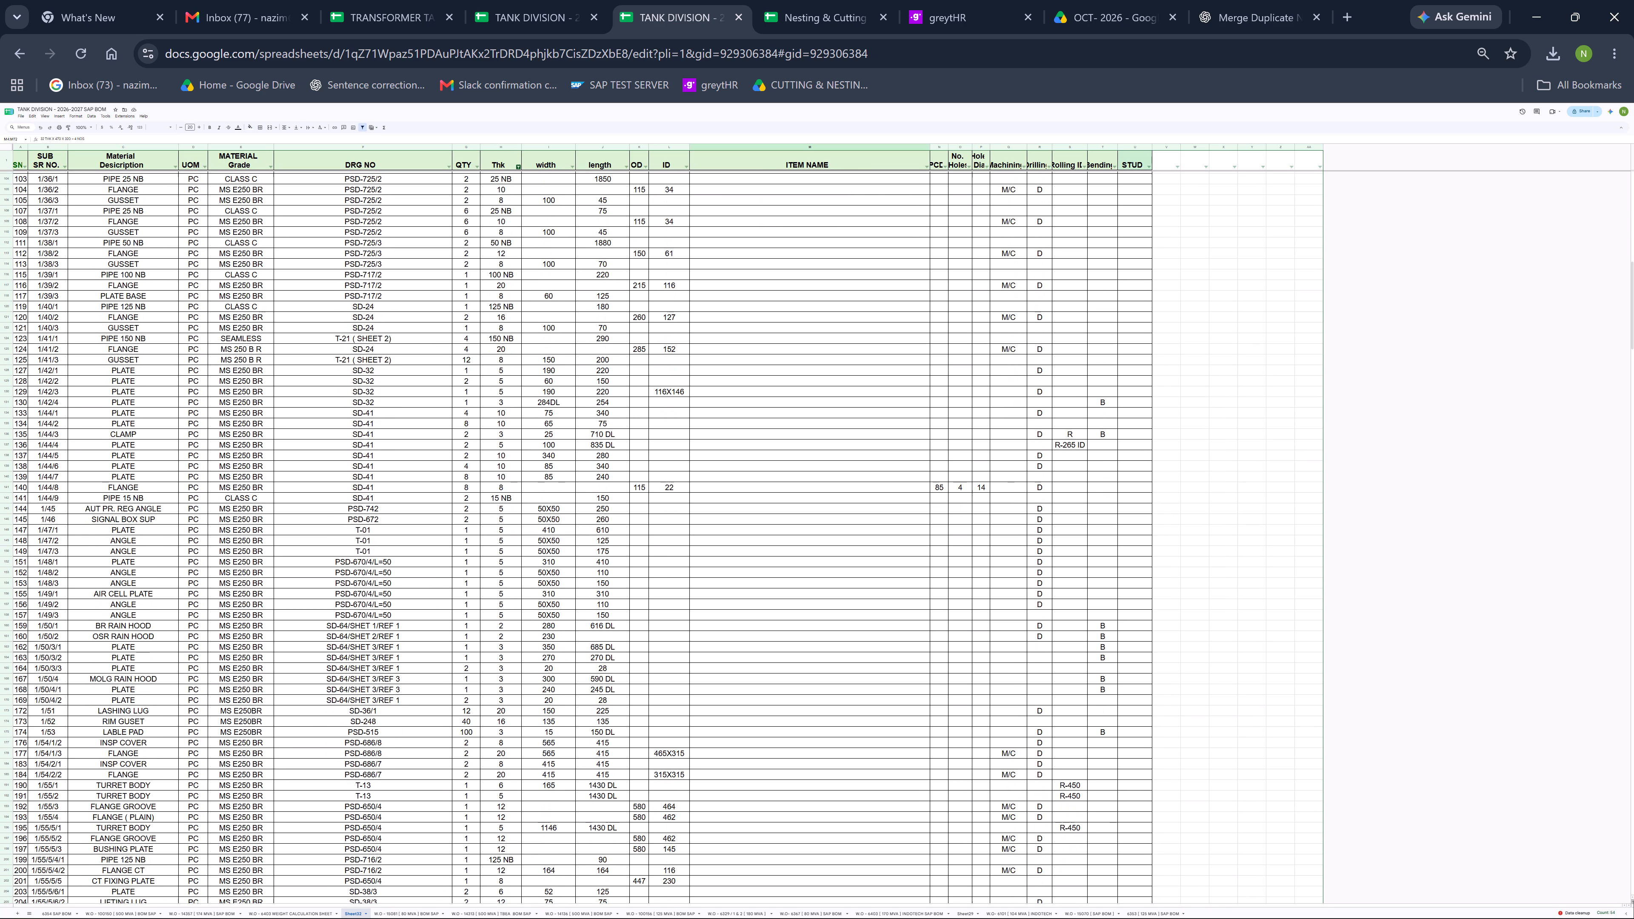
{"action": "left_click", "coordinate": [1633, 897]}
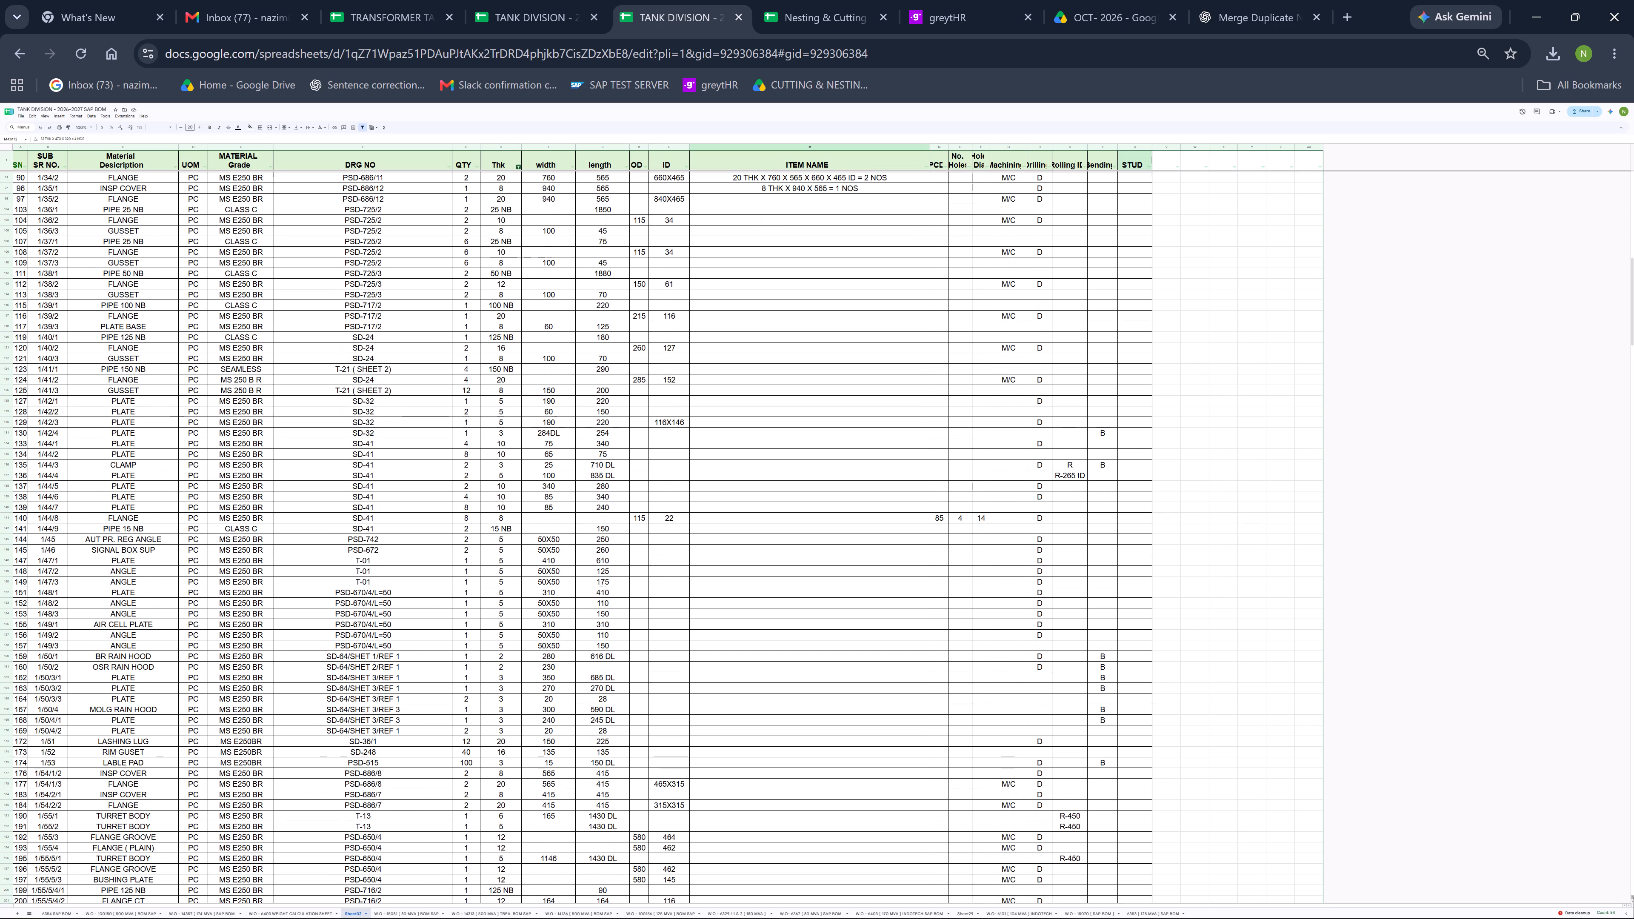